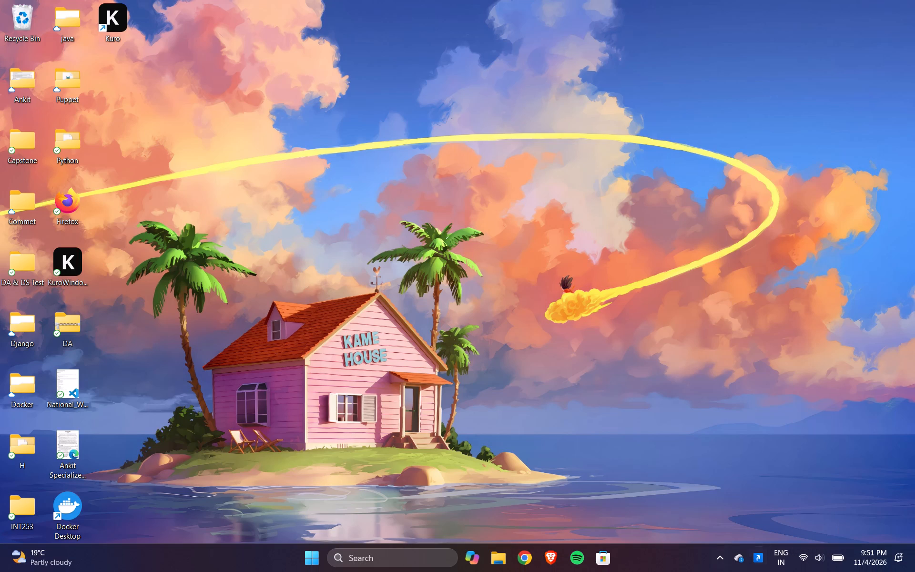
Open the Brave browser and search the web for "ind vs nz" in a new tab.
{"action": "left_click", "coordinate": [553, 557]}
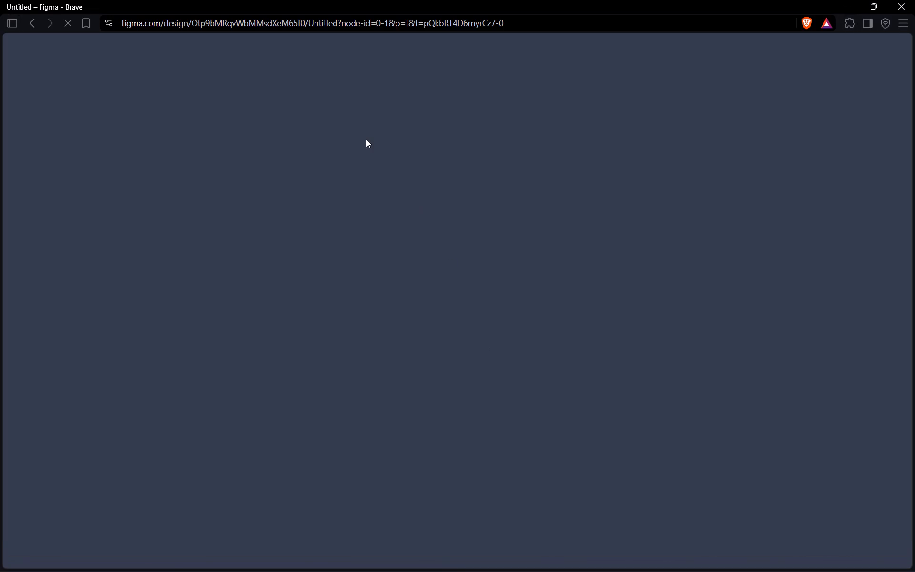
{"action": "key", "text": "t"}
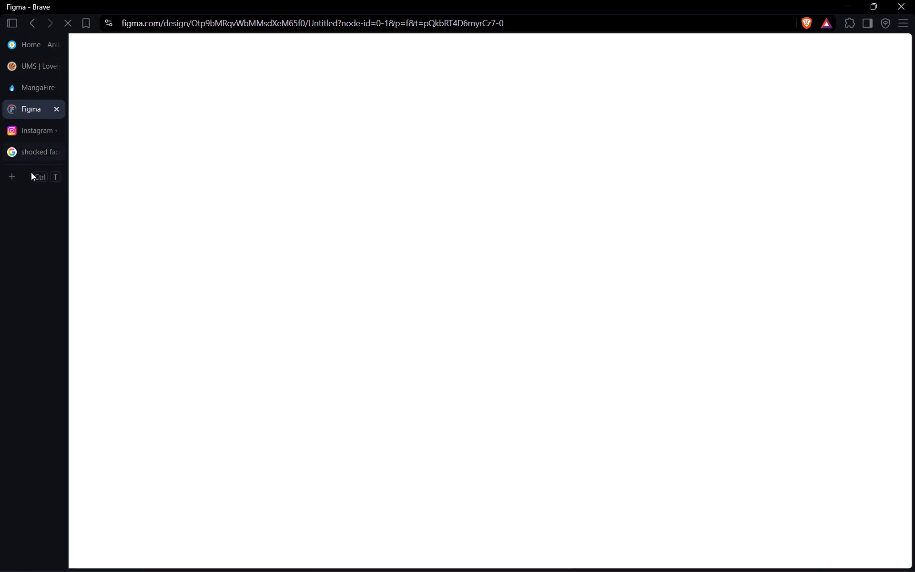
{"action": "left_click", "coordinate": [18, 170]}
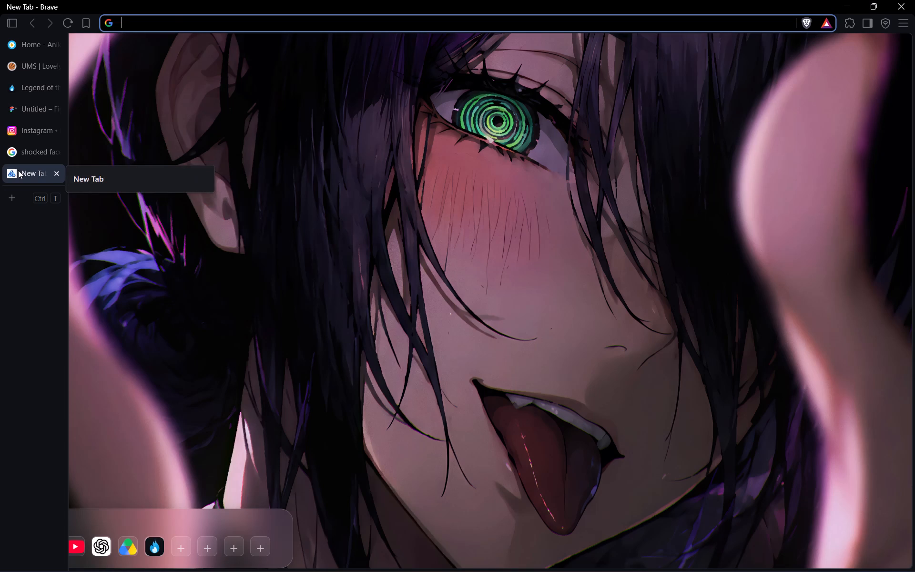
{"action": "type", "text": "ind vs n"}
{"action": "key", "text": "z"}
{"action": "key", "text": "Return"}
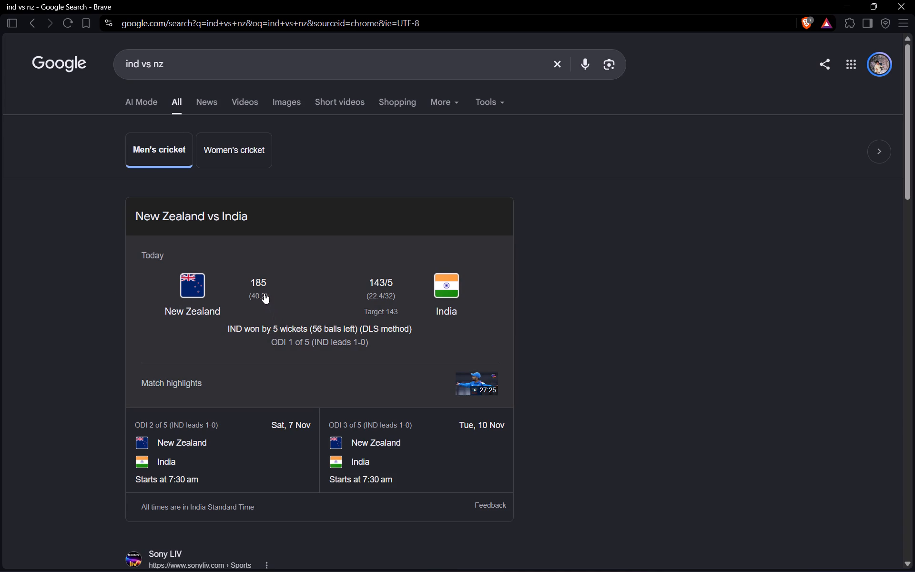
Open the New Zealand vs India match result and examine its summary and India's innings scorecard, including fall of wickets and bowling.
{"action": "scroll", "coordinate": [395, 315], "scroll_direction": "up", "scroll_amount": 1}
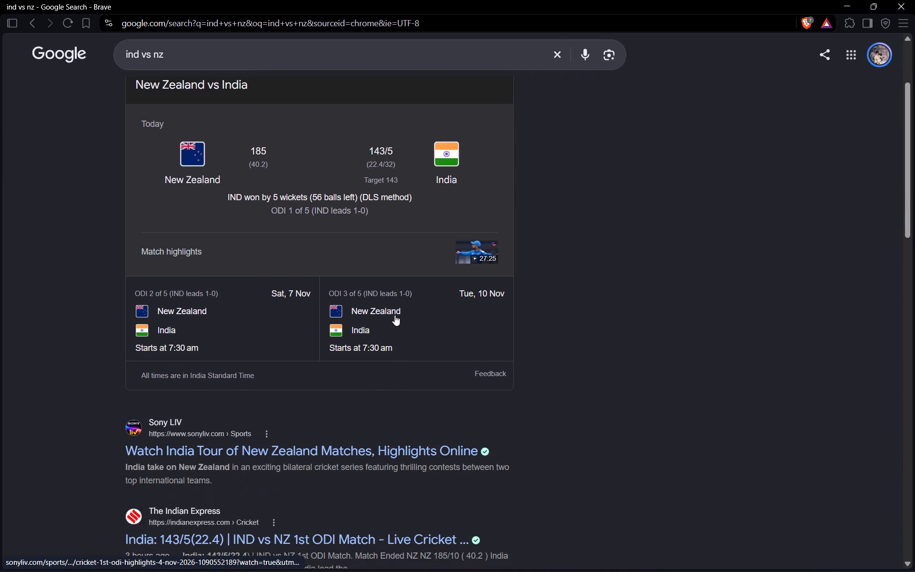
{"action": "scroll", "coordinate": [395, 315], "scroll_direction": "up", "scroll_amount": 1}
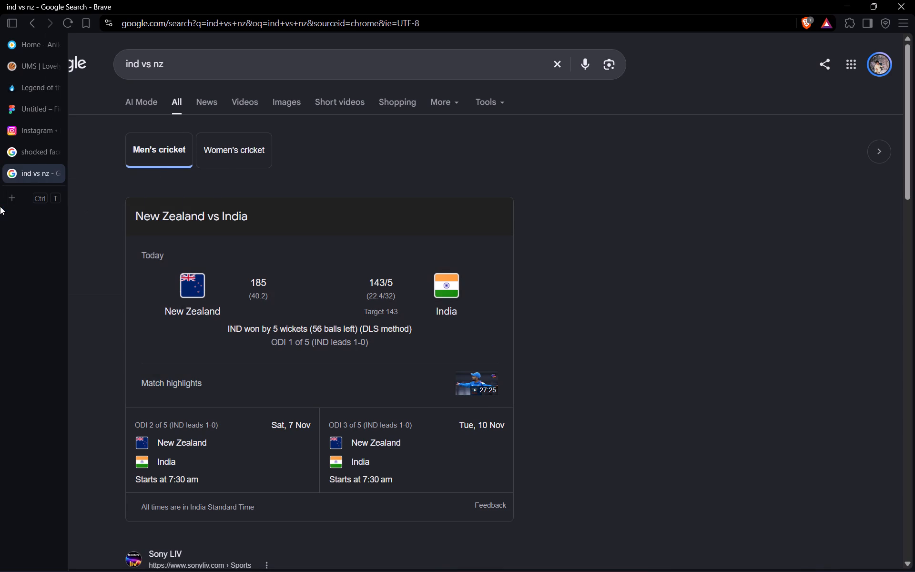
{"action": "left_click", "coordinate": [380, 307]}
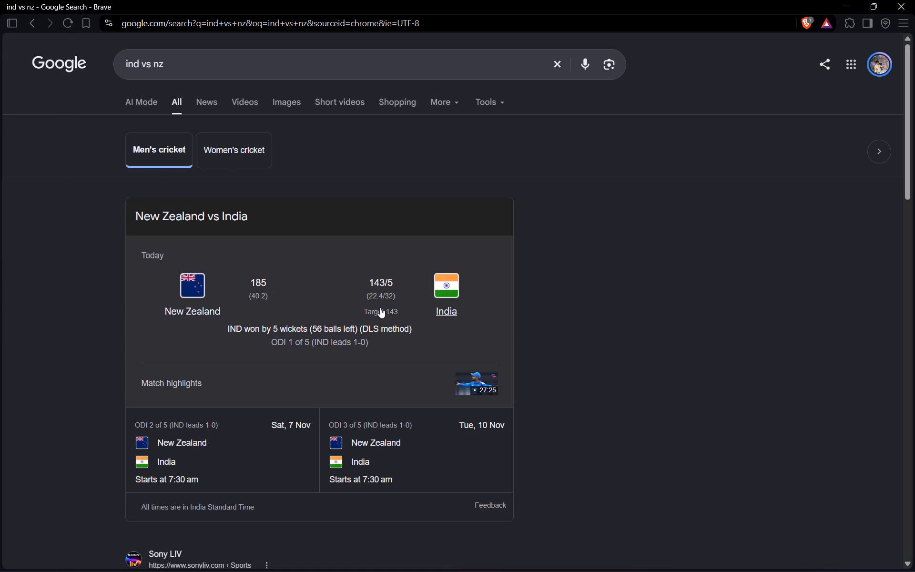
{"action": "scroll", "coordinate": [380, 307], "scroll_direction": "down", "scroll_amount": 2}
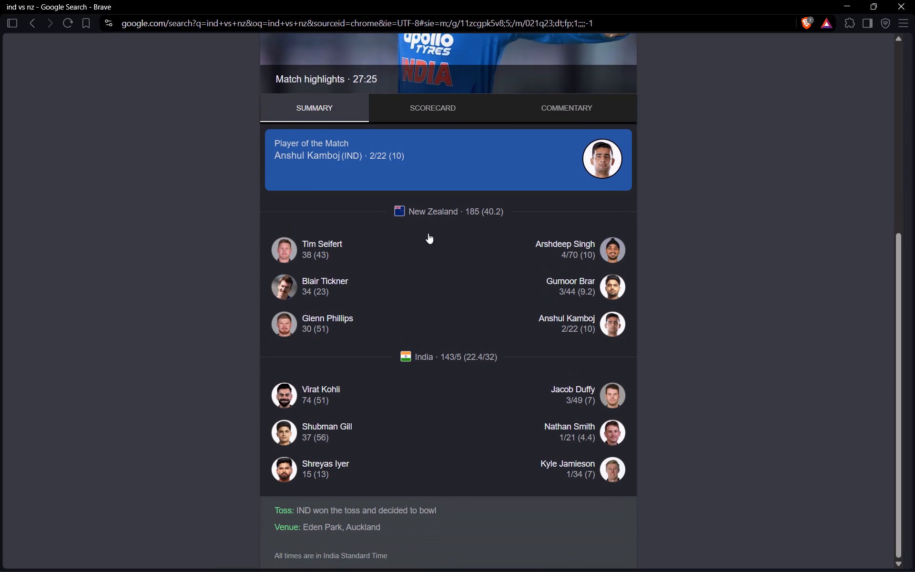
{"action": "left_click", "coordinate": [413, 121]}
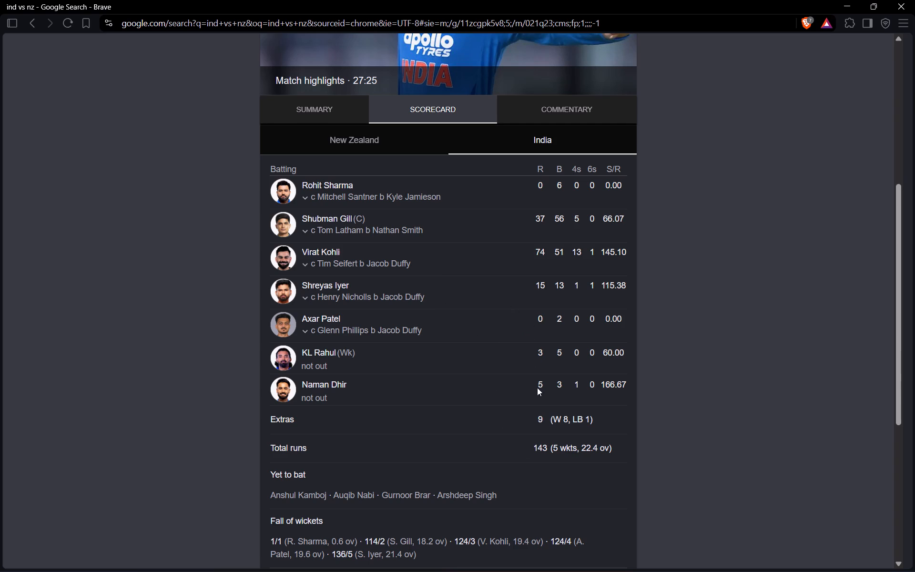
{"action": "left_click", "coordinate": [538, 399]}
{"action": "left_click_drag", "start_coordinate": [538, 399], "coordinate": [526, 388]}
{"action": "left_click_drag", "start_coordinate": [526, 388], "coordinate": [438, 158]}
{"action": "left_click_drag", "start_coordinate": [438, 158], "coordinate": [484, 260]}
{"action": "scroll", "coordinate": [506, 344], "scroll_direction": "down", "scroll_amount": 2}
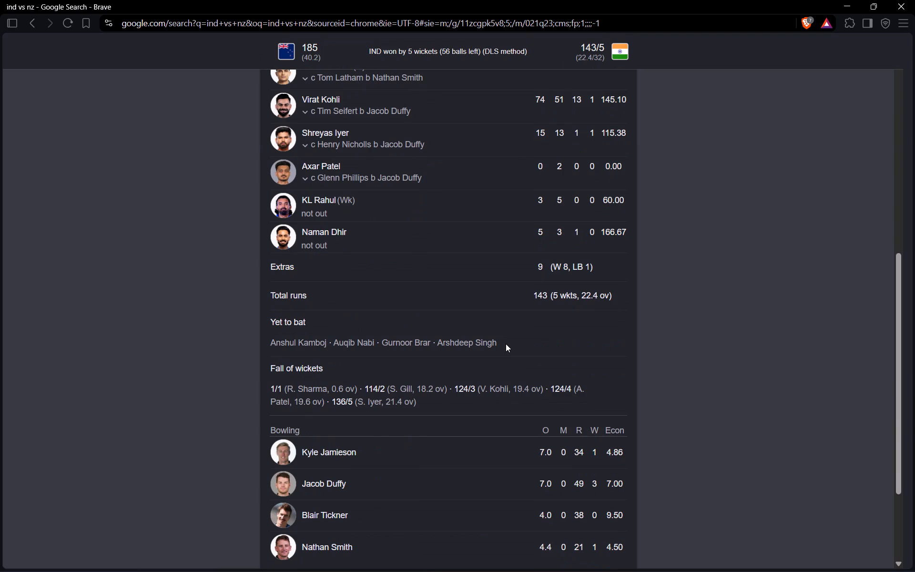
{"action": "scroll", "coordinate": [506, 344], "scroll_direction": "down", "scroll_amount": 1}
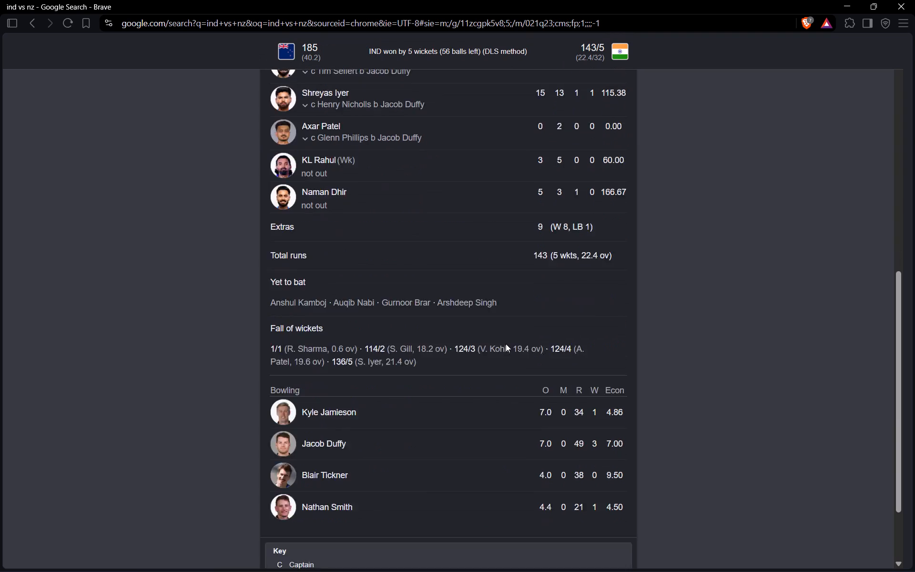
{"action": "scroll", "coordinate": [506, 344], "scroll_direction": "down", "scroll_amount": 1}
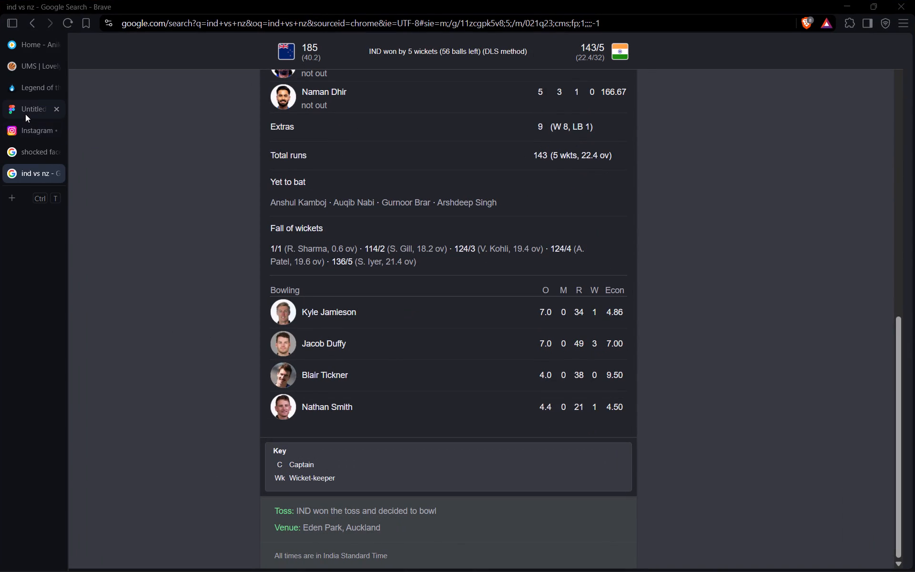
{"action": "scroll", "coordinate": [482, 489], "scroll_direction": "up", "scroll_amount": 6}
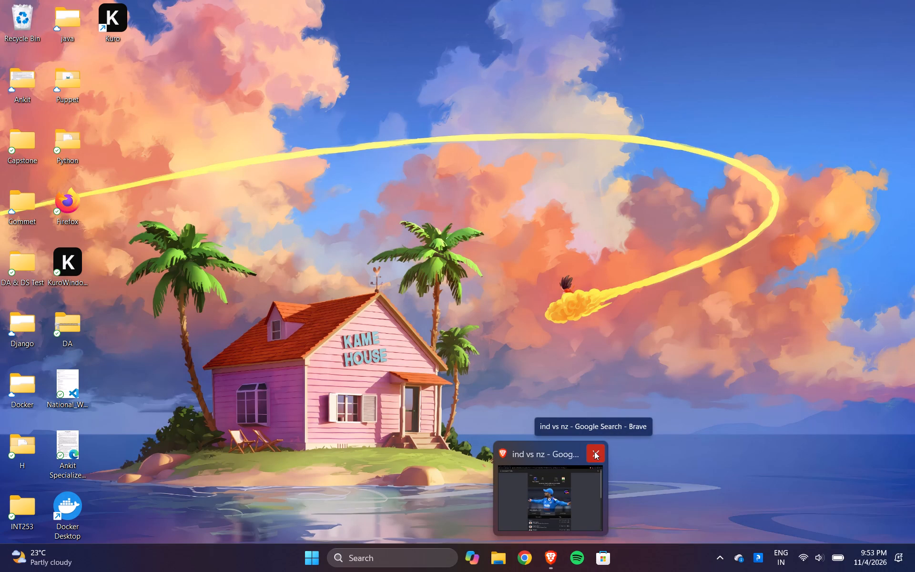
Close the Brave window showing the "ind vs nz" search.
{"action": "left_click", "coordinate": [594, 451]}
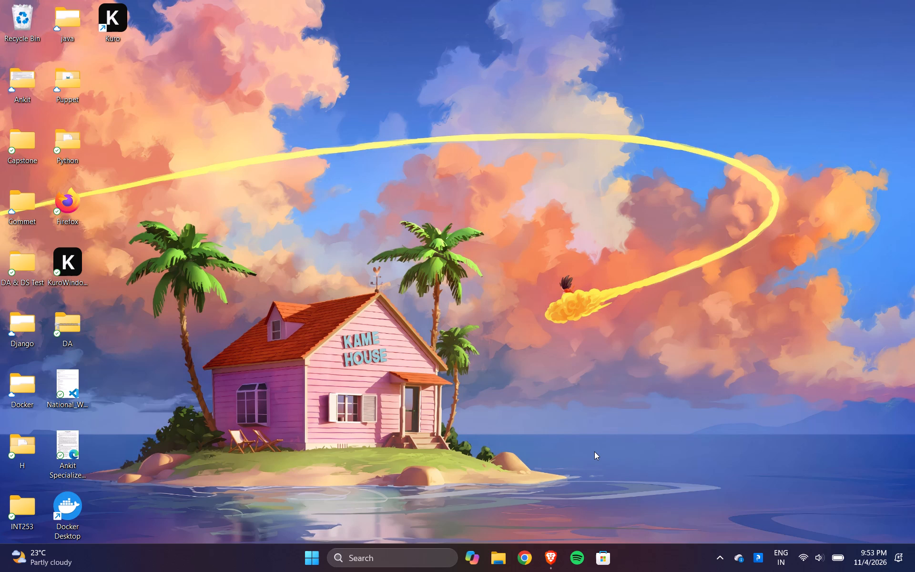
Bring back the Brave window, maximize it and close the "ind vs nz" match result tab.
{"action": "left_click", "coordinate": [548, 563]}
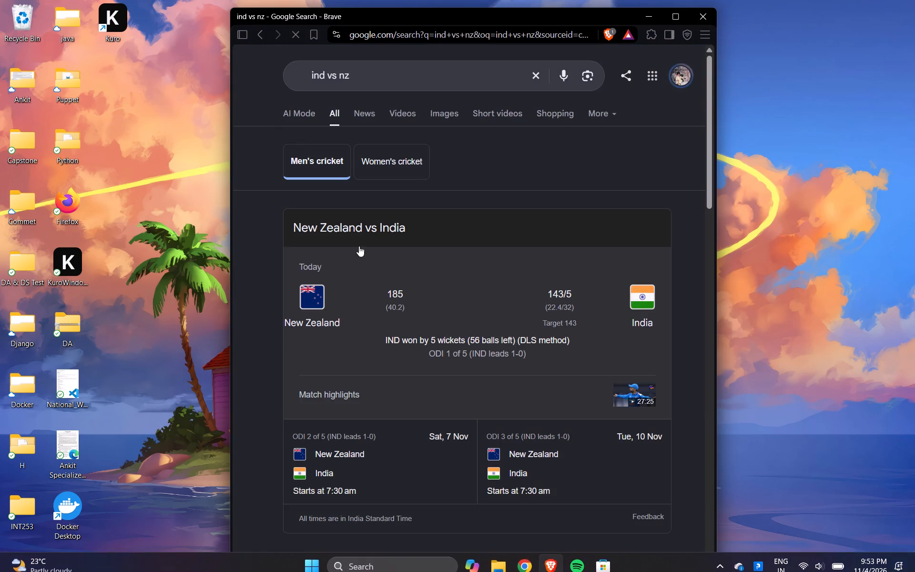
{"action": "left_click", "coordinate": [671, 17]}
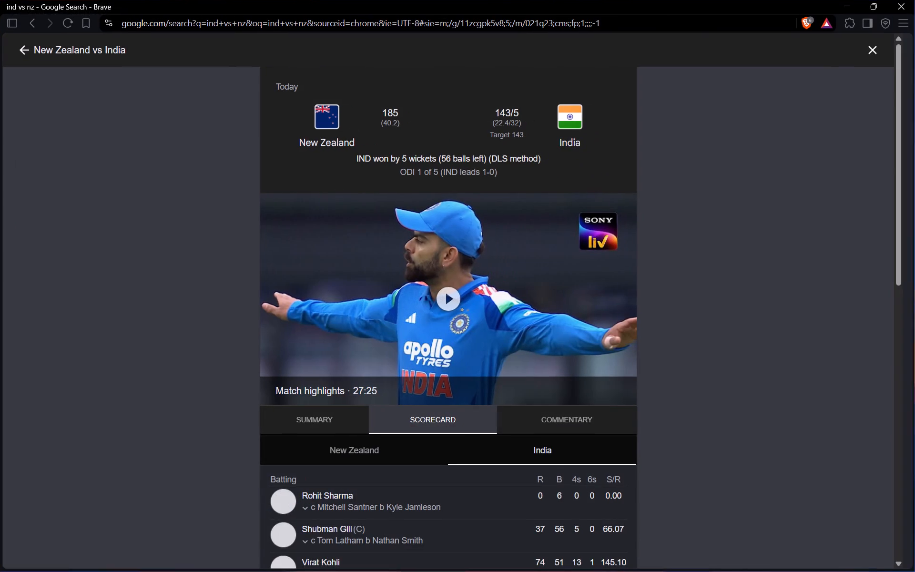
{"action": "key", "text": "ctrl+w"}
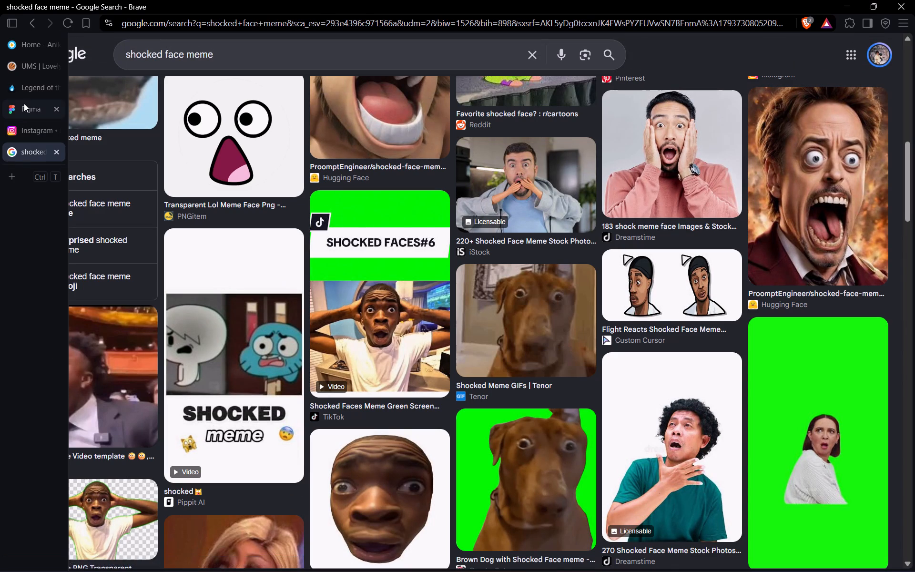
Switch to the Figma design tab and focus on the Instagram post - 7 and Instagram post - 8 frames.
{"action": "left_click", "coordinate": [24, 103]}
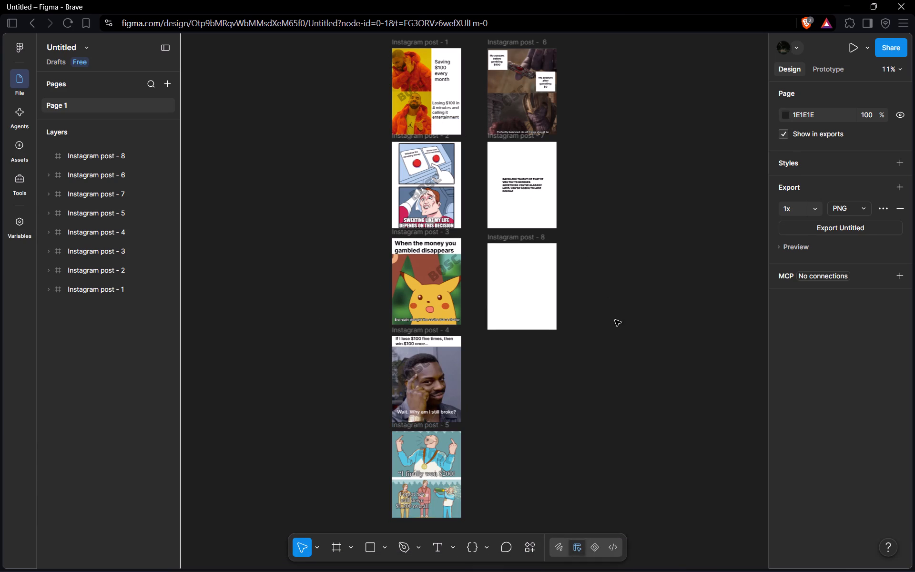
{"action": "scroll", "coordinate": [603, 317], "scroll_direction": "up", "scroll_amount": 1}
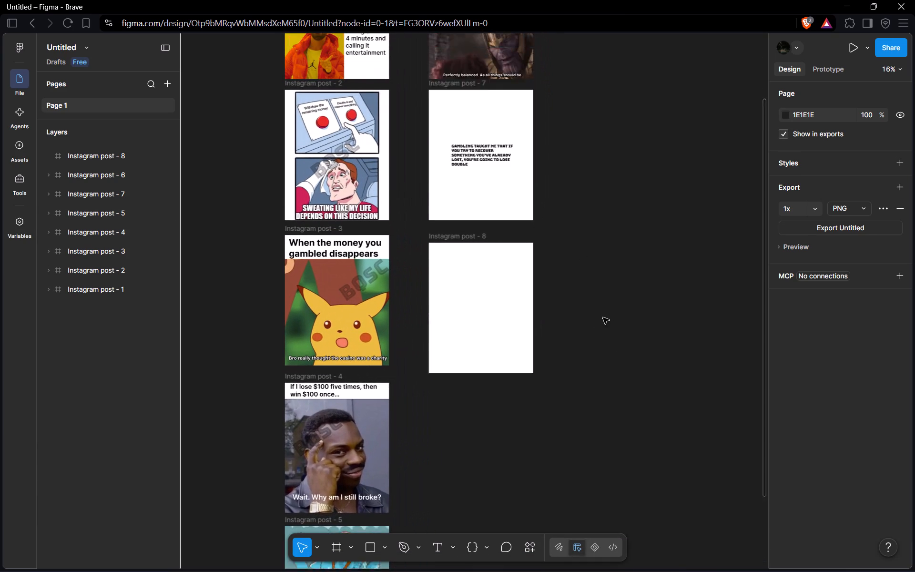
{"action": "scroll", "coordinate": [603, 317], "scroll_direction": "up", "scroll_amount": 1}
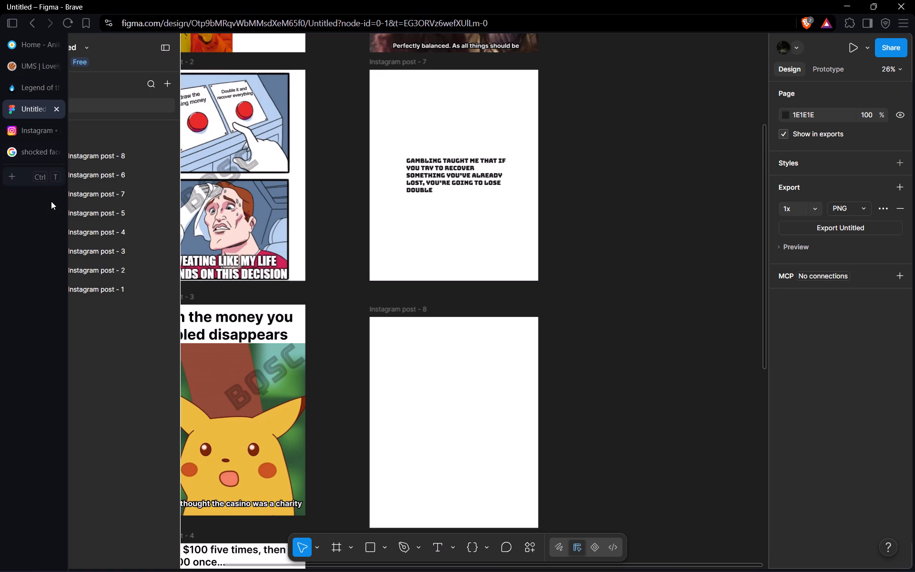
Launch Google Chrome and open it with the Tsuki profile.
{"action": "key", "text": "super+3"}
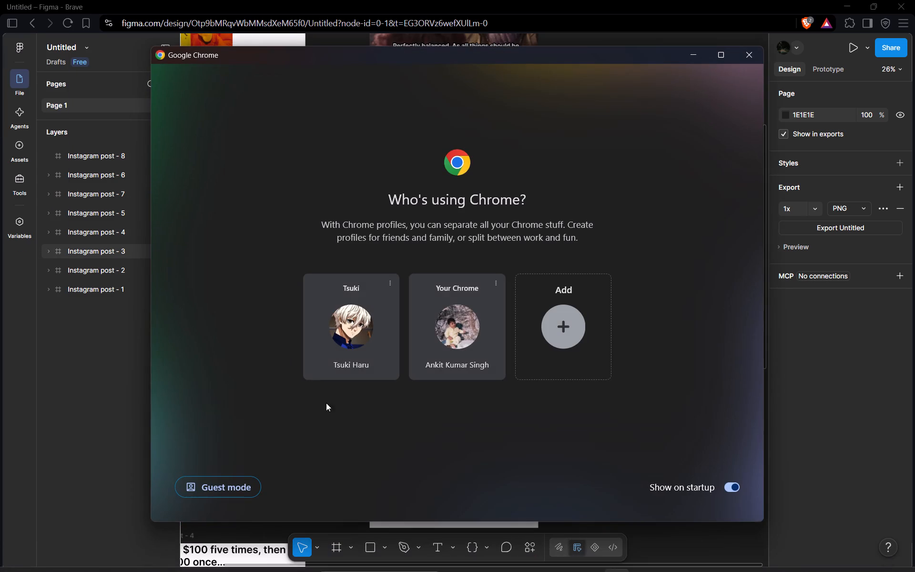
{"action": "left_click", "coordinate": [356, 350]}
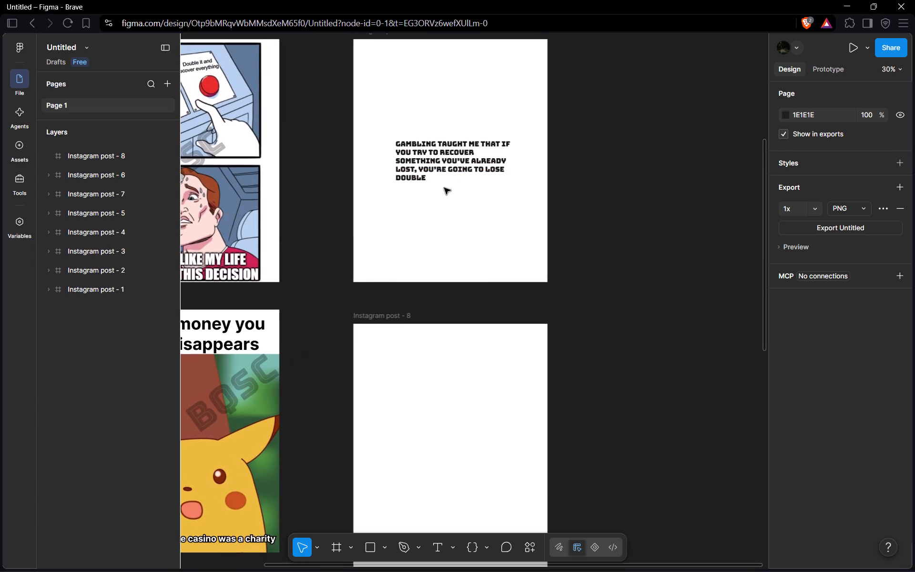
Change the font of the "Gambling Taught me that if you try to recover…" text on Instagram post - 7 to Inter.
{"action": "left_click", "coordinate": [445, 156]}
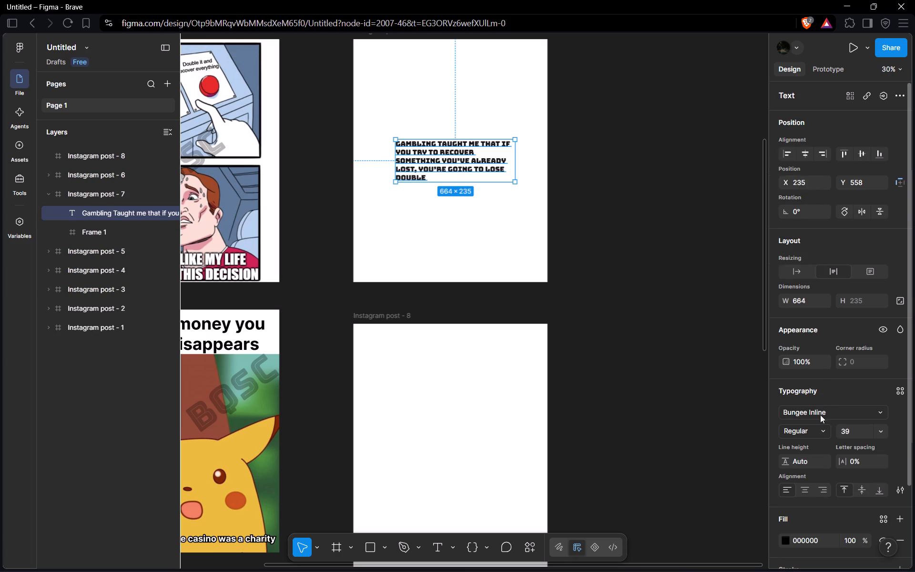
{"action": "left_click", "coordinate": [812, 410]}
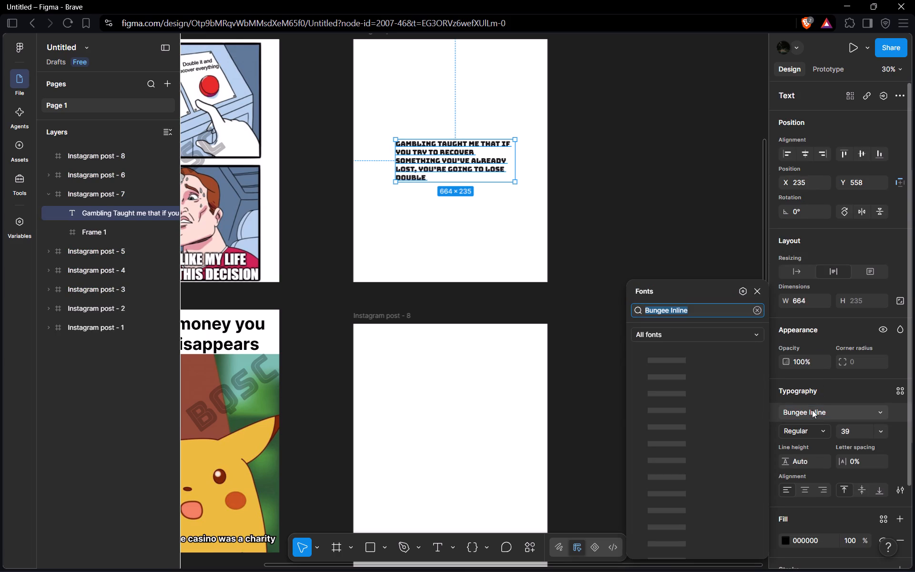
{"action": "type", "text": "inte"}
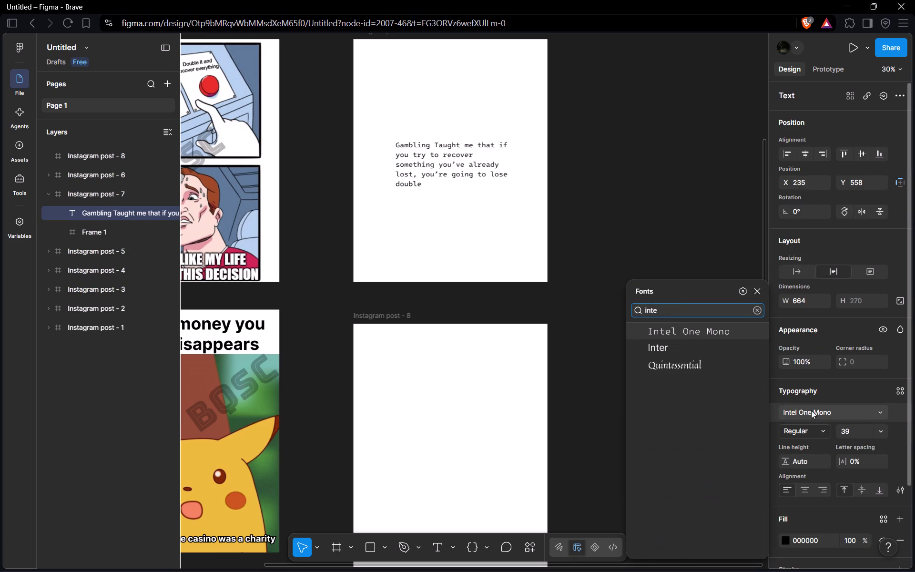
{"action": "left_click", "coordinate": [664, 347]}
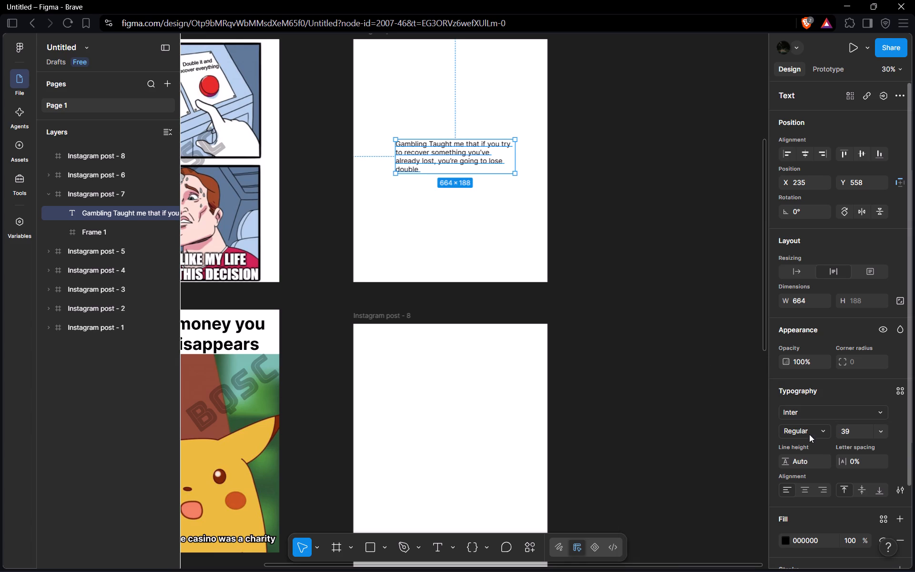
Open the font weight choices for the gambling quote text on Instagram post - 7.
{"action": "left_click", "coordinate": [809, 433]}
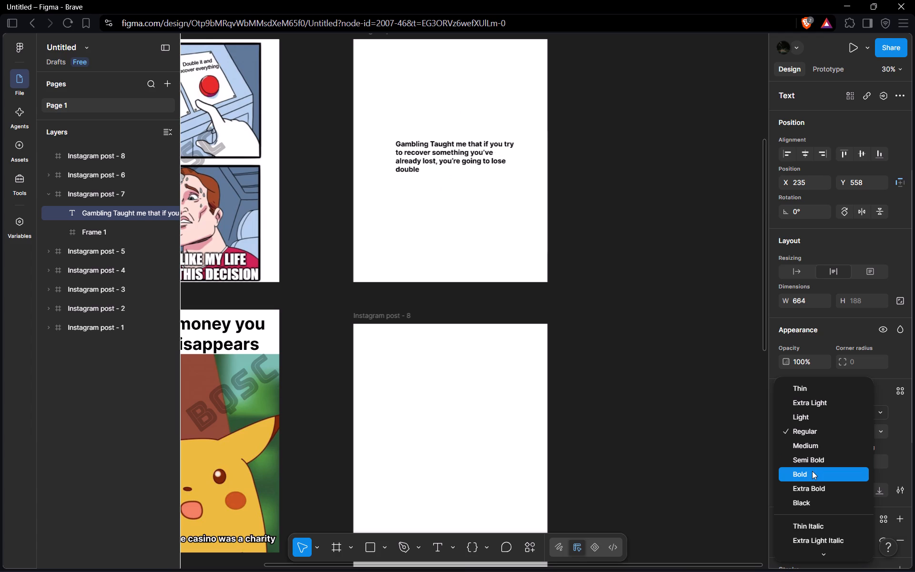
In the Figma file in Brave, set the "Gambling Taught me…" text in Instagram post - 7 to Bold and inspect it up close.
{"action": "left_click", "coordinate": [813, 472]}
{"action": "left_click", "coordinate": [732, 446]}
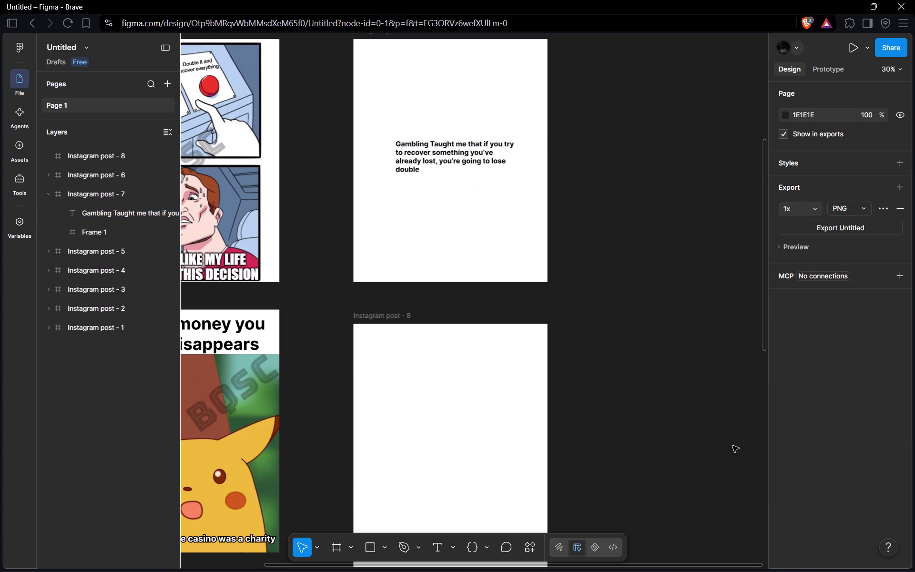
{"action": "scroll", "coordinate": [612, 340], "scroll_direction": "up", "scroll_amount": 1}
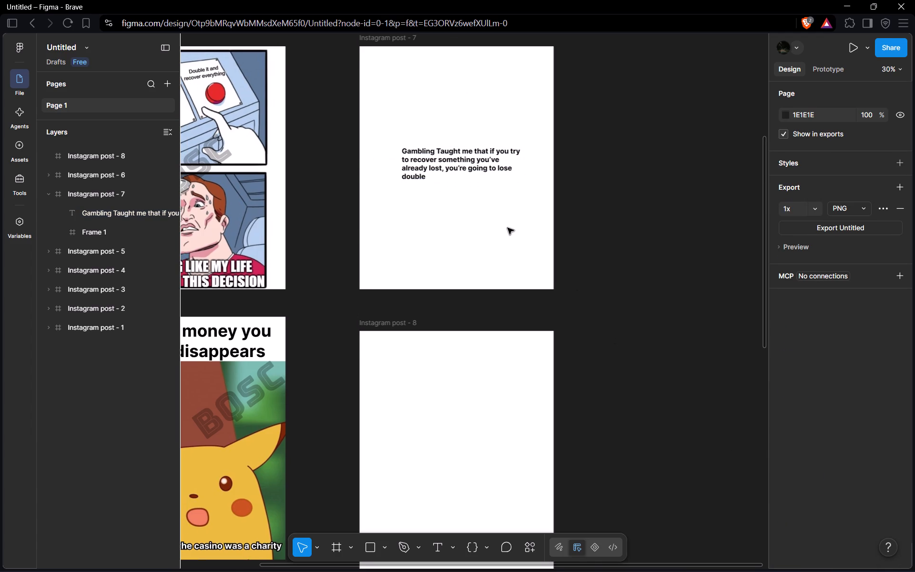
{"action": "scroll", "coordinate": [508, 228], "scroll_direction": "up", "scroll_amount": 2}
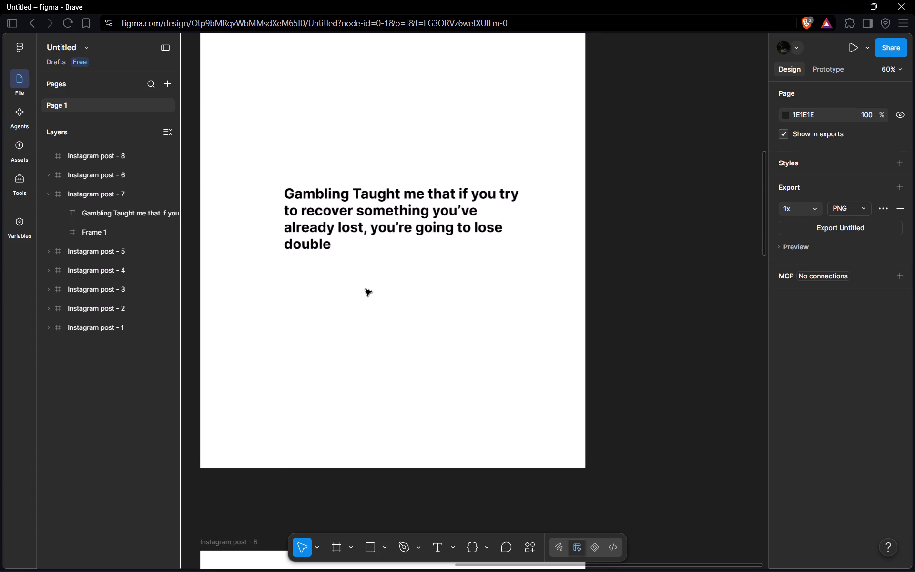
{"action": "scroll", "coordinate": [366, 289], "scroll_direction": "up", "scroll_amount": 2}
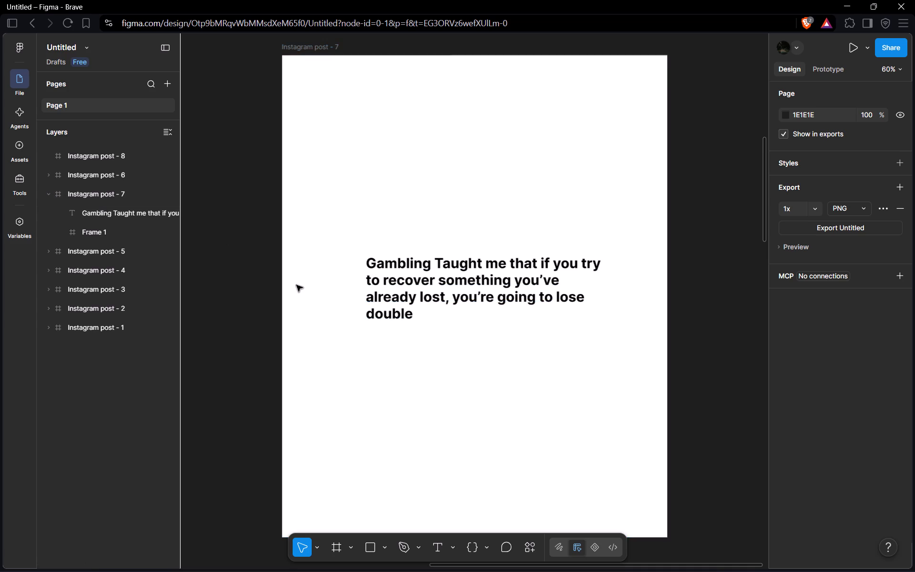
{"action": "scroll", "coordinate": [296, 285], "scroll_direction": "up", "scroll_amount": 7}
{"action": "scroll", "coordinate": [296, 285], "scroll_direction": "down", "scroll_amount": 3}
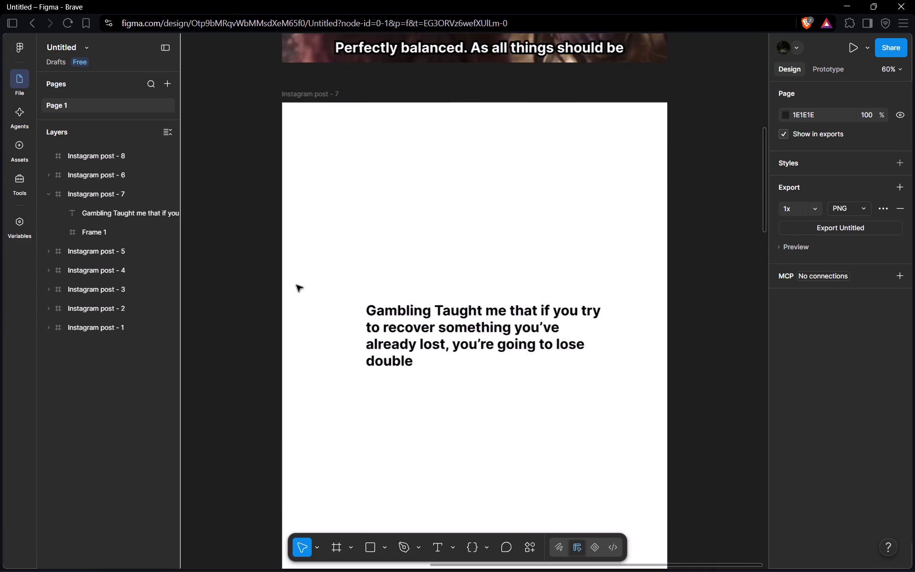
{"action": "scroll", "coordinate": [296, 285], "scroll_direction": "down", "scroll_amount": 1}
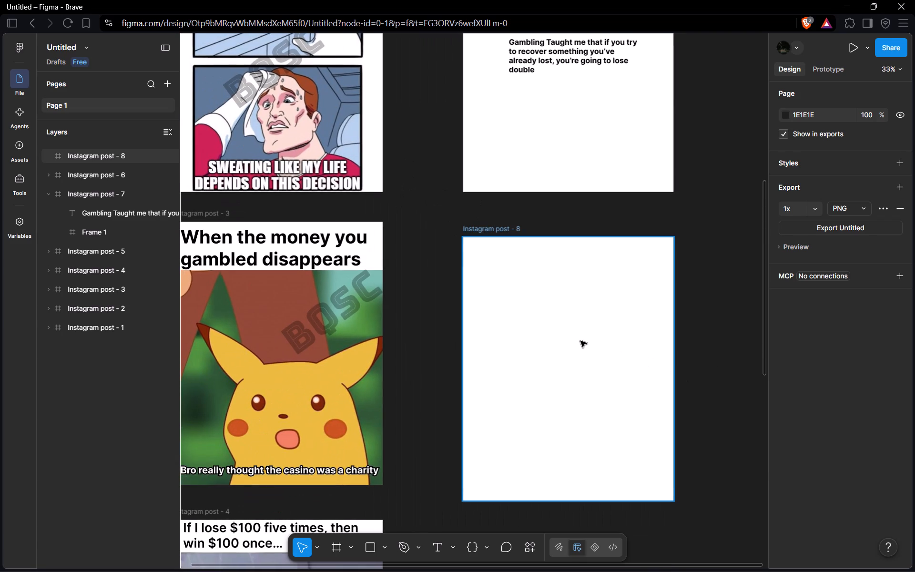
Add a text to the empty Instagram post - 8 containing the copied quote "Every loss carries a lesson, but wisdom begins when you finally stop paying…".
{"action": "left_click", "coordinate": [580, 341]}
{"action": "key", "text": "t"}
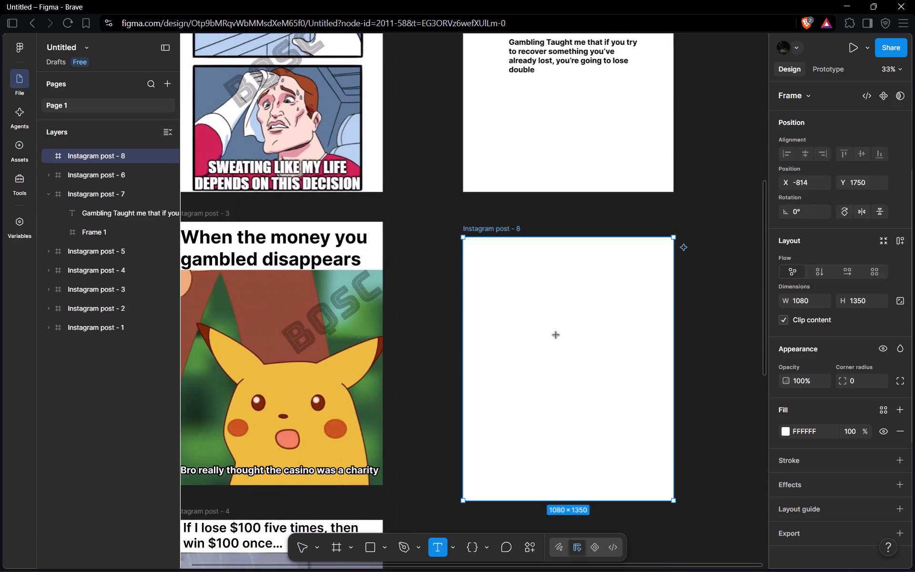
{"action": "left_click", "coordinate": [528, 335]}
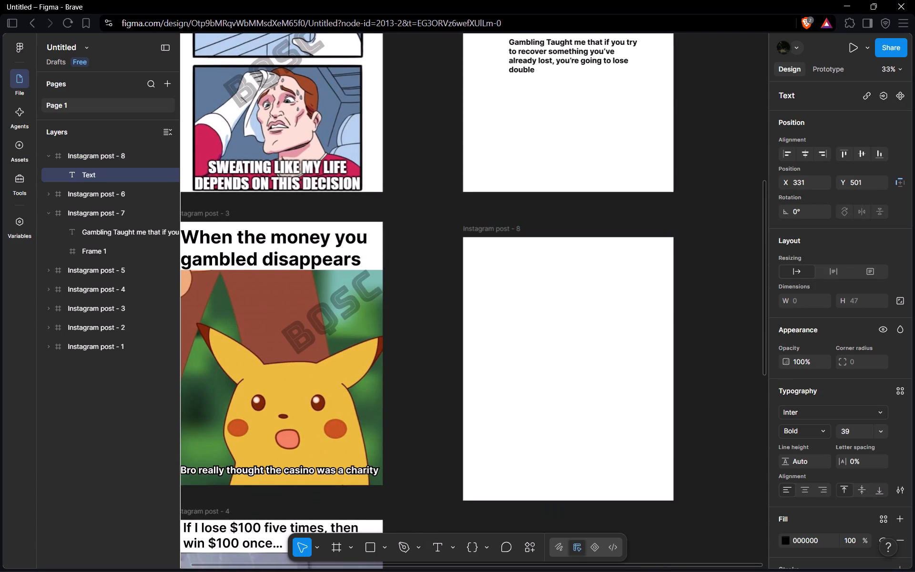
{"action": "key", "text": "ctrl+v"}
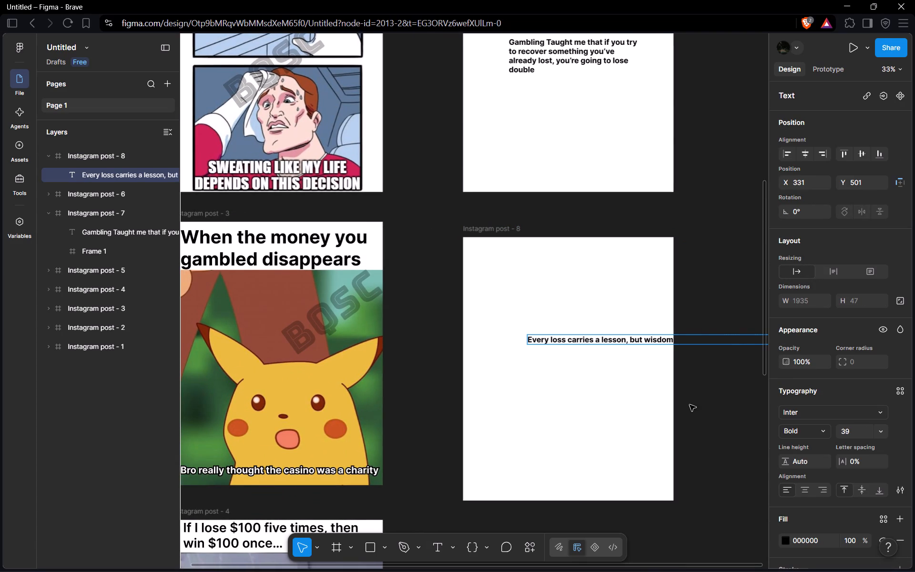
{"action": "scroll", "coordinate": [714, 396], "scroll_direction": "left", "scroll_amount": 1}
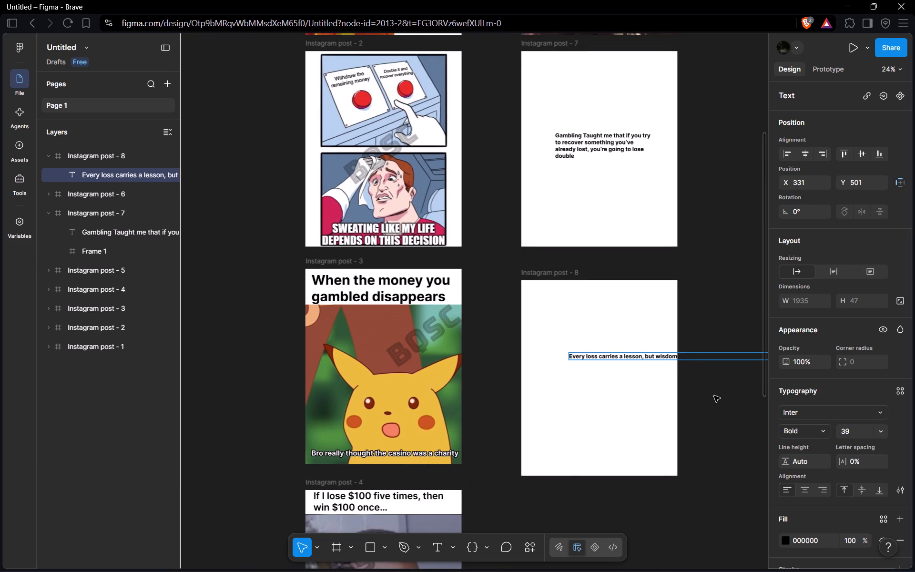
{"action": "scroll", "coordinate": [714, 396], "scroll_direction": "left", "scroll_amount": 1}
{"action": "left_click", "coordinate": [714, 396]}
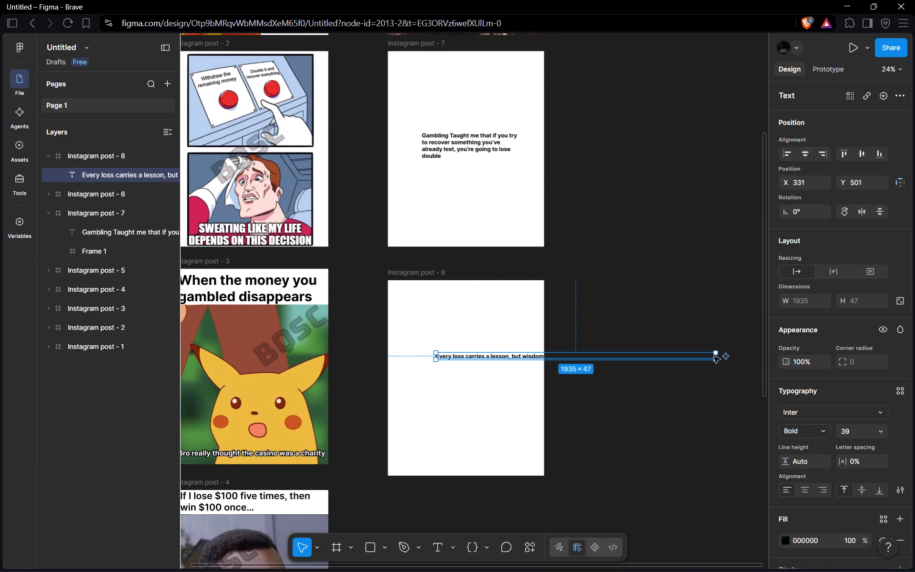
Resize the quote's text box to about 948 × 174 so it wraps, and centre it horizontally in Instagram post - 8 at about Y 543.
{"action": "left_click_drag", "start_coordinate": [716, 362], "coordinate": [614, 366]}
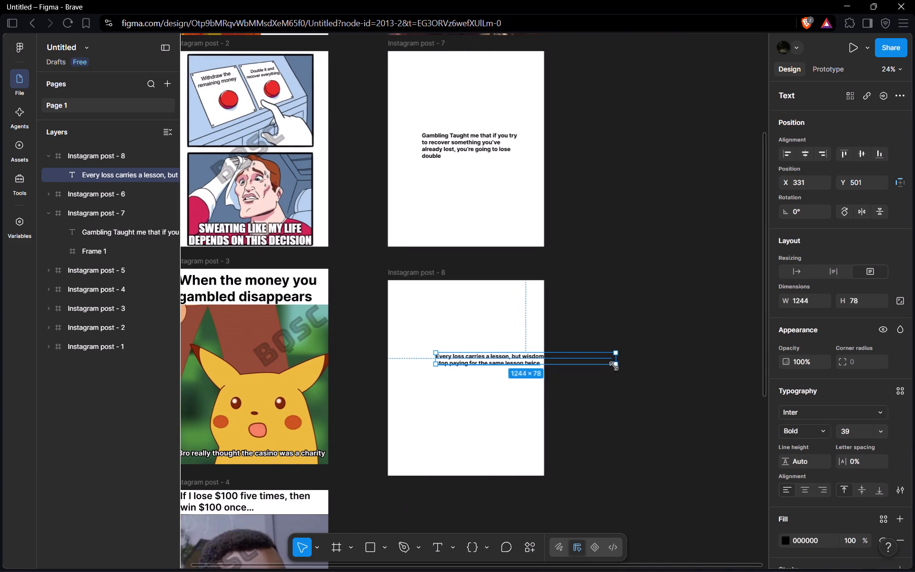
{"action": "left_click_drag", "start_coordinate": [614, 366], "coordinate": [533, 393]}
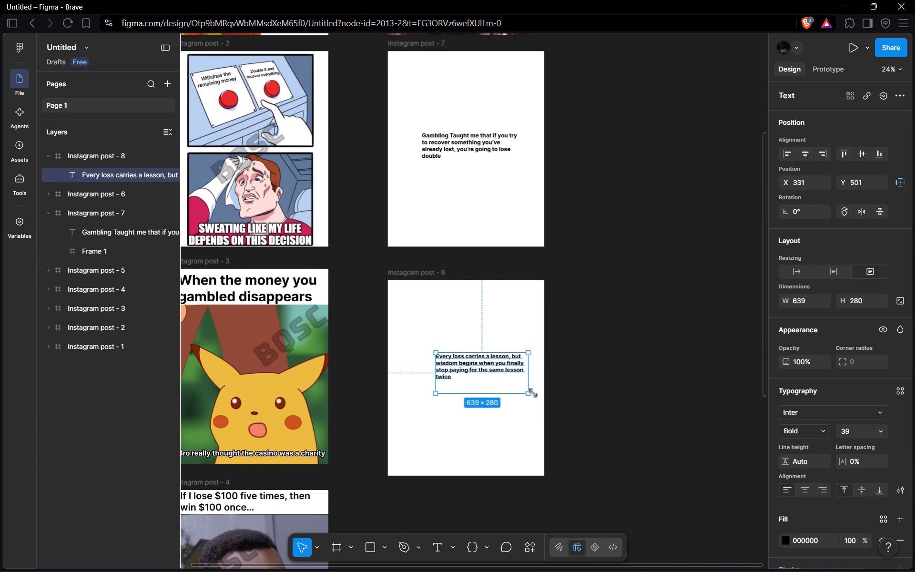
{"action": "left_click_drag", "start_coordinate": [533, 393], "coordinate": [573, 378]}
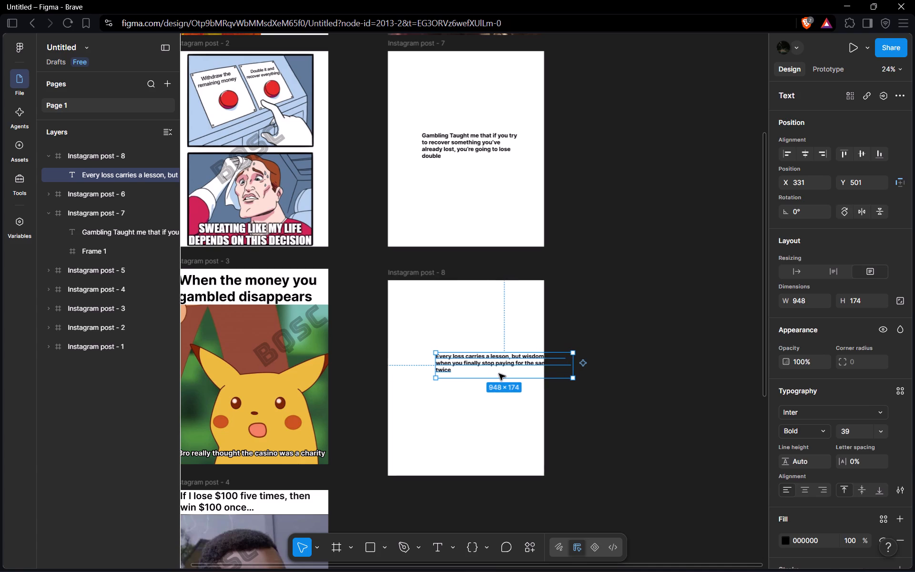
{"action": "left_click_drag", "start_coordinate": [499, 374], "coordinate": [461, 379]}
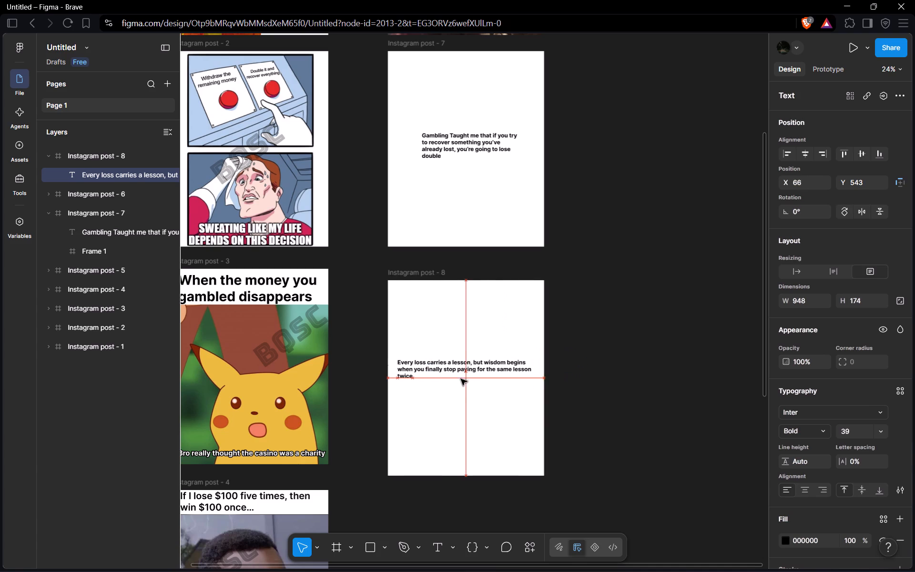
In the Figma file in Brave, move the "Every loss carries a lesson…" text in Instagram post - 8 to about X 101, Y 588.
{"action": "left_click_drag", "start_coordinate": [461, 379], "coordinate": [468, 386]}
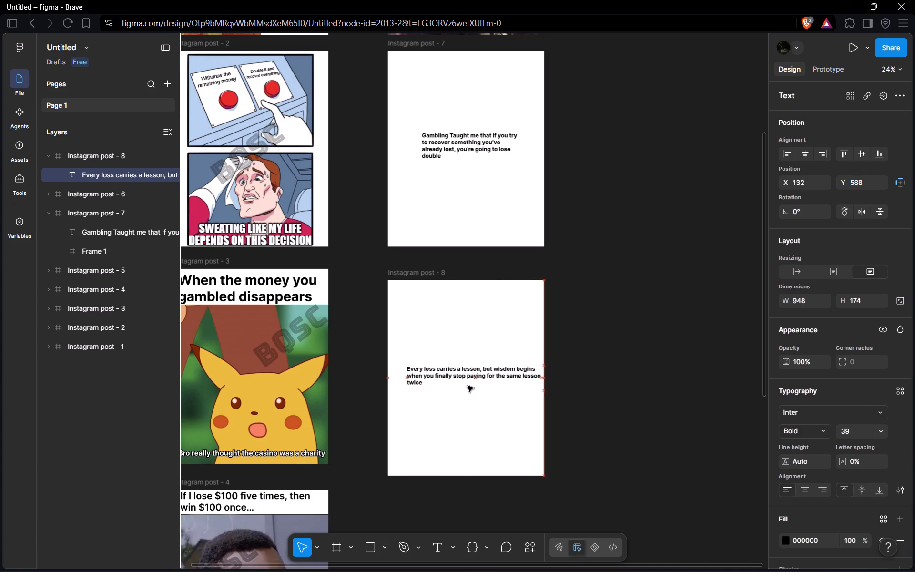
{"action": "left_click_drag", "start_coordinate": [468, 386], "coordinate": [466, 386]}
{"action": "left_click", "coordinate": [600, 398]}
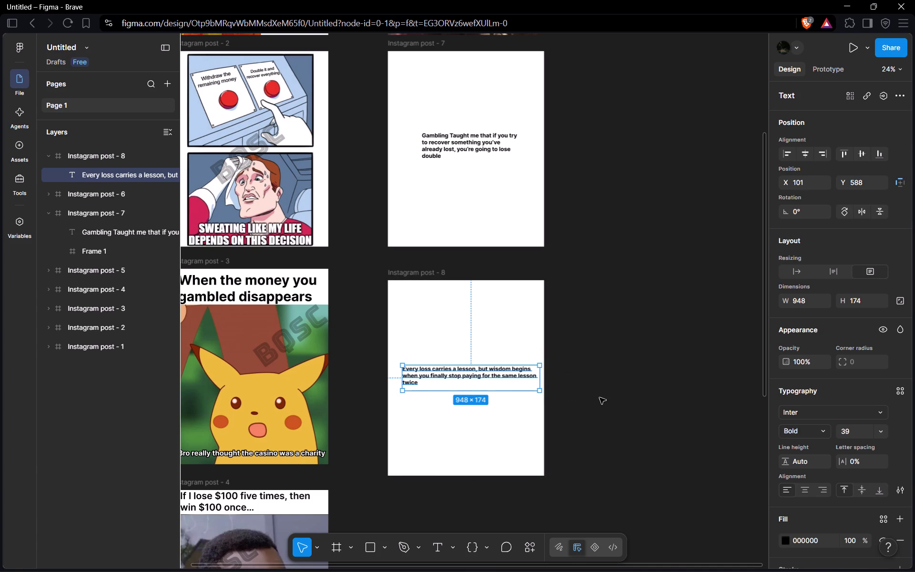
{"action": "left_click", "coordinate": [420, 327]}
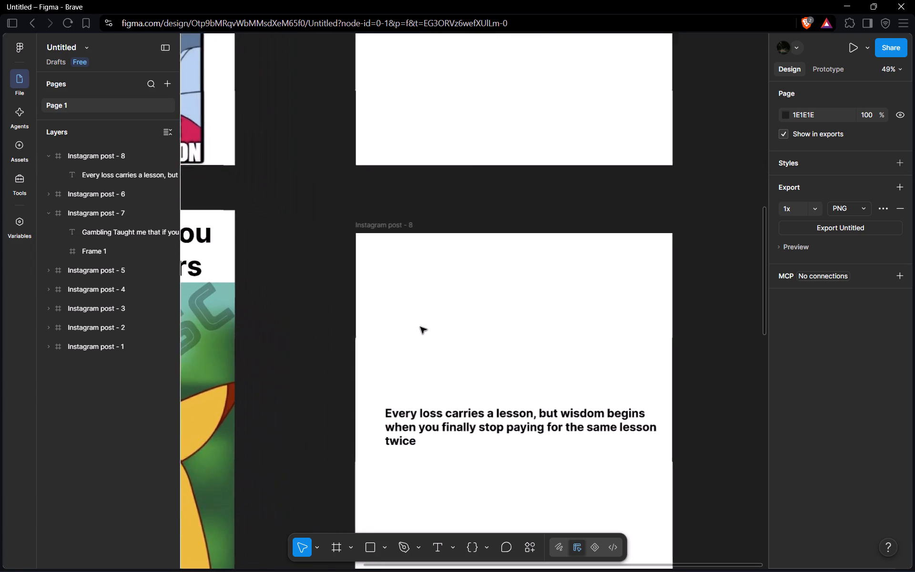
{"action": "scroll", "coordinate": [455, 425], "scroll_direction": "up", "scroll_amount": 1}
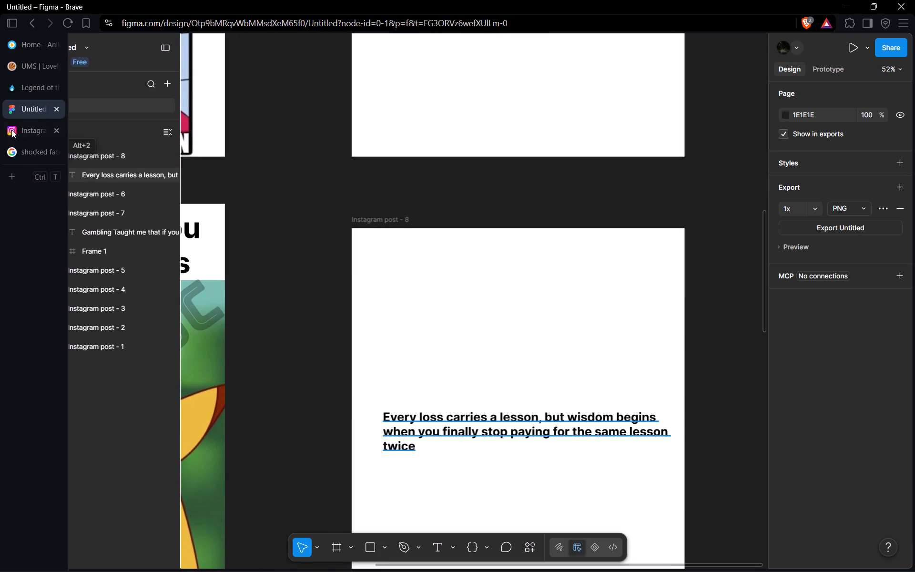
In the browser's "shocked face meme" image search, search for "quotes template" instead.
{"action": "left_click", "coordinate": [21, 147]}
{"action": "scroll", "coordinate": [306, 279], "scroll_direction": "up", "scroll_amount": 7}
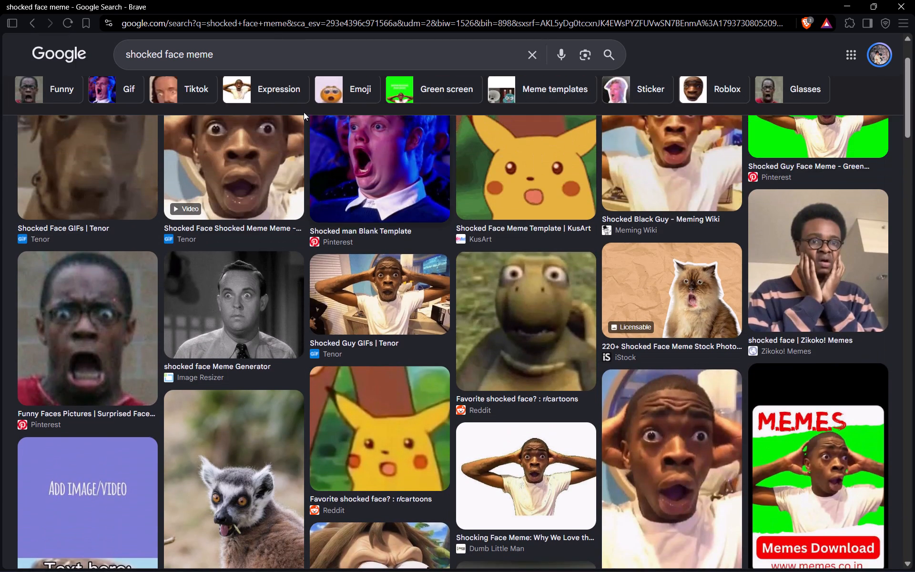
{"action": "triple_click", "coordinate": [257, 58]}
{"action": "left_click", "coordinate": [257, 58]}
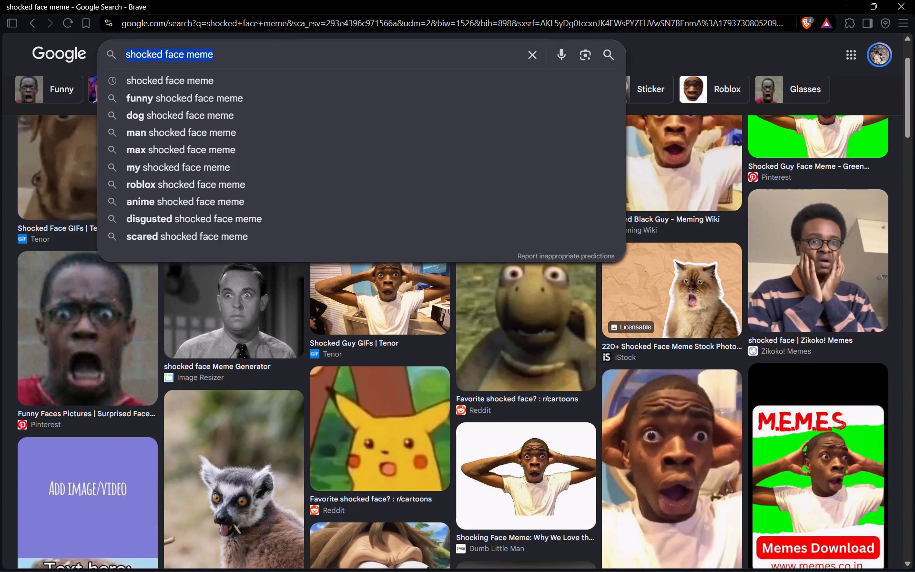
{"action": "type", "text": "quotes tem"}
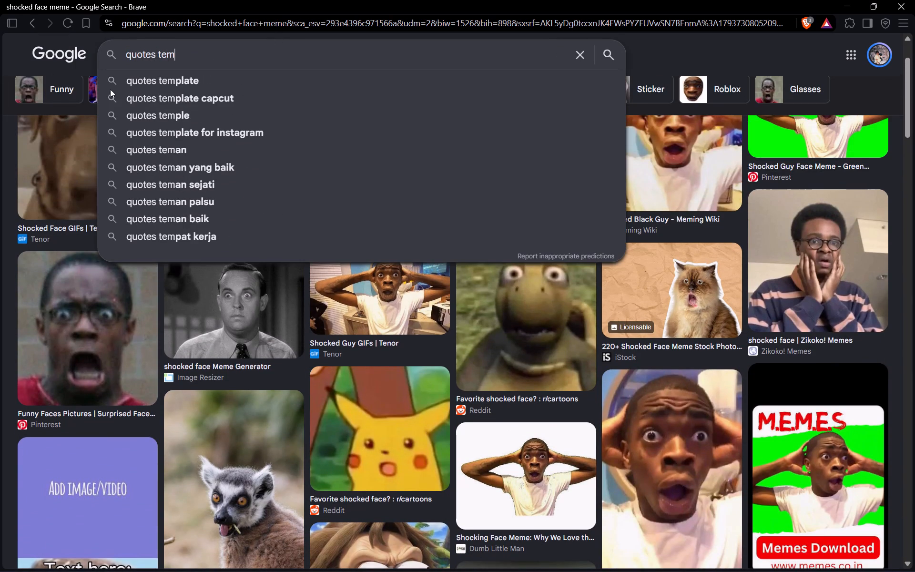
{"action": "left_click", "coordinate": [145, 89]}
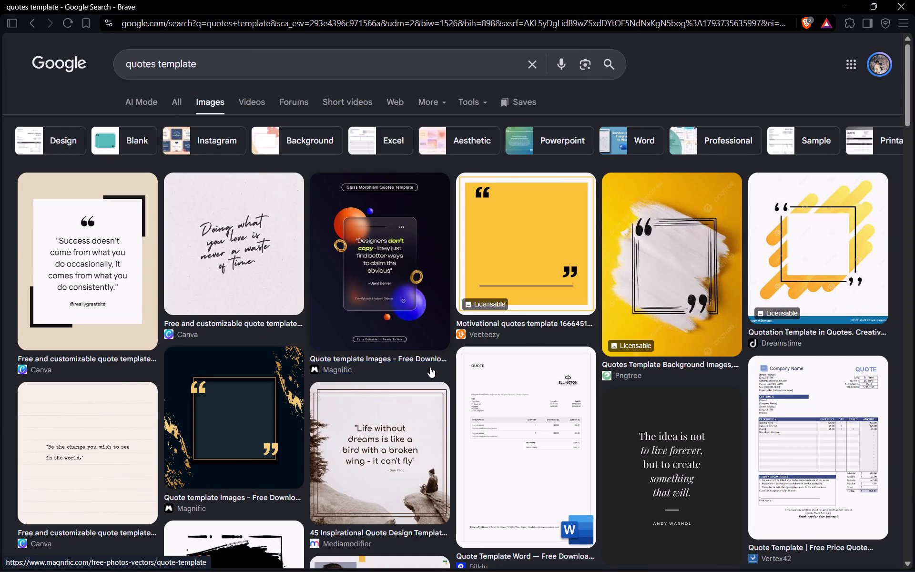
Browse the quotes template image results for quote post layouts and quotation mark designs to use as reference.
{"action": "scroll", "coordinate": [528, 433], "scroll_direction": "down", "scroll_amount": 4}
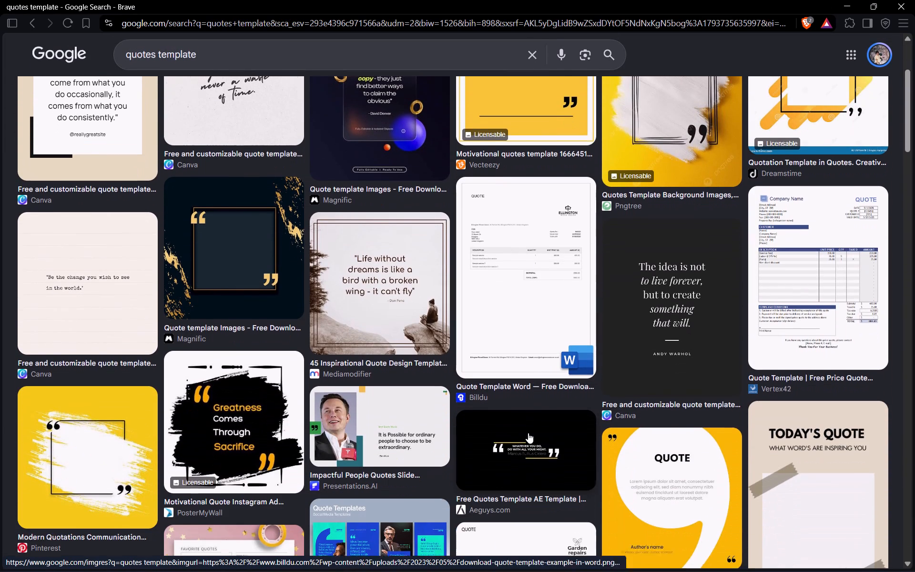
{"action": "scroll", "coordinate": [528, 433], "scroll_direction": "down", "scroll_amount": 3}
{"action": "scroll", "coordinate": [587, 464], "scroll_direction": "down", "scroll_amount": 1}
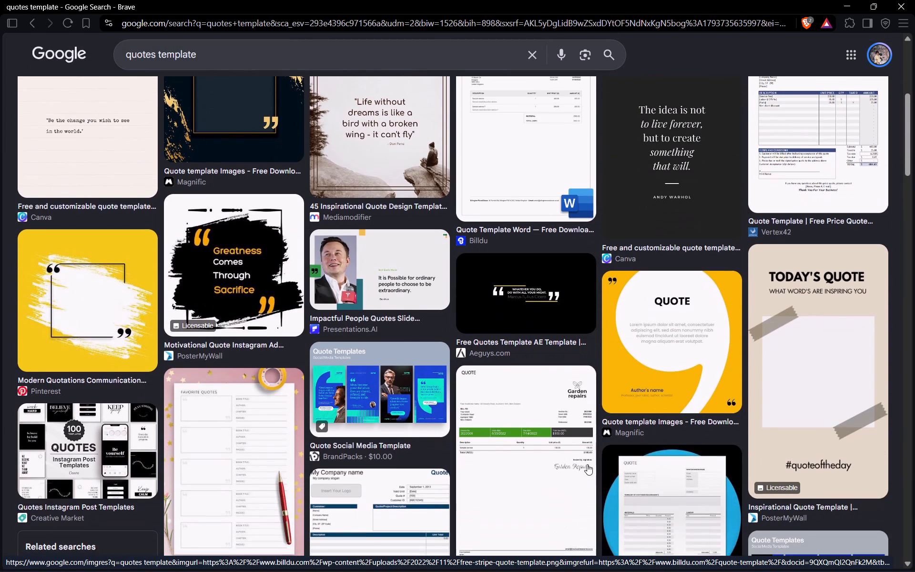
{"action": "scroll", "coordinate": [587, 464], "scroll_direction": "down", "scroll_amount": 4}
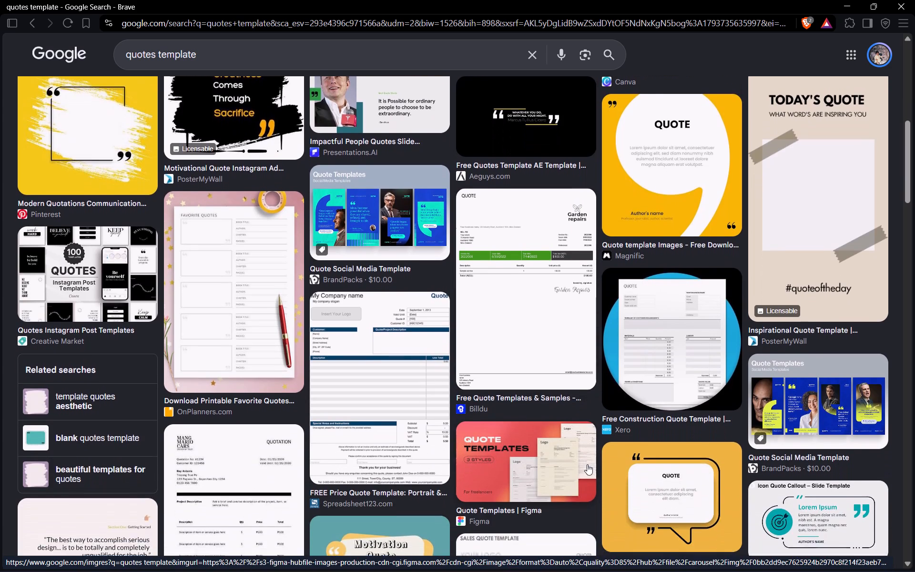
{"action": "scroll", "coordinate": [587, 464], "scroll_direction": "down", "scroll_amount": 3}
{"action": "scroll", "coordinate": [475, 335], "scroll_direction": "down", "scroll_amount": 1}
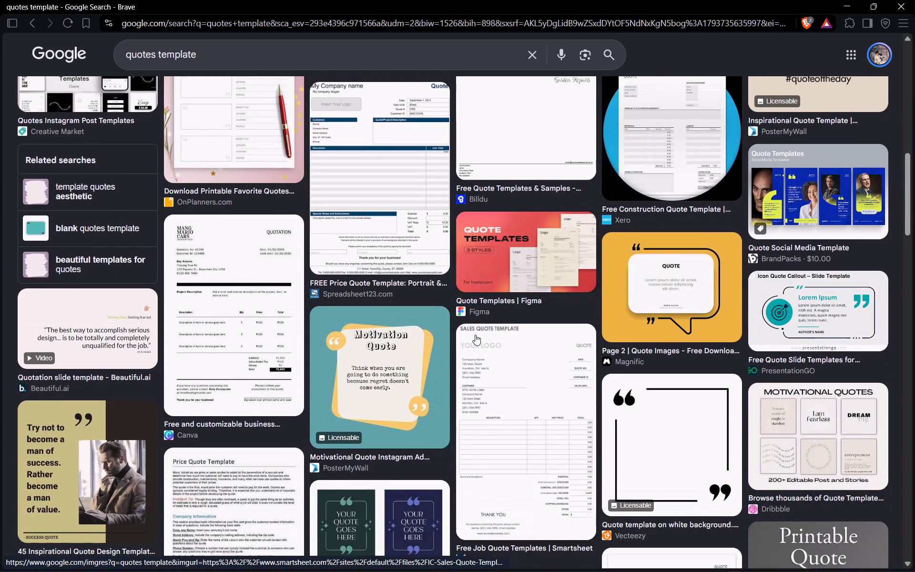
{"action": "scroll", "coordinate": [475, 335], "scroll_direction": "down", "scroll_amount": 2}
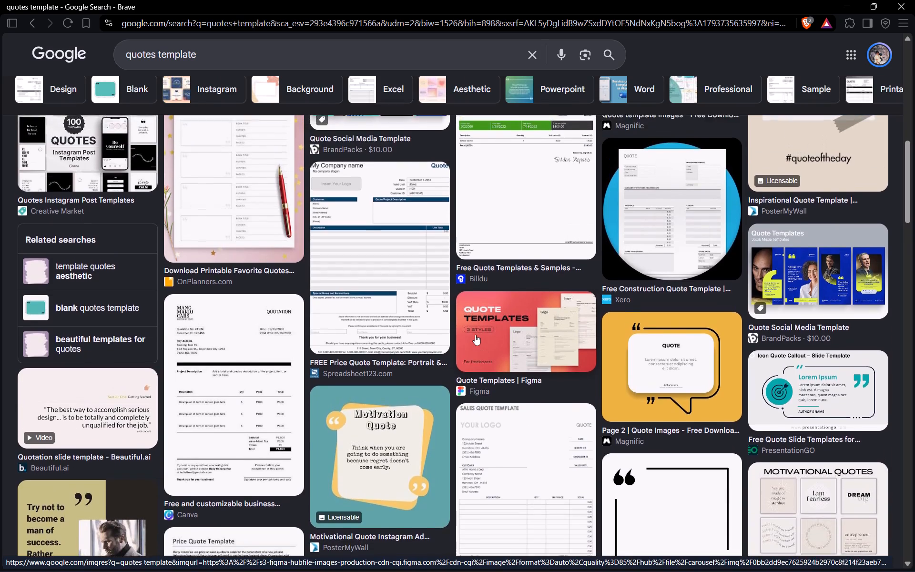
{"action": "scroll", "coordinate": [476, 389], "scroll_direction": "down", "scroll_amount": 2}
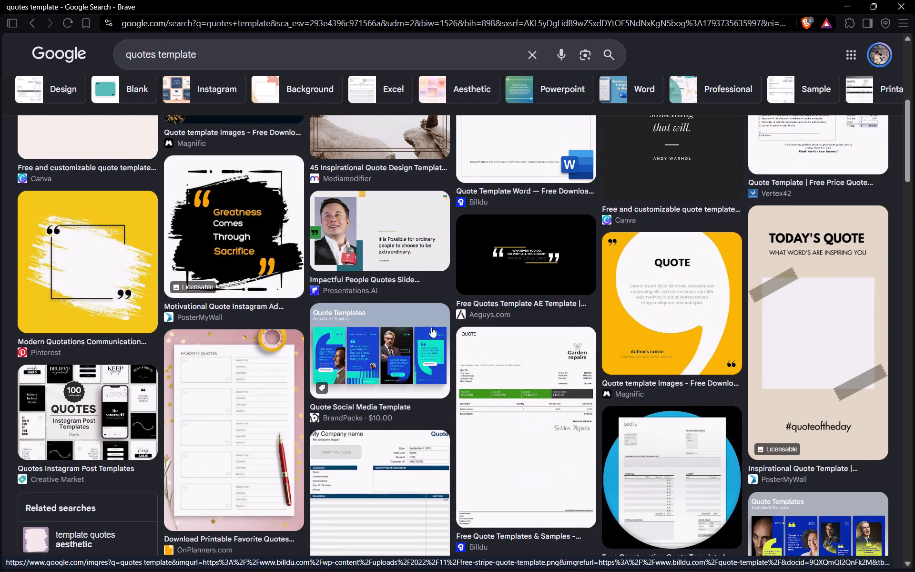
{"action": "scroll", "coordinate": [347, 281], "scroll_direction": "up", "scroll_amount": 1}
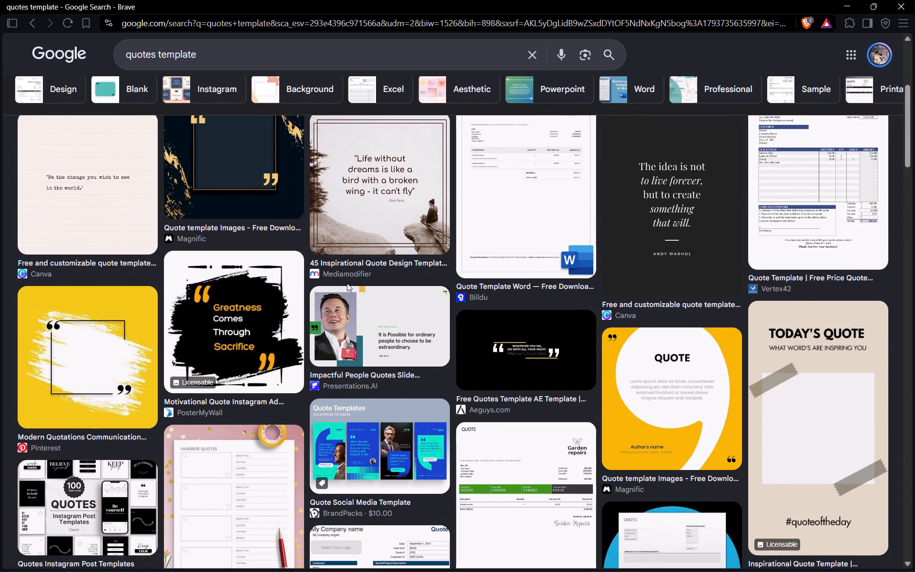
{"action": "scroll", "coordinate": [252, 240], "scroll_direction": "up", "scroll_amount": 4}
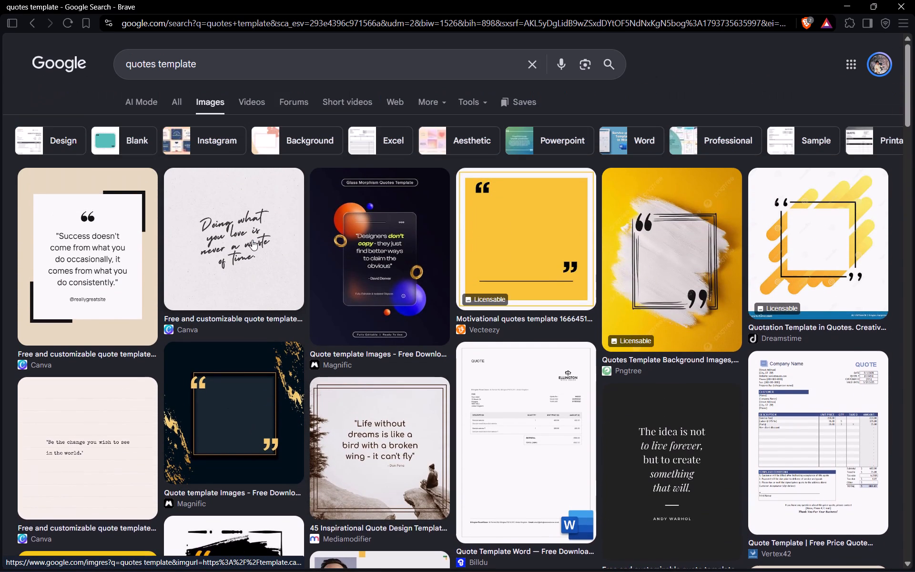
{"action": "scroll", "coordinate": [252, 240], "scroll_direction": "up", "scroll_amount": 1}
{"action": "scroll", "coordinate": [281, 142], "scroll_direction": "left", "scroll_amount": 2}
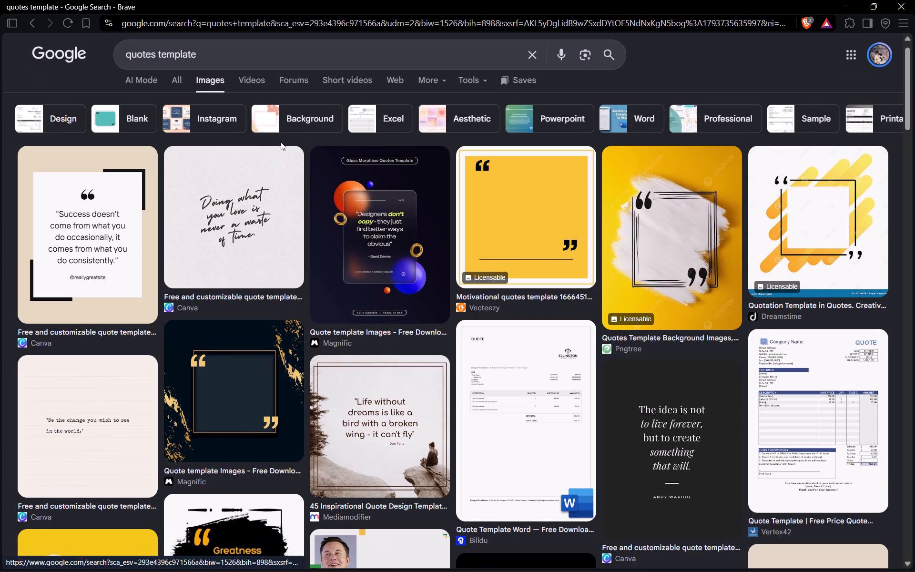
{"action": "scroll", "coordinate": [453, 355], "scroll_direction": "down", "scroll_amount": 10}
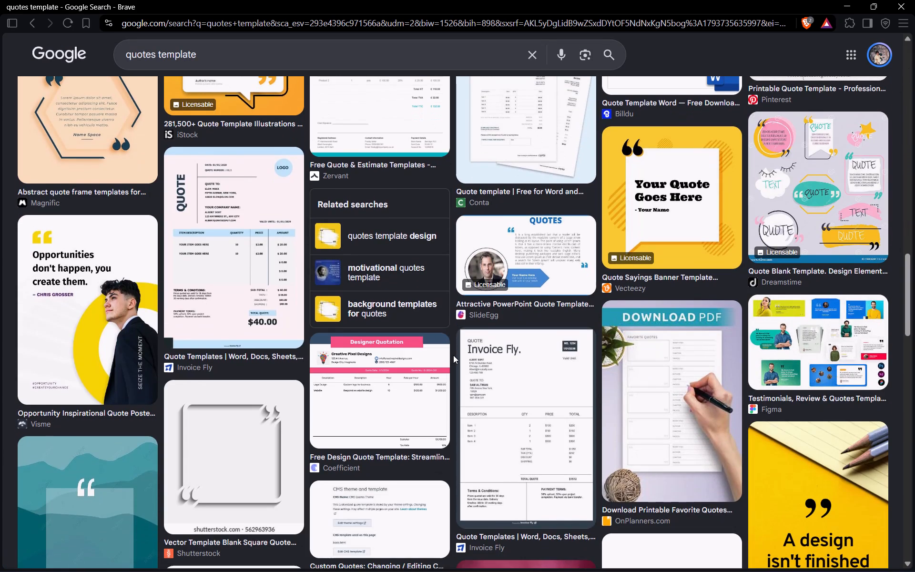
{"action": "scroll", "coordinate": [453, 355], "scroll_direction": "down", "scroll_amount": 1}
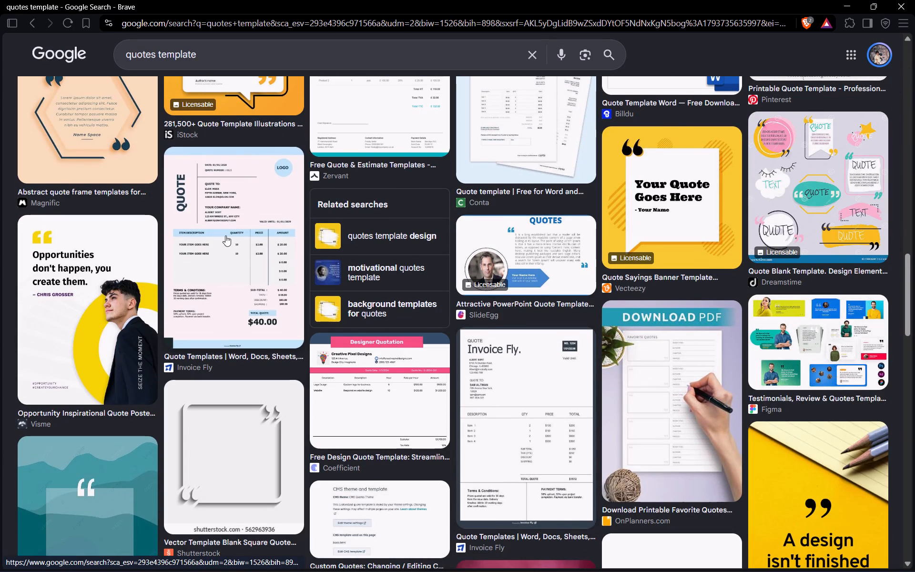
{"action": "scroll", "coordinate": [308, 374], "scroll_direction": "down", "scroll_amount": 9}
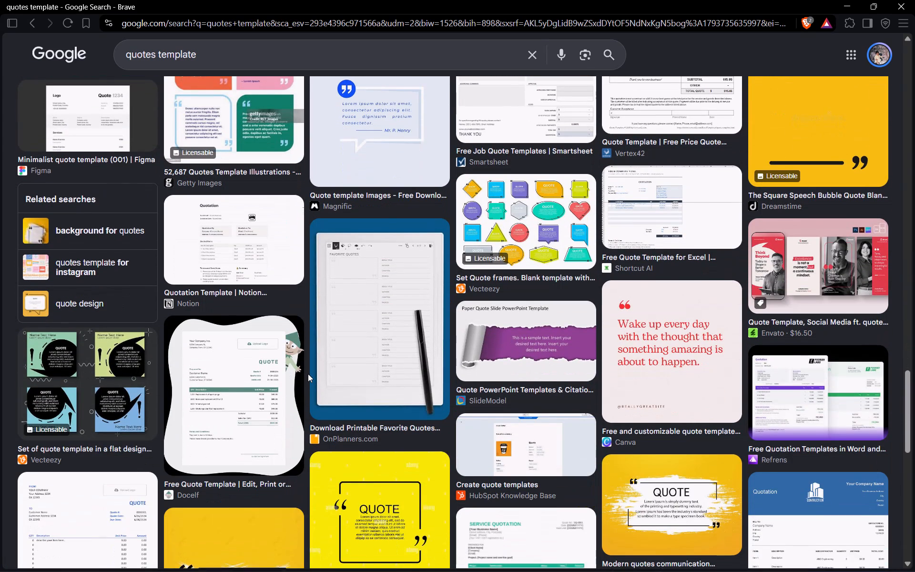
{"action": "scroll", "coordinate": [308, 374], "scroll_direction": "down", "scroll_amount": 2}
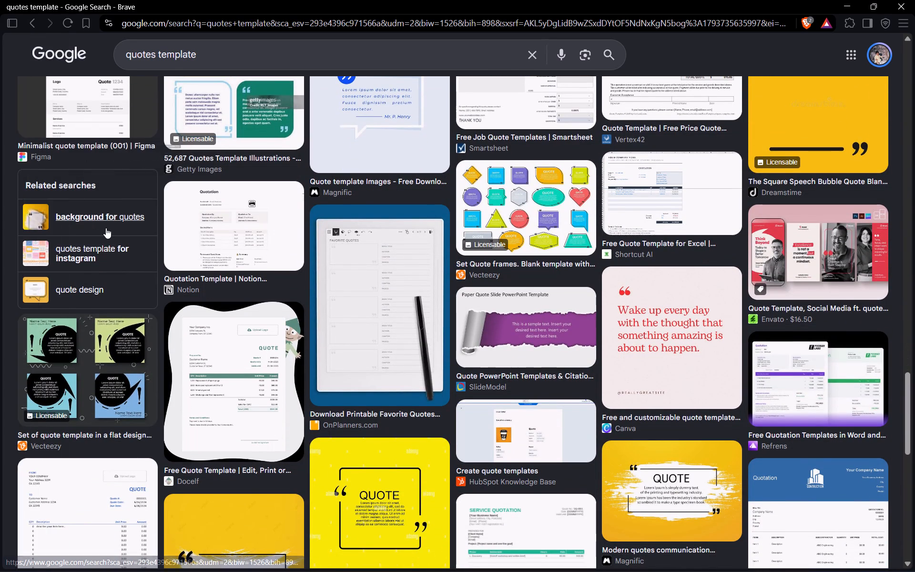
{"action": "scroll", "coordinate": [106, 228], "scroll_direction": "up", "scroll_amount": 3}
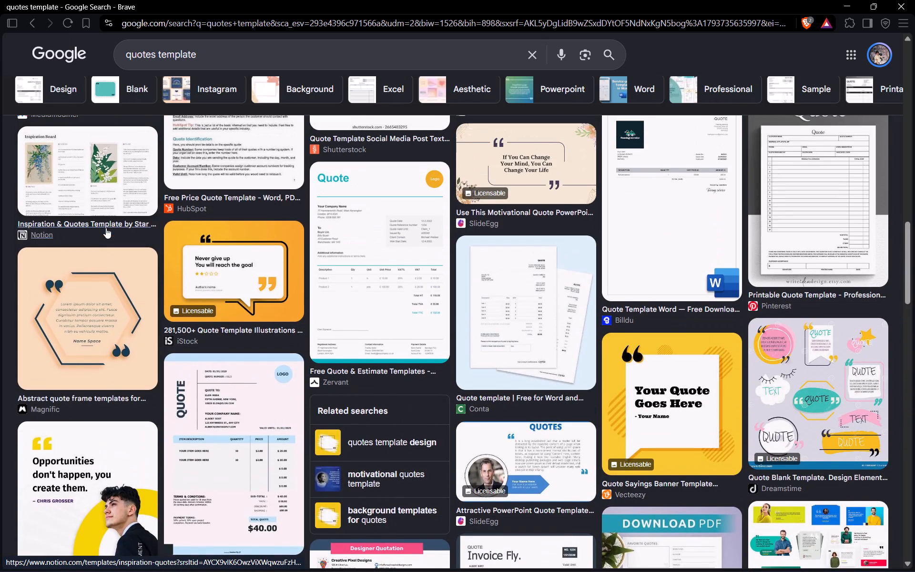
{"action": "scroll", "coordinate": [248, 333], "scroll_direction": "down", "scroll_amount": 2}
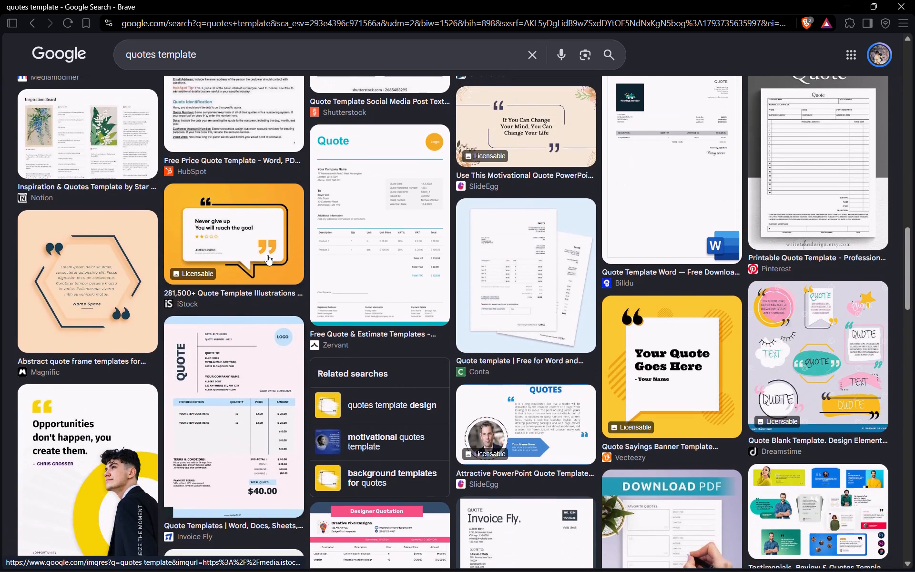
Back in the Figma file, move the "Every loss carries a lesson…" text from Instagram post - 8 to the bottom of Instagram post - 7.
{"action": "scroll", "coordinate": [267, 255], "scroll_direction": "up", "scroll_amount": 4}
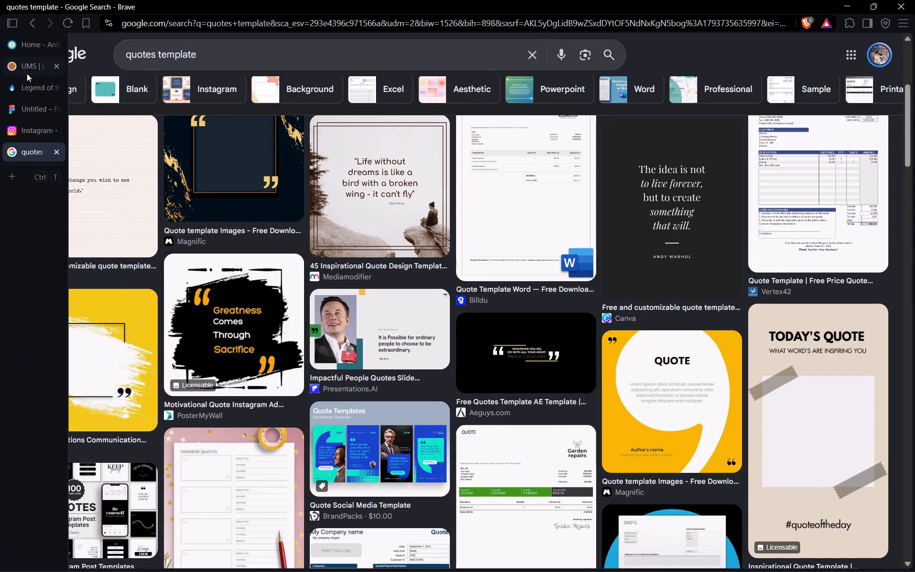
{"action": "left_click", "coordinate": [26, 109]}
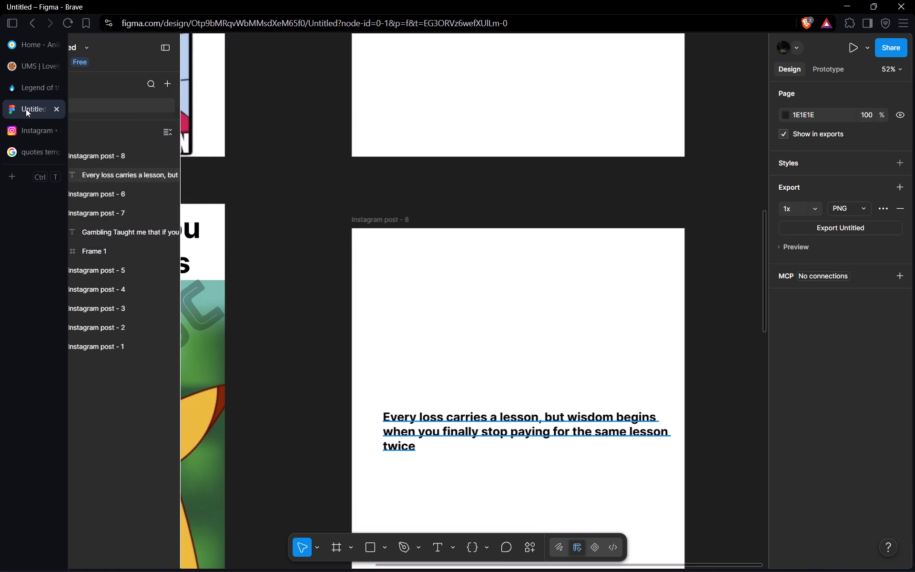
{"action": "scroll", "coordinate": [445, 486], "scroll_direction": "down", "scroll_amount": 1}
{"action": "left_click", "coordinate": [426, 421]}
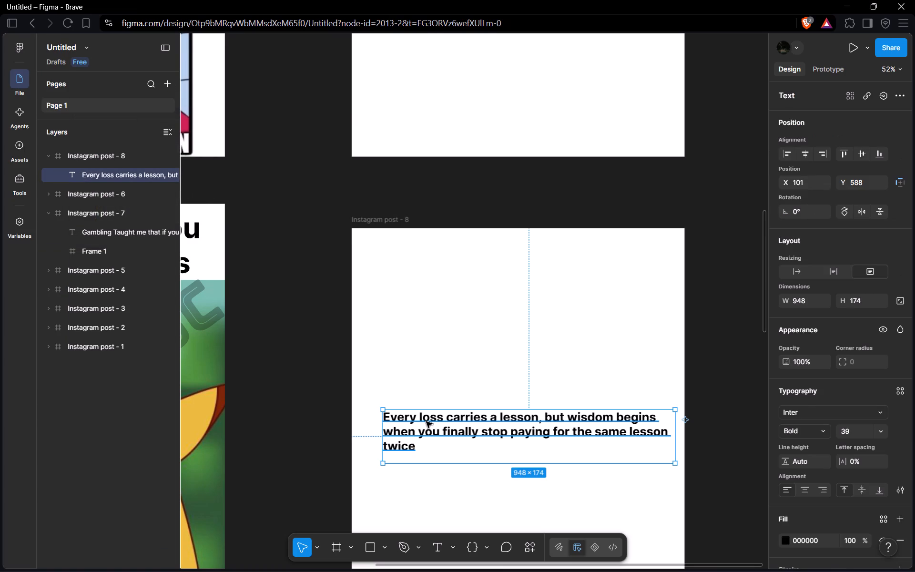
{"action": "left_click_drag", "start_coordinate": [427, 422], "coordinate": [440, 185]}
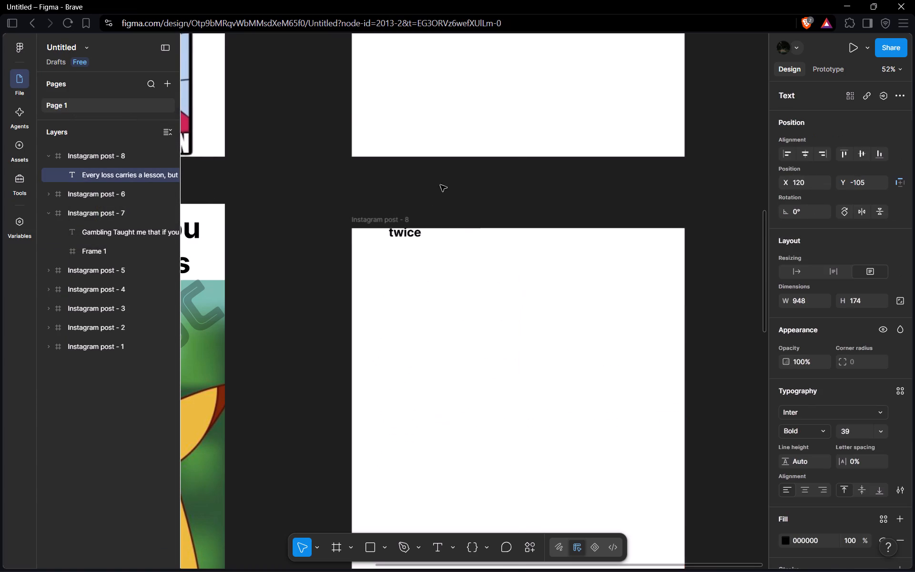
{"action": "left_click_drag", "start_coordinate": [440, 185], "coordinate": [416, 113]}
Add a text layer containing a single apostrophe in Instagram post - 8 at about X 404, Y 498.
{"action": "left_click", "coordinate": [554, 409]}
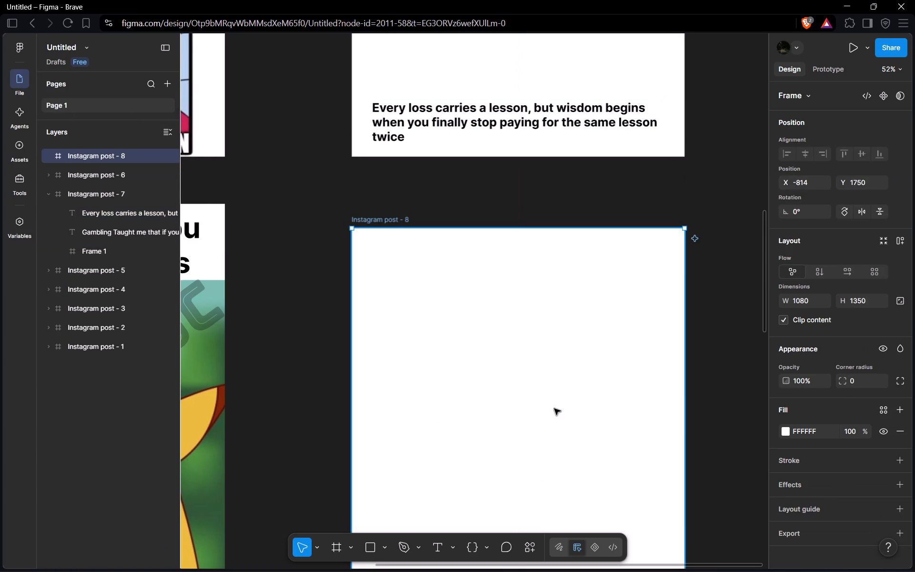
{"action": "key", "text": "semicolon"}
{"action": "left_click", "coordinate": [506, 393]}
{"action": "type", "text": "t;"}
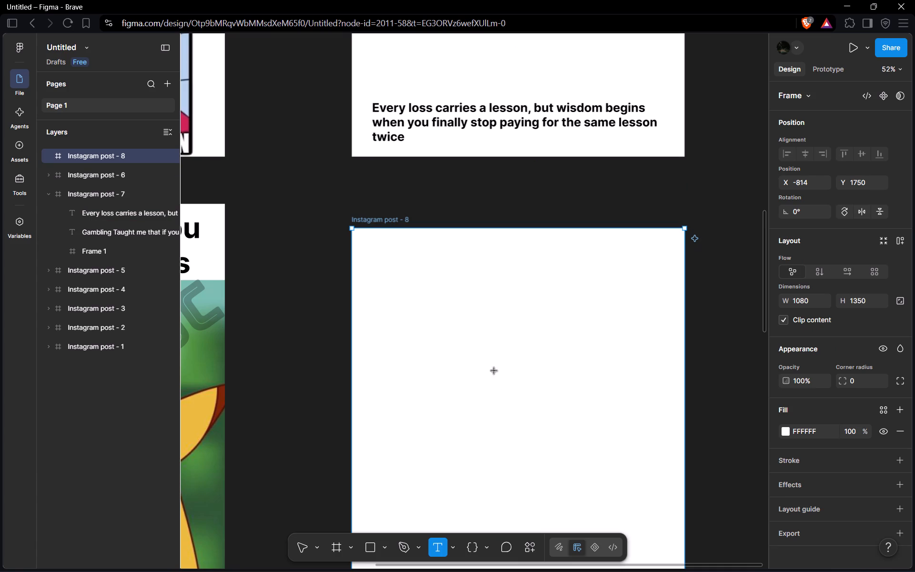
{"action": "left_click", "coordinate": [477, 382]}
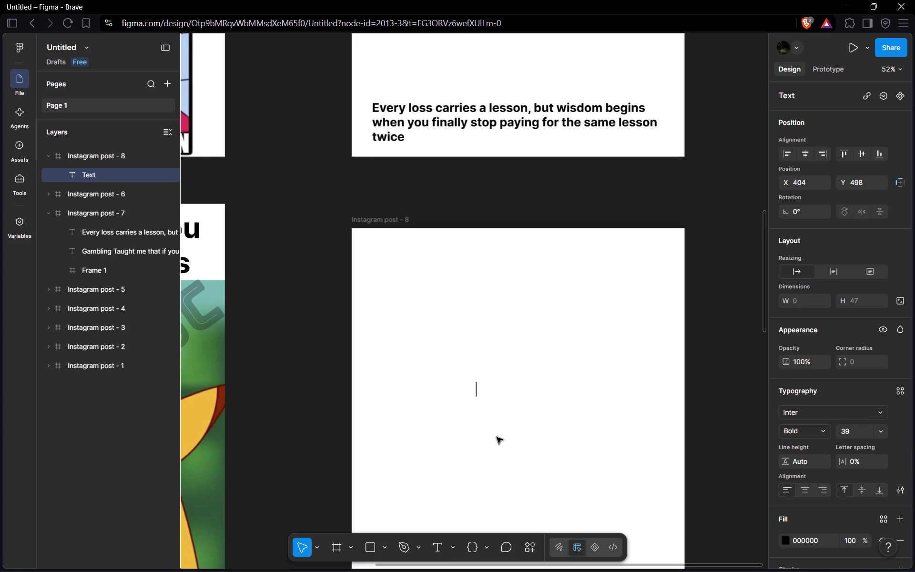
{"action": "key", "text": "apostrophe"}
{"action": "key", "text": "apostrophe"}
{"action": "key", "text": "Down"}
{"action": "key", "text": "Left"}
{"action": "key", "text": "BackSpace"}
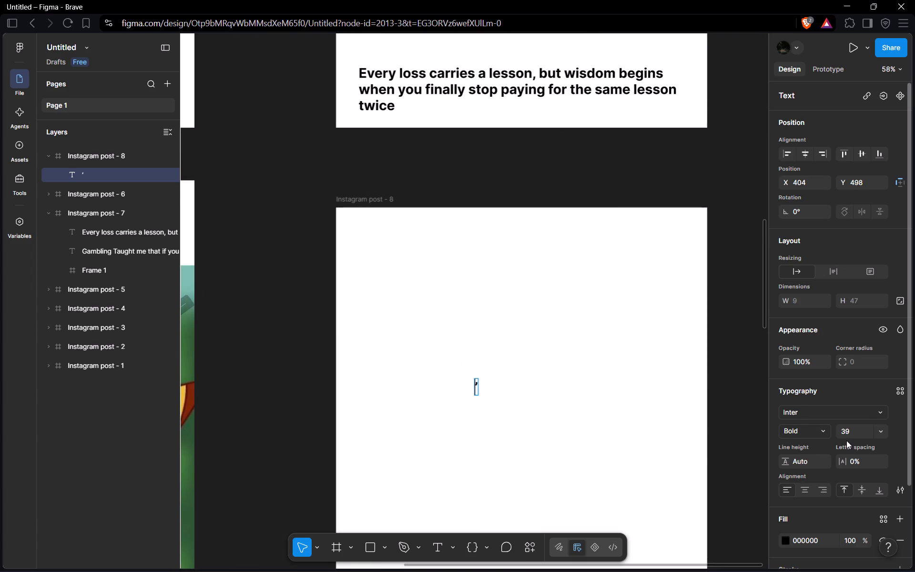
Enlarge the apostrophe text in Instagram post - 8 to font size 352.
{"action": "left_click_drag", "start_coordinate": [838, 434], "coordinate": [593, 265], "text": "alt"}
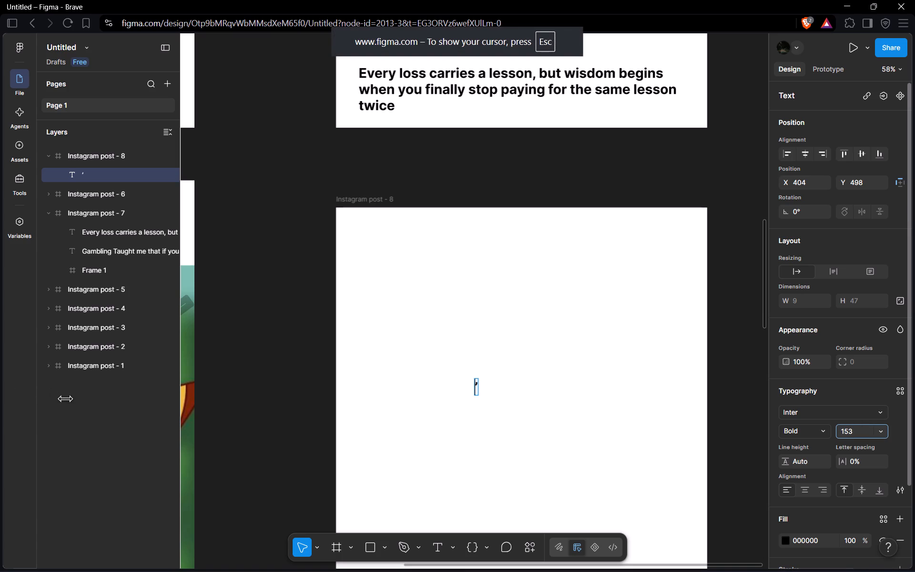
{"action": "left_click_drag", "start_coordinate": [593, 265], "coordinate": [679, 268], "text": "alt"}
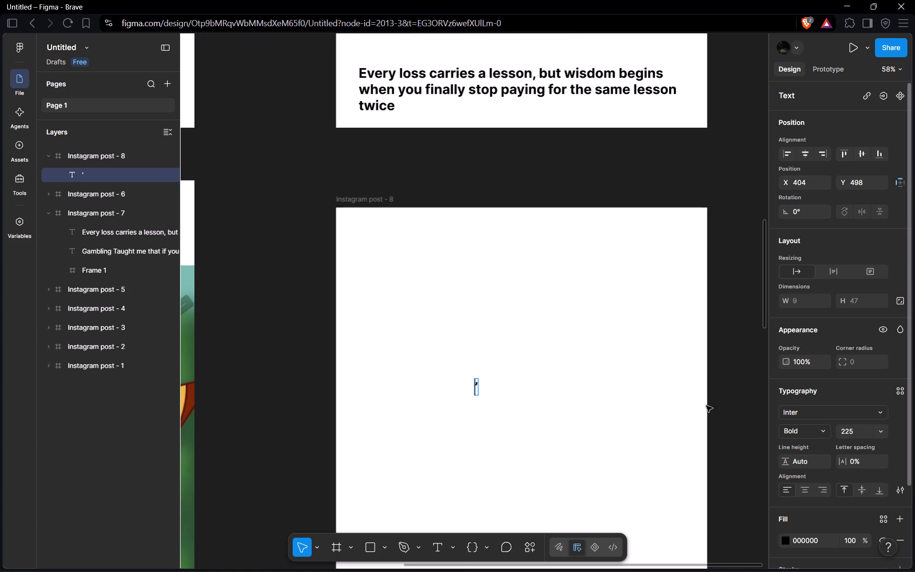
{"action": "key", "text": "ctrl+a"}
{"action": "left_click_drag", "start_coordinate": [842, 434], "coordinate": [486, 303], "text": "alt"}
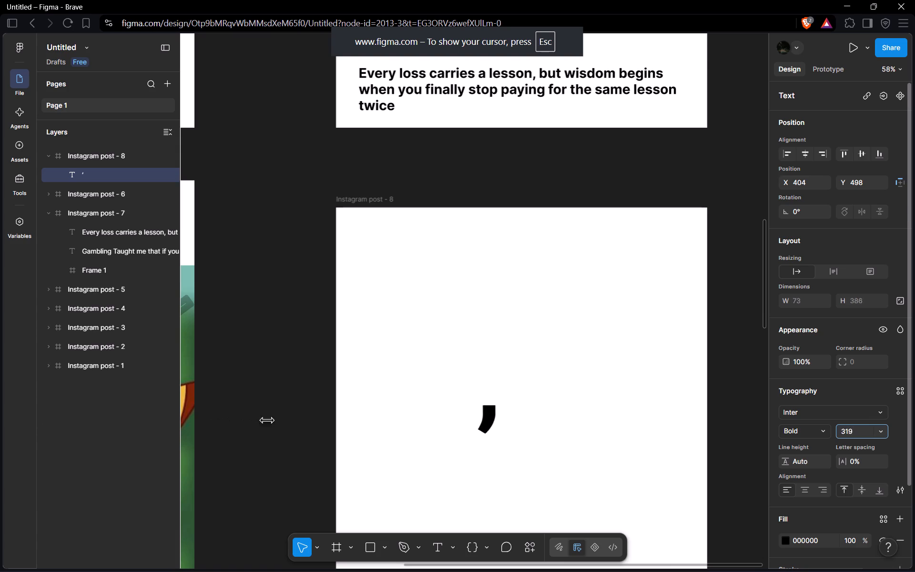
{"action": "left_click_drag", "start_coordinate": [486, 303], "coordinate": [512, 303], "text": "alt"}
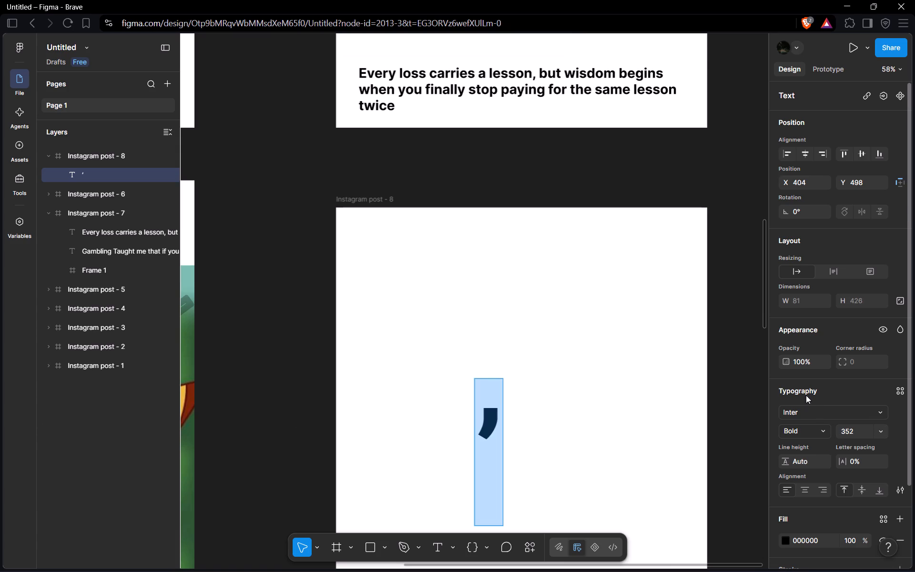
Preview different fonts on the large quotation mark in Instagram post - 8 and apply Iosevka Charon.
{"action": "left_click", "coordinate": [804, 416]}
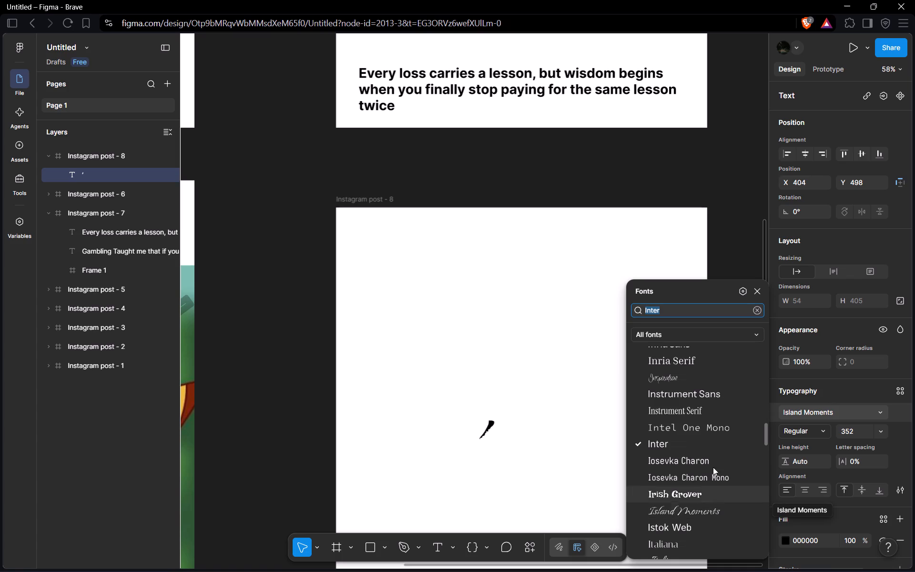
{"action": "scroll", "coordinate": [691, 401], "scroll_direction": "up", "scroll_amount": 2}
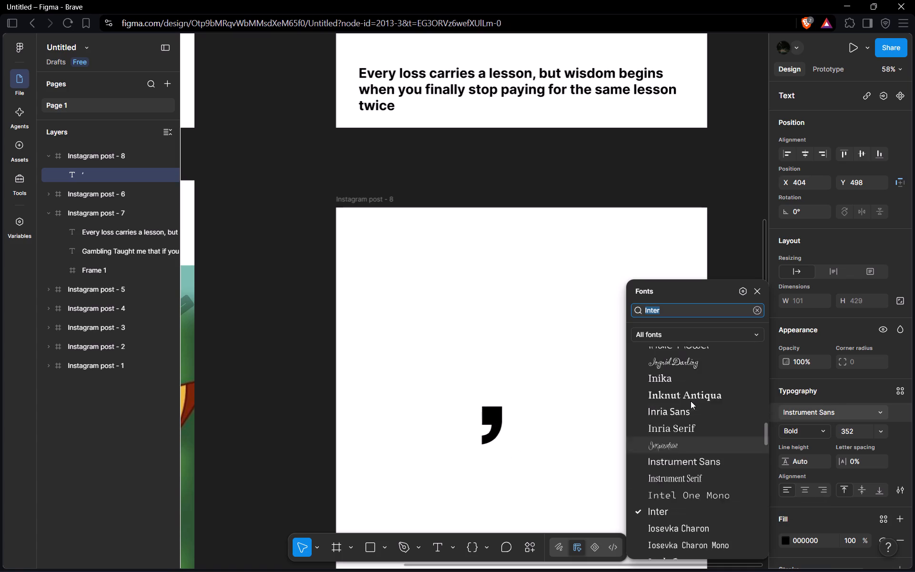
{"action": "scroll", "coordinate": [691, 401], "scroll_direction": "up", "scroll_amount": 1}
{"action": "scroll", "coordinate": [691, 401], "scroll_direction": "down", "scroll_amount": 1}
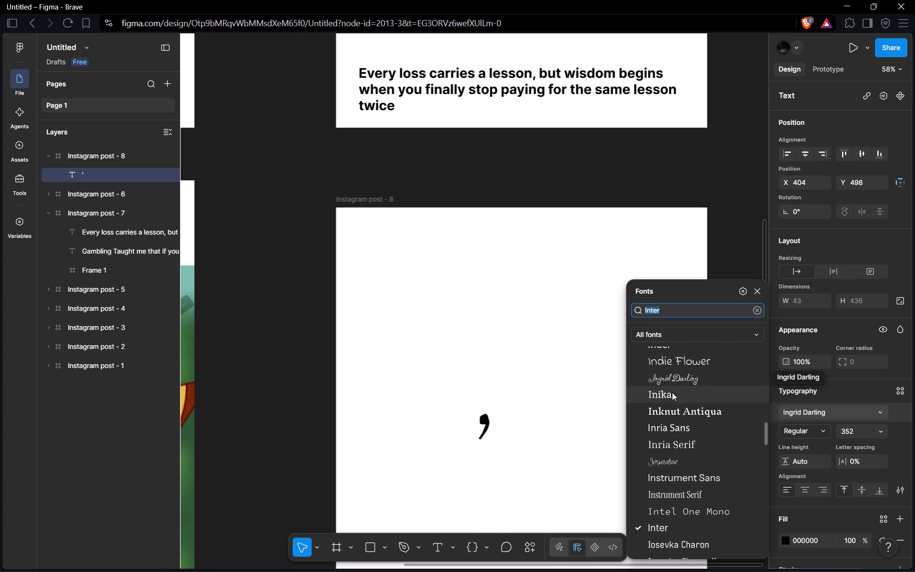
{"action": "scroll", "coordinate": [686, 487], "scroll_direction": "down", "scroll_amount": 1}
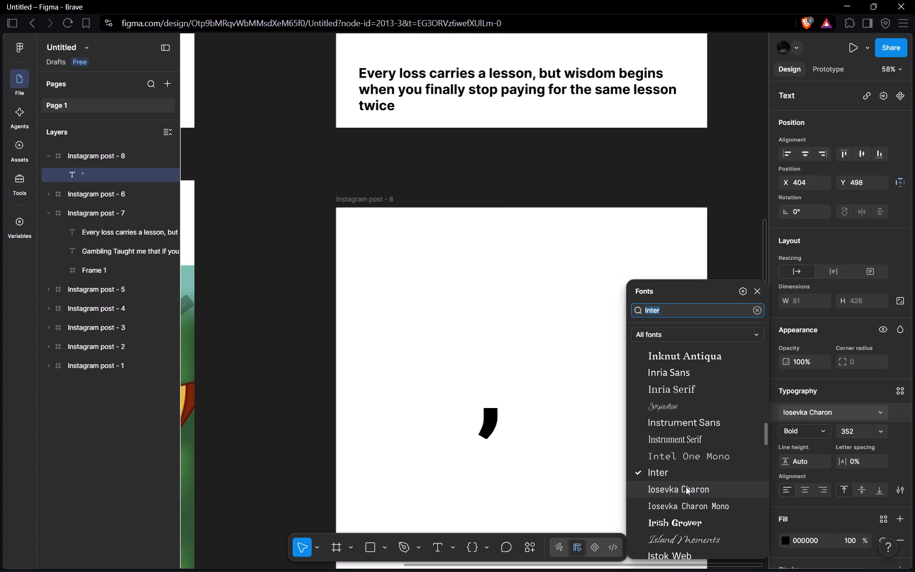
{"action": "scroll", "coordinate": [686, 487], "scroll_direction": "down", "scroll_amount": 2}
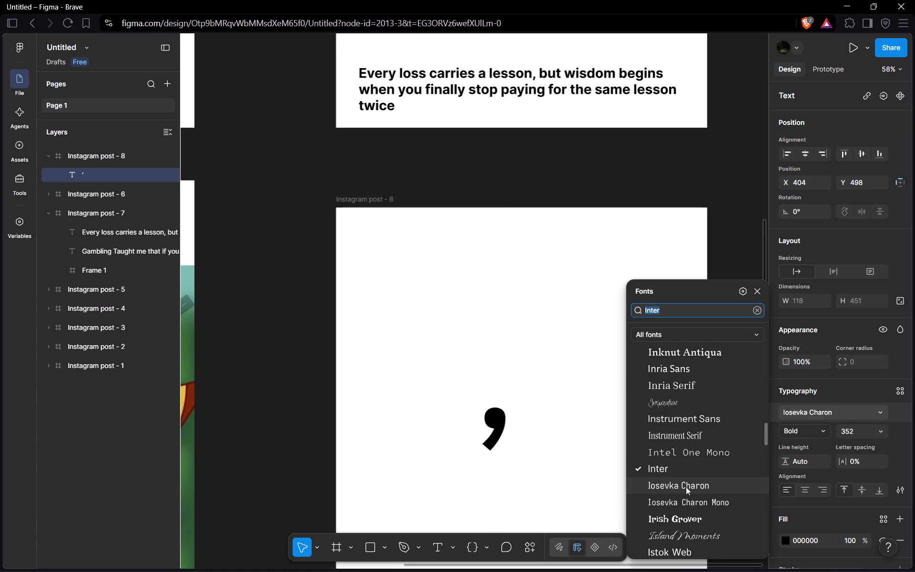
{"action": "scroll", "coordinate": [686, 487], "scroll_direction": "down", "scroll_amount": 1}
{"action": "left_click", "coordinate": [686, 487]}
Remove the quotation mark's fill and add a black 000000 stroke so it is drawn as an outline.
{"action": "scroll", "coordinate": [812, 518], "scroll_direction": "down", "scroll_amount": 1}
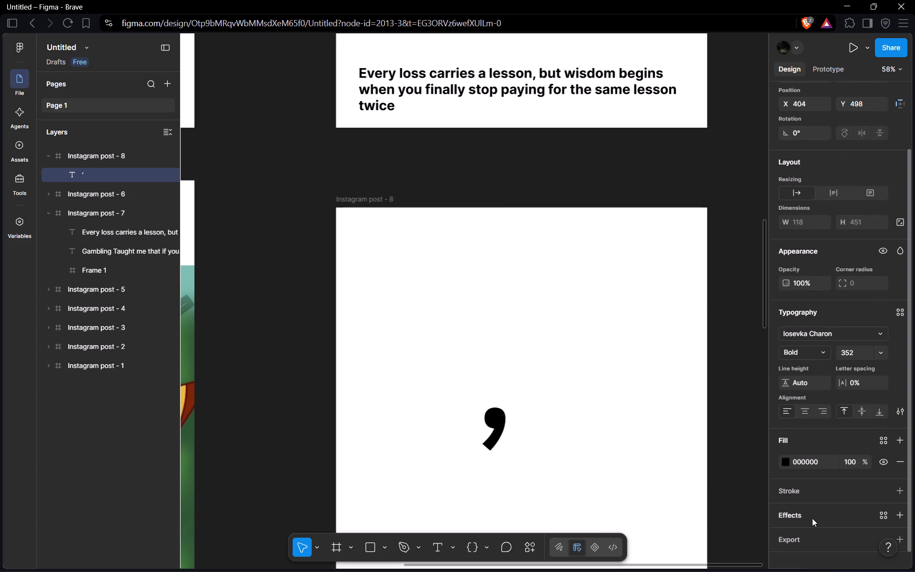
{"action": "left_click", "coordinate": [897, 455]}
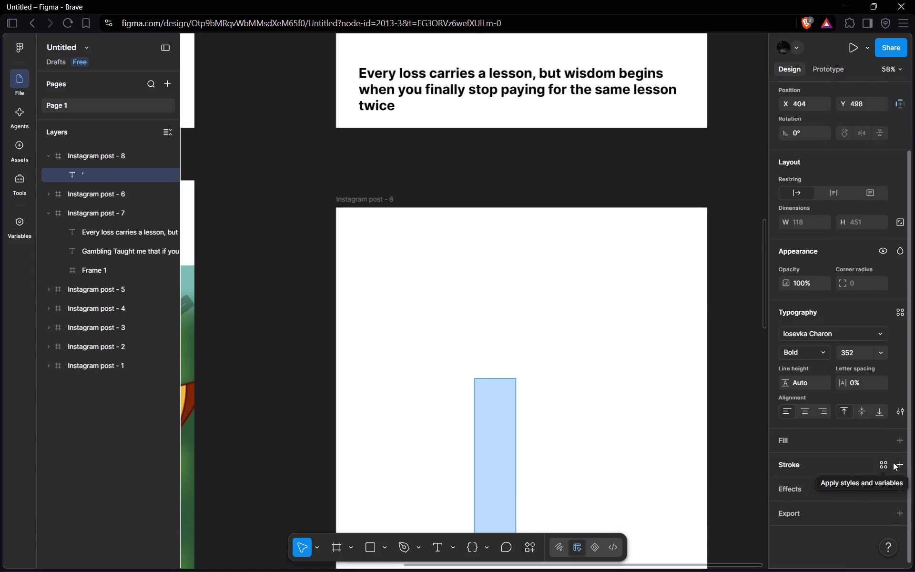
{"action": "left_click", "coordinate": [897, 463]}
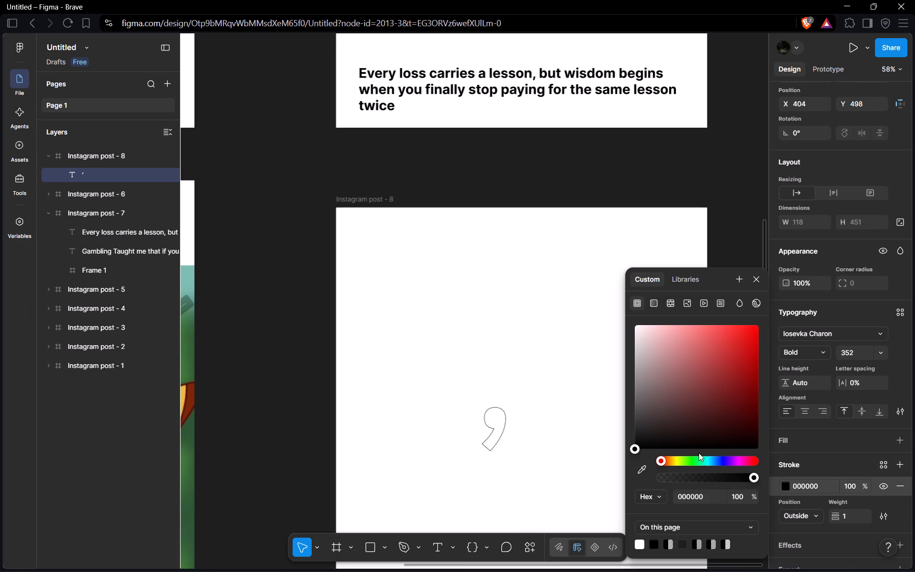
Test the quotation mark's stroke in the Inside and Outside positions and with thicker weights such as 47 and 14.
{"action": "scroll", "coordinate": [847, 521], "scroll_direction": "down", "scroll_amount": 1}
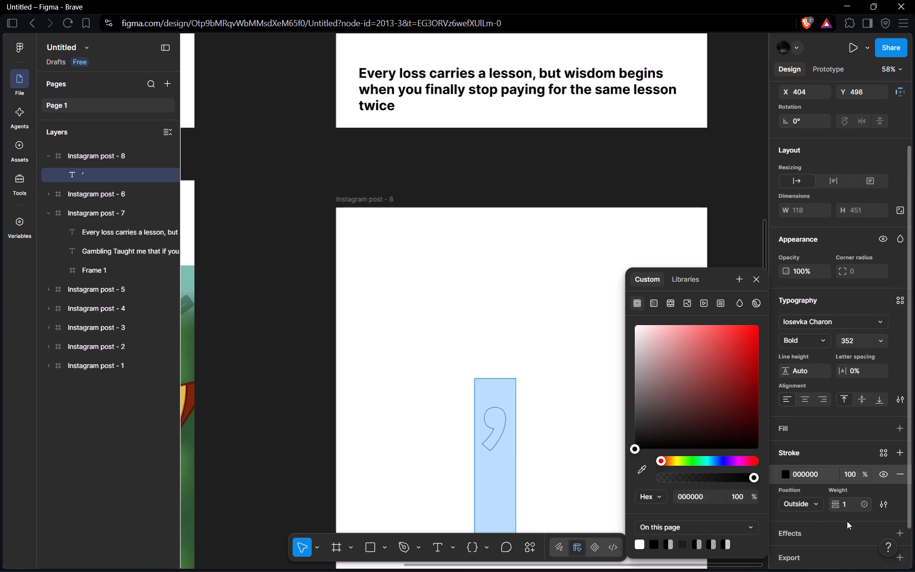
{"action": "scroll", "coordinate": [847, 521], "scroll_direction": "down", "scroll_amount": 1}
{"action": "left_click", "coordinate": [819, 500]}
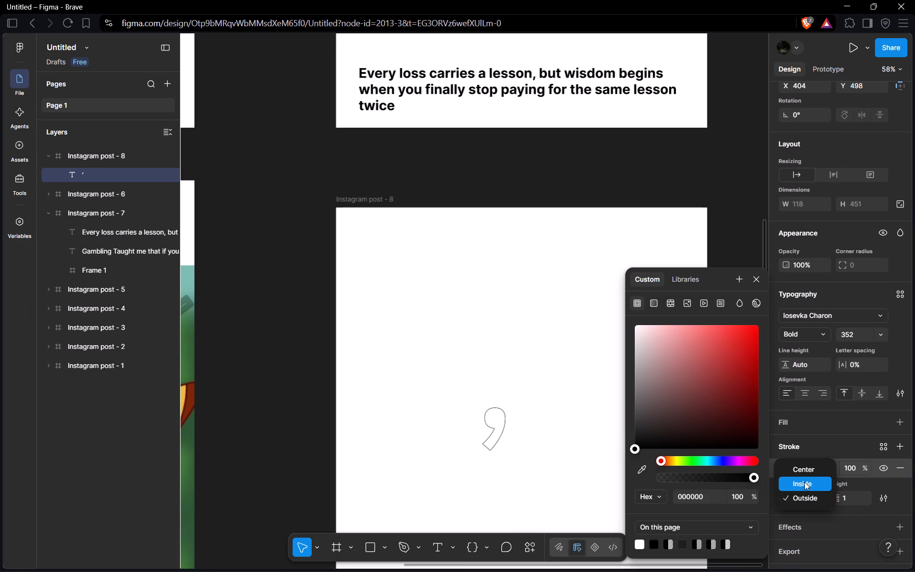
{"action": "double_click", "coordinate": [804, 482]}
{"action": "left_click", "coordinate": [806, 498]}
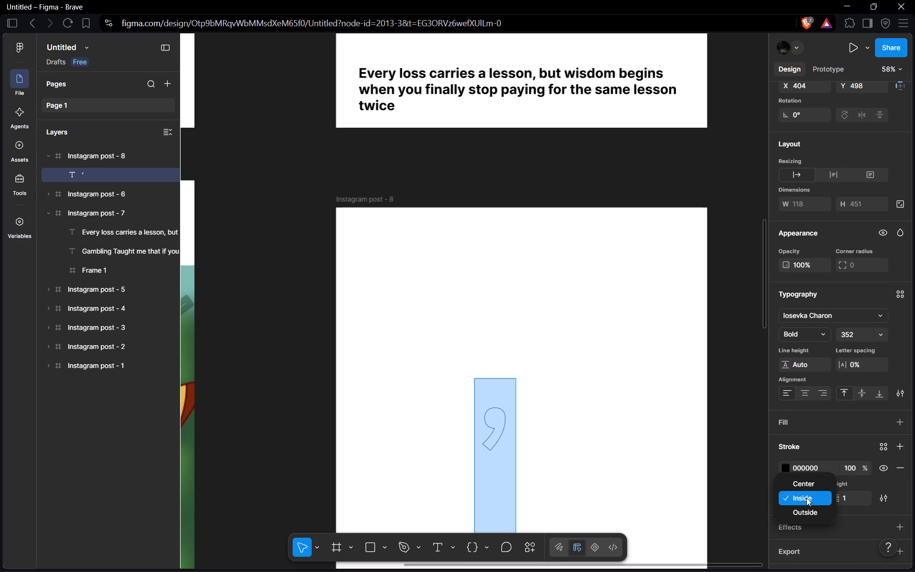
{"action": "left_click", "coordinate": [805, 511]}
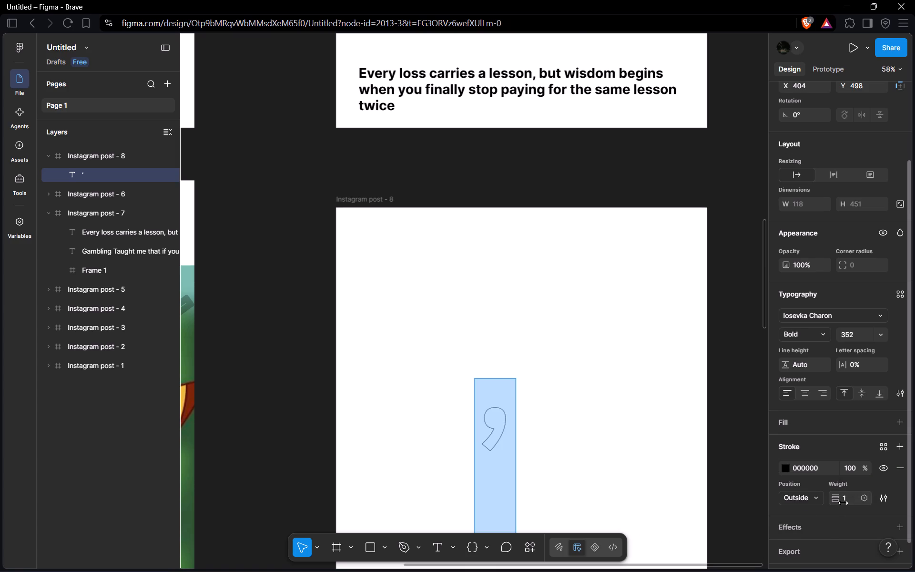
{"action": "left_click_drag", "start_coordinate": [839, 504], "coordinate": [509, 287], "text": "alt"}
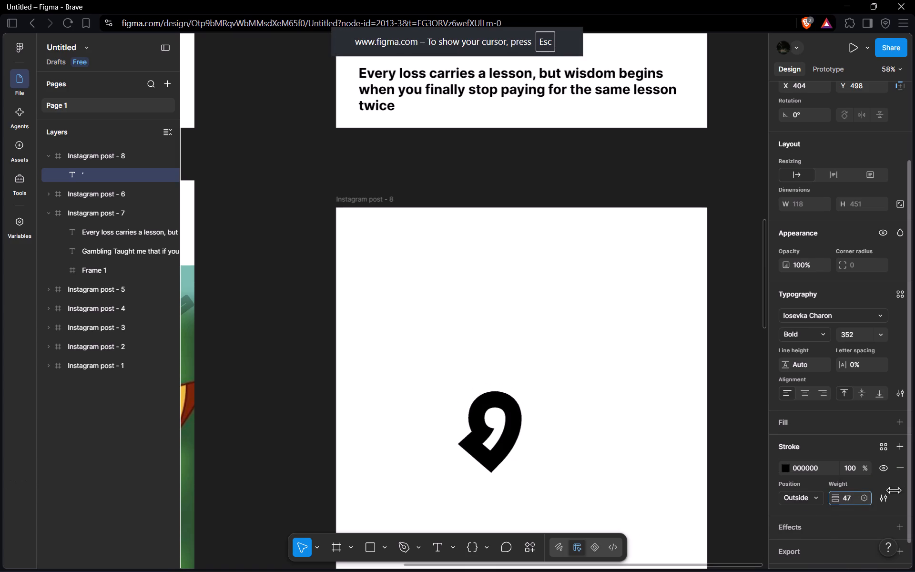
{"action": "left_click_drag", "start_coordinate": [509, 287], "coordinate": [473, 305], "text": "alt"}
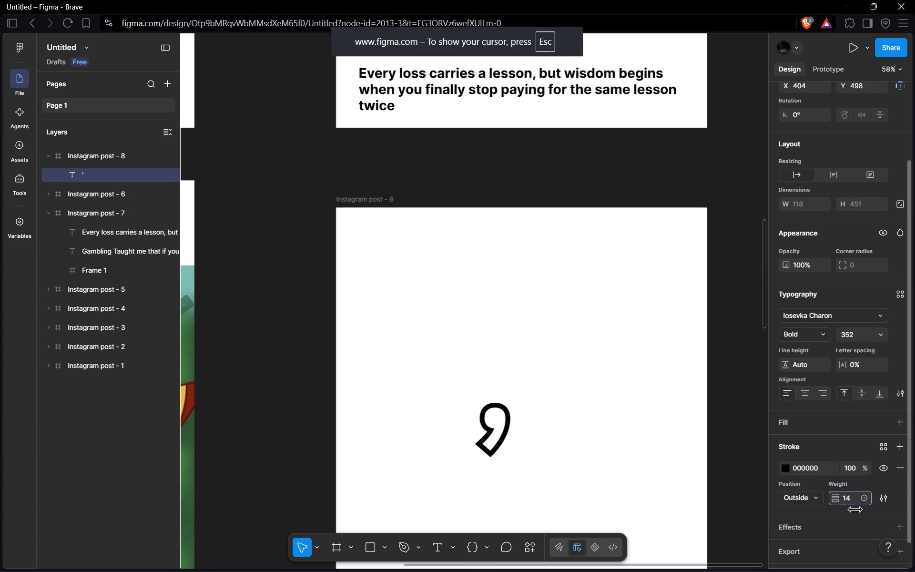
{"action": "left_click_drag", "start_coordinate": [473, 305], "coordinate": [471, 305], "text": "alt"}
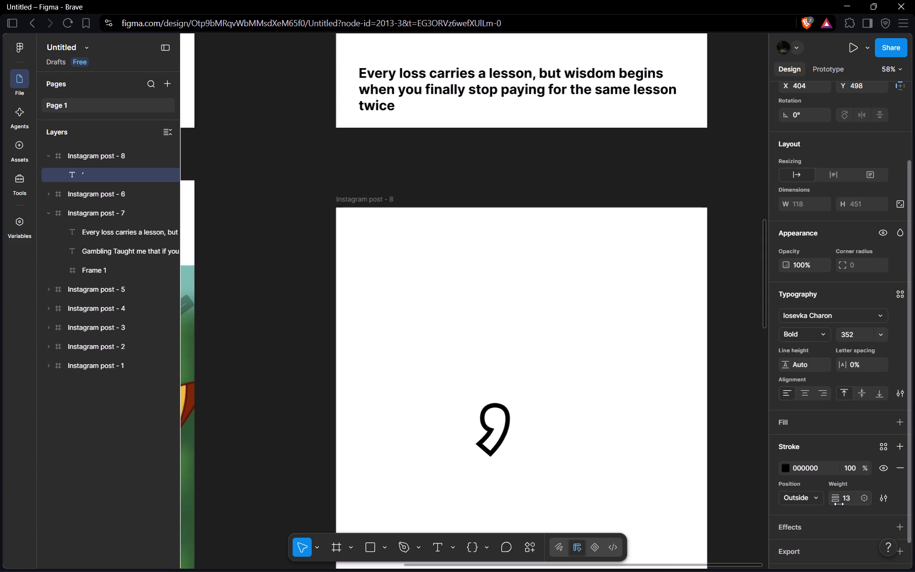
Preview other fonts on the outlined quotation mark in Instagram post - 8 and apply Jacques Francois.
{"action": "left_click", "coordinate": [821, 318]}
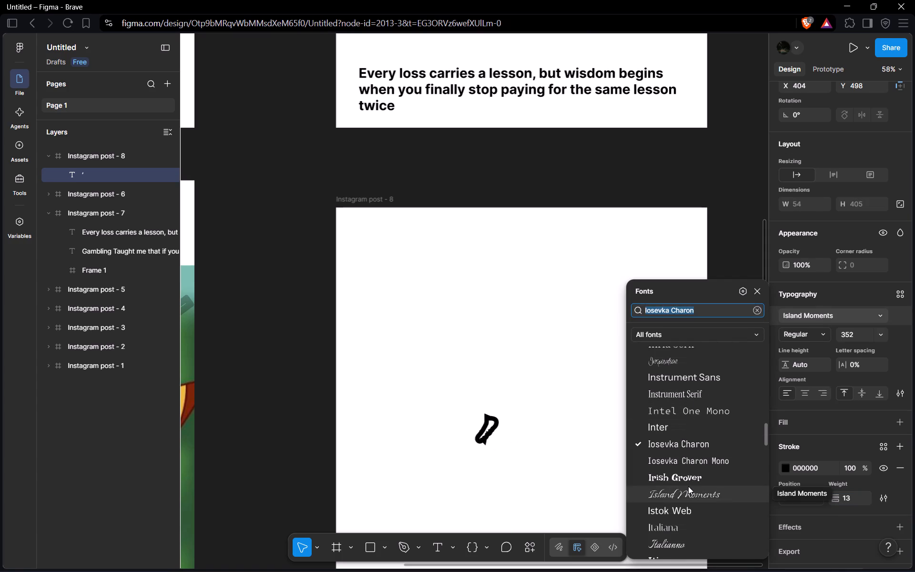
{"action": "scroll", "coordinate": [688, 486], "scroll_direction": "down", "scroll_amount": 3}
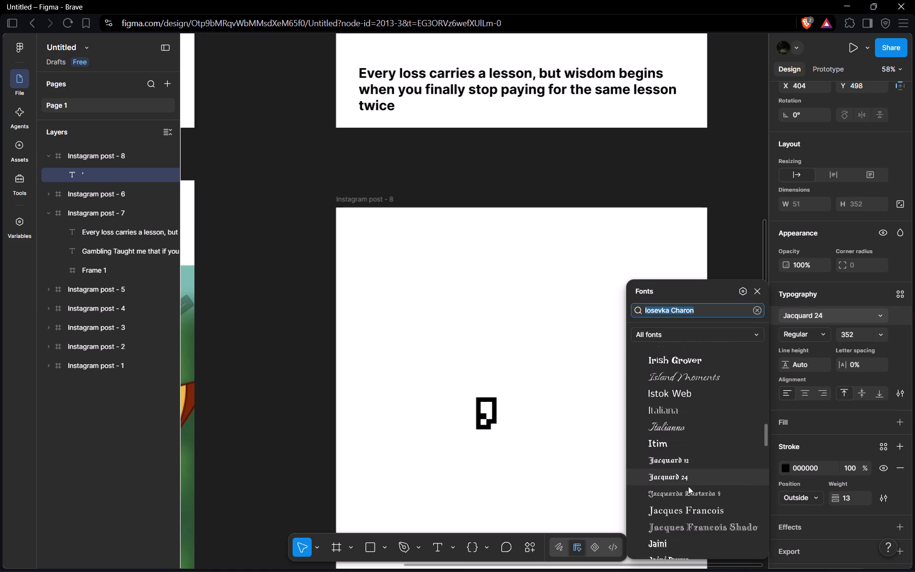
{"action": "scroll", "coordinate": [688, 486], "scroll_direction": "down", "scroll_amount": 1}
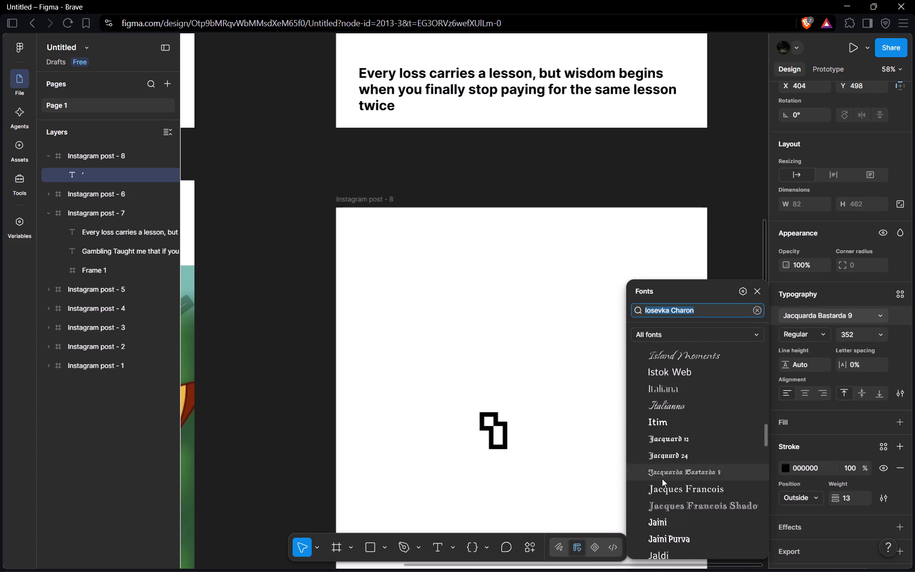
{"action": "left_click", "coordinate": [678, 487]}
{"action": "left_click", "coordinate": [591, 414]}
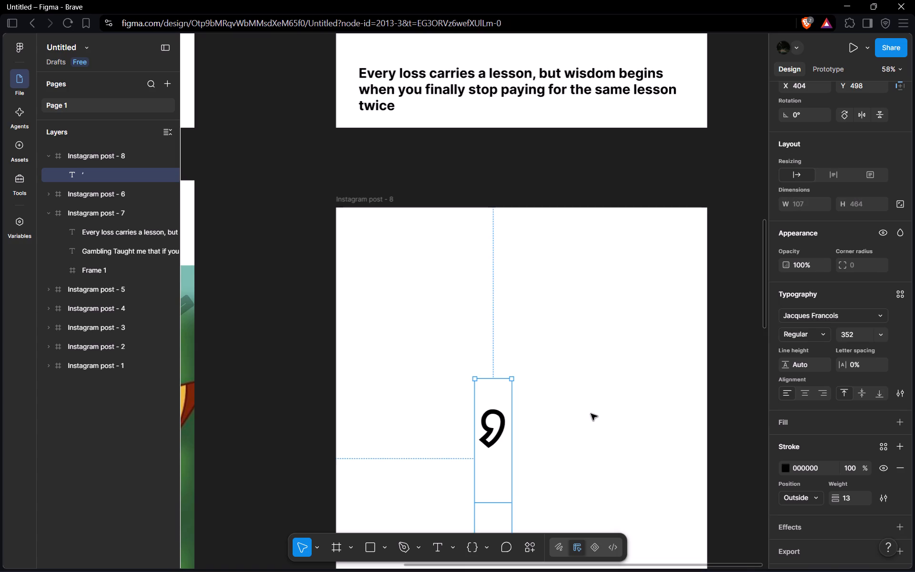
{"action": "scroll", "coordinate": [591, 414], "scroll_direction": "down", "scroll_amount": 2}
{"action": "left_click", "coordinate": [591, 414]}
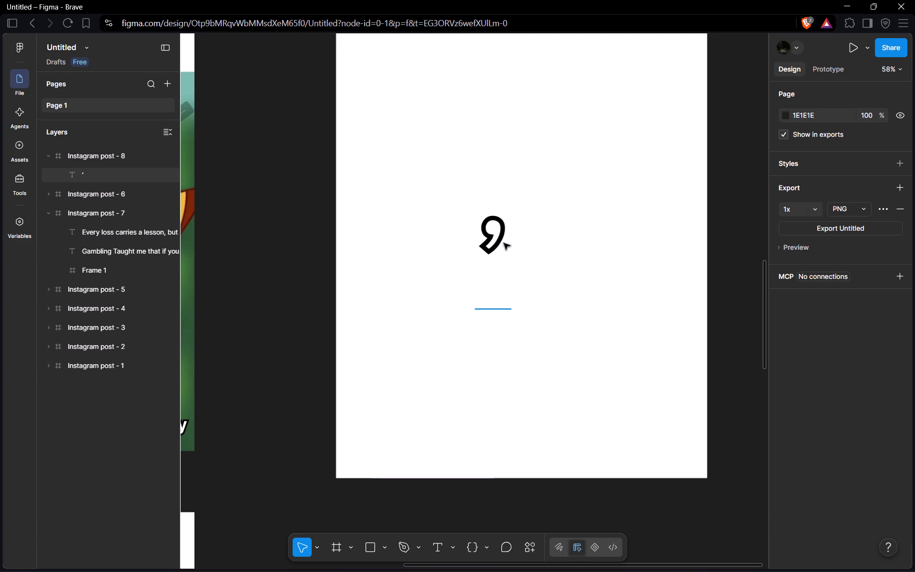
Set the quotation mark's stroke position to Inside and raise its stroke weight to 592.
{"action": "left_click", "coordinate": [499, 243]}
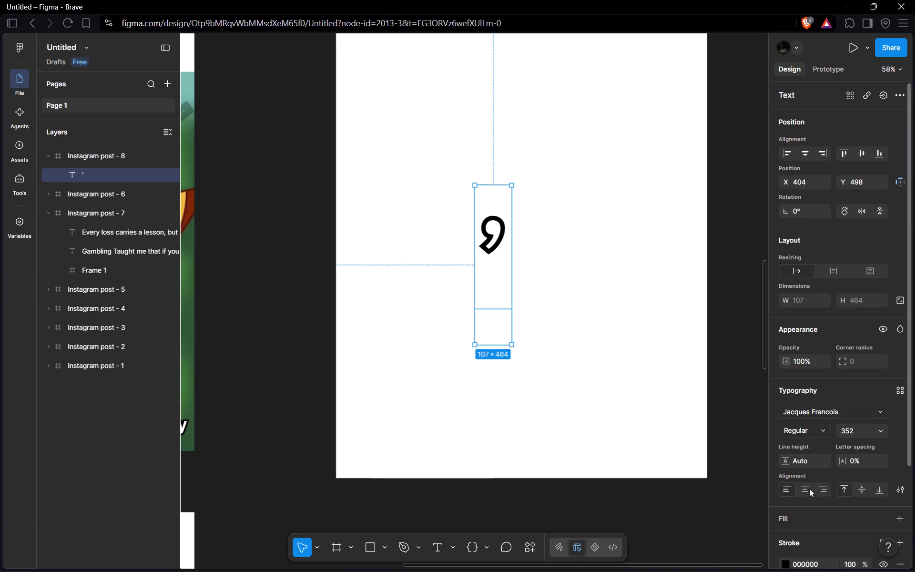
{"action": "scroll", "coordinate": [809, 513], "scroll_direction": "down", "scroll_amount": 1}
{"action": "left_click", "coordinate": [814, 474]}
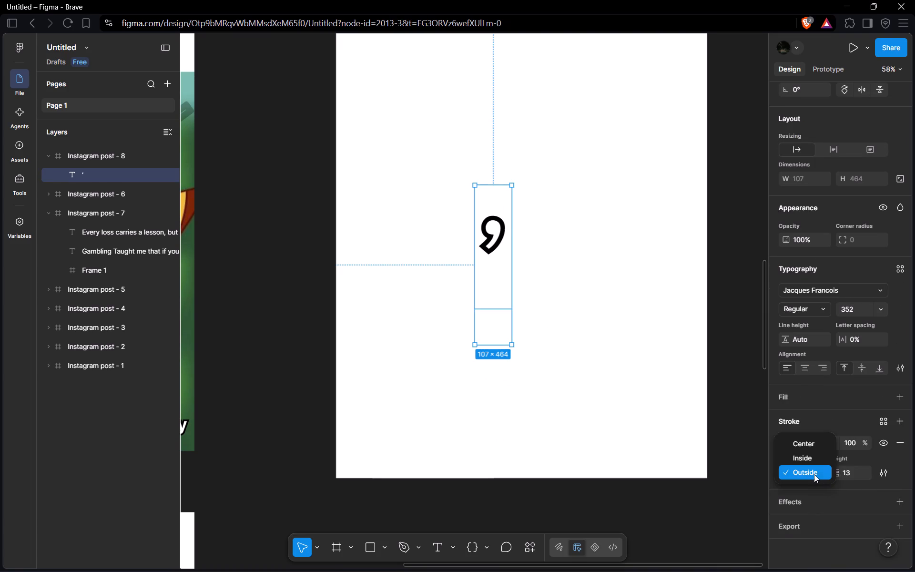
{"action": "left_click", "coordinate": [808, 460]}
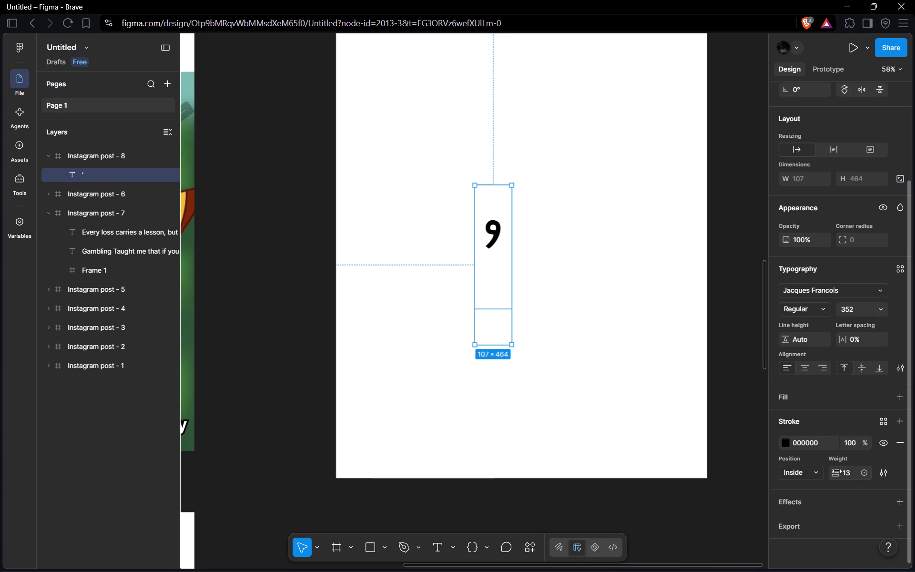
{"action": "left_click_drag", "start_coordinate": [840, 471], "coordinate": [552, 301], "text": "alt"}
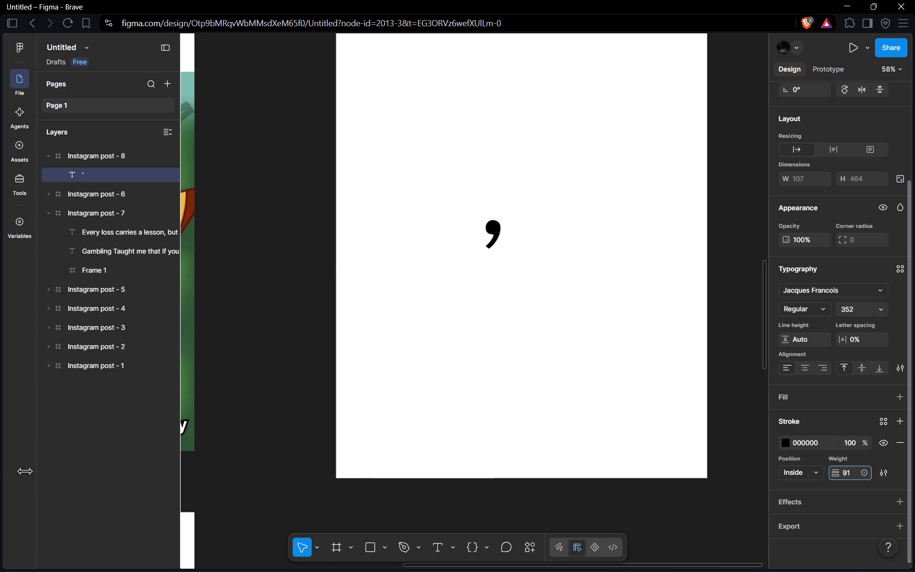
{"action": "left_click_drag", "start_coordinate": [552, 301], "coordinate": [528, 302], "text": "alt"}
{"action": "left_click_drag", "start_coordinate": [528, 302], "coordinate": [458, 301], "text": "alt"}
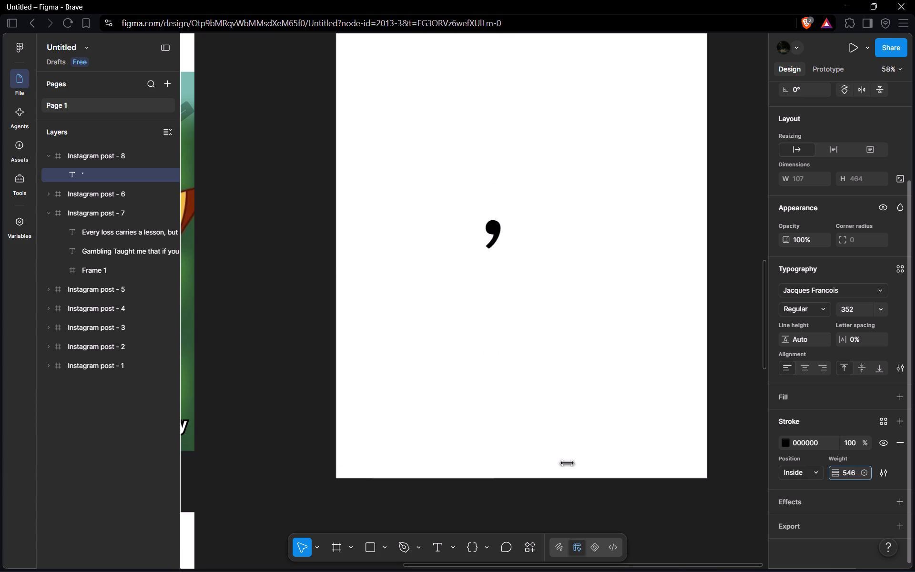
{"action": "left_click_drag", "start_coordinate": [458, 301], "coordinate": [510, 301], "text": "alt"}
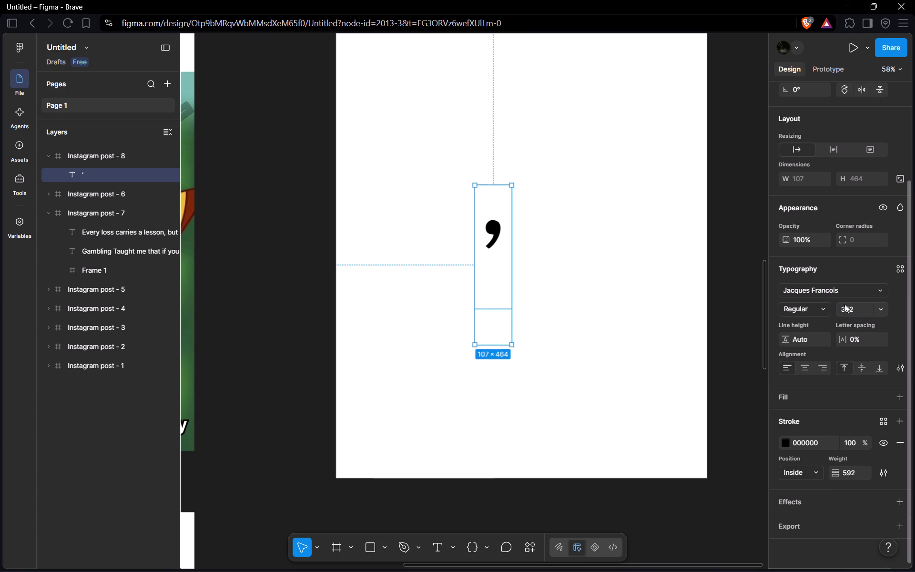
Enlarge the Jacques Francois quotation mark in Instagram post - 8 to font size 5000.
{"action": "left_click_drag", "start_coordinate": [842, 304], "coordinate": [695, 282], "text": "alt"}
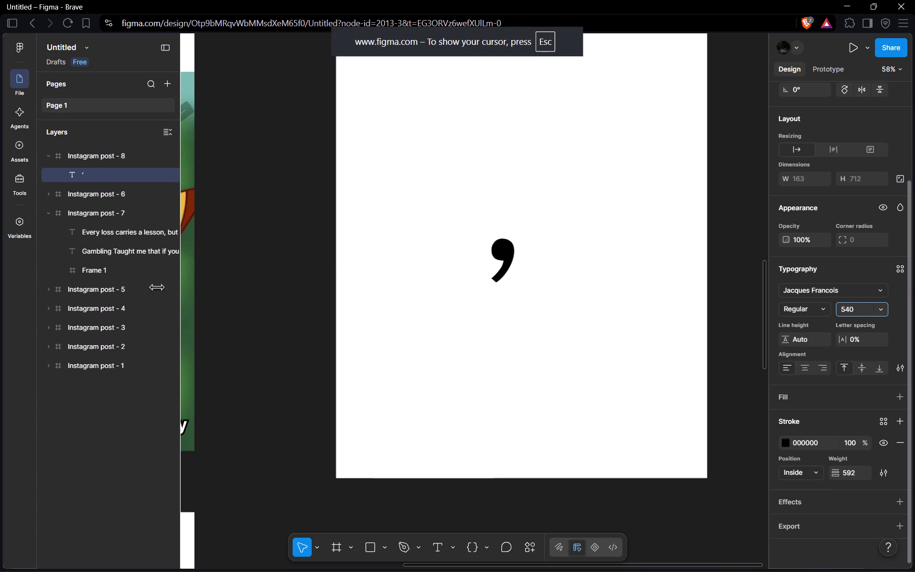
{"action": "left_click_drag", "start_coordinate": [695, 282], "coordinate": [704, 291], "text": "alt"}
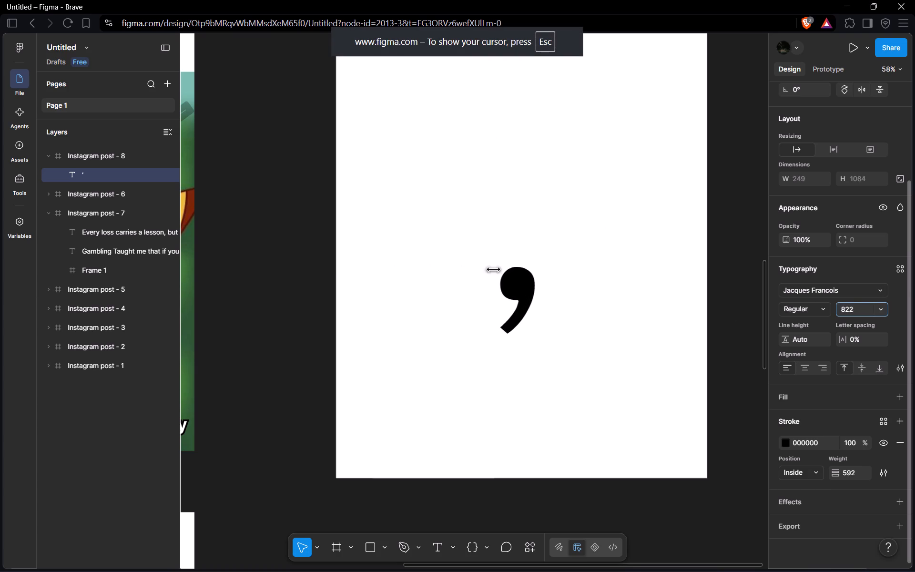
{"action": "left_click_drag", "start_coordinate": [704, 291], "coordinate": [640, 301], "text": "alt"}
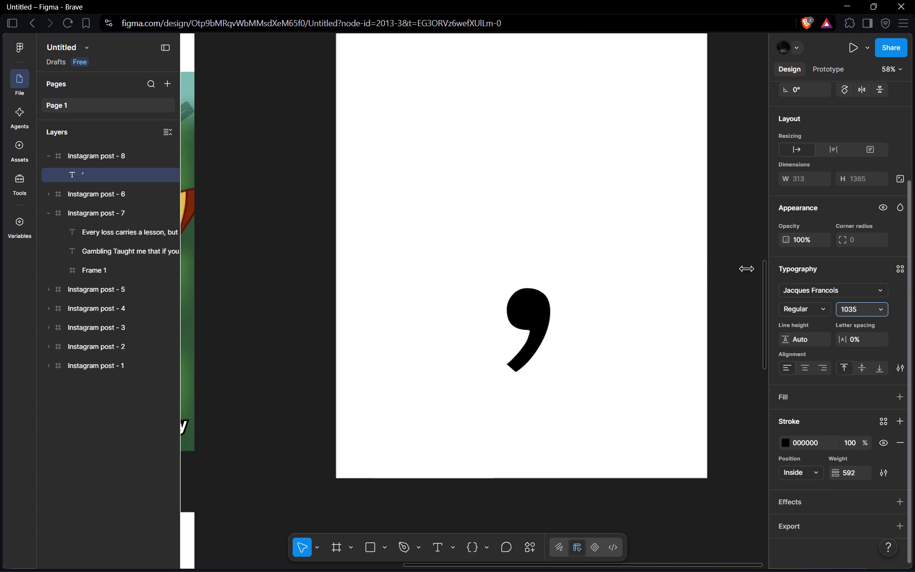
{"action": "left_click_drag", "start_coordinate": [640, 301], "coordinate": [572, 301], "text": "alt"}
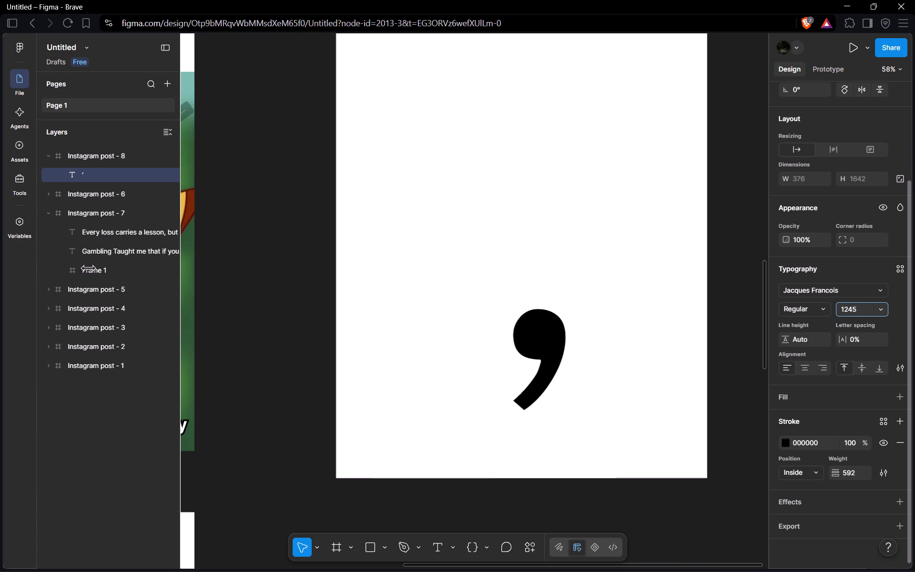
{"action": "left_click_drag", "start_coordinate": [572, 301], "coordinate": [509, 301], "text": "alt"}
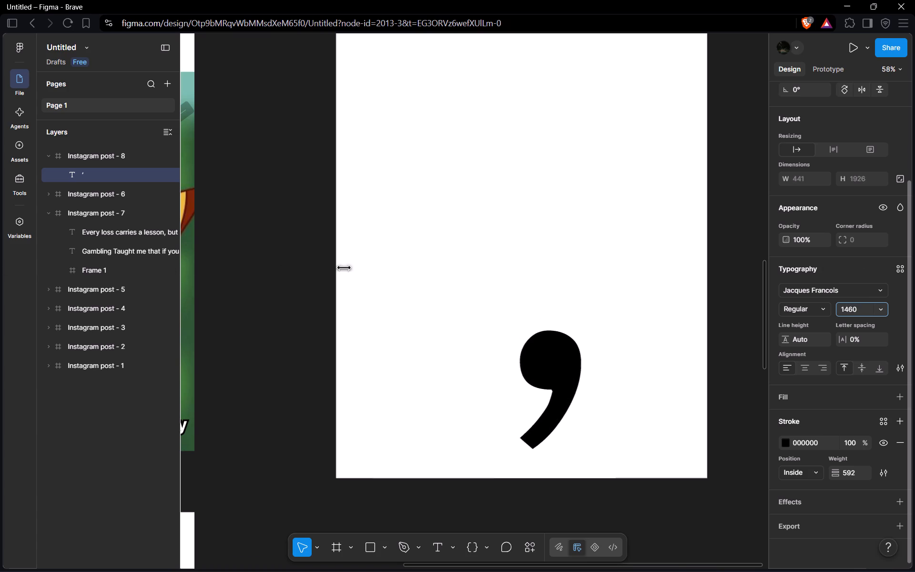
{"action": "left_click_drag", "start_coordinate": [509, 301], "coordinate": [762, 301], "text": "alt"}
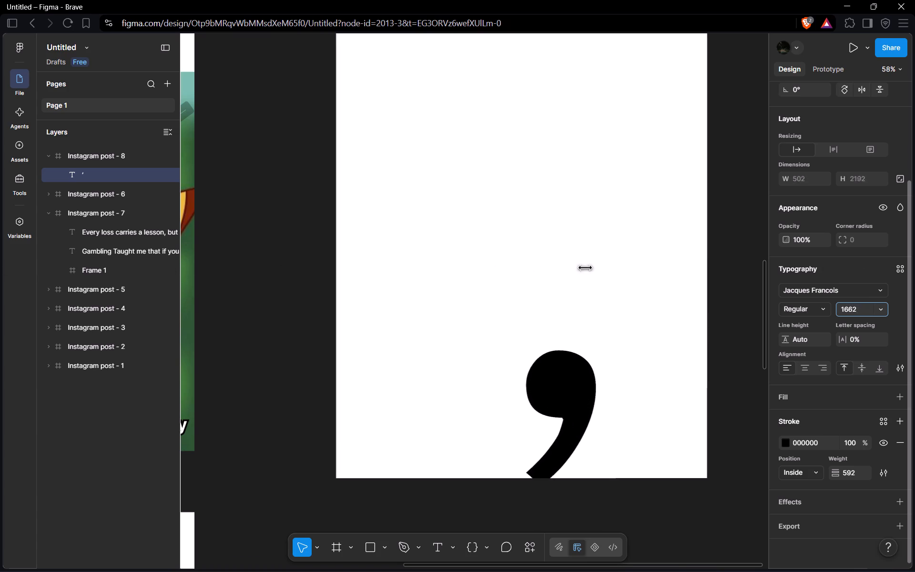
{"action": "left_click_drag", "start_coordinate": [762, 301], "coordinate": [540, 301], "text": "alt"}
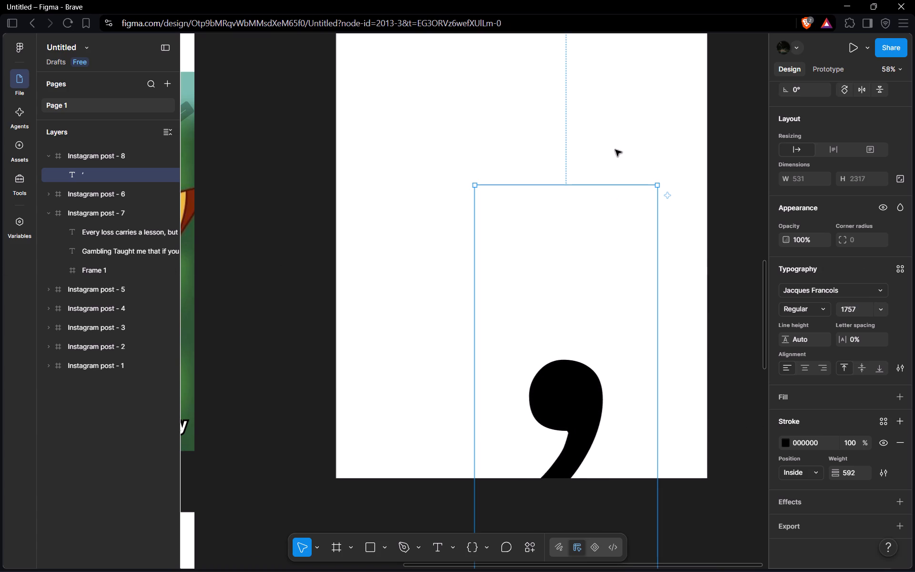
Shrink the quotation mark's text box to about 456 × 951 and move it so the whole mark sits inside Instagram post - 8.
{"action": "left_click_drag", "start_coordinate": [659, 185], "coordinate": [618, 279]}
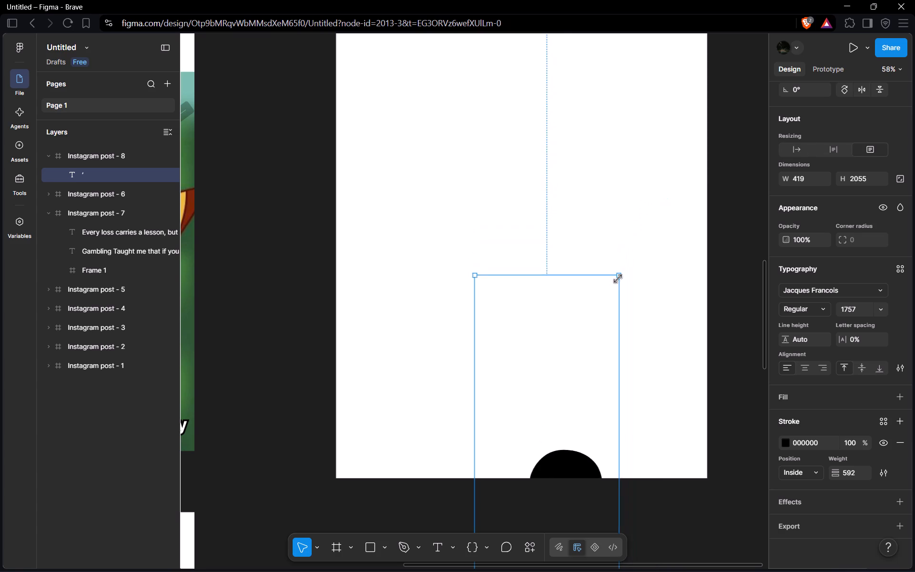
{"action": "left_click_drag", "start_coordinate": [618, 279], "coordinate": [626, 447]}
{"action": "left_click_drag", "start_coordinate": [600, 462], "coordinate": [554, 127]}
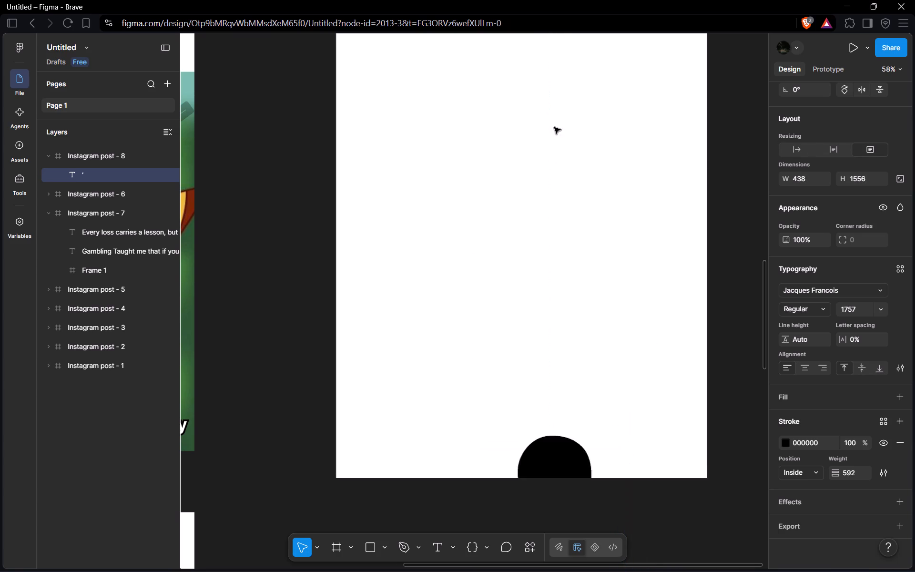
{"action": "left_click_drag", "start_coordinate": [554, 127], "coordinate": [582, 125]}
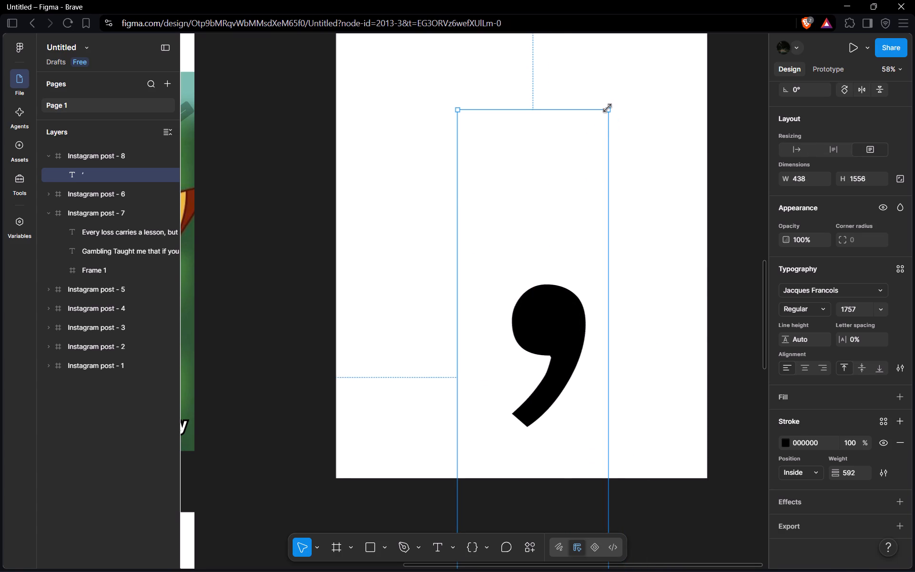
{"action": "left_click_drag", "start_coordinate": [608, 108], "coordinate": [591, 404]}
{"action": "left_click_drag", "start_coordinate": [552, 443], "coordinate": [537, 102]}
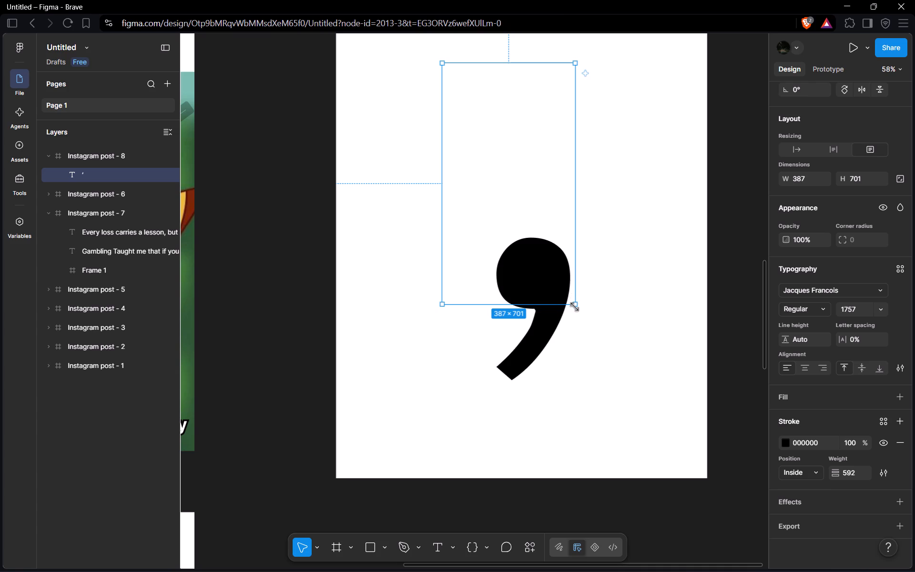
{"action": "left_click_drag", "start_coordinate": [574, 307], "coordinate": [594, 398]}
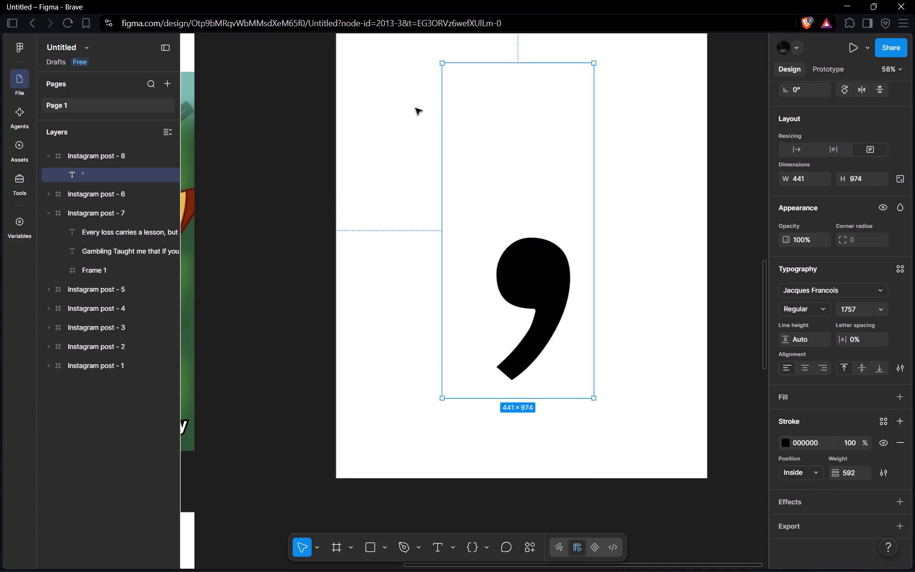
{"action": "left_click_drag", "start_coordinate": [444, 65], "coordinate": [462, 120]}
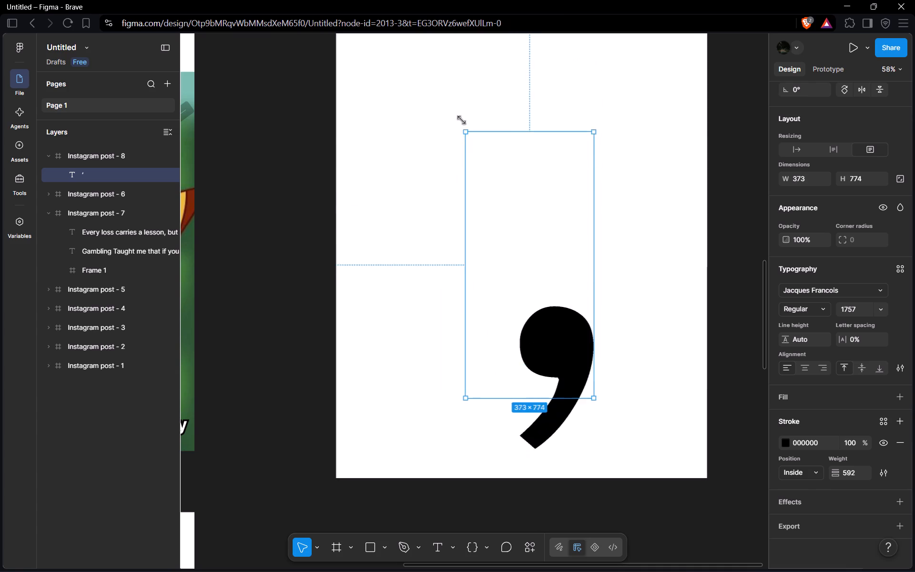
{"action": "left_click_drag", "start_coordinate": [462, 120], "coordinate": [437, 76]}
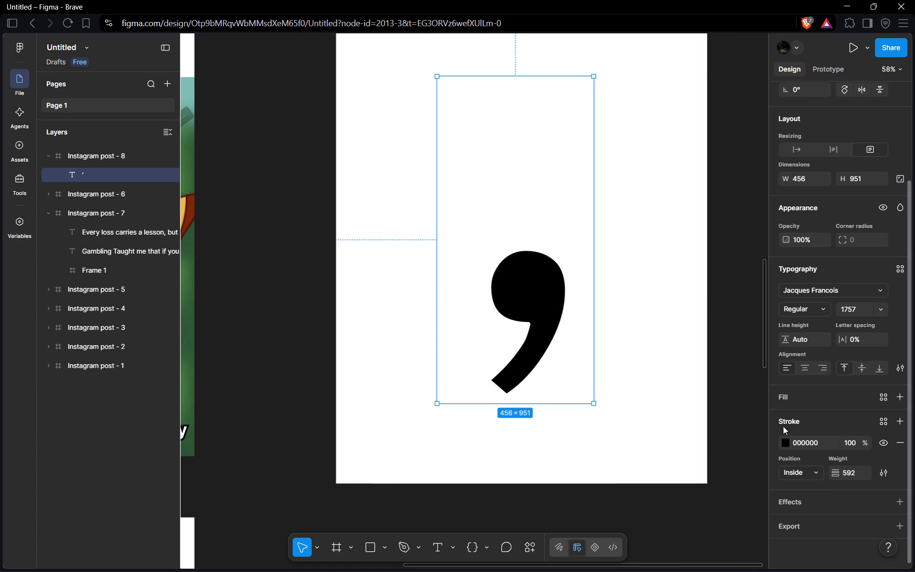
Set the quotation mark's font size to 5000.
{"action": "left_click", "coordinate": [849, 306]}
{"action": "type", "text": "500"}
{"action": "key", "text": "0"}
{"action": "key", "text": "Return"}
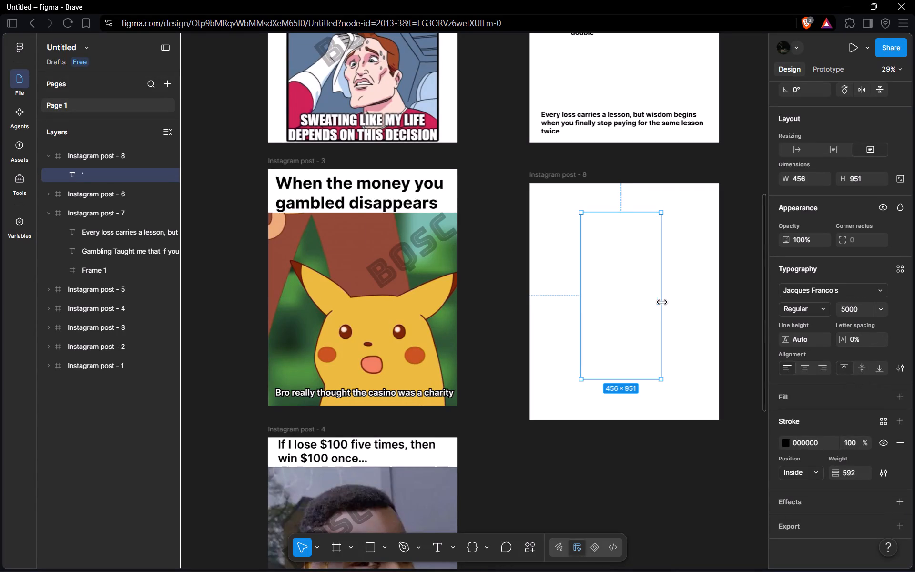
Move the oversized quotation mark up within Instagram post - 8 and enlarge its text box to about 938 × 2072.
{"action": "left_click_drag", "start_coordinate": [615, 284], "coordinate": [577, 186]}
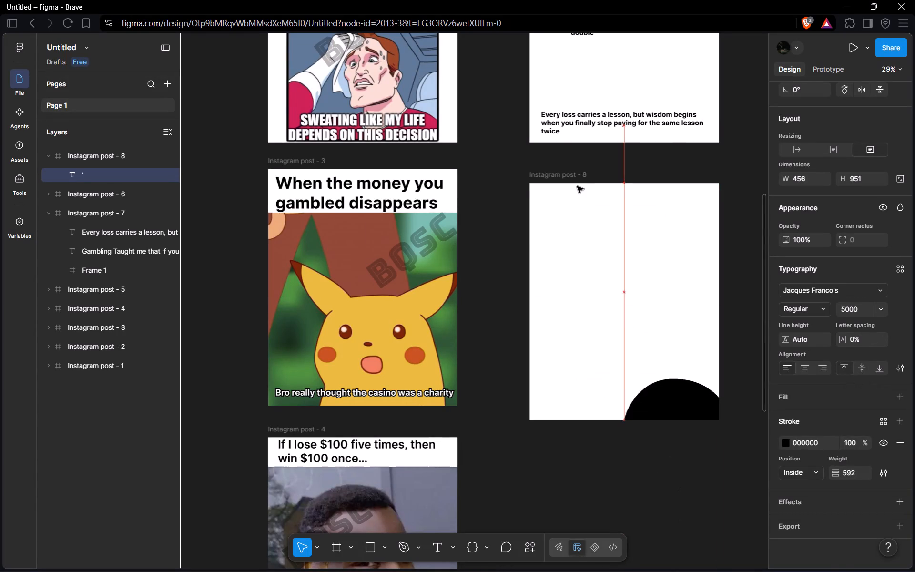
{"action": "left_click_drag", "start_coordinate": [577, 186], "coordinate": [539, 183]}
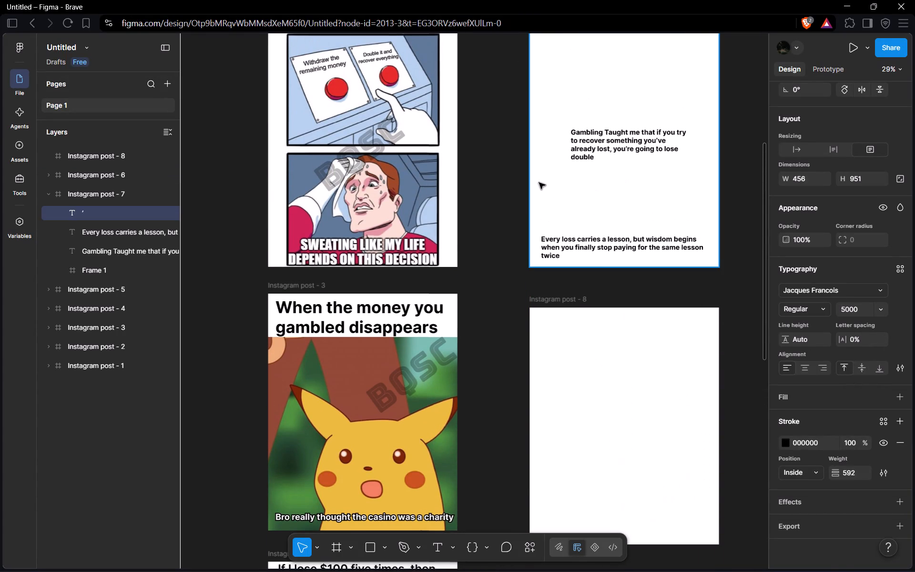
{"action": "left_click_drag", "start_coordinate": [539, 183], "coordinate": [572, 320]}
{"action": "scroll", "coordinate": [606, 412], "scroll_direction": "down", "scroll_amount": 2}
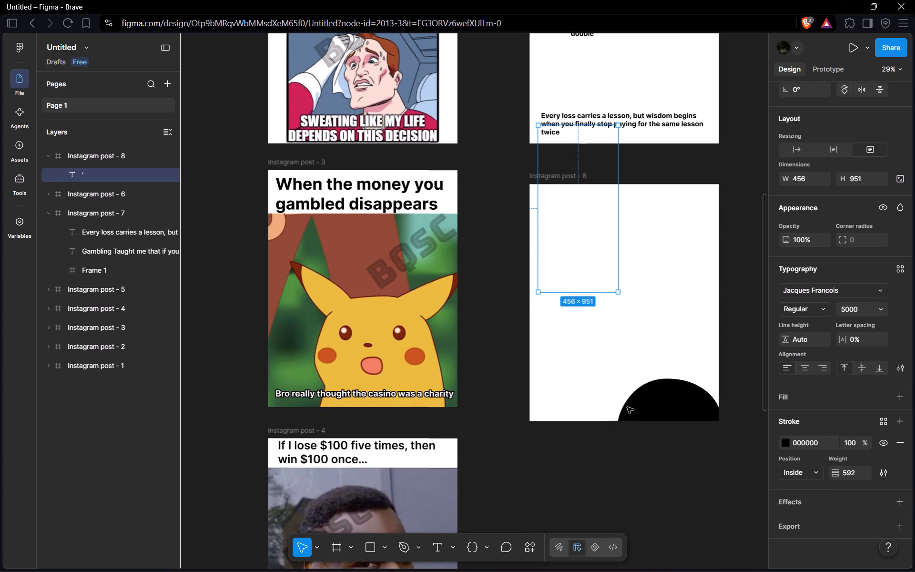
{"action": "left_click_drag", "start_coordinate": [618, 291], "coordinate": [712, 513]}
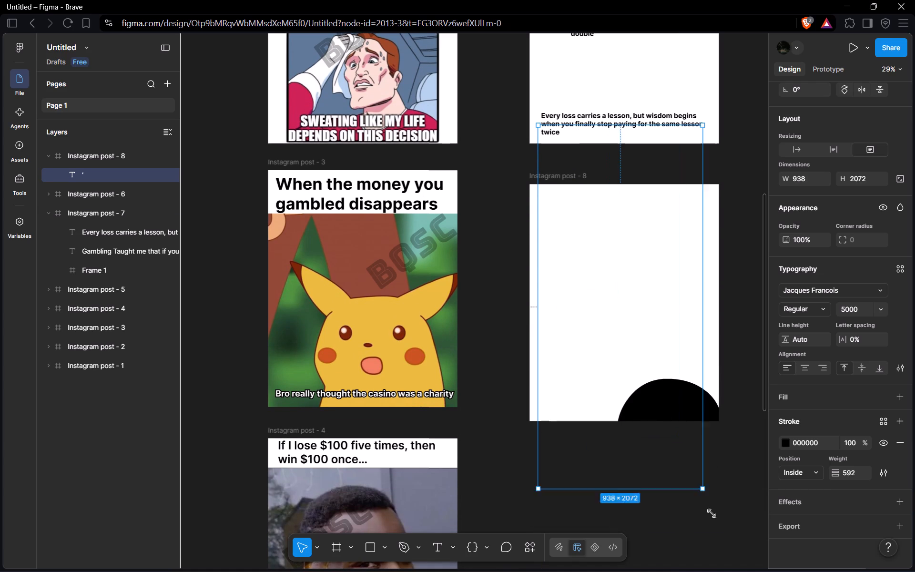
Resize the quotation mark's text box to about 1203 × 2364 and place it in Instagram post - 8 at about X -101, Y -1292.
{"action": "left_click_drag", "start_coordinate": [712, 513], "coordinate": [705, 393]}
{"action": "left_click_drag", "start_coordinate": [586, 161], "coordinate": [561, 120]}
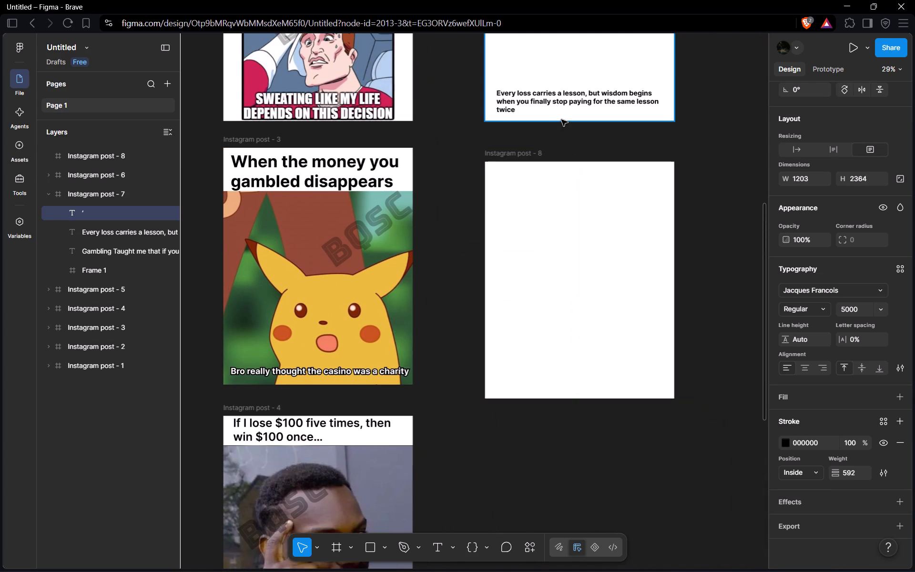
{"action": "left_click_drag", "start_coordinate": [561, 120], "coordinate": [559, 169]}
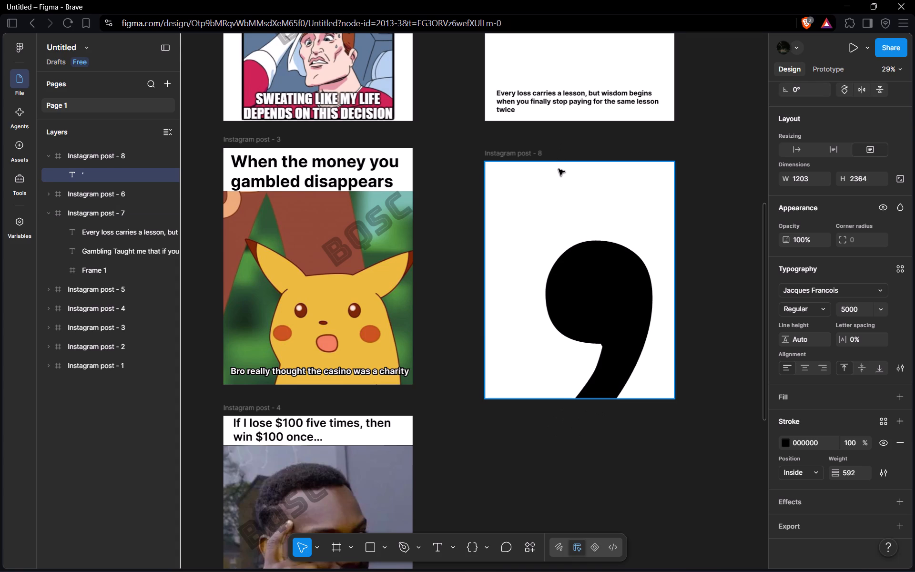
{"action": "left_click_drag", "start_coordinate": [559, 169], "coordinate": [559, 167]}
{"action": "left_click_drag", "start_coordinate": [531, 270], "coordinate": [527, 258]}
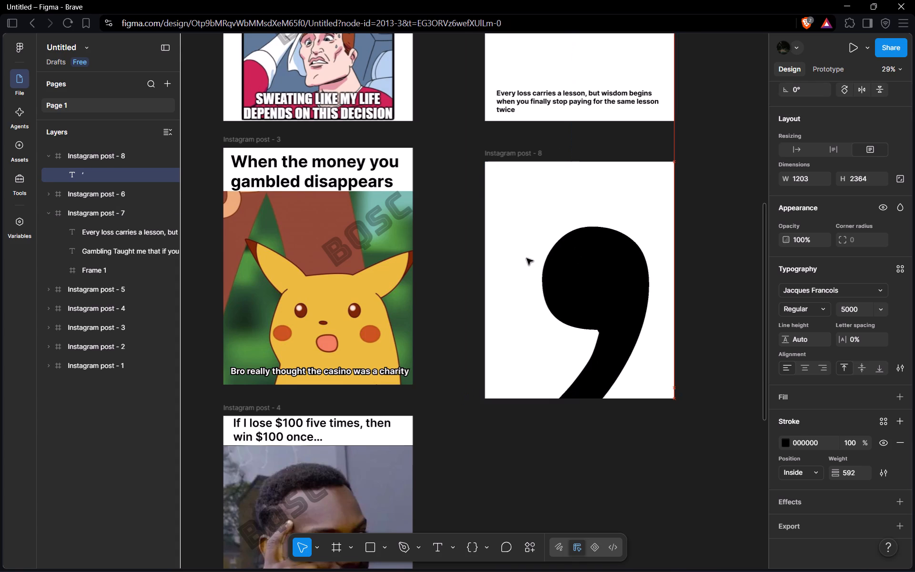
{"action": "left_click_drag", "start_coordinate": [527, 258], "coordinate": [530, 232]}
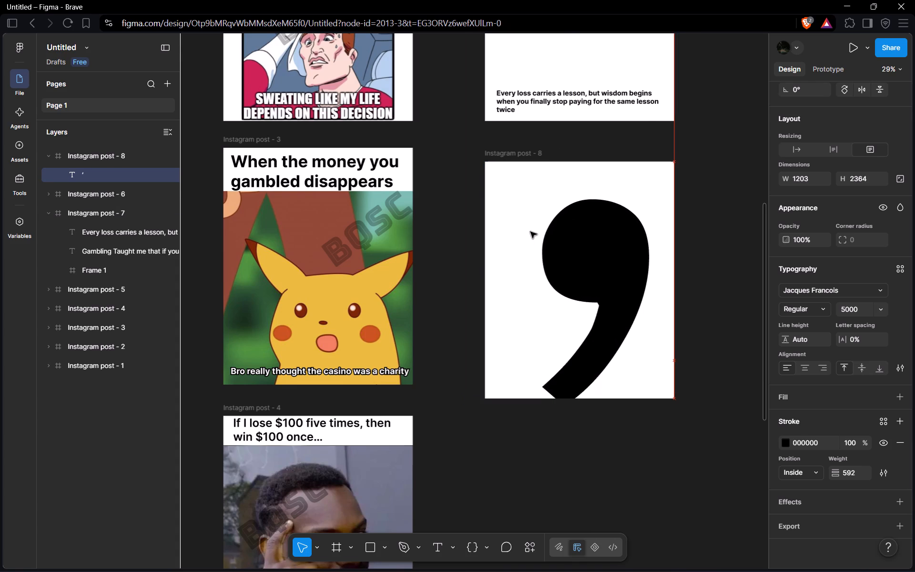
{"action": "left_click_drag", "start_coordinate": [530, 232], "coordinate": [531, 221]}
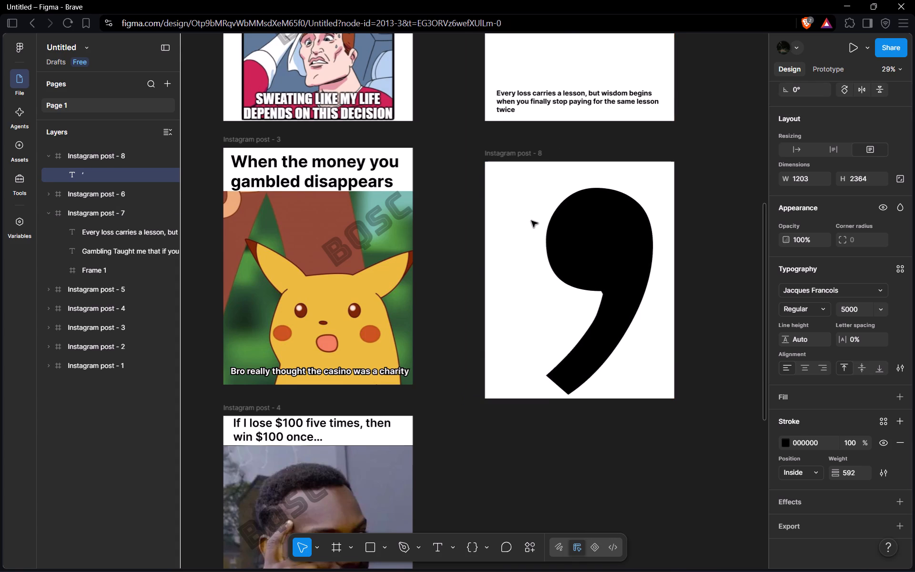
{"action": "left_click_drag", "start_coordinate": [531, 221], "coordinate": [531, 221]}
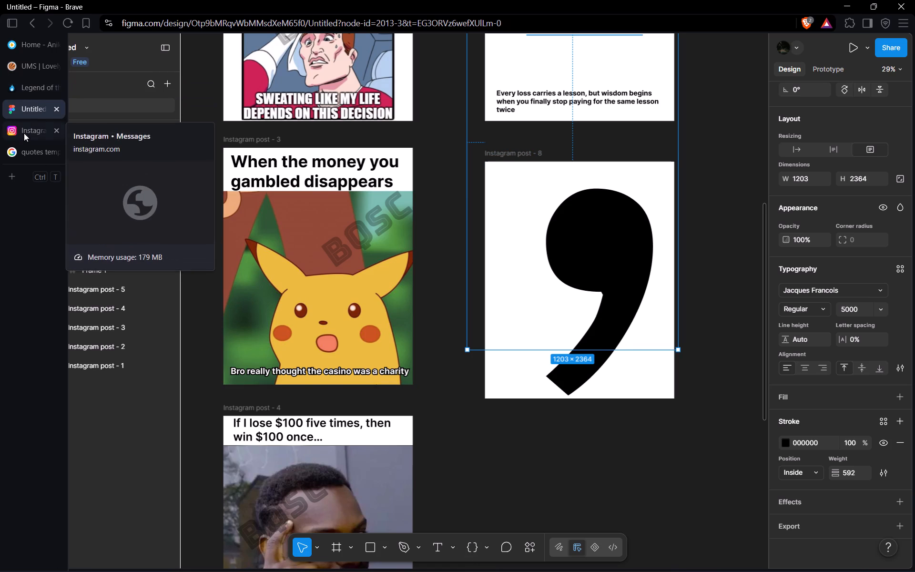
Recheck the quotes template image results for the quotation mark layout, and return to the large mark in Instagram post - 8.
{"action": "left_click", "coordinate": [25, 146]}
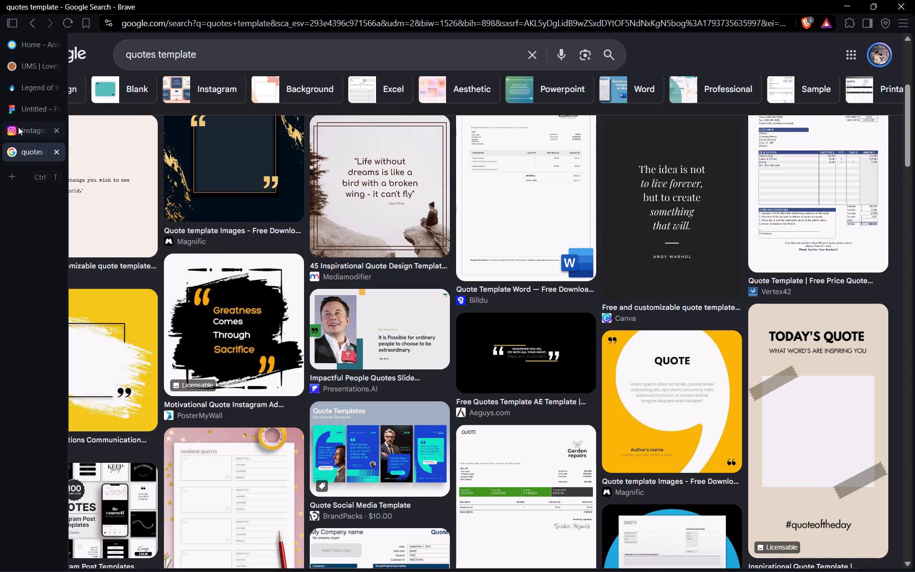
{"action": "left_click", "coordinate": [18, 112]}
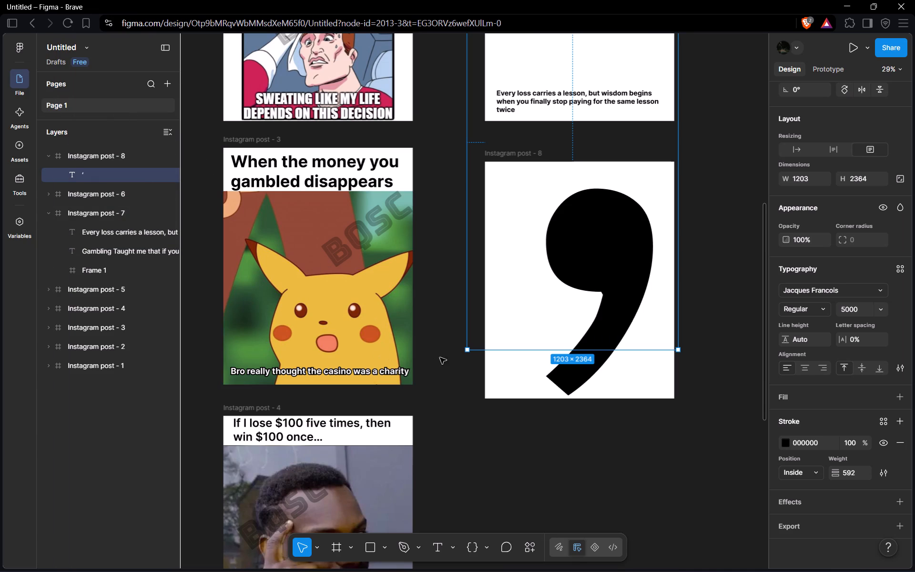
{"action": "left_click_drag", "start_coordinate": [460, 356], "coordinate": [490, 377]}
{"action": "left_click", "coordinate": [568, 272]}
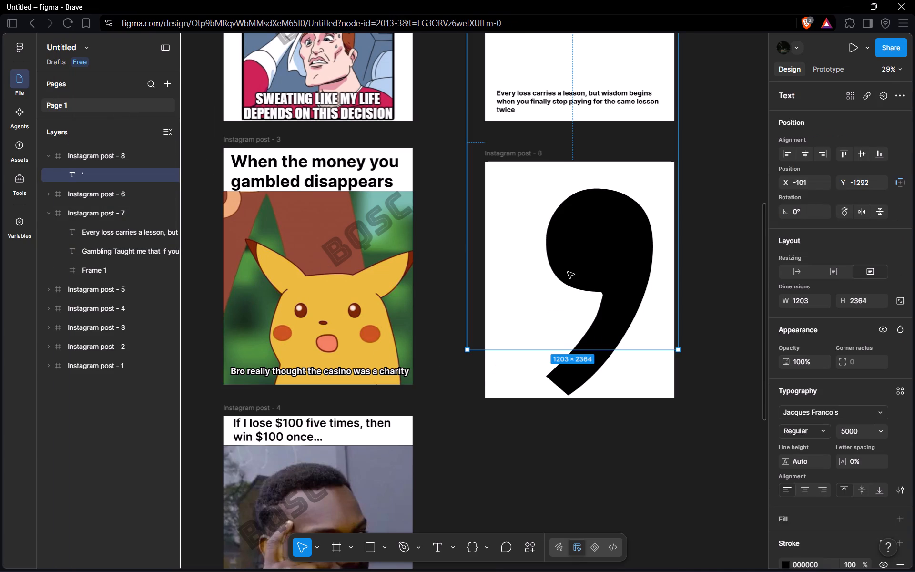
Rotate the large quotation mark in Instagram post - 8 to about 12°.
{"action": "left_click_drag", "start_coordinate": [460, 352], "coordinate": [504, 372]}
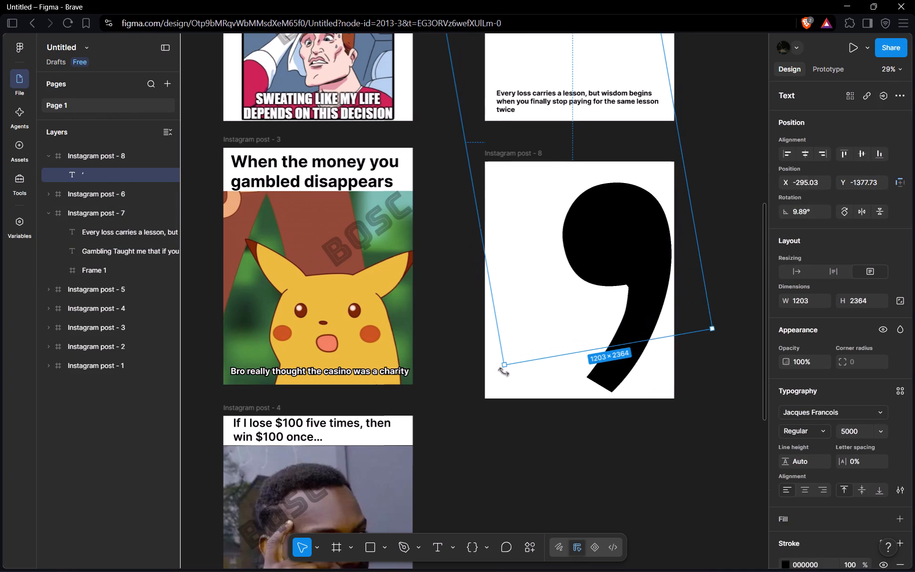
{"action": "left_click_drag", "start_coordinate": [504, 372], "coordinate": [506, 372]}
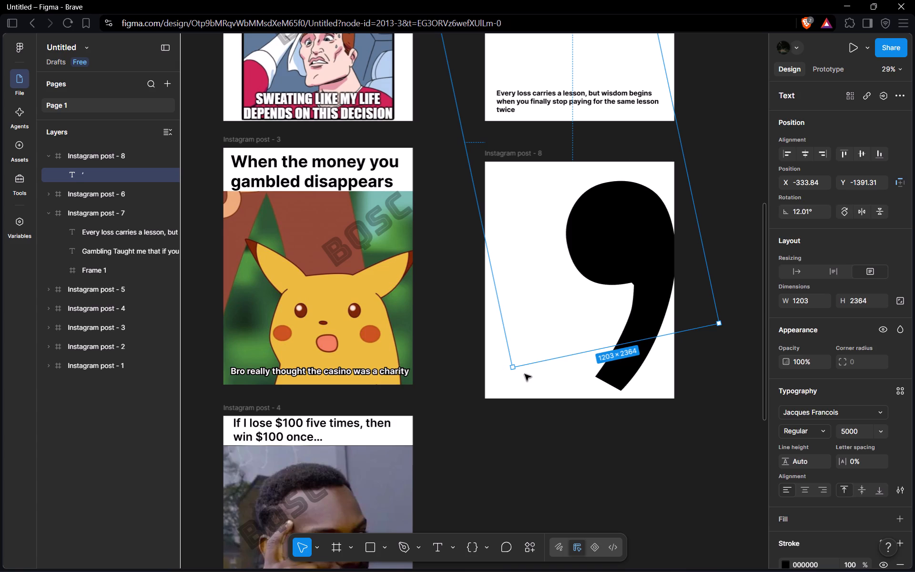
Enlarge the rotated quotation mark to font size 7500.
{"action": "left_click", "coordinate": [850, 432]}
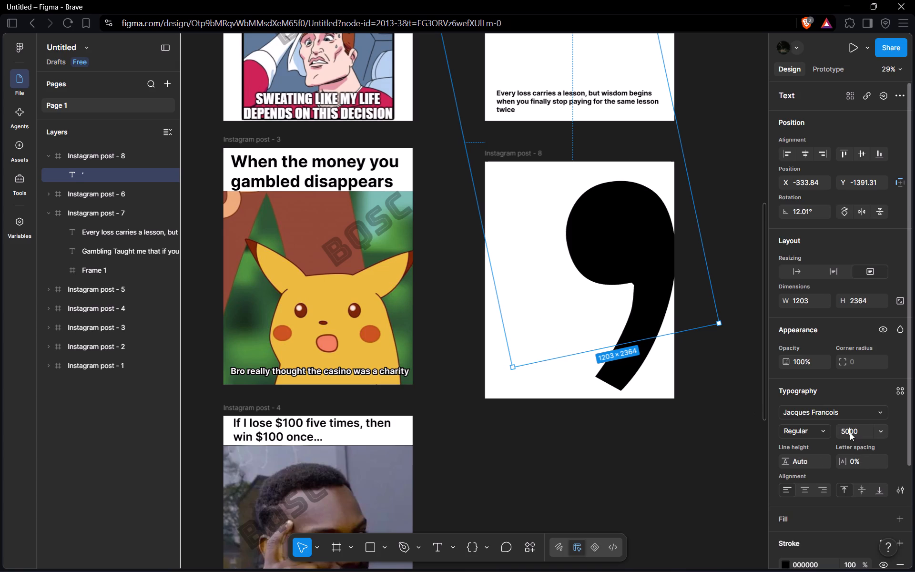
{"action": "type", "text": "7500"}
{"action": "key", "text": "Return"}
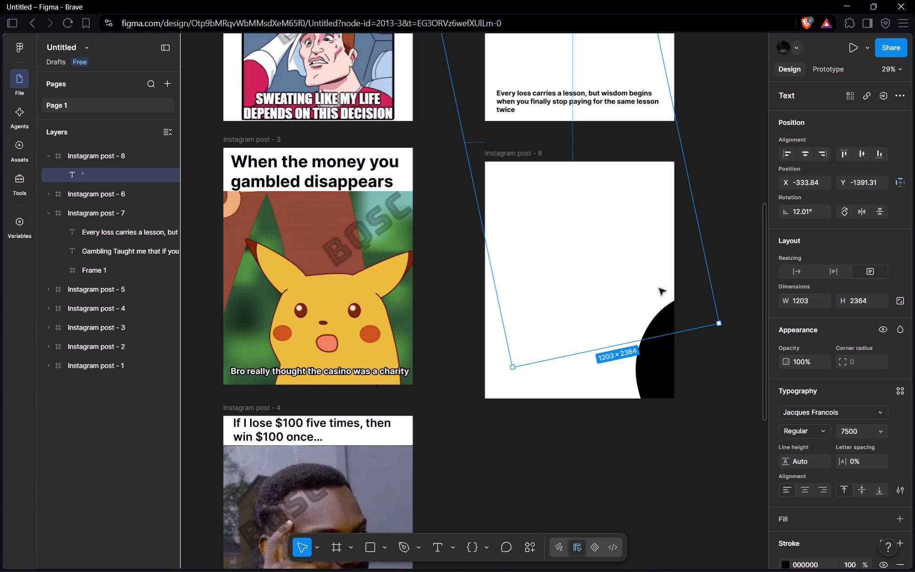
Move the enlarged quotation mark over Instagram post - 8 and nest its layer inside that frame, at about X -1067, Y -2230.
{"action": "left_click_drag", "start_coordinate": [632, 281], "coordinate": [502, 143]}
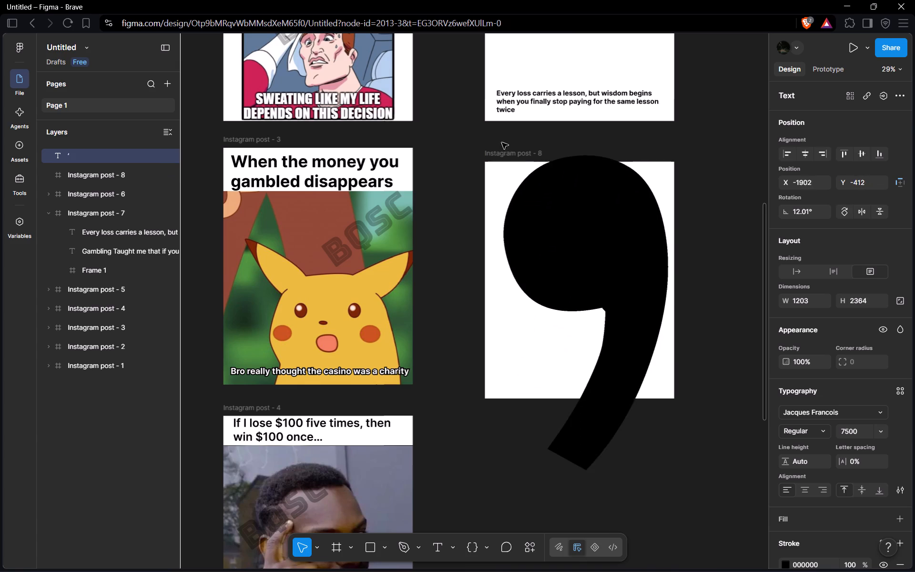
{"action": "left_click_drag", "start_coordinate": [502, 143], "coordinate": [500, 133]}
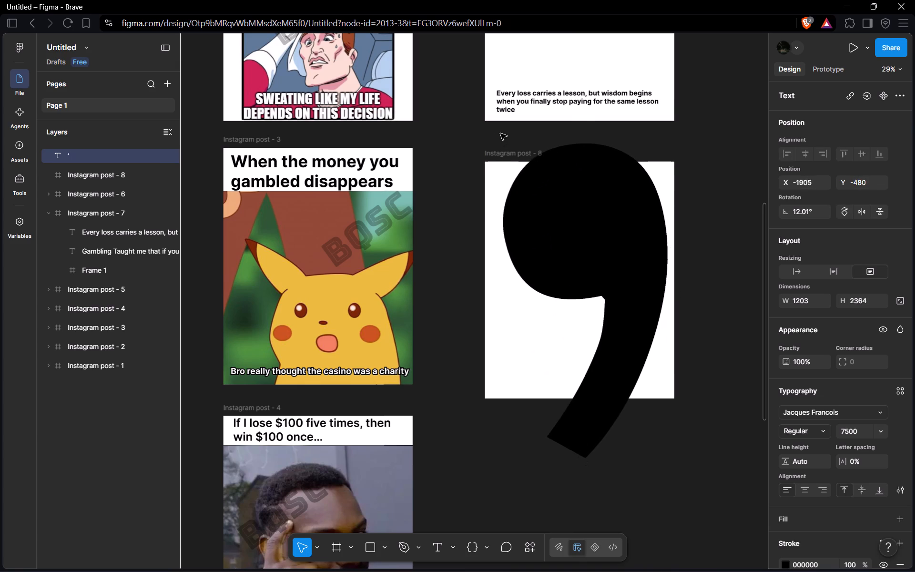
{"action": "left_click_drag", "start_coordinate": [500, 133], "coordinate": [503, 133]}
{"action": "left_click_drag", "start_coordinate": [71, 155], "coordinate": [76, 177]}
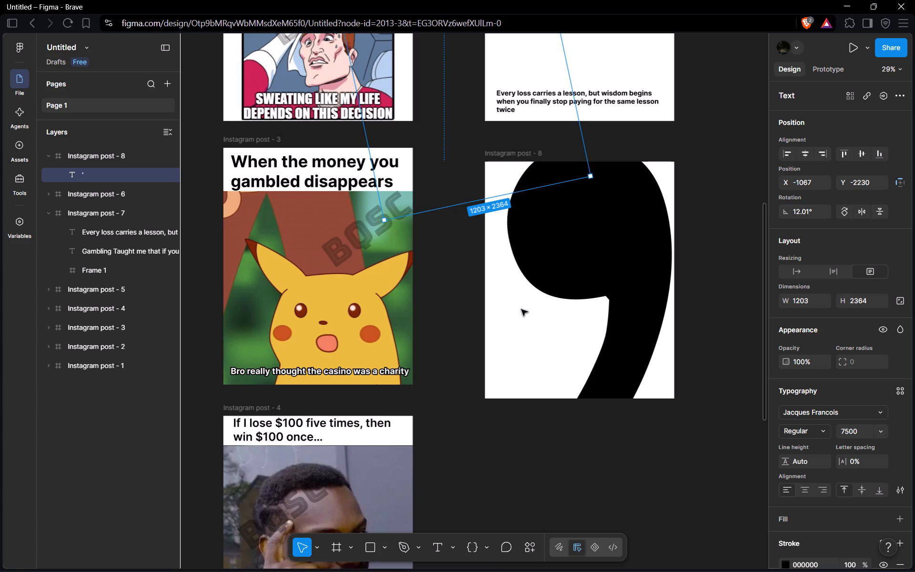
Change the background fill of the Instagram post - 8 frame to bright yellow FFF345.
{"action": "left_click", "coordinate": [514, 344]}
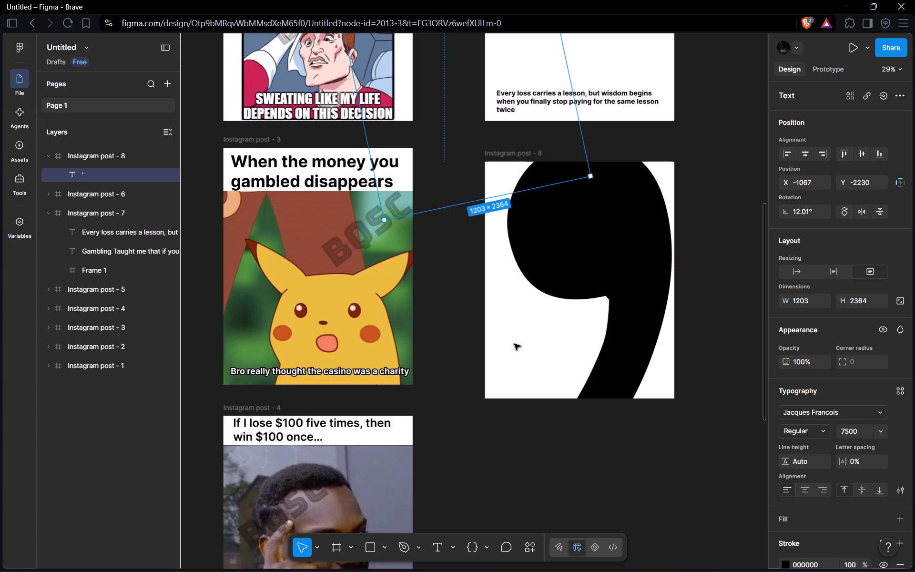
{"action": "double_click", "coordinate": [514, 344]}
{"action": "left_click", "coordinate": [514, 344]}
{"action": "left_click", "coordinate": [51, 159]}
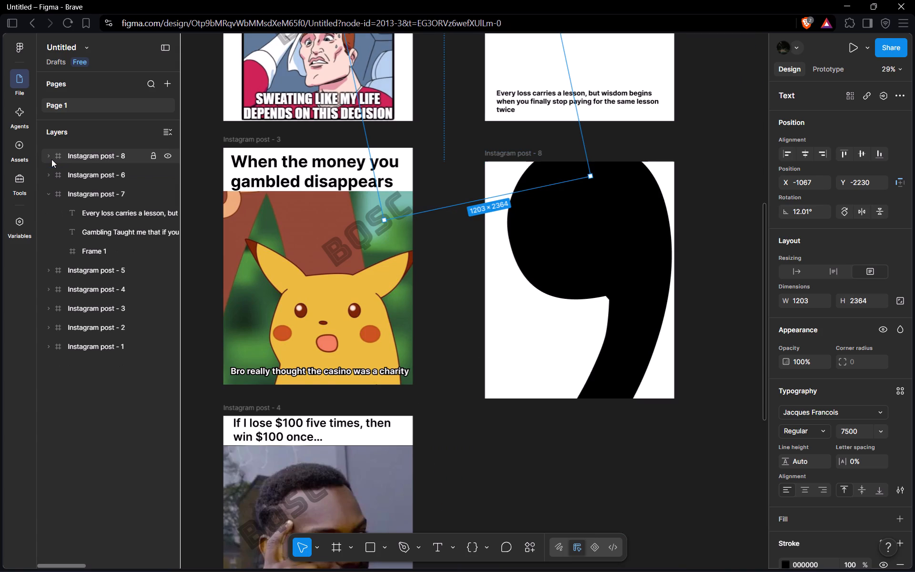
{"action": "left_click", "coordinate": [91, 163]}
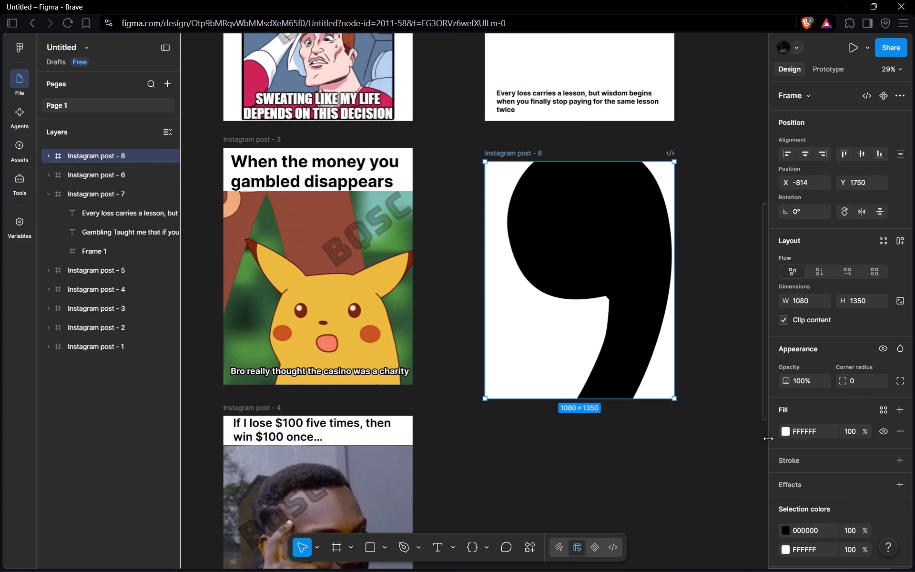
{"action": "left_click", "coordinate": [789, 429]}
{"action": "left_click_drag", "start_coordinate": [661, 460], "coordinate": [675, 460]}
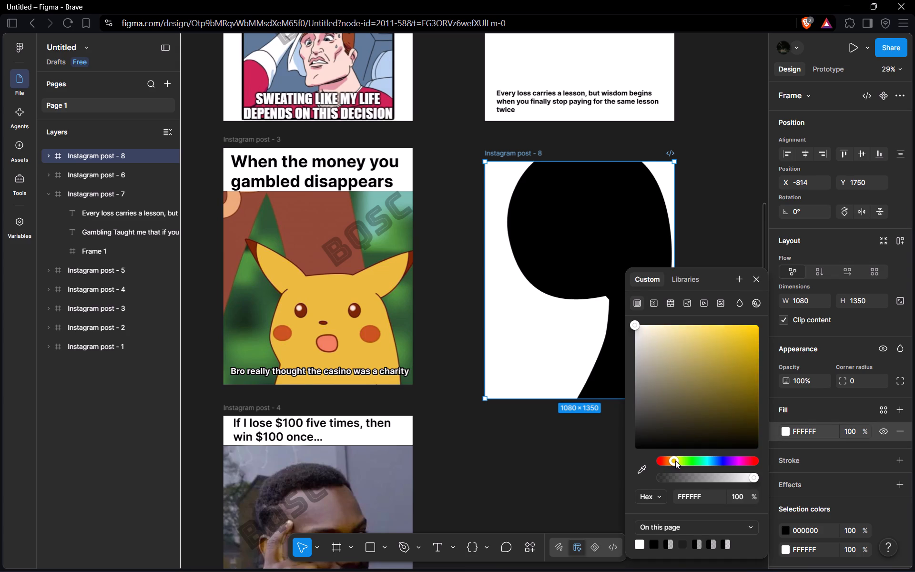
{"action": "left_click_drag", "start_coordinate": [675, 460], "coordinate": [676, 460]}
{"action": "left_click_drag", "start_coordinate": [631, 325], "coordinate": [678, 338]}
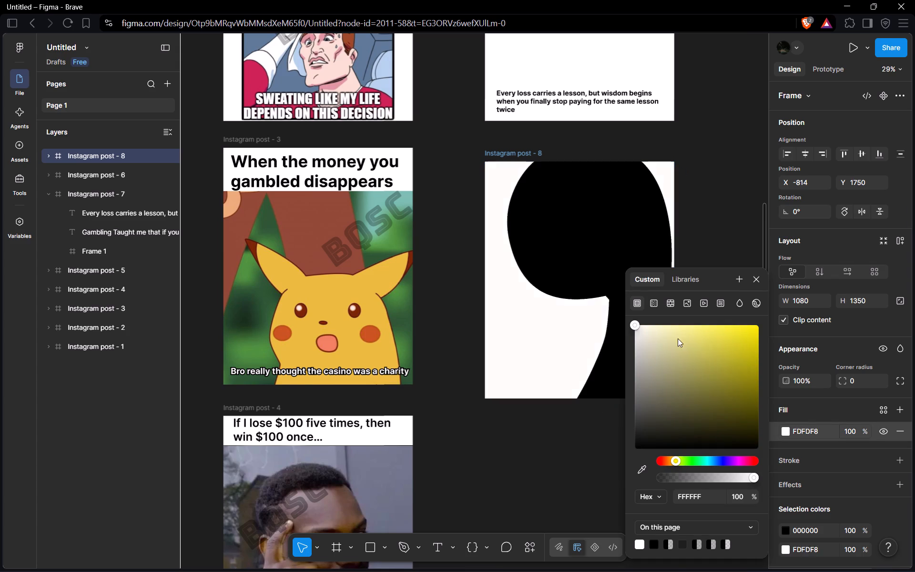
{"action": "left_click_drag", "start_coordinate": [678, 338], "coordinate": [768, 311]}
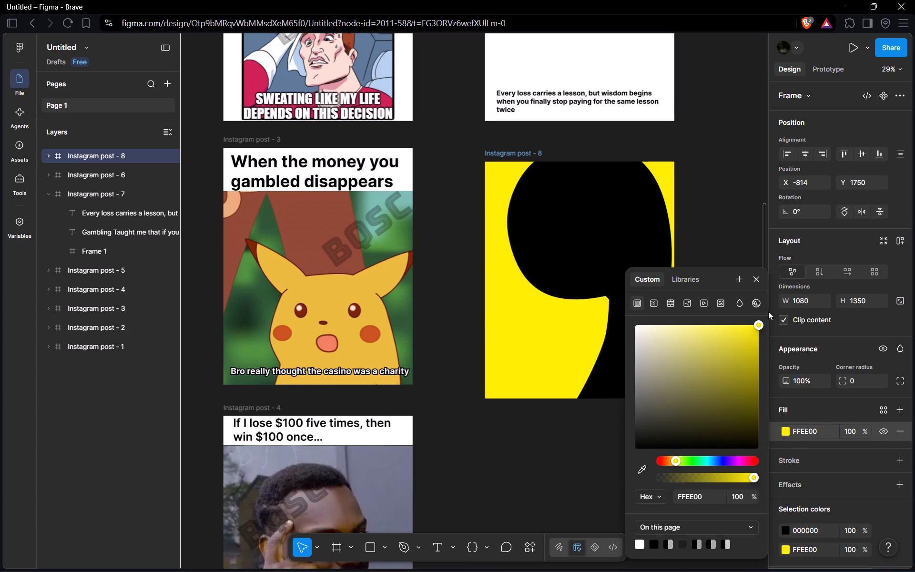
{"action": "left_click_drag", "start_coordinate": [768, 311], "coordinate": [725, 305]}
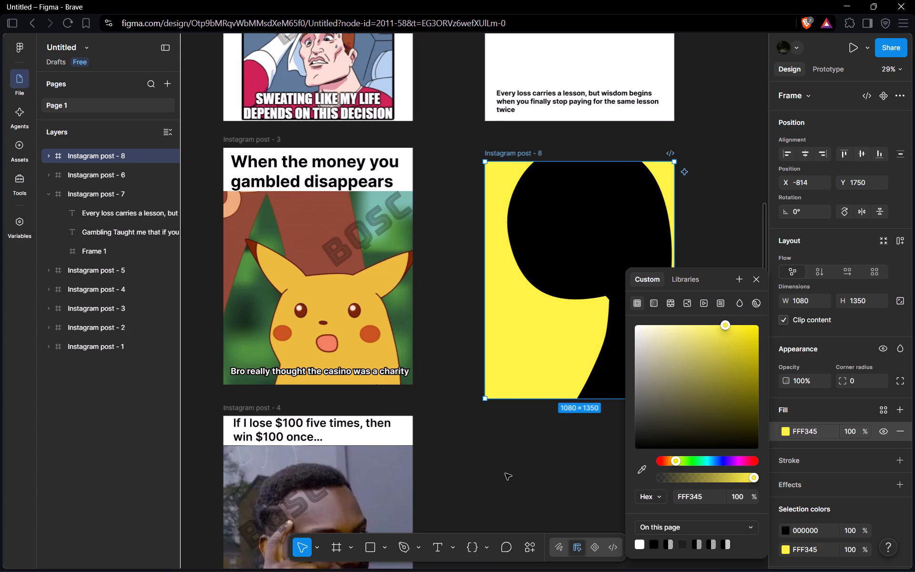
{"action": "left_click", "coordinate": [505, 473]}
Switch to the browser tab with the quotes template image results to recheck the reference layout.
{"action": "key", "text": "alt+Tab"}
{"action": "key", "text": "alt+Tab"}
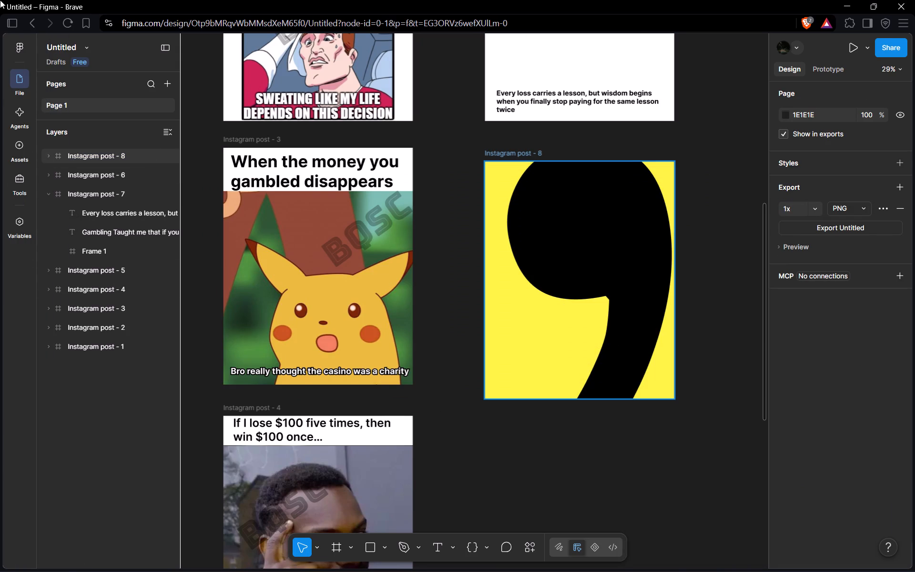
{"action": "left_click", "coordinate": [34, 158]}
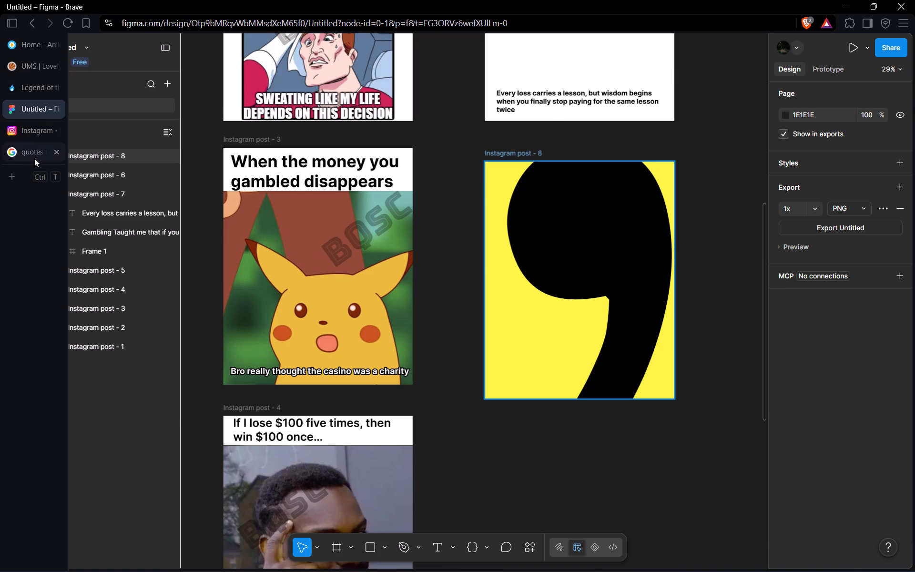
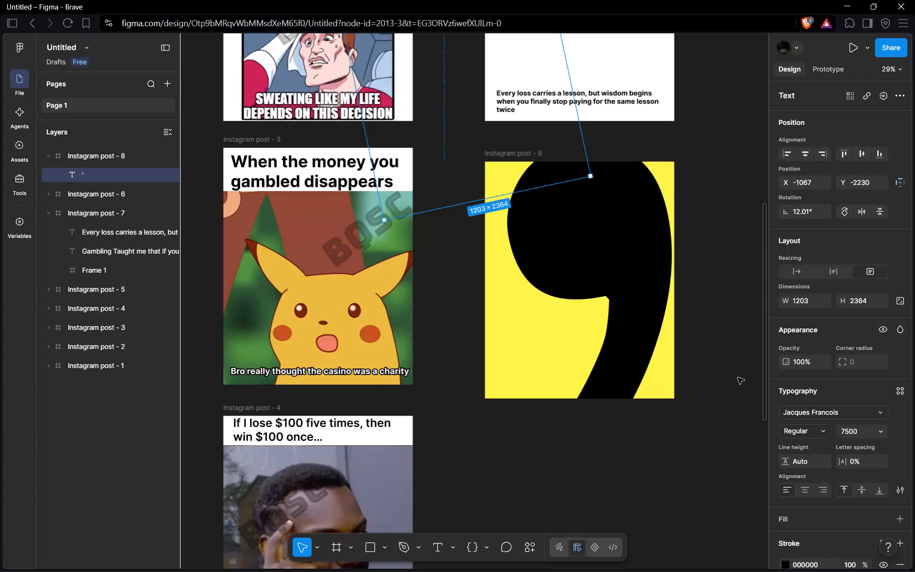
Change the stroke colour of the giant quotation mark in Instagram post - 8 to white, FFFFFF.
{"action": "scroll", "coordinate": [817, 416], "scroll_direction": "down", "scroll_amount": 1}
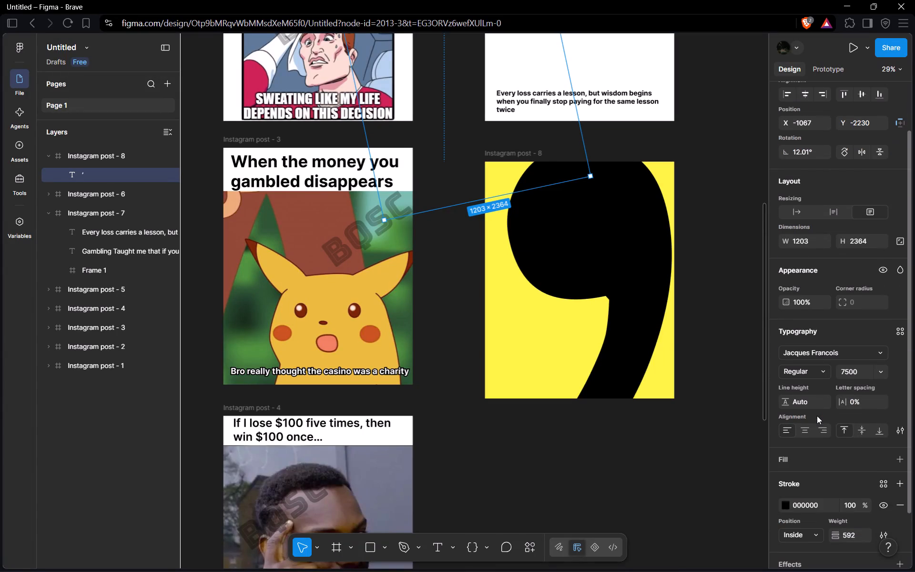
{"action": "double_click", "coordinate": [568, 200]}
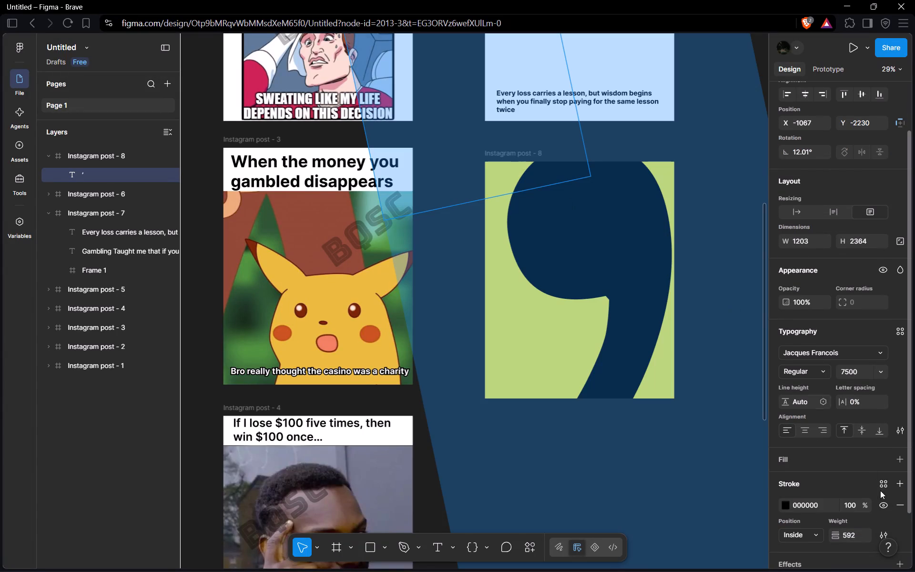
{"action": "left_click", "coordinate": [805, 503]}
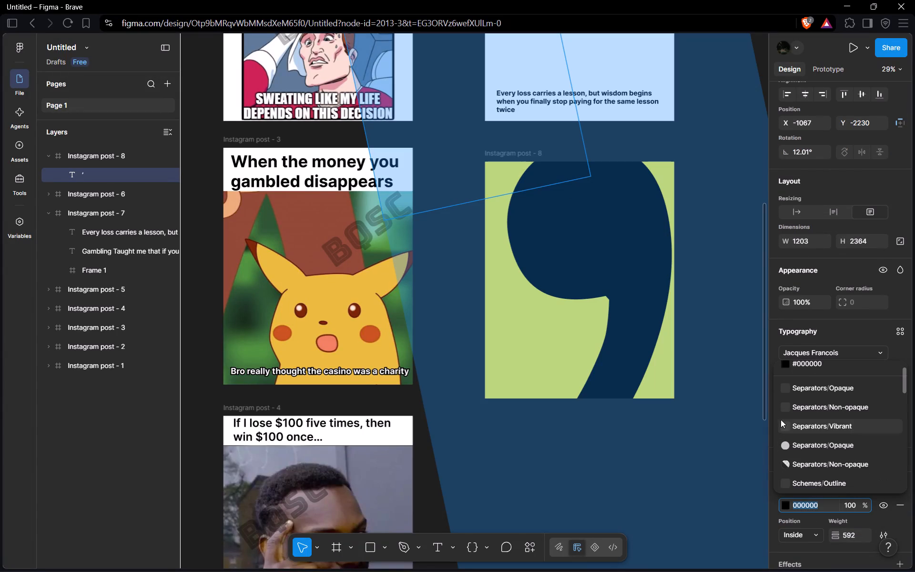
{"action": "left_click", "coordinate": [787, 532]}
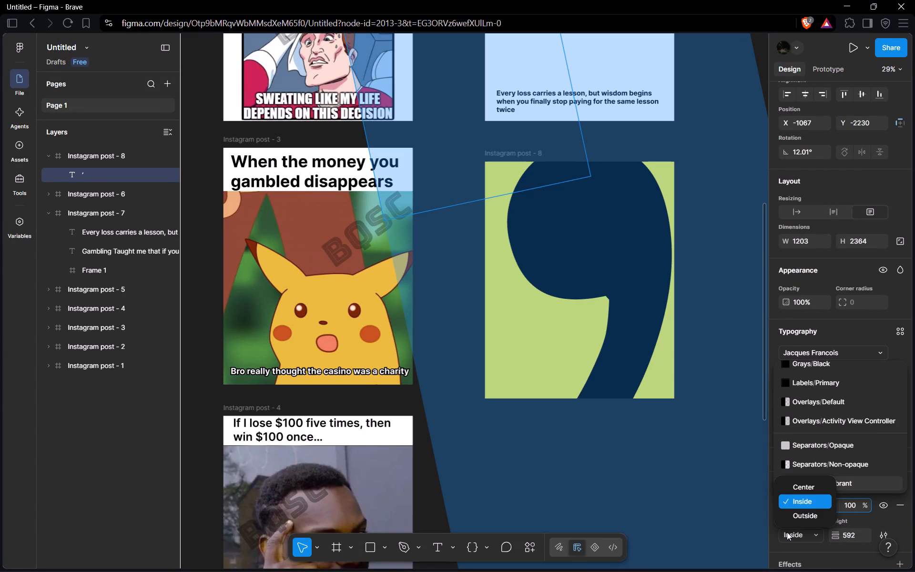
{"action": "left_click", "coordinate": [787, 532]}
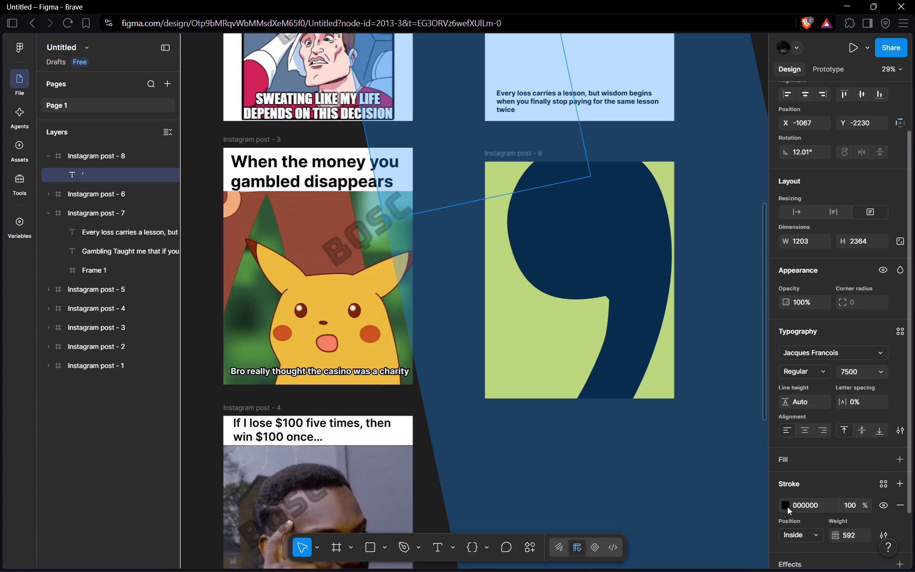
{"action": "left_click", "coordinate": [787, 507]}
{"action": "left_click_drag", "start_coordinate": [632, 450], "coordinate": [606, 389]}
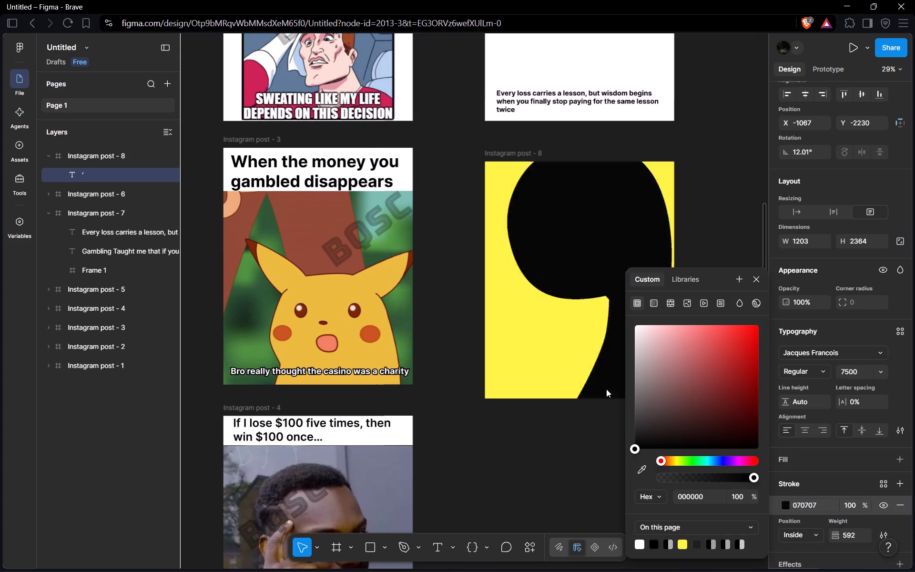
{"action": "left_click_drag", "start_coordinate": [606, 389], "coordinate": [567, 281]}
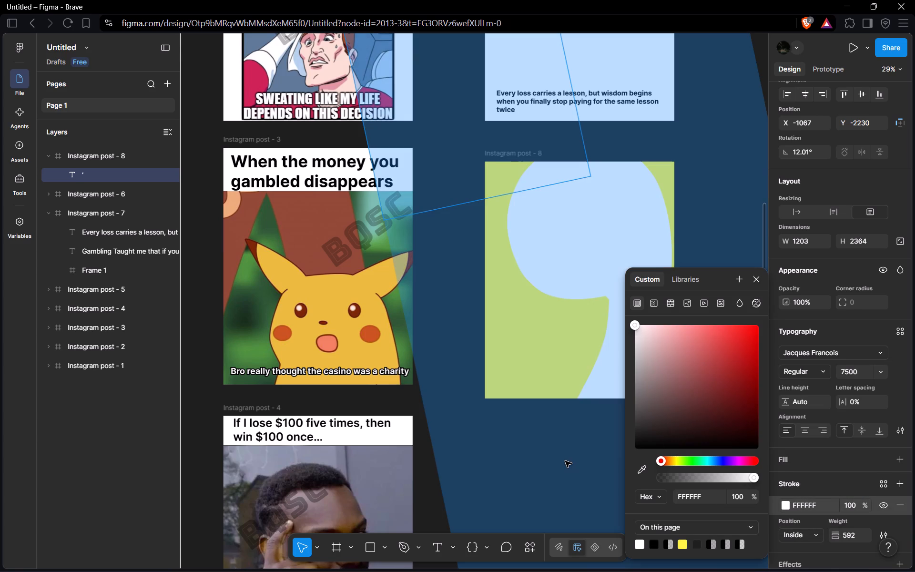
{"action": "left_click", "coordinate": [422, 491]}
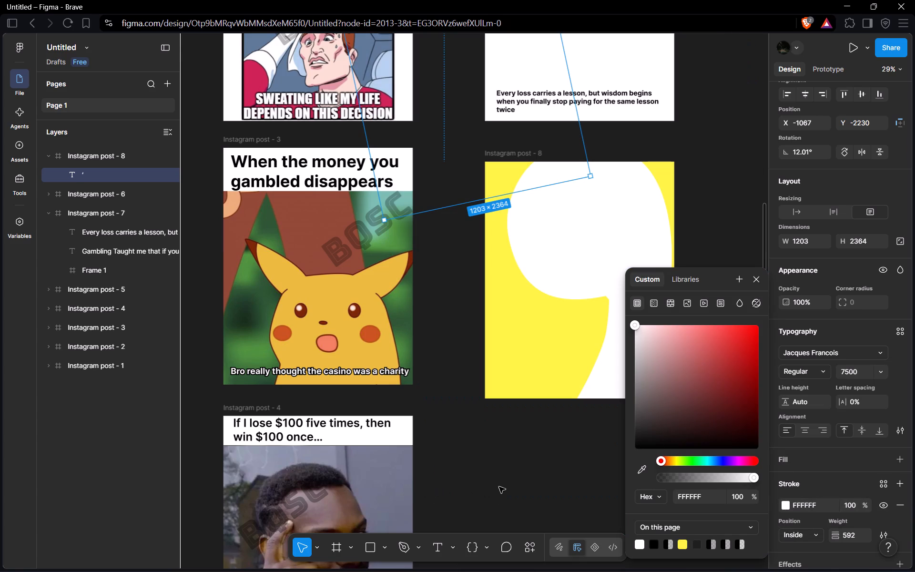
{"action": "left_click", "coordinate": [499, 487]}
Open the giant quotation mark's text in Instagram post - 8 for editing.
{"action": "left_click", "coordinate": [592, 245]}
{"action": "double_click", "coordinate": [592, 245]}
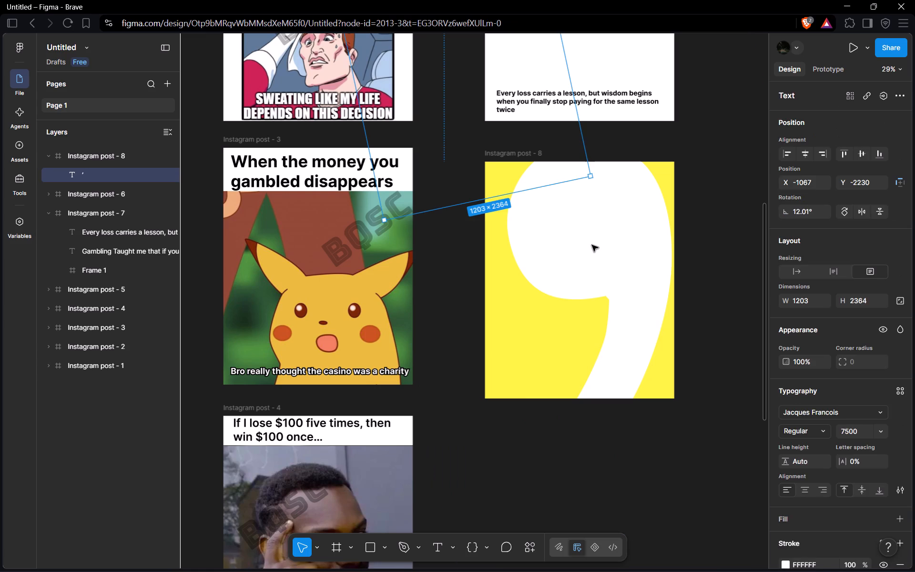
Set the stroke weight of the giant quotation mark in Instagram post - 8 to 443 so its white shape is solid.
{"action": "scroll", "coordinate": [832, 485], "scroll_direction": "down", "scroll_amount": 1}
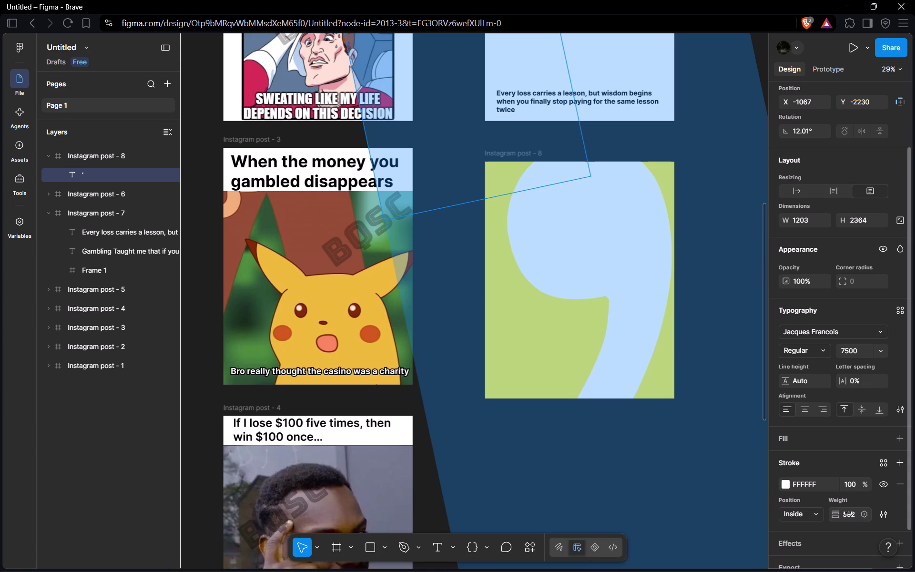
{"action": "left_click_drag", "start_coordinate": [848, 513], "coordinate": [263, 285], "text": "alt"}
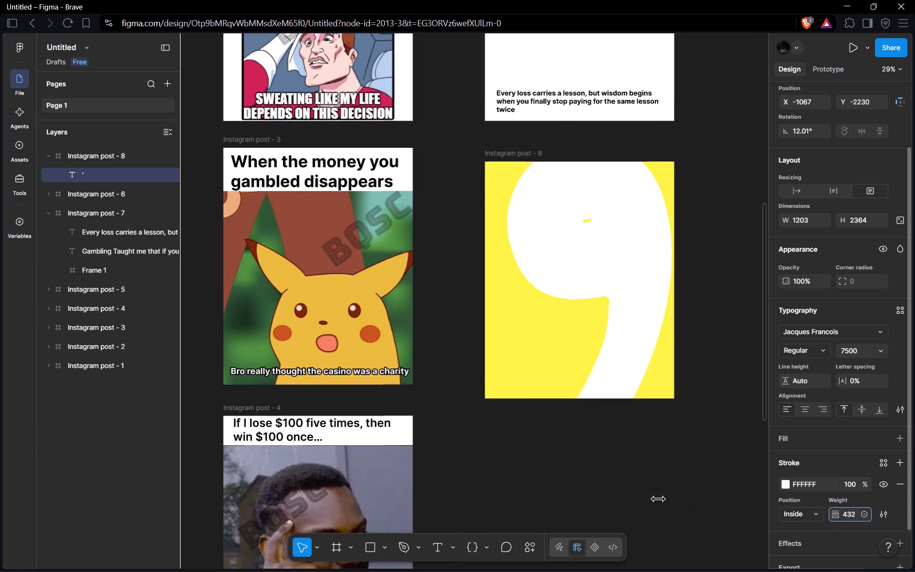
{"action": "left_click_drag", "start_coordinate": [263, 285], "coordinate": [478, 330], "text": "alt"}
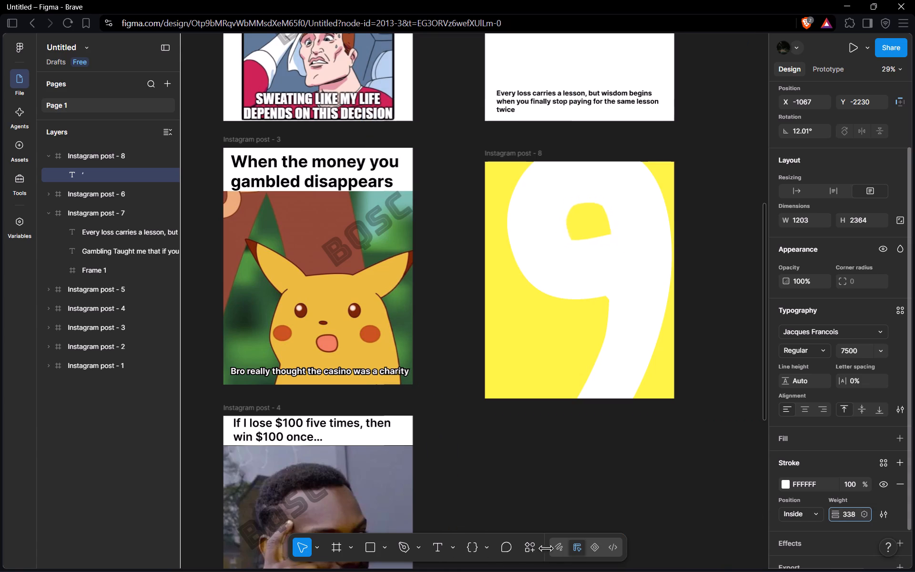
{"action": "left_click_drag", "start_coordinate": [478, 330], "coordinate": [553, 322], "text": "alt"}
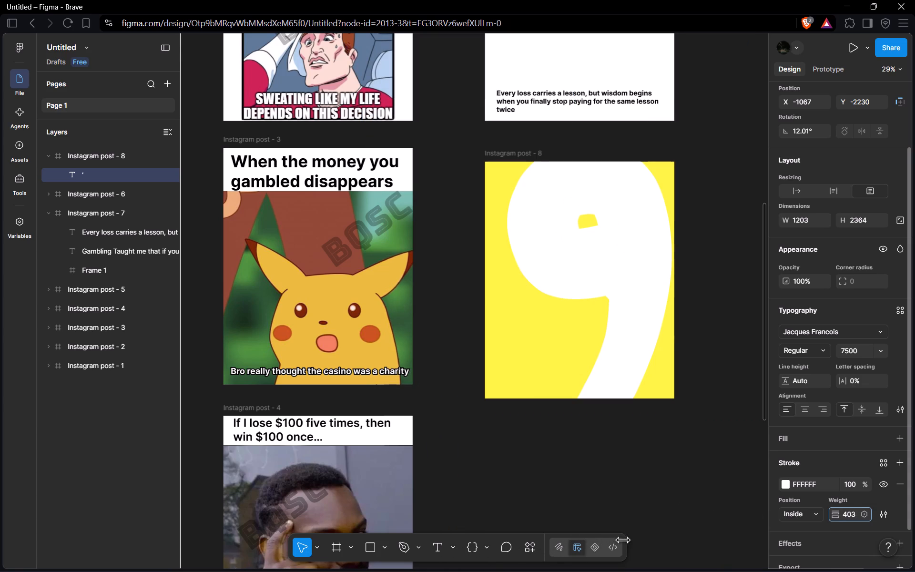
{"action": "left_click_drag", "start_coordinate": [553, 322], "coordinate": [583, 327], "text": "alt"}
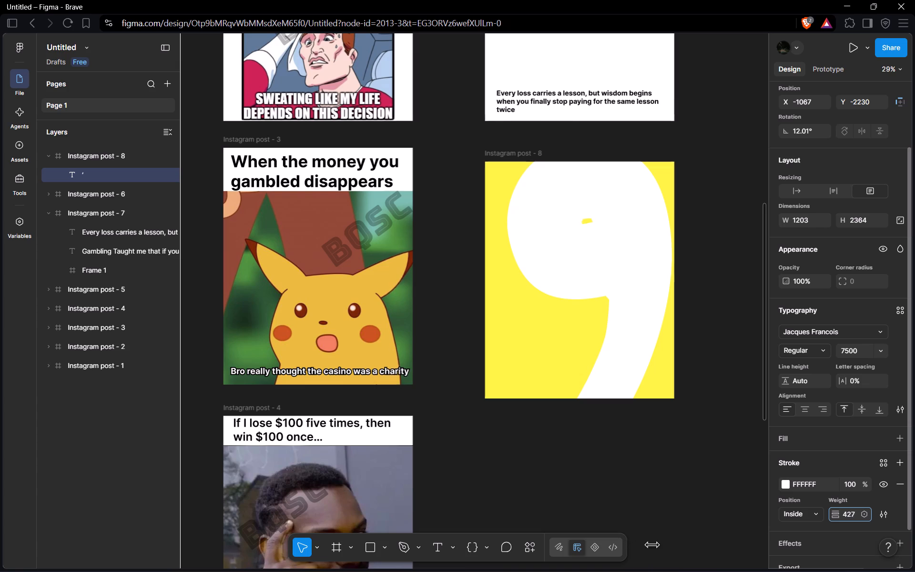
{"action": "left_click_drag", "start_coordinate": [583, 327], "coordinate": [590, 328], "text": "alt"}
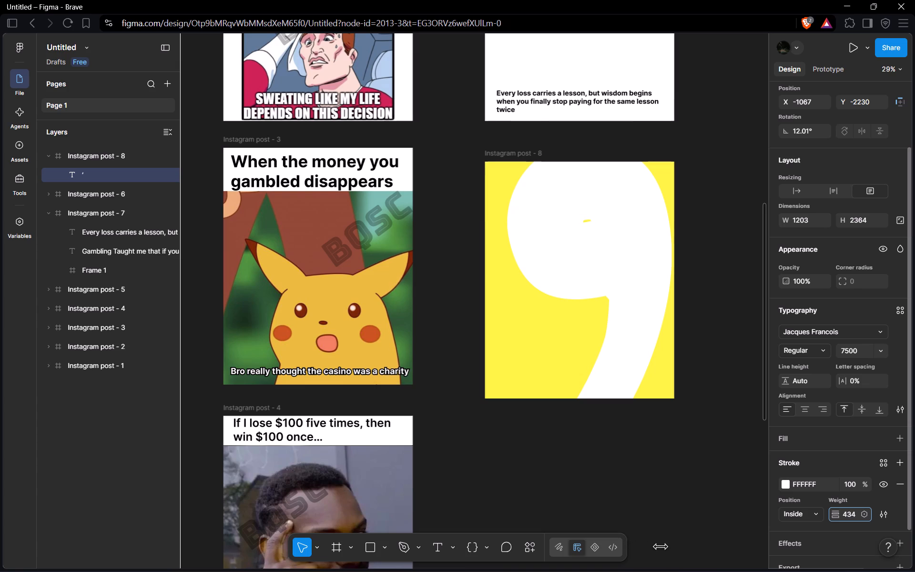
{"action": "left_click_drag", "start_coordinate": [590, 328], "coordinate": [601, 329], "text": "alt"}
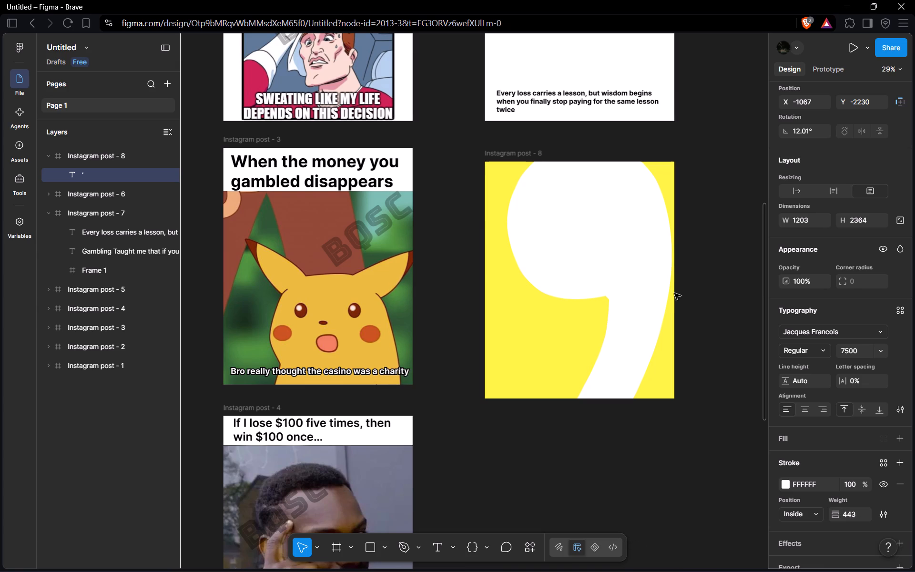
{"action": "left_click", "coordinate": [710, 325]}
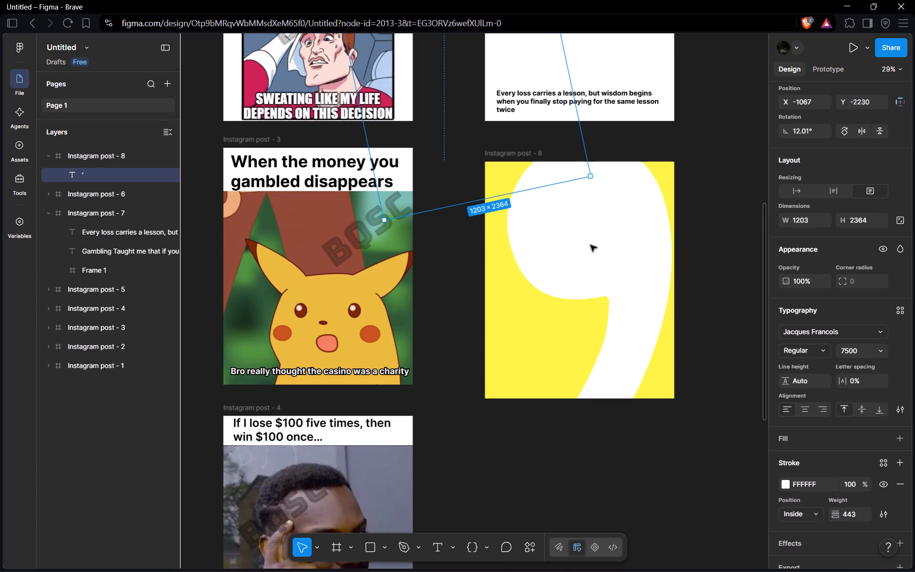
Switch to the quotes template image results to recheck the yellow reference layout with the large white quotation mark.
{"action": "key", "text": "alt+Tab"}
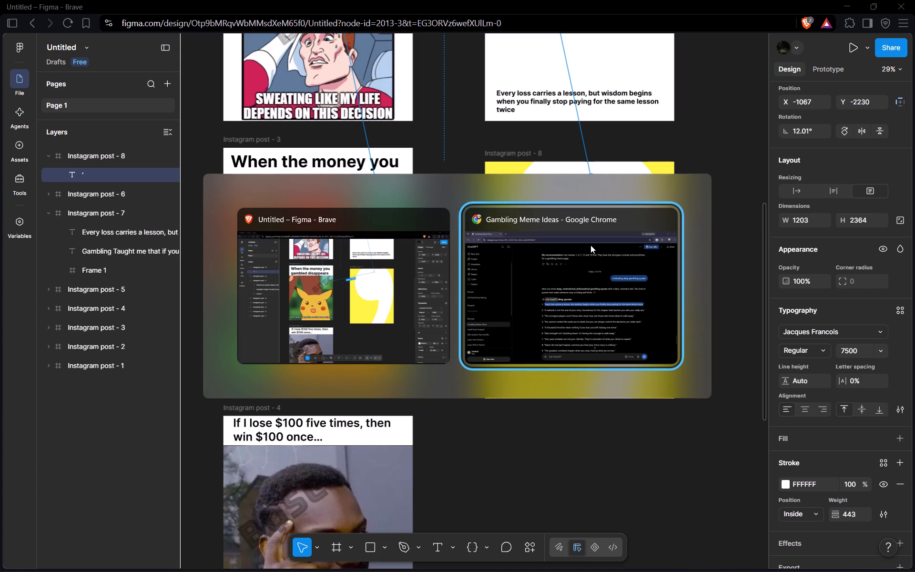
{"action": "key", "text": "alt+Tab"}
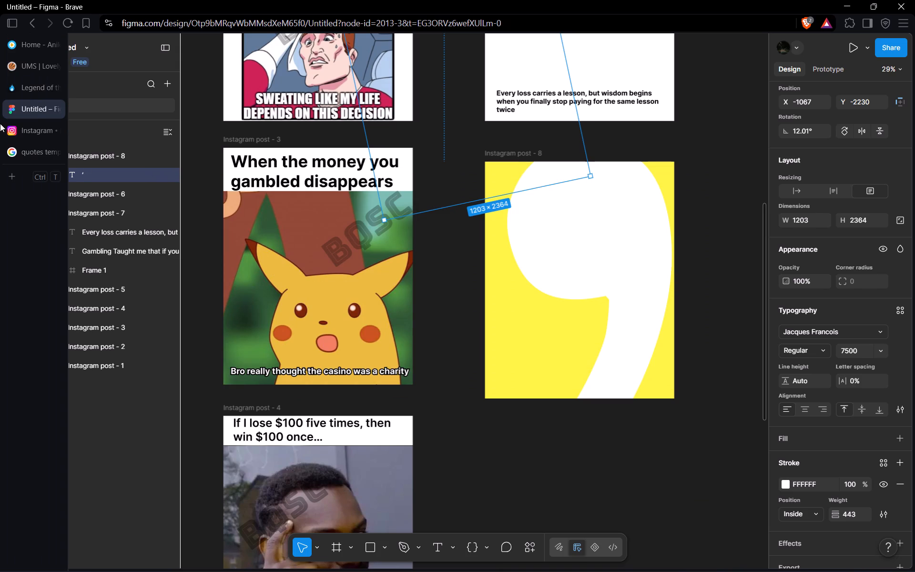
{"action": "left_click", "coordinate": [27, 158]}
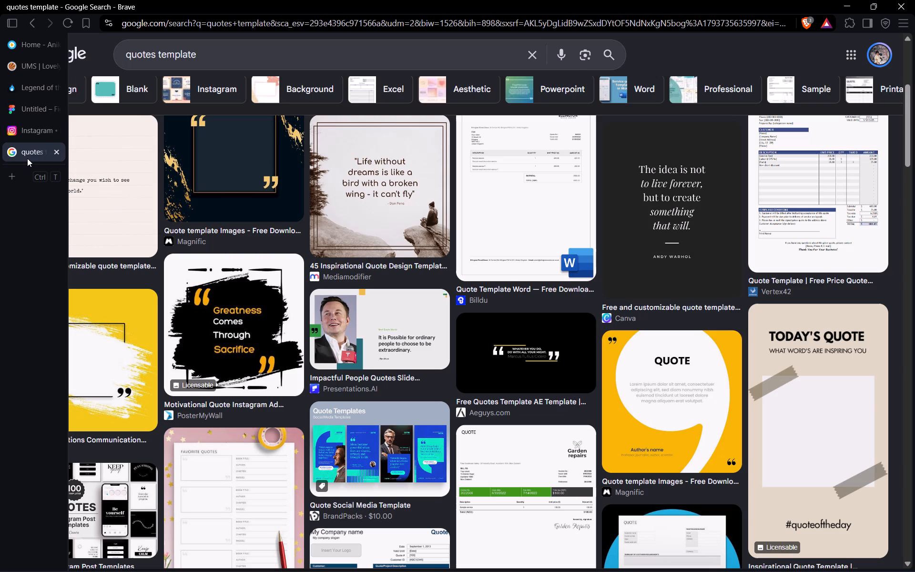
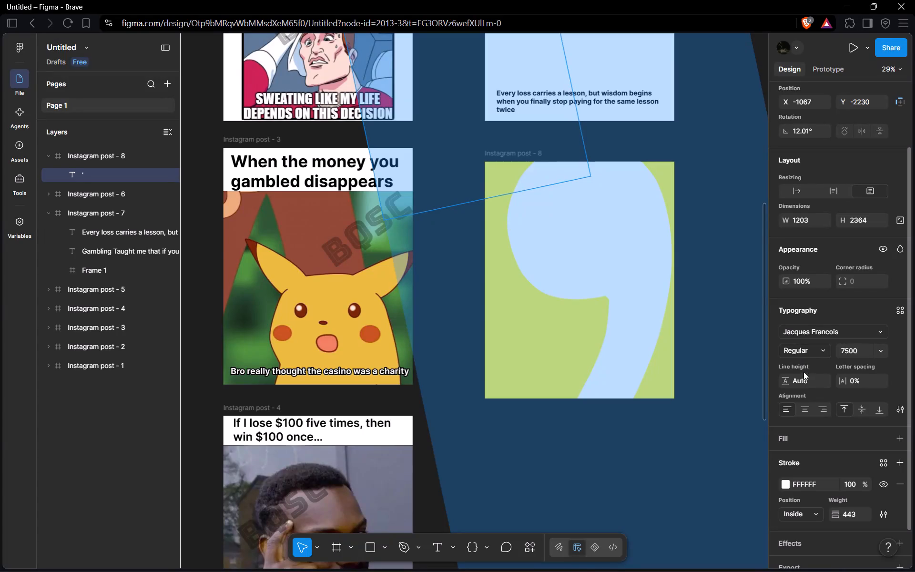
Browse the fonts listed around Jacques Francois, previewing alternatives on the giant quotation mark in Instagram post - 8.
{"action": "left_click", "coordinate": [813, 330]}
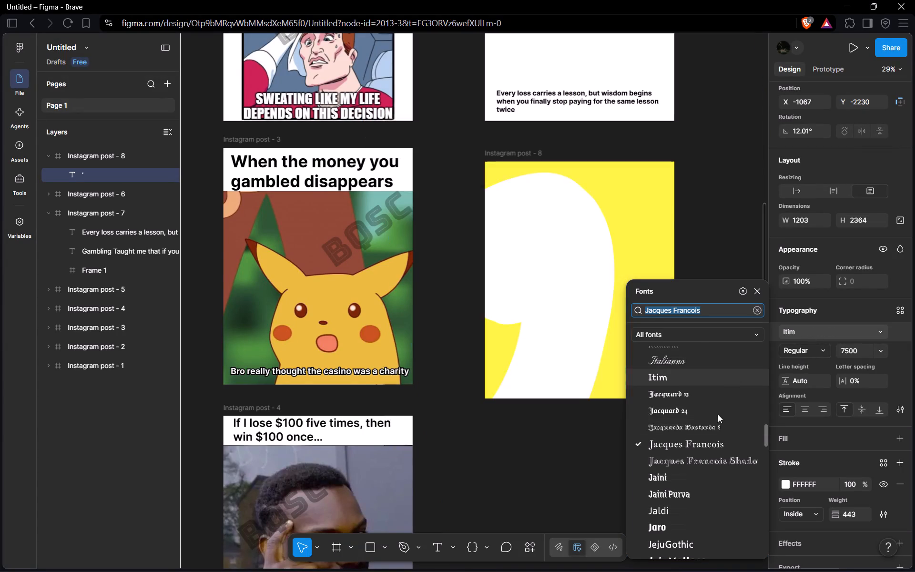
{"action": "scroll", "coordinate": [710, 467], "scroll_direction": "down", "scroll_amount": 1}
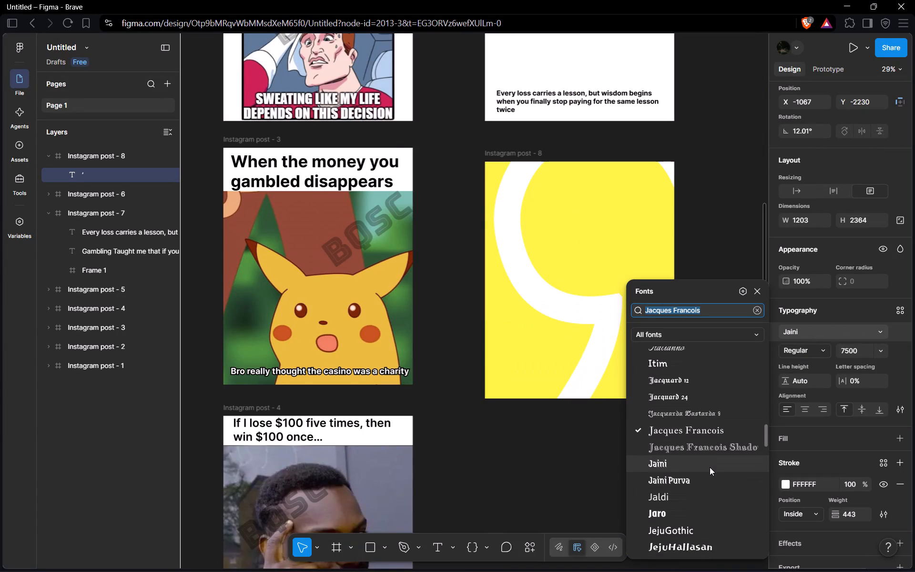
{"action": "scroll", "coordinate": [710, 467], "scroll_direction": "down", "scroll_amount": 3}
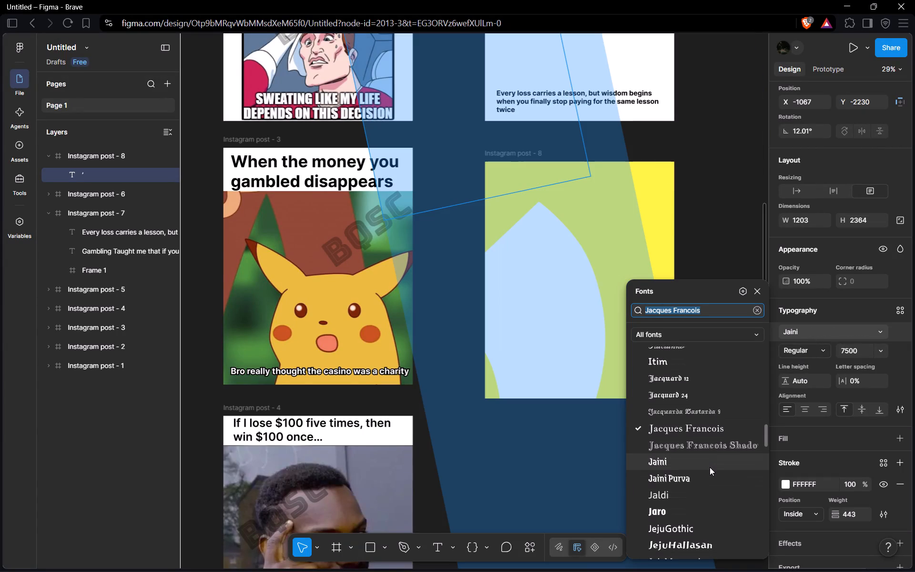
{"action": "scroll", "coordinate": [710, 467], "scroll_direction": "down", "scroll_amount": 1}
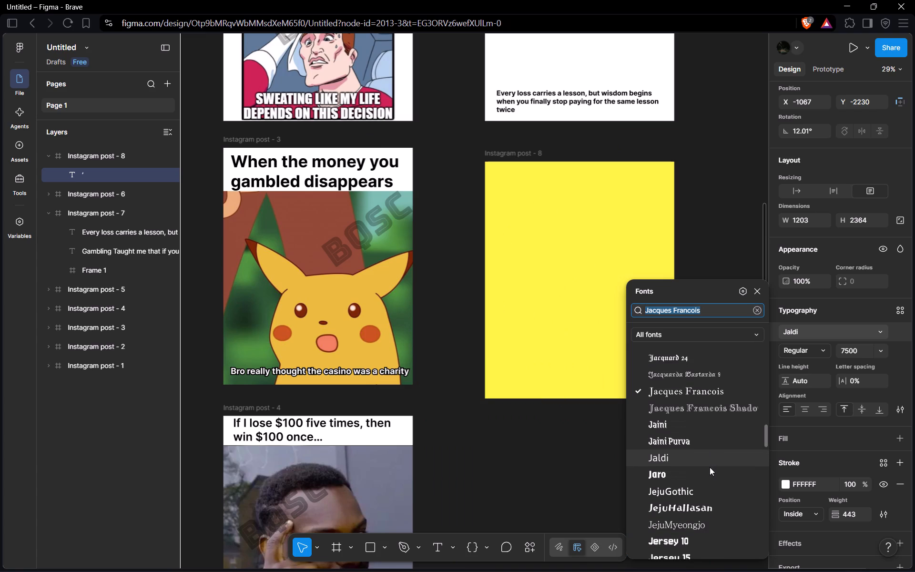
{"action": "scroll", "coordinate": [710, 467], "scroll_direction": "down", "scroll_amount": 1}
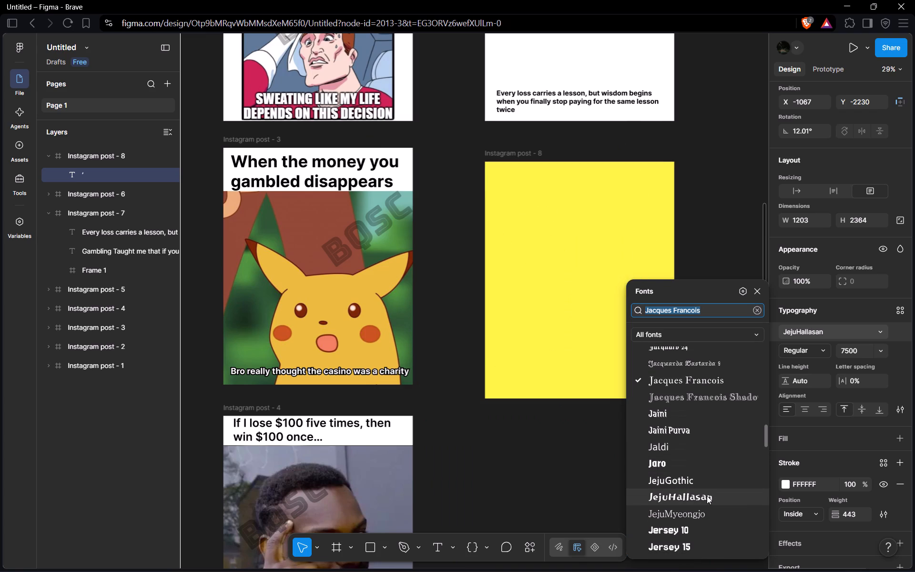
Browse the font list alphabetically onward from JejuHallasan, previewing typefaces on the giant quotation mark in Instagram post - 8.
{"action": "scroll", "coordinate": [708, 535], "scroll_direction": "down", "scroll_amount": 1}
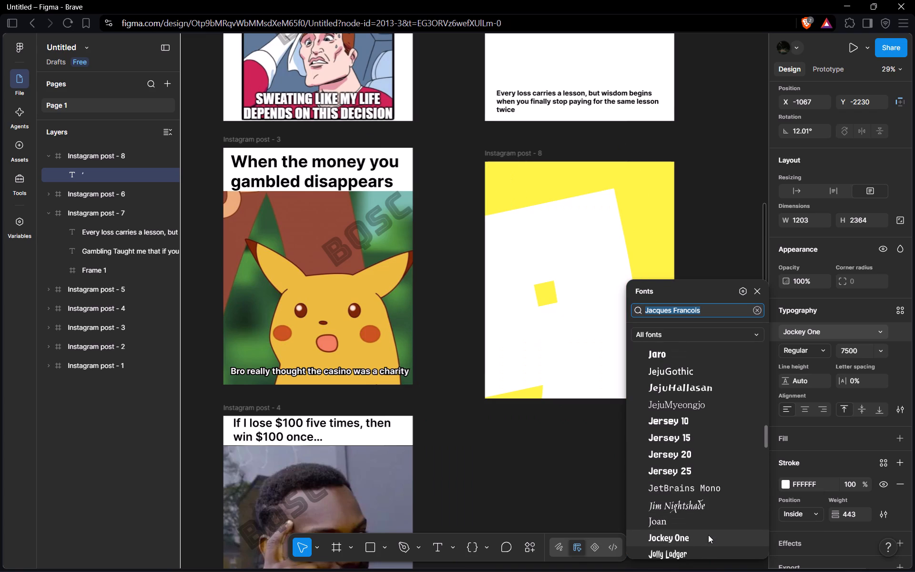
{"action": "scroll", "coordinate": [708, 535], "scroll_direction": "down", "scroll_amount": 1}
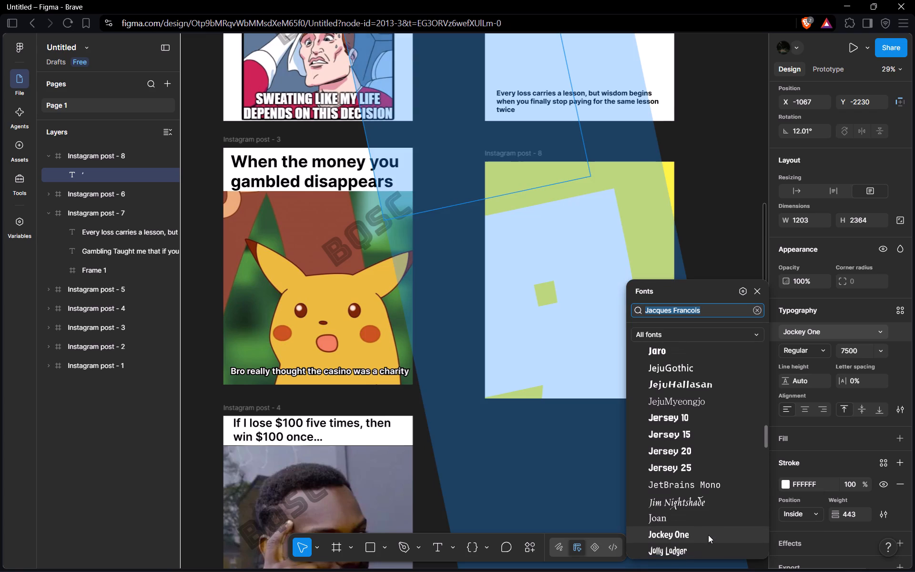
{"action": "scroll", "coordinate": [708, 535], "scroll_direction": "down", "scroll_amount": 2}
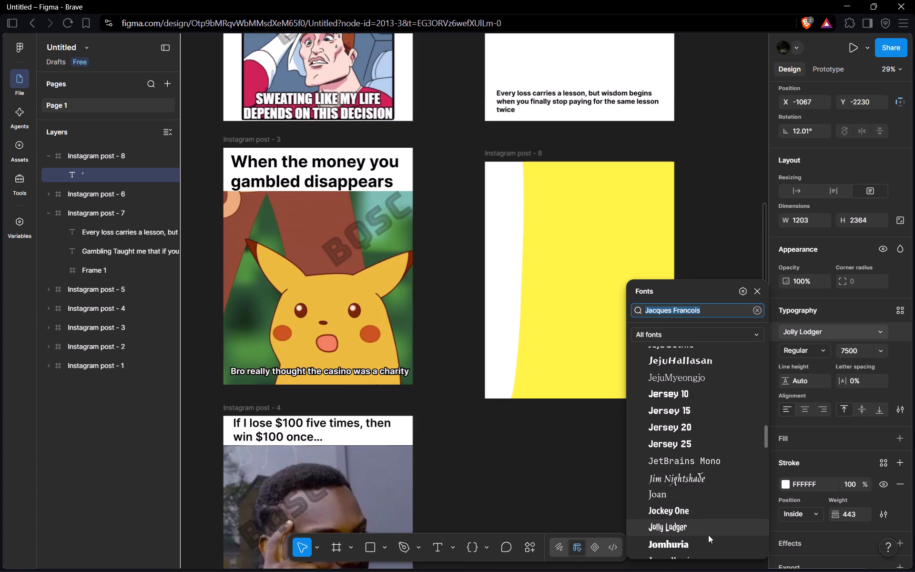
{"action": "scroll", "coordinate": [708, 535], "scroll_direction": "down", "scroll_amount": 2}
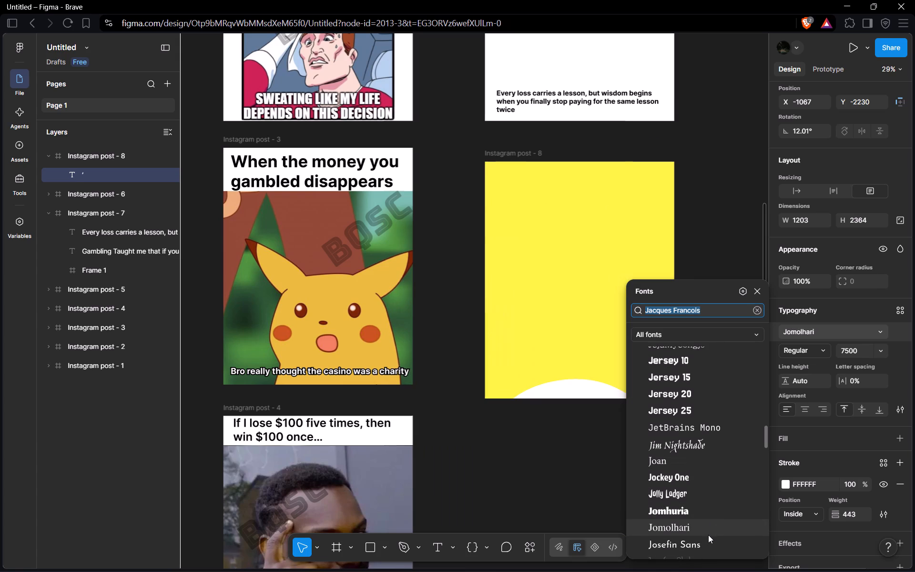
{"action": "scroll", "coordinate": [708, 535], "scroll_direction": "down", "scroll_amount": 2}
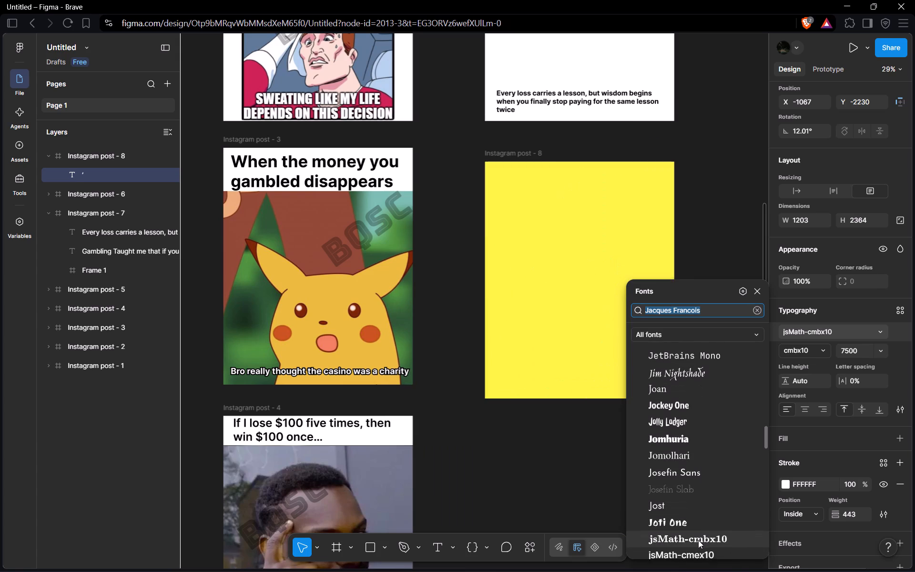
{"action": "scroll", "coordinate": [698, 540], "scroll_direction": "down", "scroll_amount": 2}
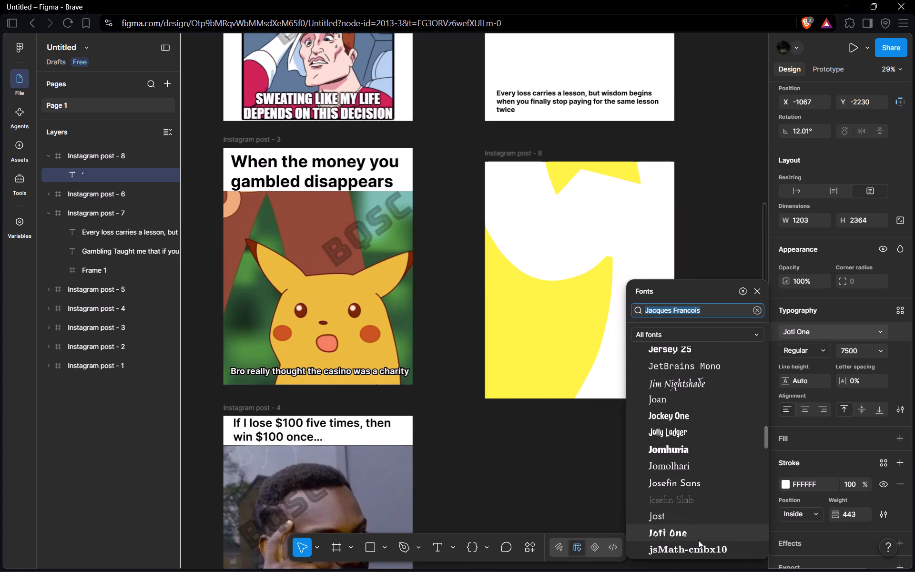
{"action": "scroll", "coordinate": [698, 540], "scroll_direction": "down", "scroll_amount": 2}
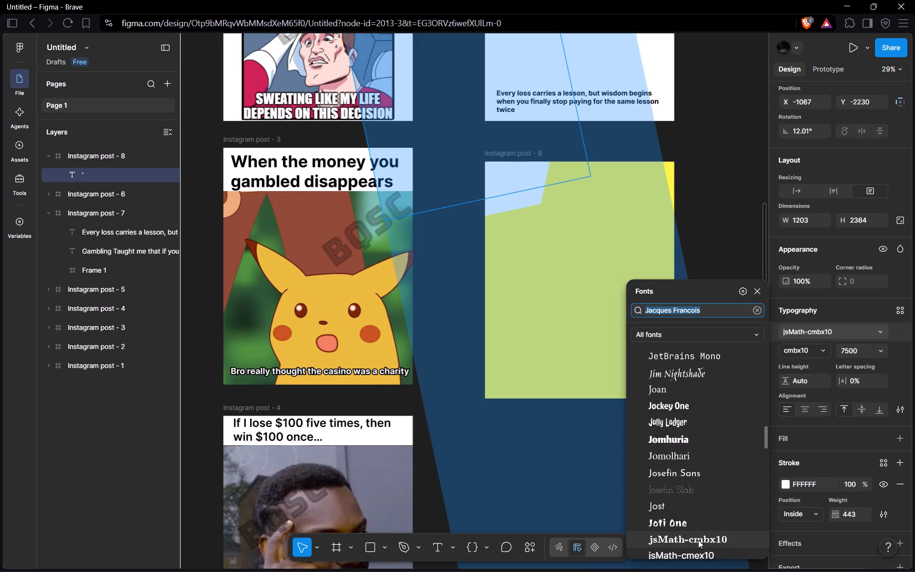
{"action": "scroll", "coordinate": [698, 540], "scroll_direction": "down", "scroll_amount": 3}
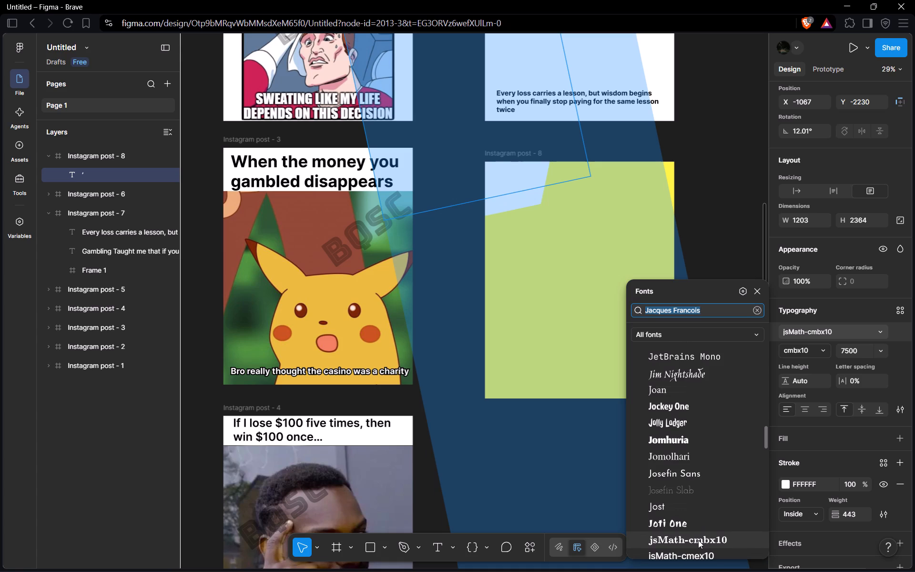
{"action": "scroll", "coordinate": [698, 540], "scroll_direction": "down", "scroll_amount": 2}
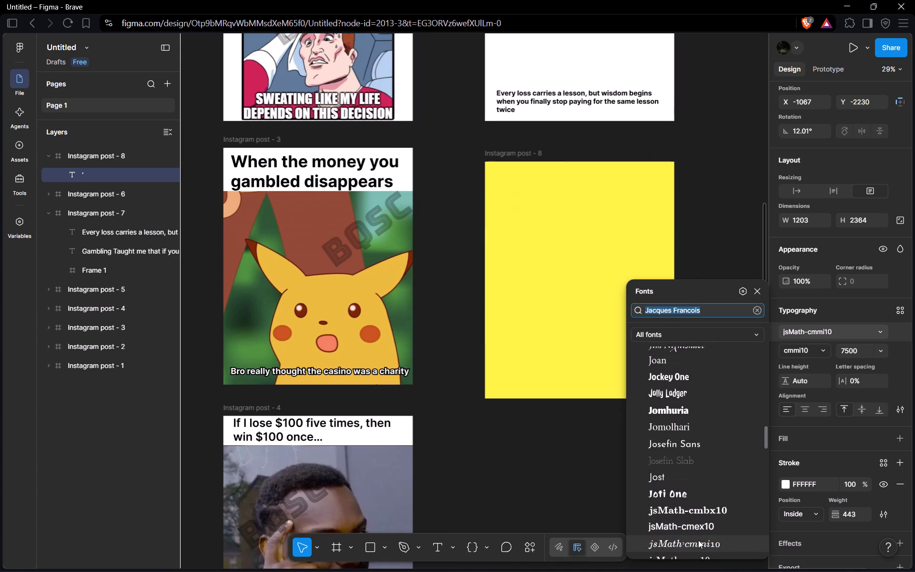
{"action": "scroll", "coordinate": [698, 540], "scroll_direction": "down", "scroll_amount": 2}
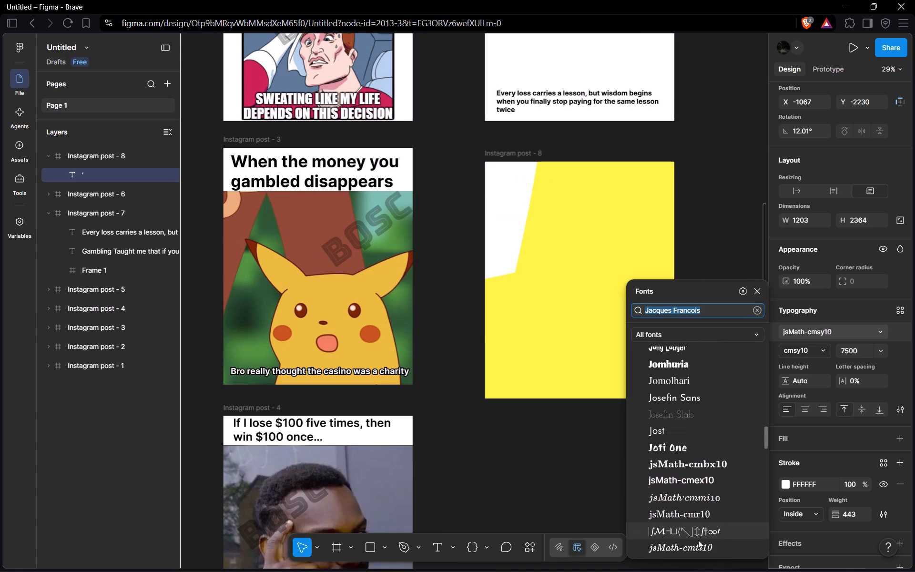
{"action": "scroll", "coordinate": [698, 540], "scroll_direction": "down", "scroll_amount": 2}
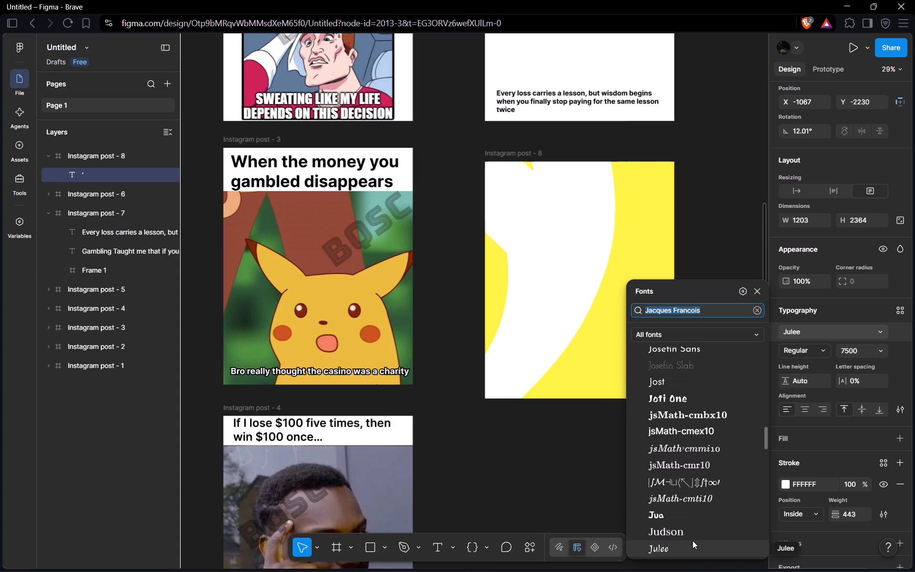
Browse the font list onward from Julee and set the giant quotation mark in Instagram post - 8 to Karma.
{"action": "scroll", "coordinate": [692, 541], "scroll_direction": "down", "scroll_amount": 2}
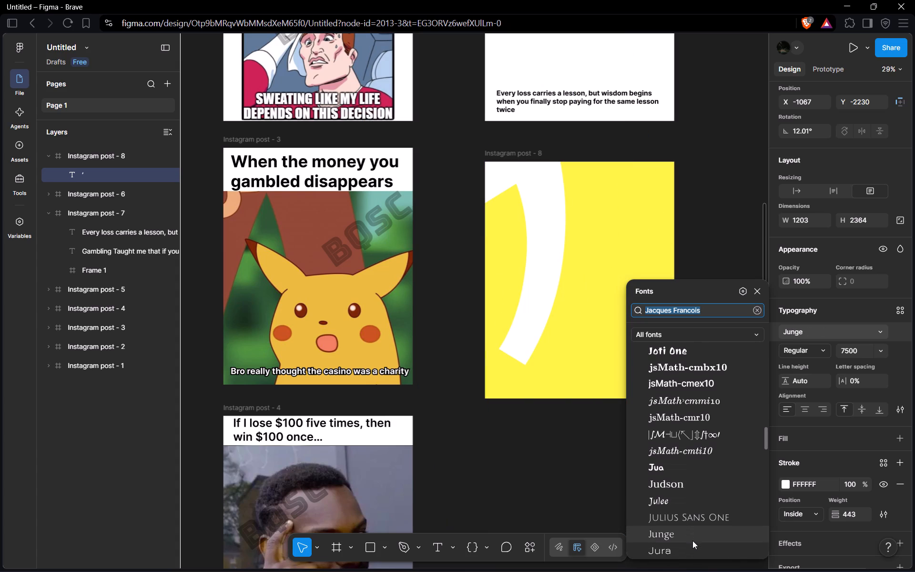
{"action": "scroll", "coordinate": [692, 541], "scroll_direction": "down", "scroll_amount": 2}
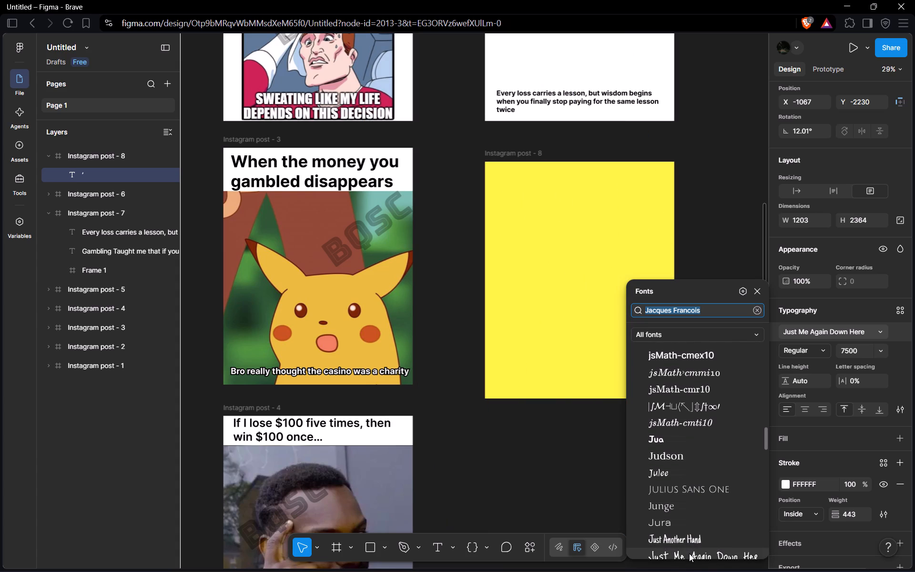
{"action": "scroll", "coordinate": [689, 553], "scroll_direction": "down", "scroll_amount": 3}
{"action": "scroll", "coordinate": [671, 492], "scroll_direction": "down", "scroll_amount": 5}
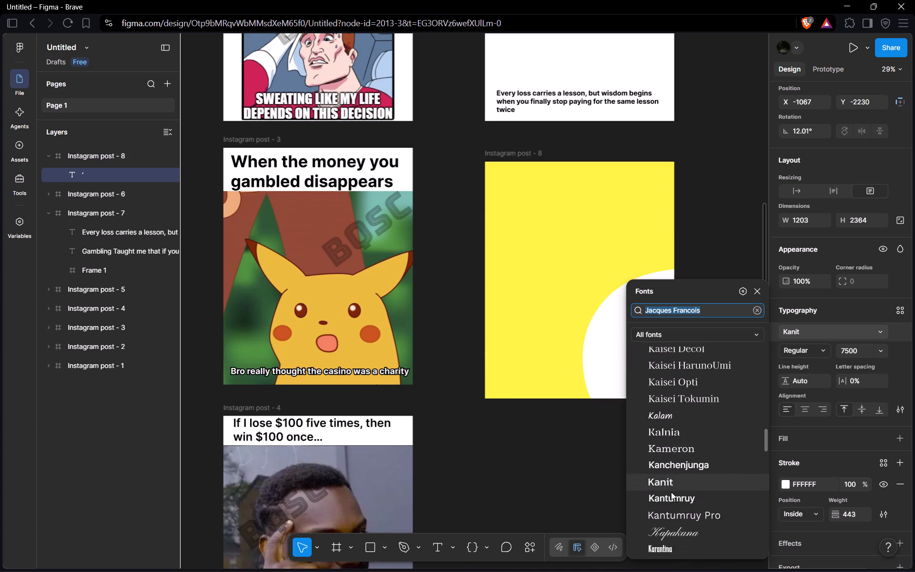
{"action": "scroll", "coordinate": [671, 492], "scroll_direction": "down", "scroll_amount": 5}
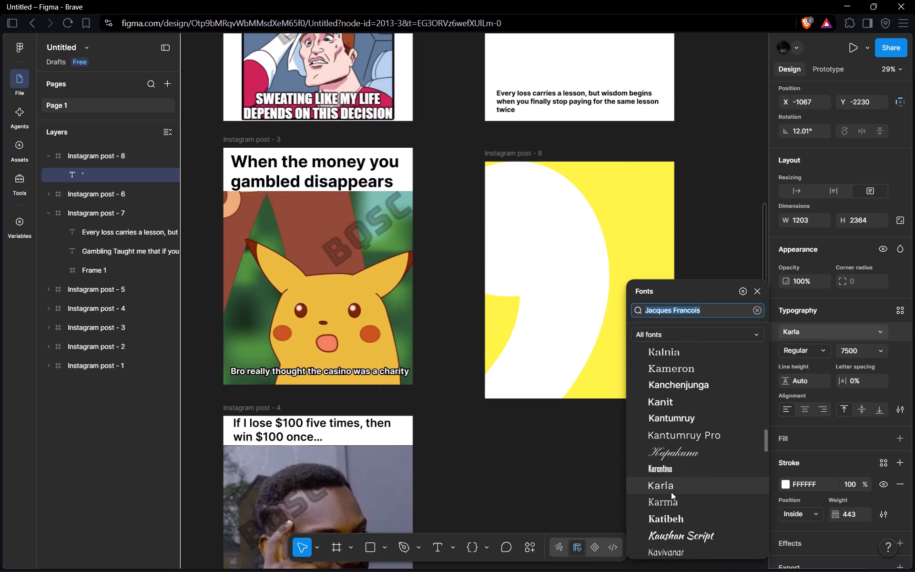
{"action": "scroll", "coordinate": [671, 492], "scroll_direction": "down", "scroll_amount": 3}
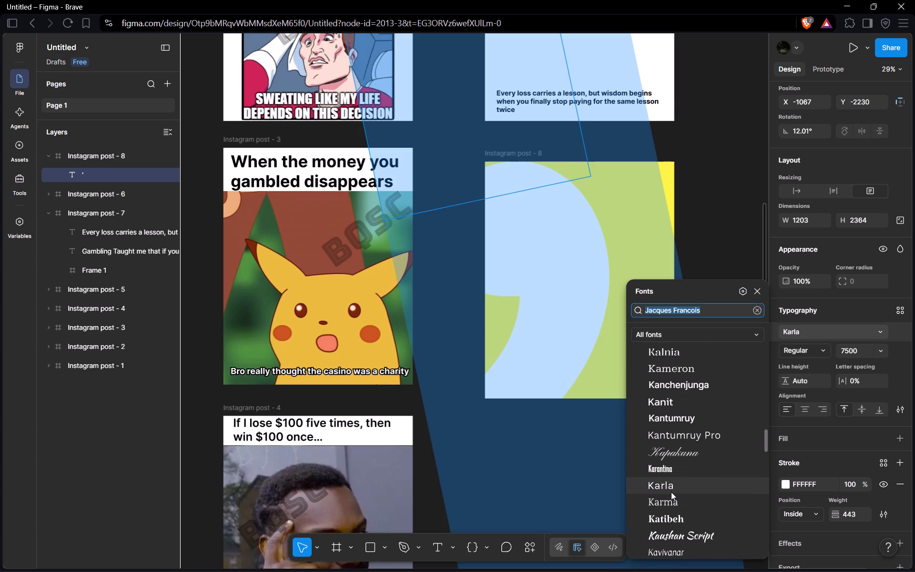
{"action": "scroll", "coordinate": [671, 492], "scroll_direction": "down", "scroll_amount": 2}
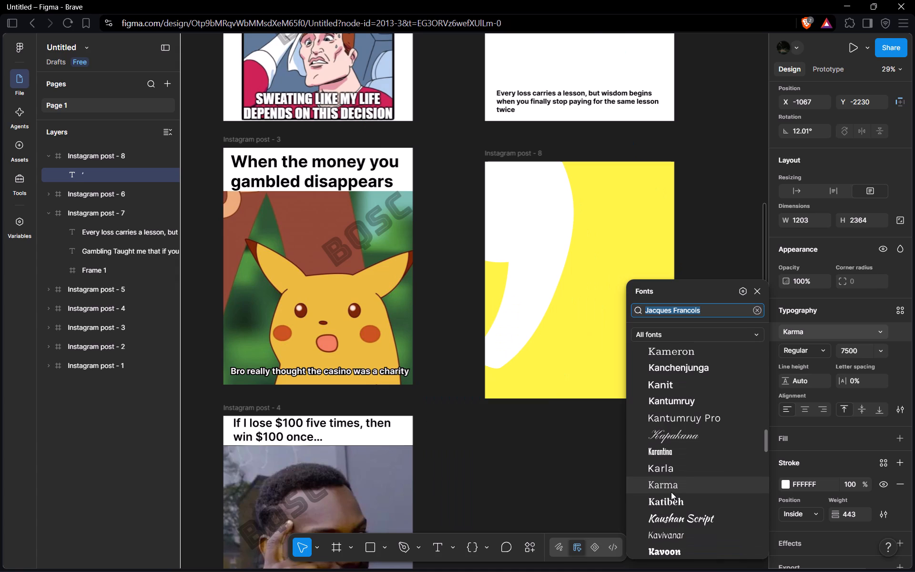
{"action": "left_click", "coordinate": [671, 492]}
Move the giant quotation mark within Instagram post - 8 to about X -544, Y -2033.
{"action": "left_click", "coordinate": [515, 286]}
{"action": "left_click_drag", "start_coordinate": [515, 286], "coordinate": [572, 302]}
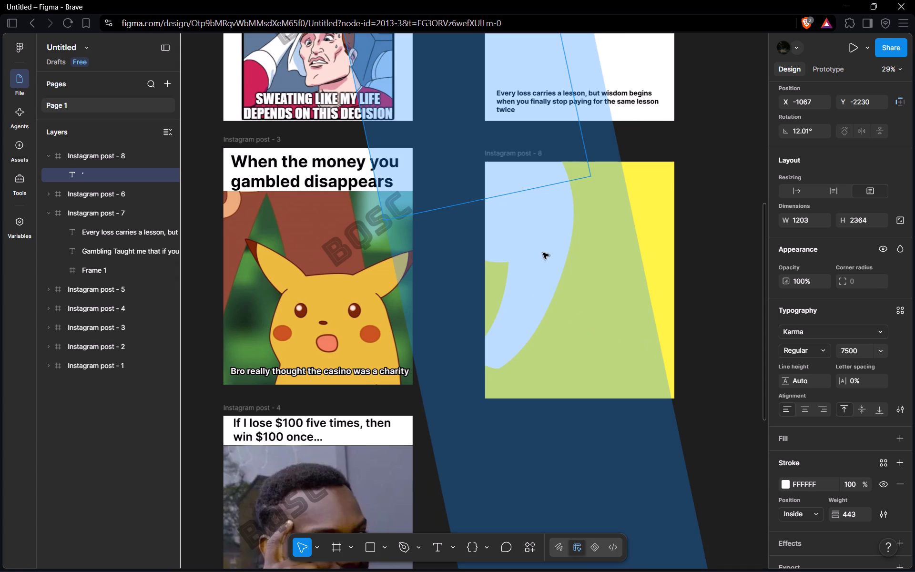
{"action": "left_click", "coordinate": [488, 143]}
{"action": "left_click_drag", "start_coordinate": [495, 163], "coordinate": [538, 174]}
{"action": "left_click", "coordinate": [698, 242]}
{"action": "left_click_drag", "start_coordinate": [448, 168], "coordinate": [540, 203]}
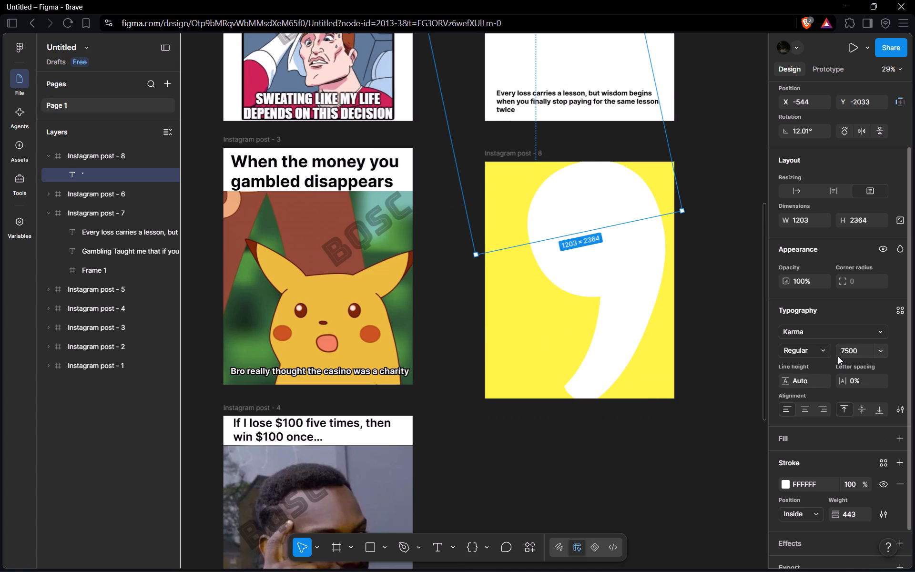
Increase the giant quotation mark's font size in Instagram post - 8 to 7882.
{"action": "left_click_drag", "start_coordinate": [838, 356], "coordinate": [581, 307], "text": "alt"}
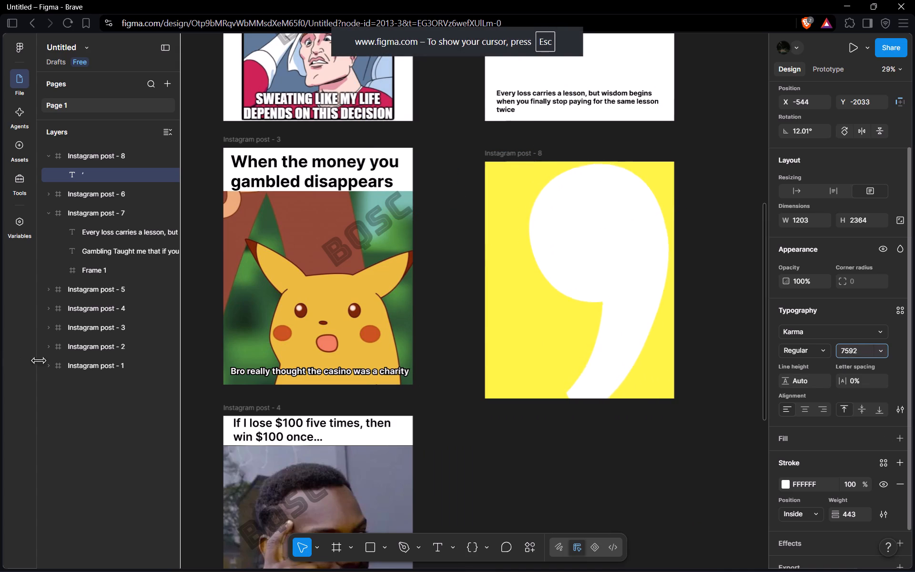
{"action": "left_click_drag", "start_coordinate": [581, 307], "coordinate": [586, 274], "text": "alt"}
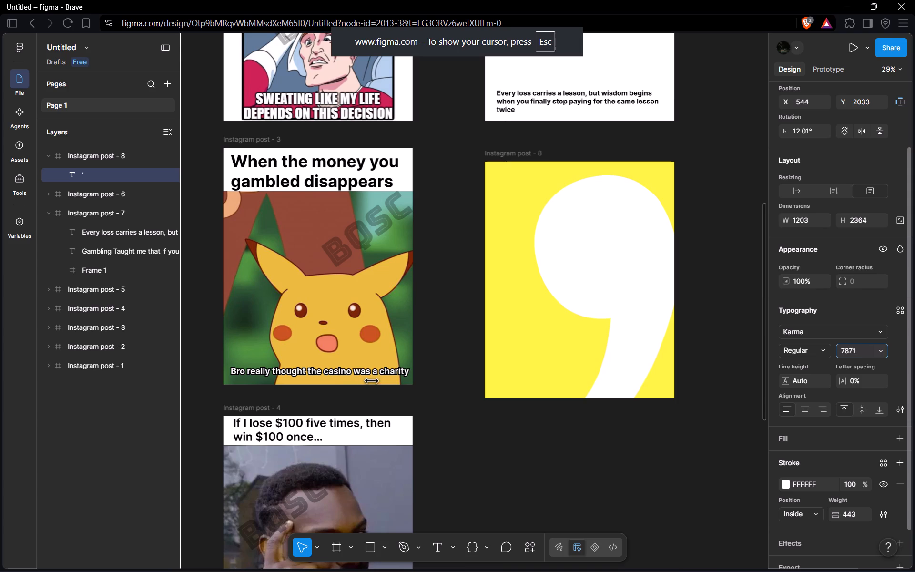
{"action": "left_click_drag", "start_coordinate": [586, 274], "coordinate": [594, 275], "text": "alt"}
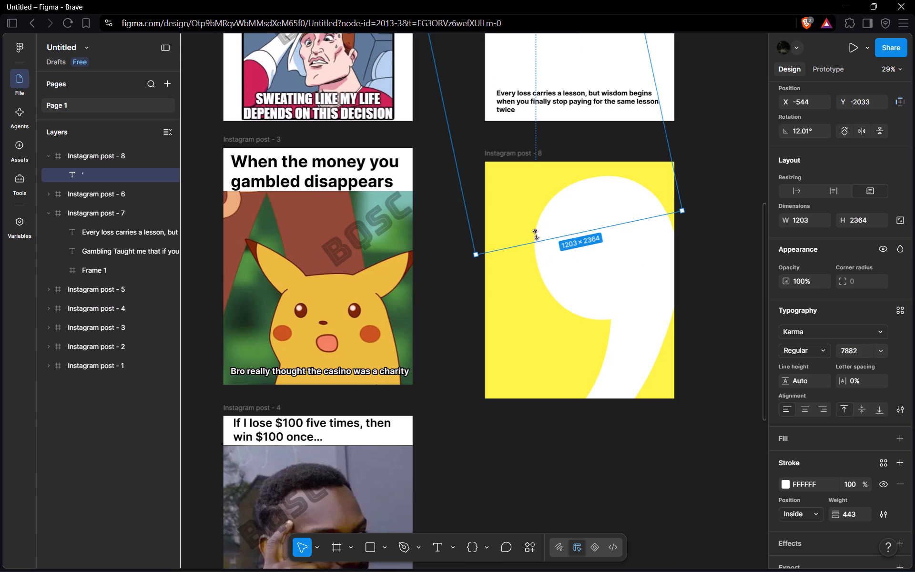
Reposition the enlarged quotation mark in Instagram post - 8 to about X -637, Y -2186.
{"action": "left_click_drag", "start_coordinate": [536, 230], "coordinate": [518, 203]}
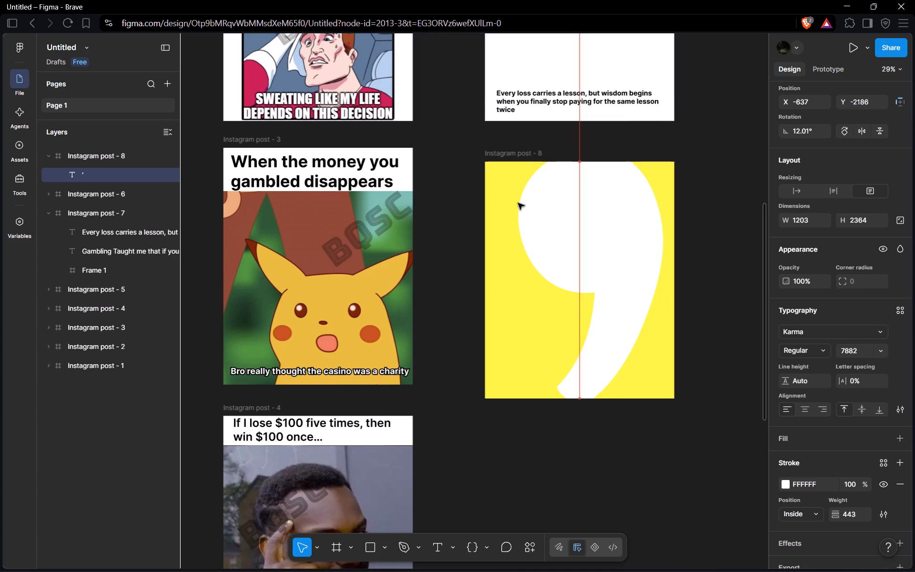
Reposition the giant quotation mark within Instagram post - 8 to about X -637, Y -2166.
{"action": "left_click_drag", "start_coordinate": [518, 203], "coordinate": [518, 206]}
{"action": "left_click", "coordinate": [518, 206]}
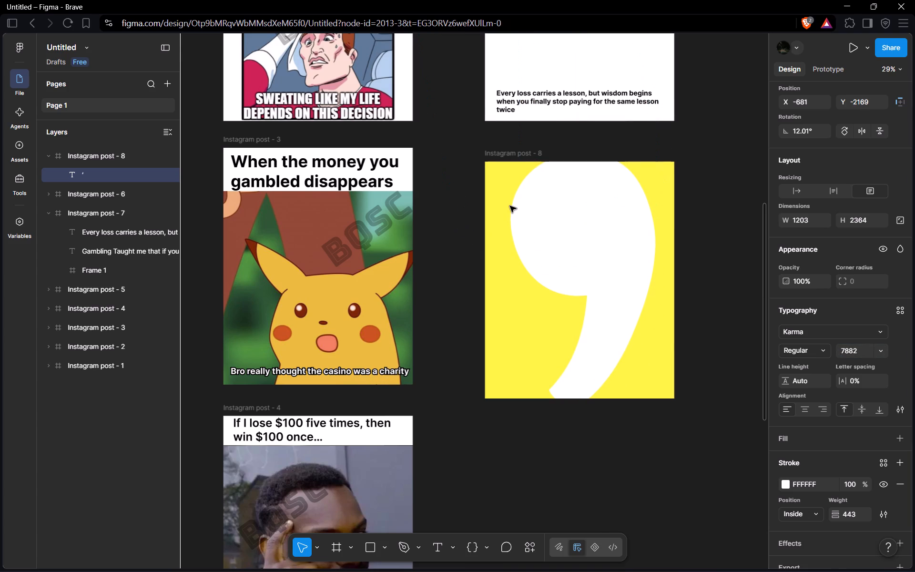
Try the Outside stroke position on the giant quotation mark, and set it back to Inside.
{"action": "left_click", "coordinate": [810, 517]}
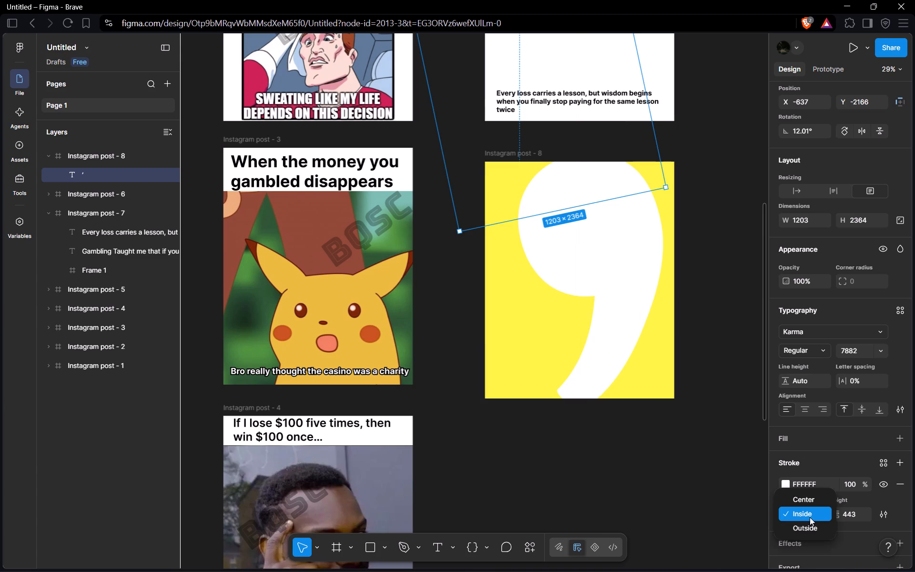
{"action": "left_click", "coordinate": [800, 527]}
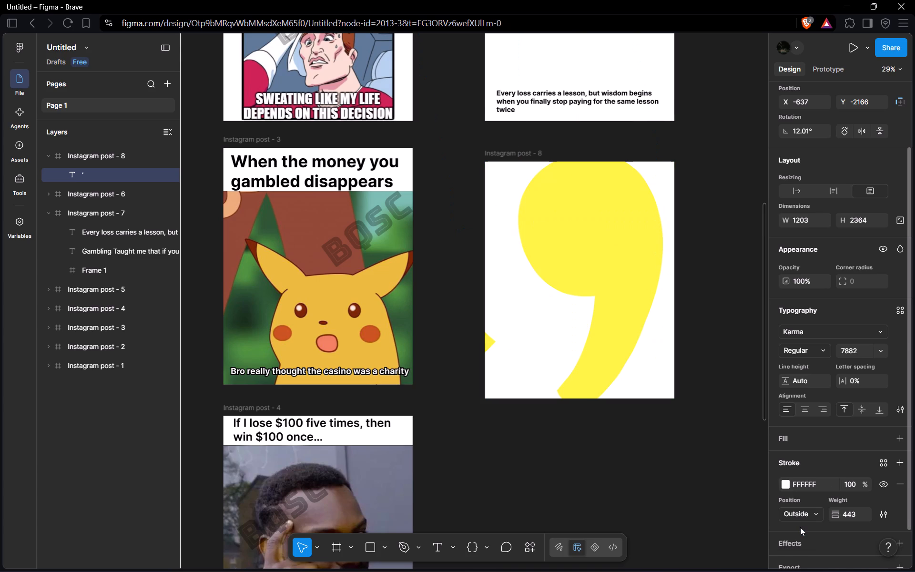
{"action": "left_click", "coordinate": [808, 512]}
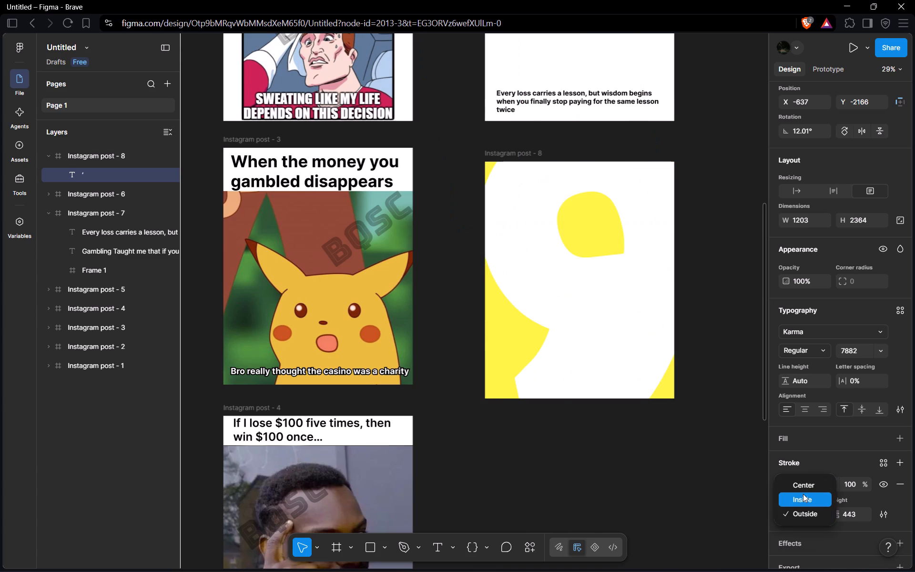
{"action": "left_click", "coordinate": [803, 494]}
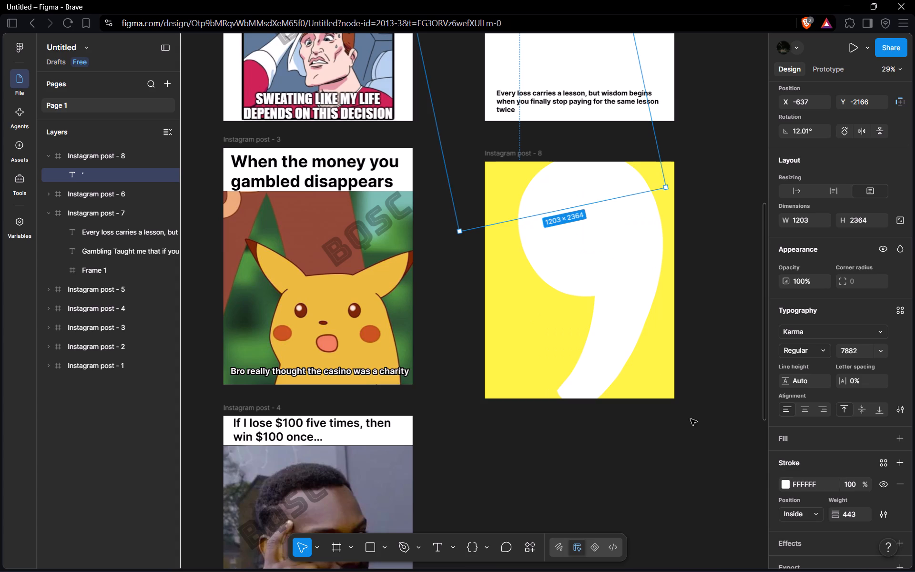
Rotate the giant quotation mark in Instagram post - 8 freehand, trying several tilts and settling at about 7.6°.
{"action": "left_click_drag", "start_coordinate": [670, 192], "coordinate": [668, 173]}
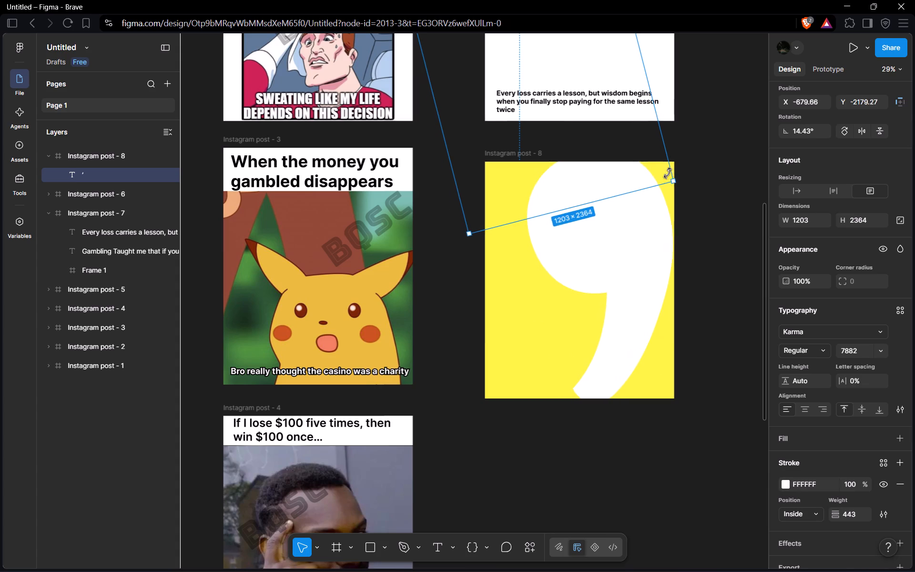
{"action": "left_click_drag", "start_coordinate": [668, 173], "coordinate": [493, 136]}
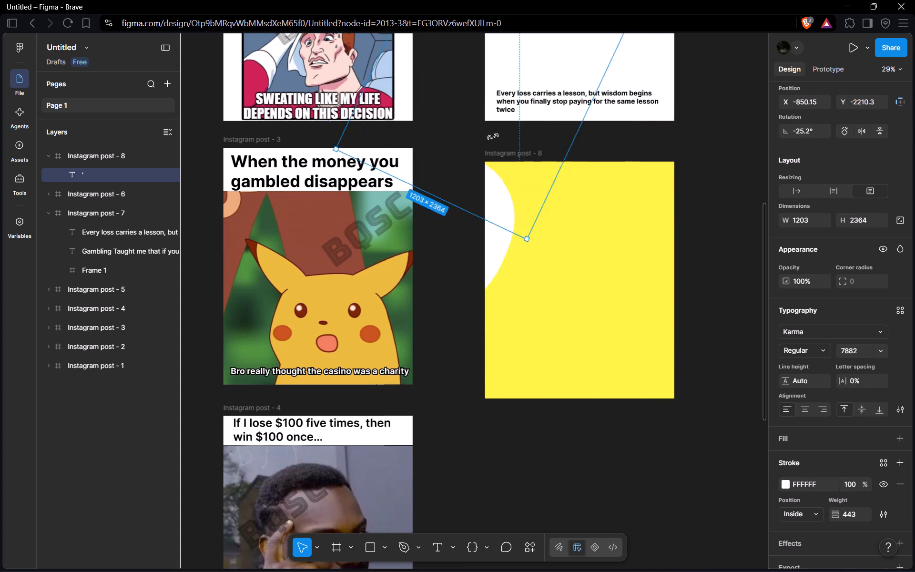
{"action": "left_click_drag", "start_coordinate": [493, 136], "coordinate": [580, 174]}
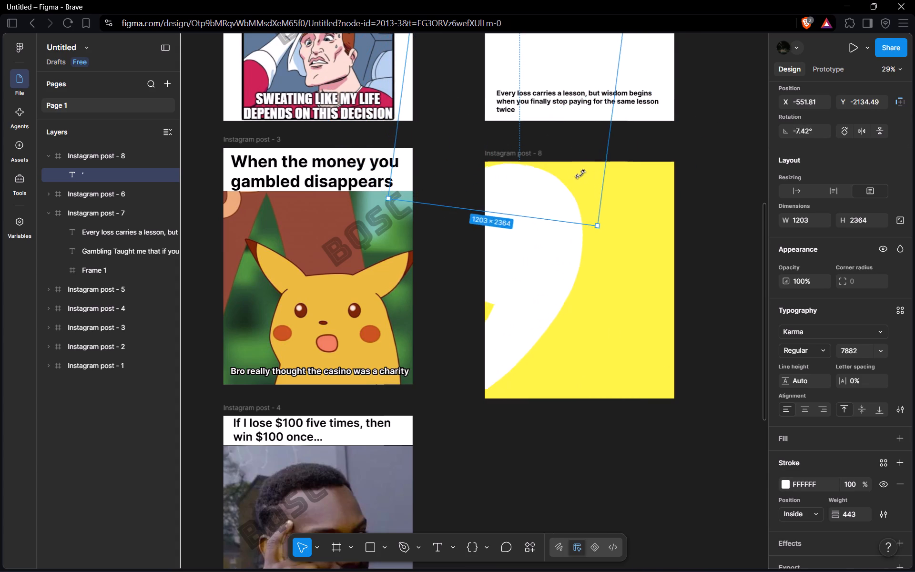
{"action": "left_click_drag", "start_coordinate": [580, 174], "coordinate": [715, 277]}
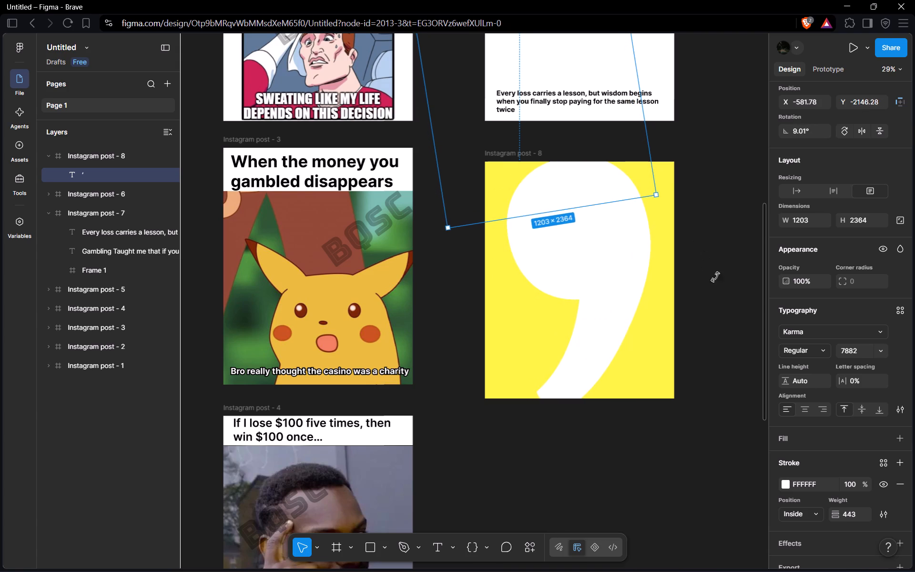
{"action": "left_click_drag", "start_coordinate": [715, 277], "coordinate": [693, 238]}
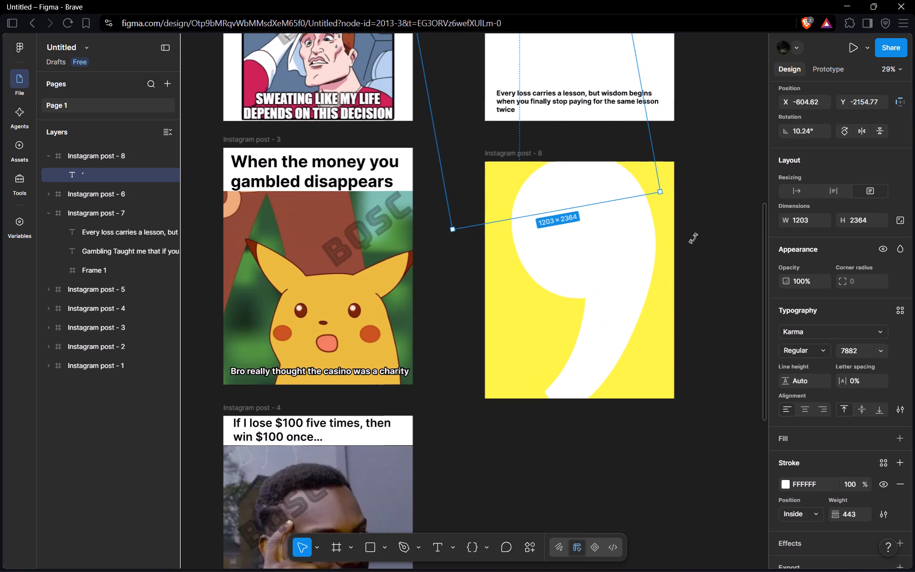
{"action": "left_click_drag", "start_coordinate": [693, 238], "coordinate": [681, 234]}
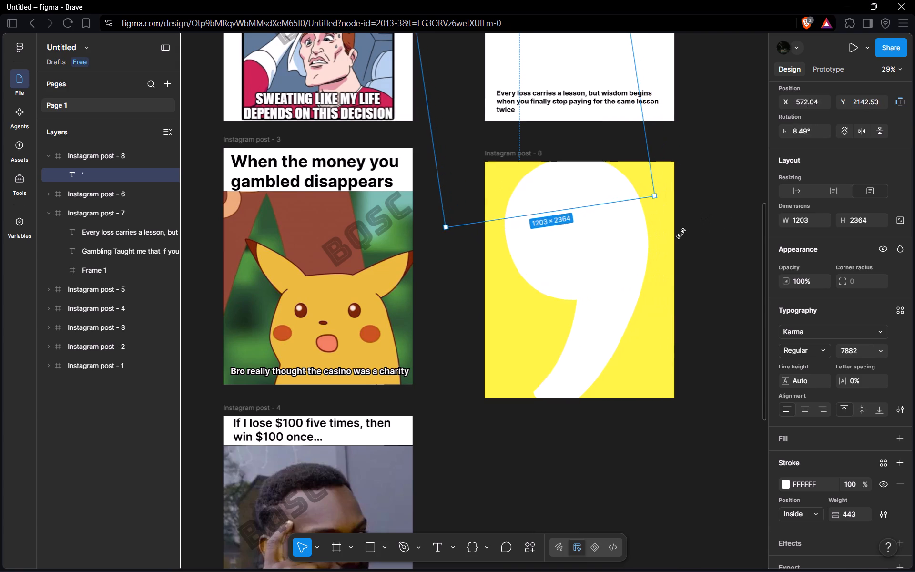
{"action": "left_click_drag", "start_coordinate": [681, 234], "coordinate": [640, 237]}
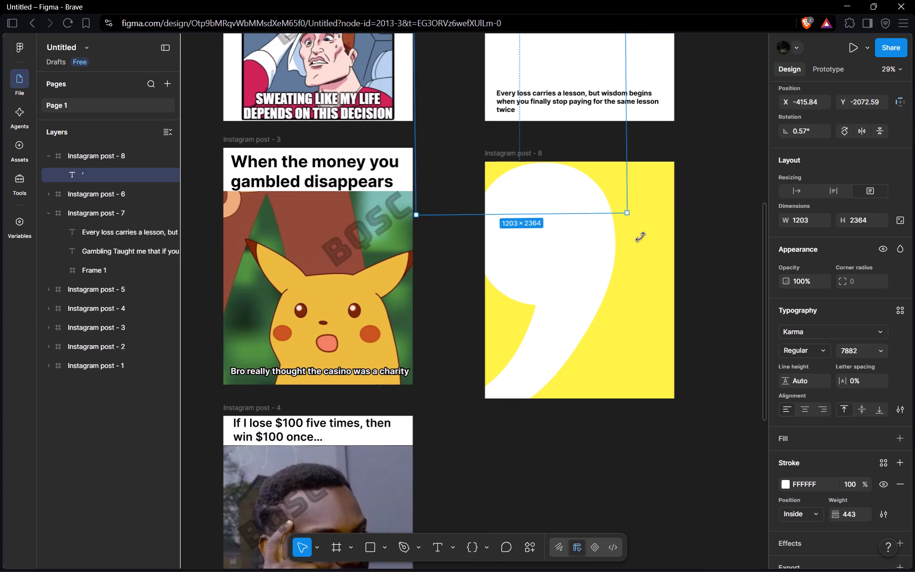
{"action": "left_click_drag", "start_coordinate": [640, 237], "coordinate": [664, 209]}
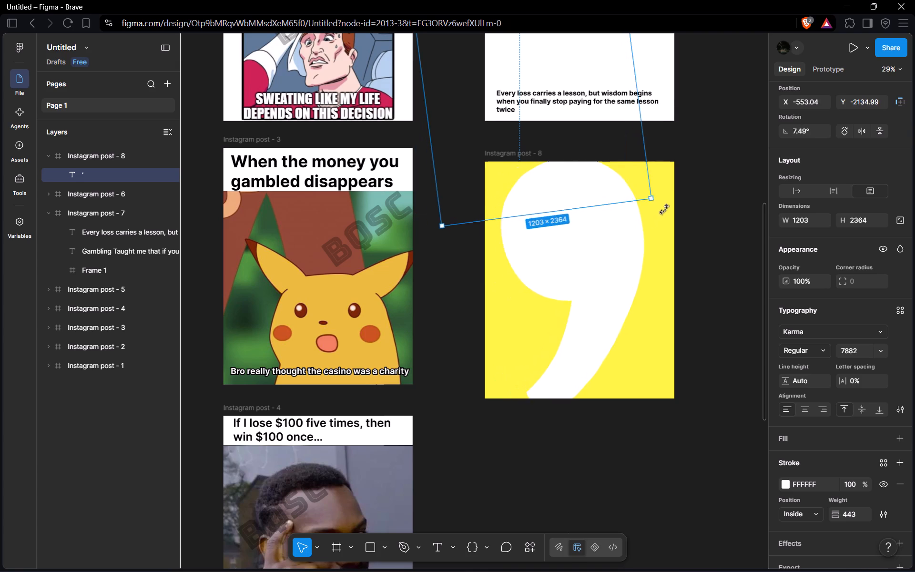
{"action": "left_click_drag", "start_coordinate": [664, 209], "coordinate": [667, 190]}
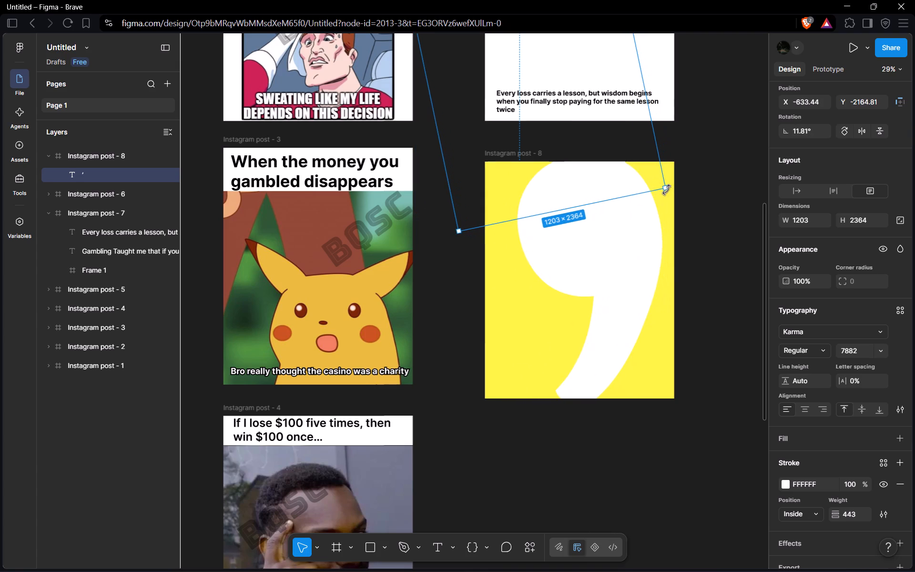
{"action": "left_click_drag", "start_coordinate": [667, 190], "coordinate": [648, 193]}
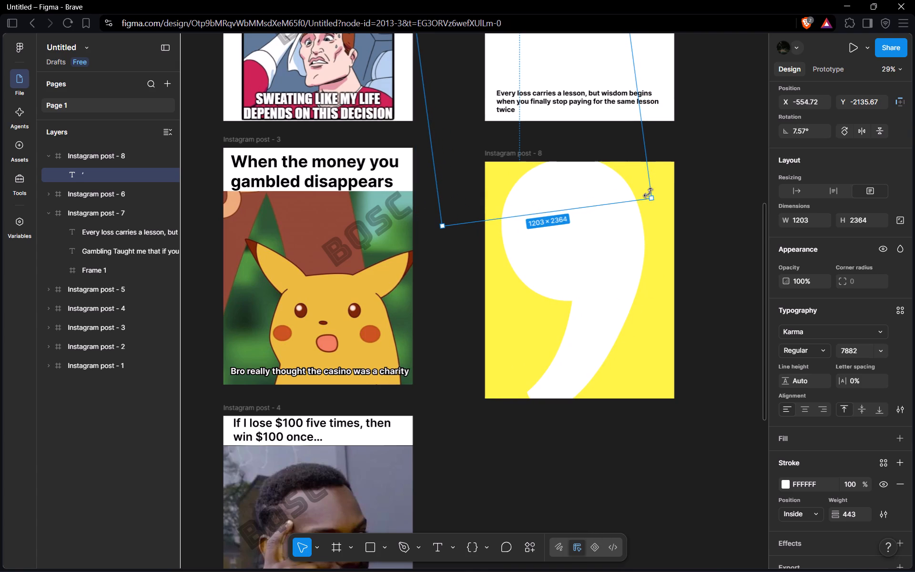
Rotate the giant quotation mark in Instagram post - 8 freehand, trying nearly upright and steeper tilts and settling at about 7.5°.
{"action": "left_click_drag", "start_coordinate": [648, 193], "coordinate": [614, 187]}
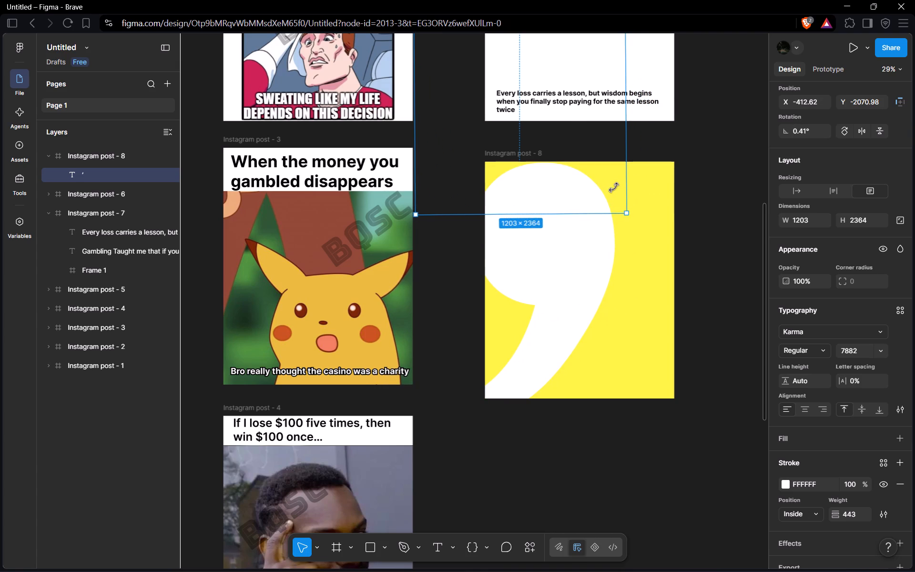
{"action": "left_click_drag", "start_coordinate": [614, 187], "coordinate": [607, 187]}
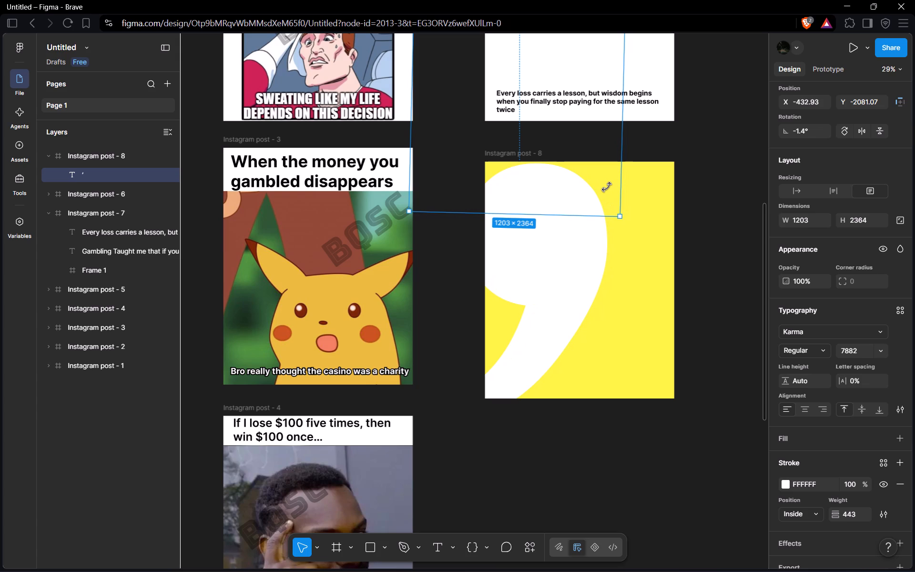
{"action": "left_click_drag", "start_coordinate": [607, 187], "coordinate": [610, 187]}
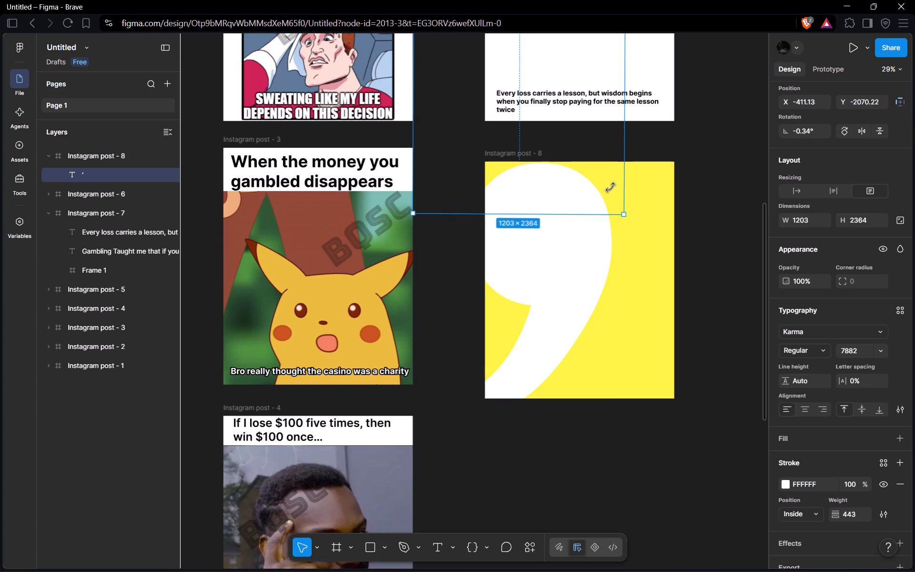
{"action": "left_click_drag", "start_coordinate": [610, 187], "coordinate": [612, 189]}
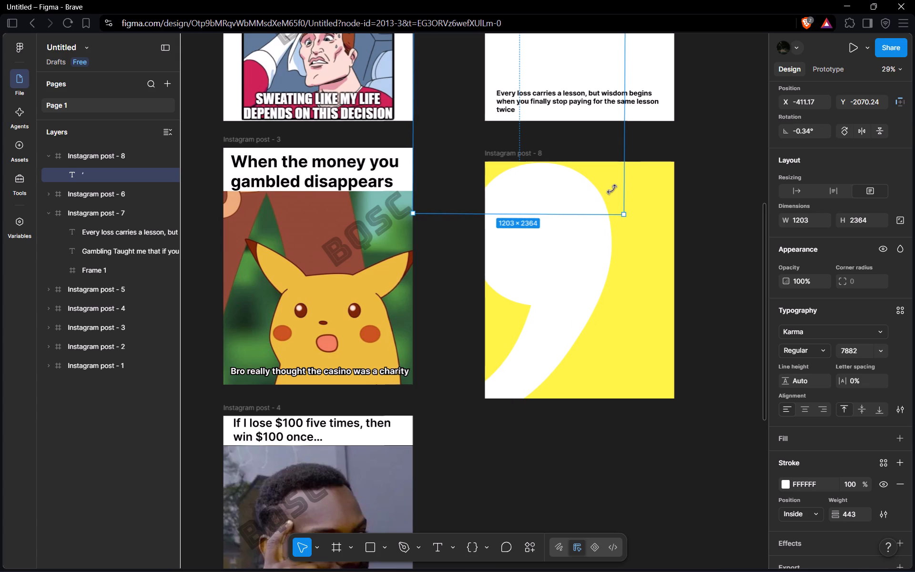
{"action": "left_click_drag", "start_coordinate": [612, 189], "coordinate": [612, 190]}
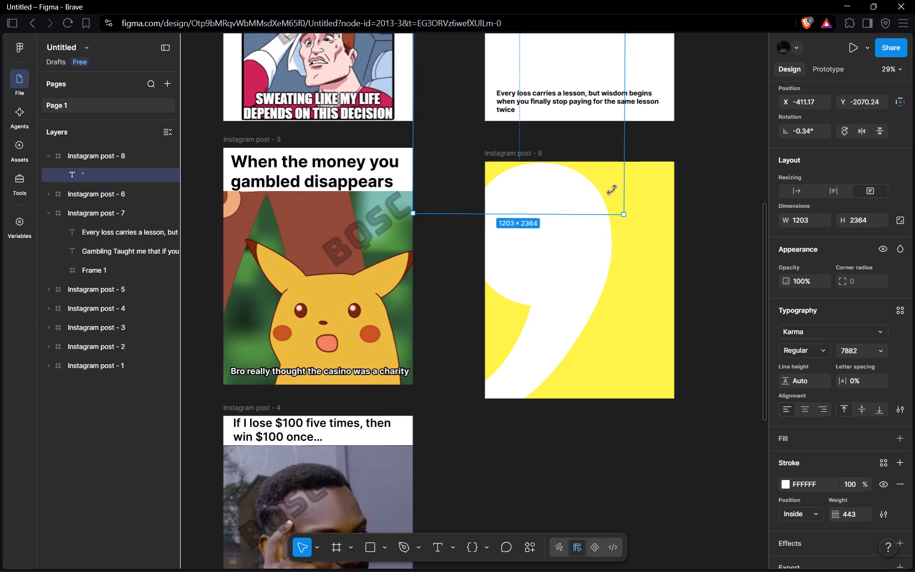
{"action": "left_click_drag", "start_coordinate": [612, 190], "coordinate": [612, 190]}
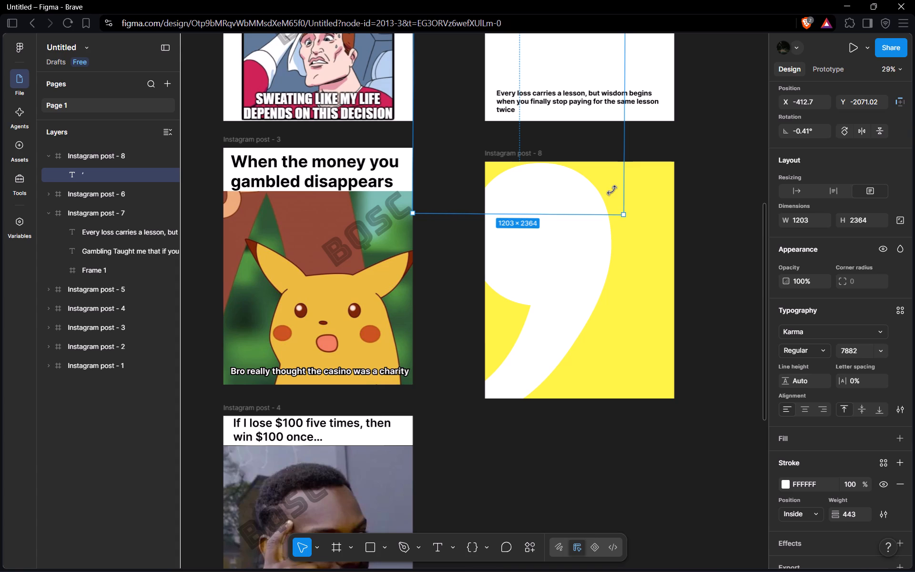
{"action": "left_click_drag", "start_coordinate": [612, 190], "coordinate": [611, 190]}
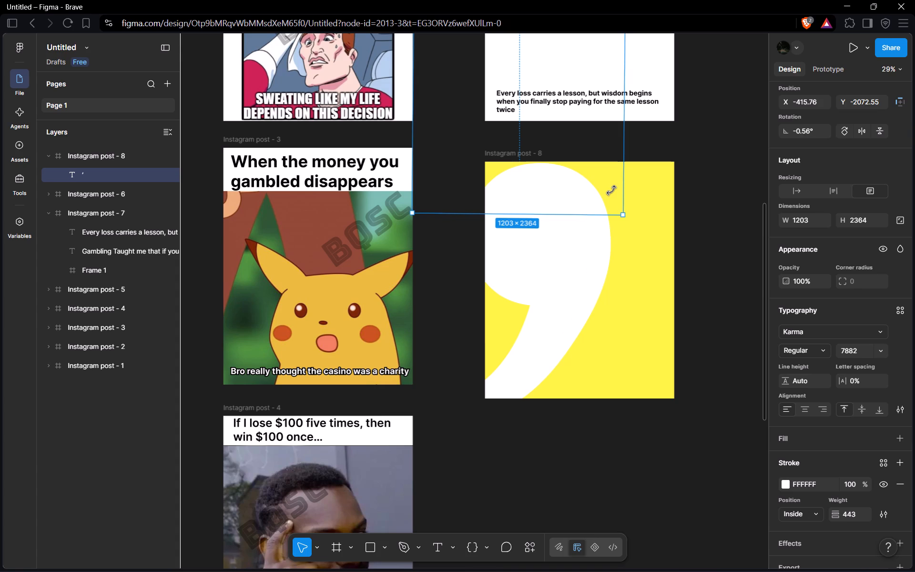
{"action": "left_click_drag", "start_coordinate": [611, 190], "coordinate": [611, 192]}
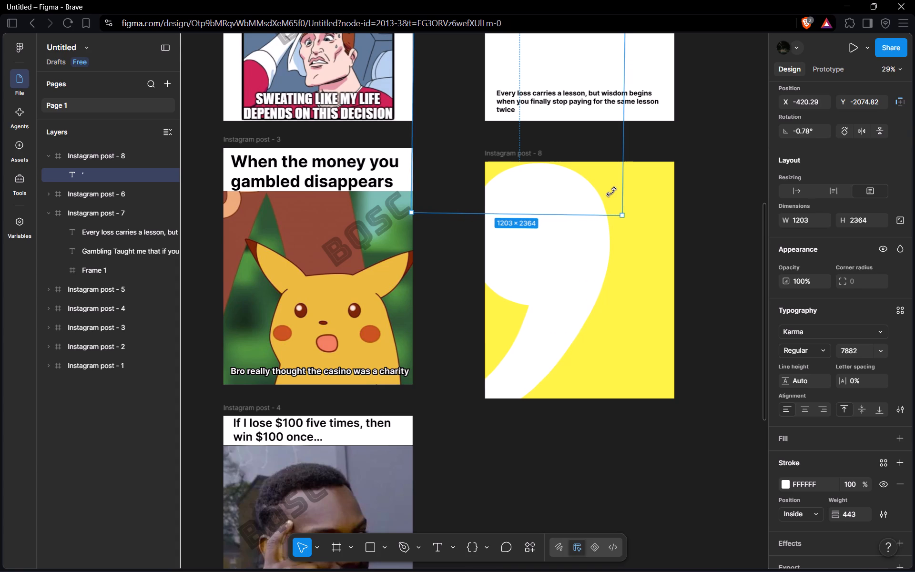
{"action": "left_click_drag", "start_coordinate": [611, 192], "coordinate": [676, 214]}
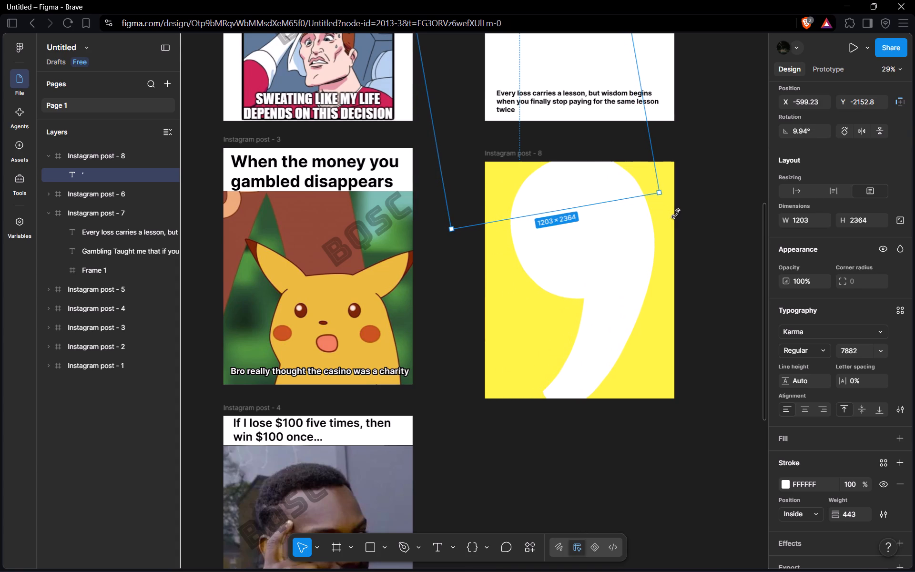
{"action": "left_click_drag", "start_coordinate": [676, 214], "coordinate": [665, 217]}
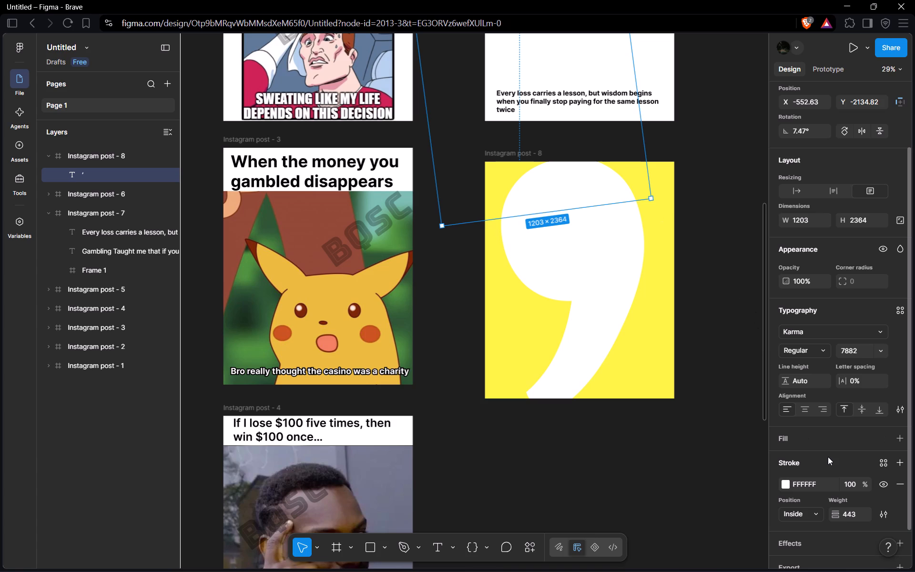
Increase the giant quotation mark's font size to 8162.
{"action": "left_click_drag", "start_coordinate": [840, 354], "coordinate": [738, 335], "text": "alt"}
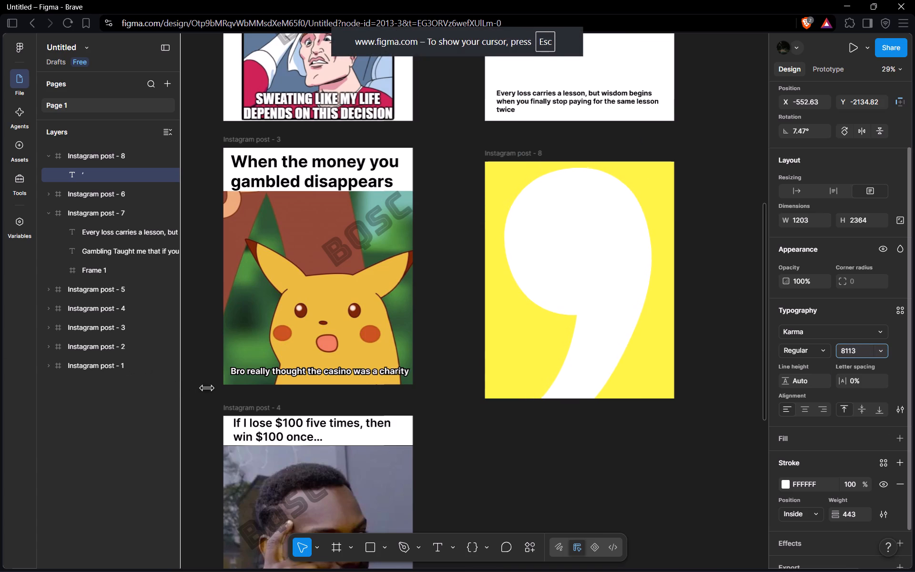
{"action": "left_click_drag", "start_coordinate": [738, 335], "coordinate": [473, 302], "text": "alt"}
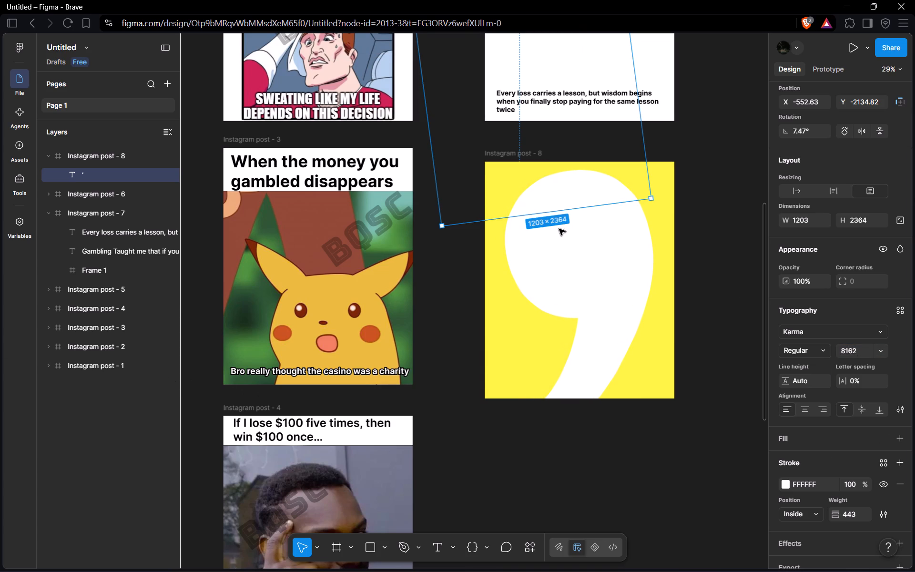
Move the enlarged quotation mark within Instagram post - 8 to about X -495, Y -2257, and deselect it.
{"action": "left_click_drag", "start_coordinate": [559, 229], "coordinate": [570, 207]}
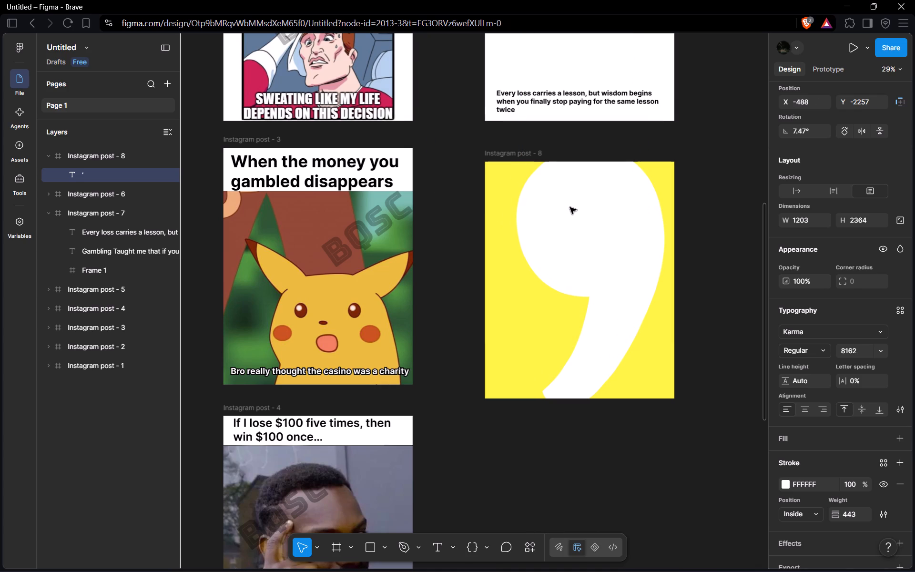
{"action": "left_click_drag", "start_coordinate": [570, 207], "coordinate": [569, 207]}
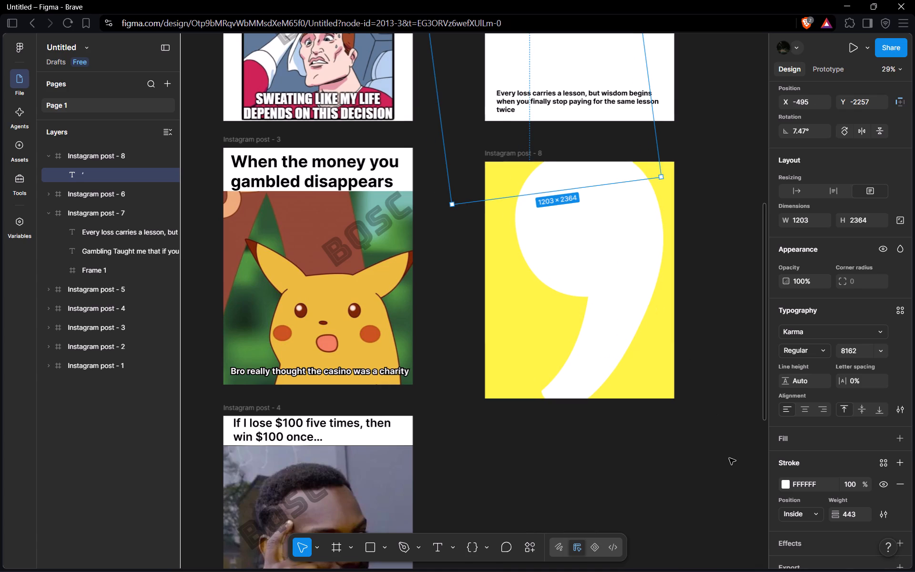
{"action": "left_click", "coordinate": [729, 458]}
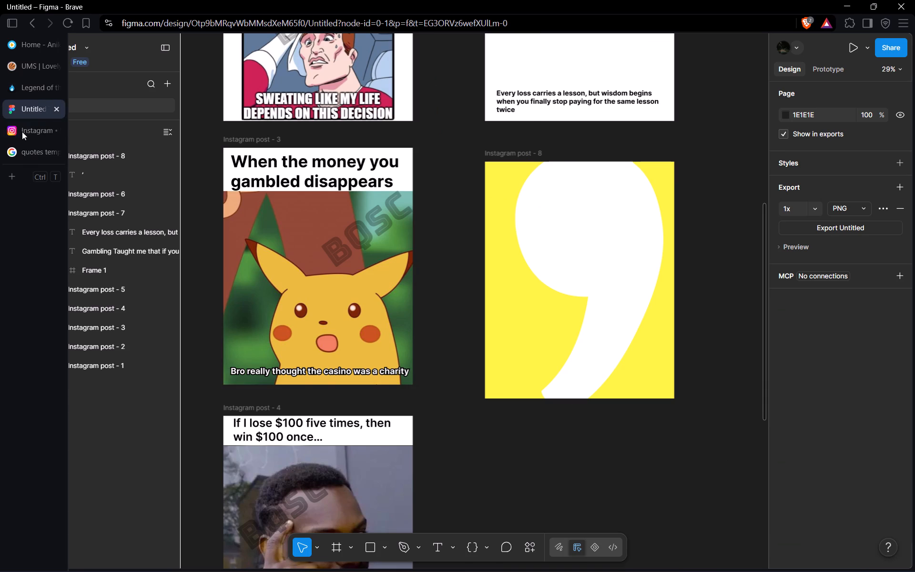
After checking the quotes template image results in the browser, recolour Instagram post - 8's background fill in Figma to orange, about FFAB19.
{"action": "left_click", "coordinate": [27, 153]}
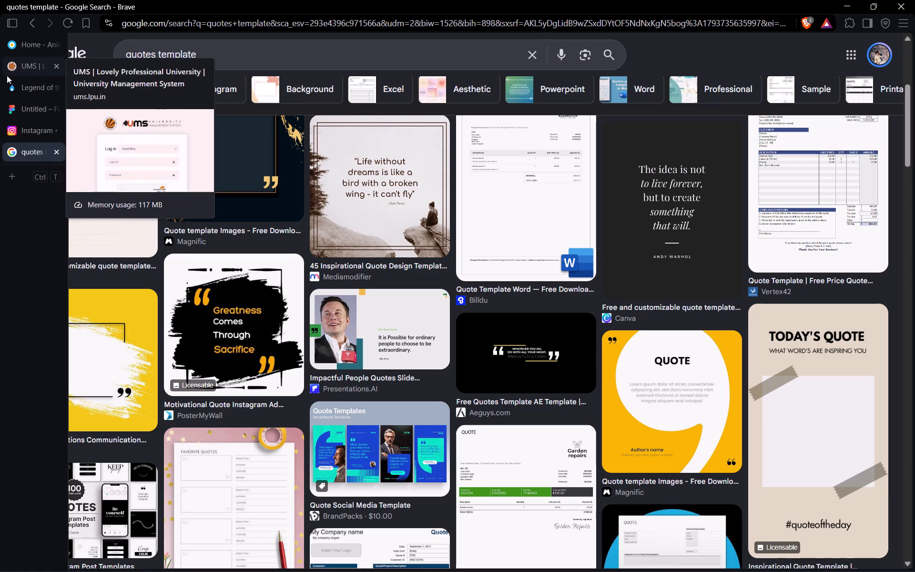
{"action": "left_click", "coordinate": [24, 117]}
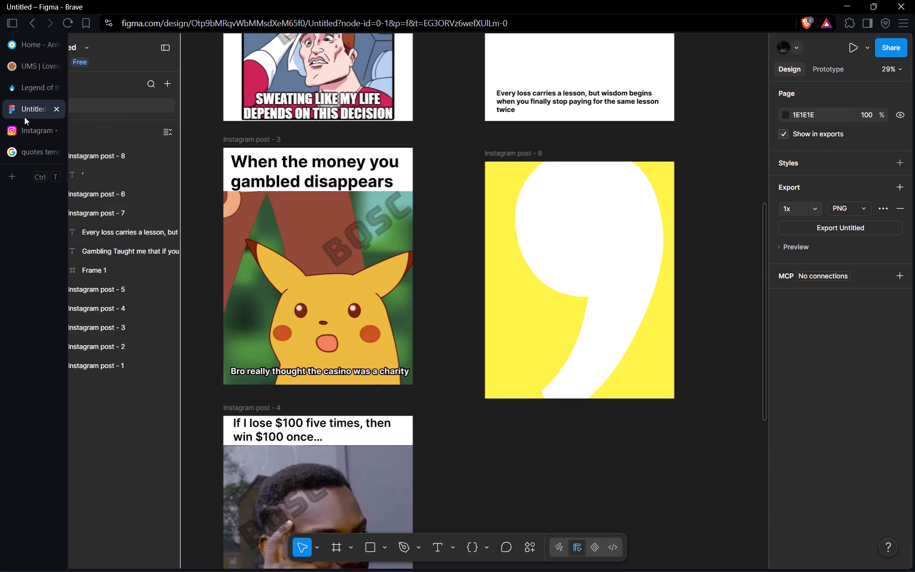
{"action": "left_click", "coordinate": [515, 341]}
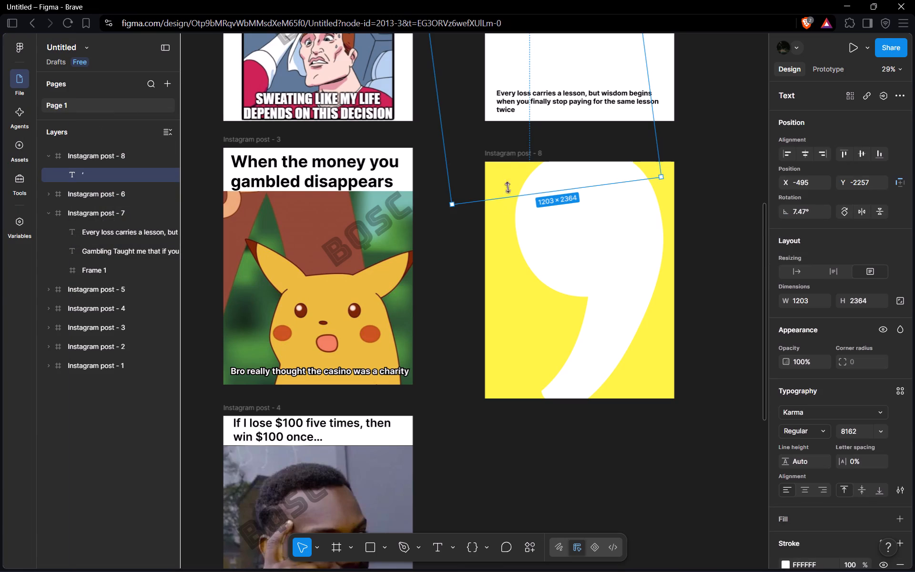
{"action": "left_click", "coordinate": [496, 153]}
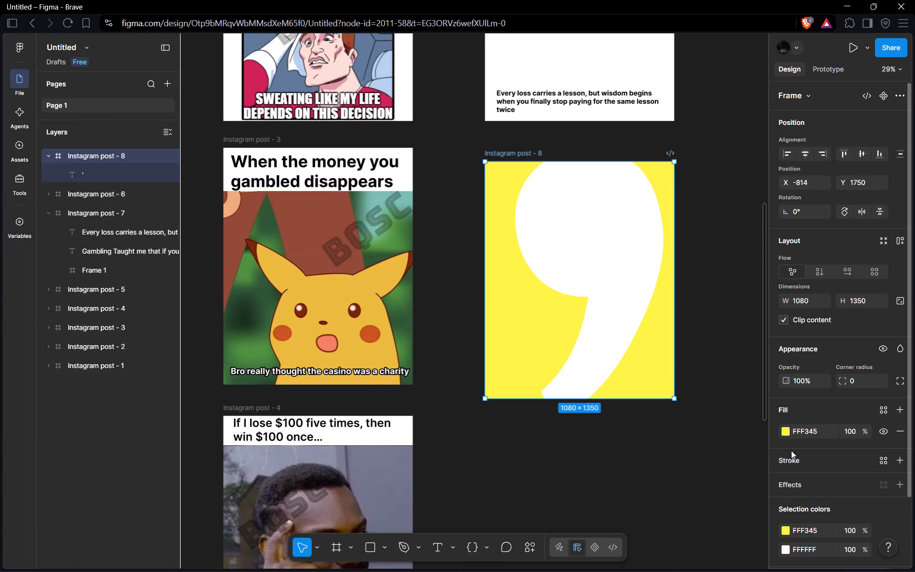
{"action": "scroll", "coordinate": [803, 480], "scroll_direction": "down", "scroll_amount": 2}
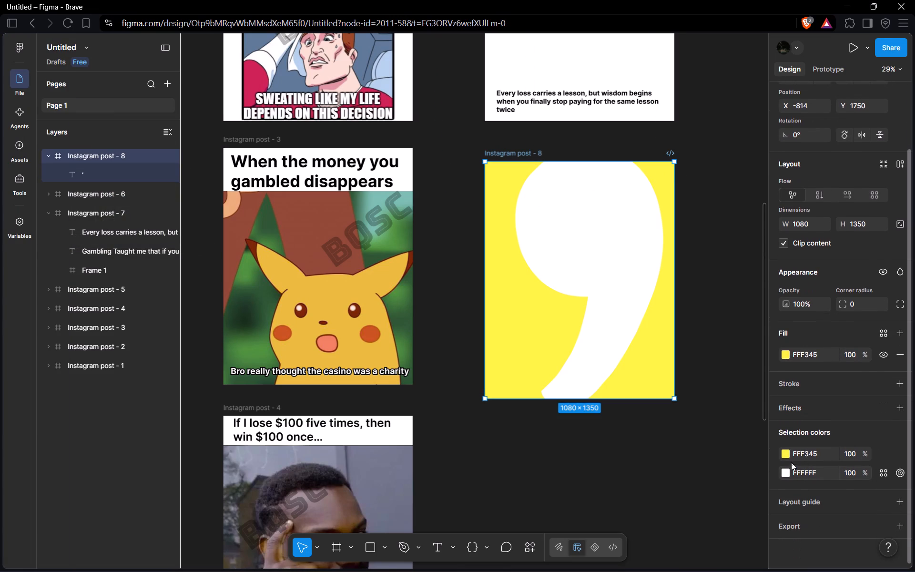
{"action": "left_click", "coordinate": [785, 351]}
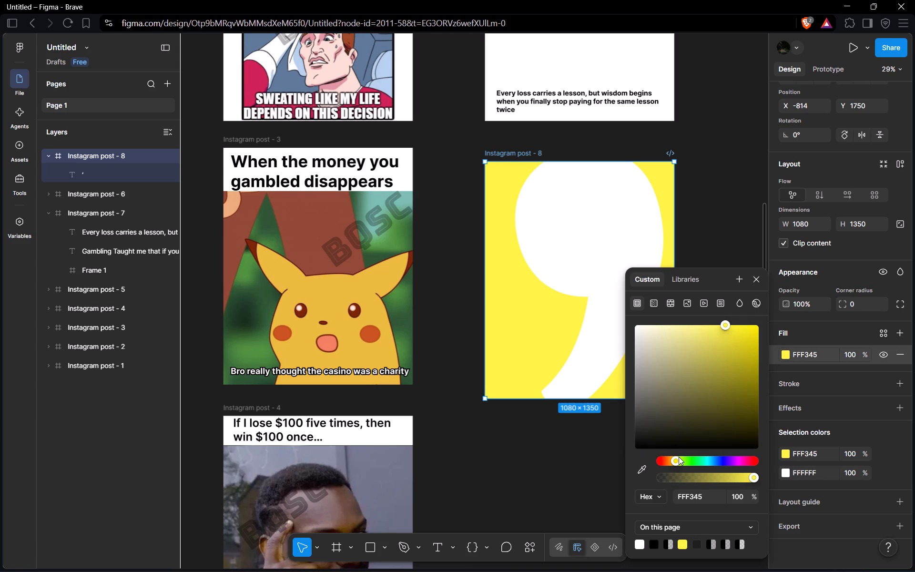
{"action": "left_click_drag", "start_coordinate": [678, 458], "coordinate": [677, 458]}
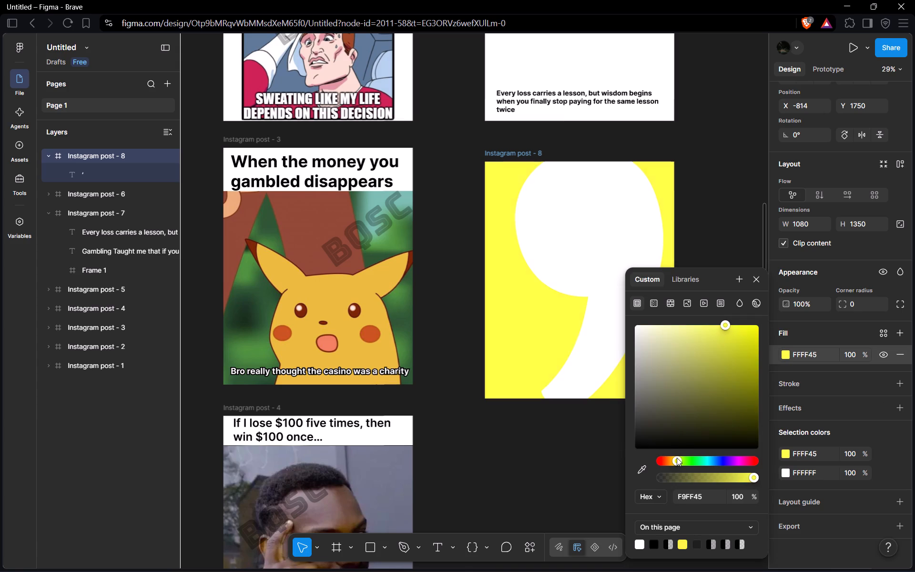
{"action": "left_click_drag", "start_coordinate": [677, 458], "coordinate": [670, 458]}
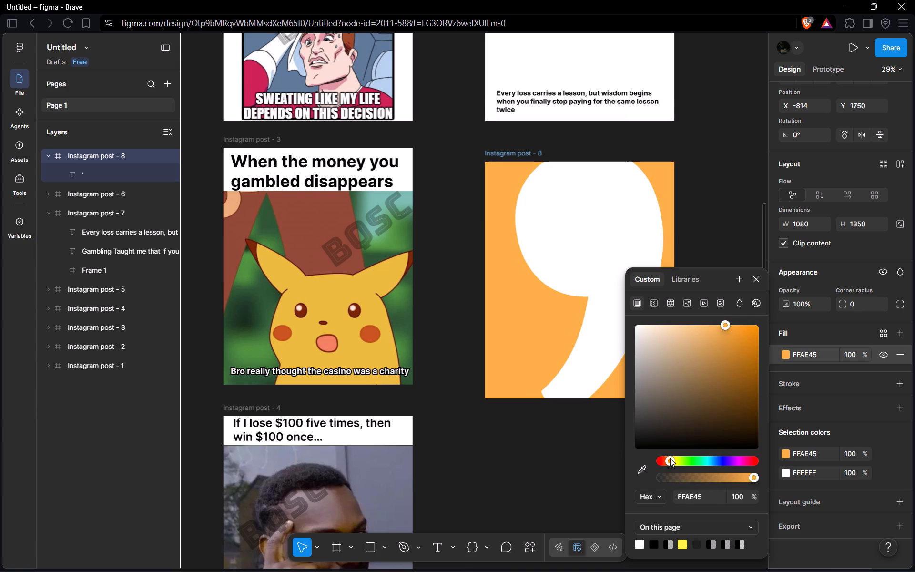
{"action": "left_click_drag", "start_coordinate": [670, 458], "coordinate": [669, 458]}
{"action": "left_click_drag", "start_coordinate": [669, 458], "coordinate": [671, 458]}
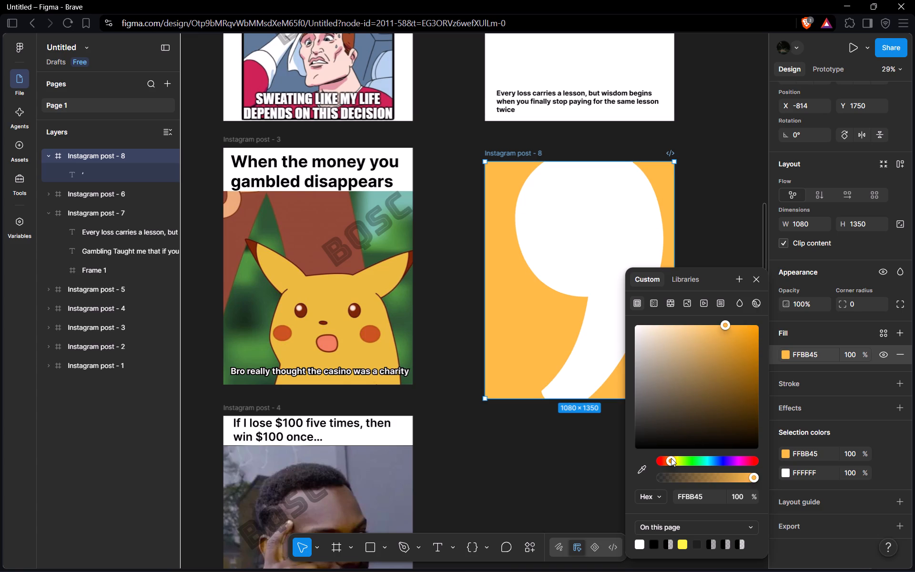
{"action": "left_click_drag", "start_coordinate": [671, 458], "coordinate": [672, 458]}
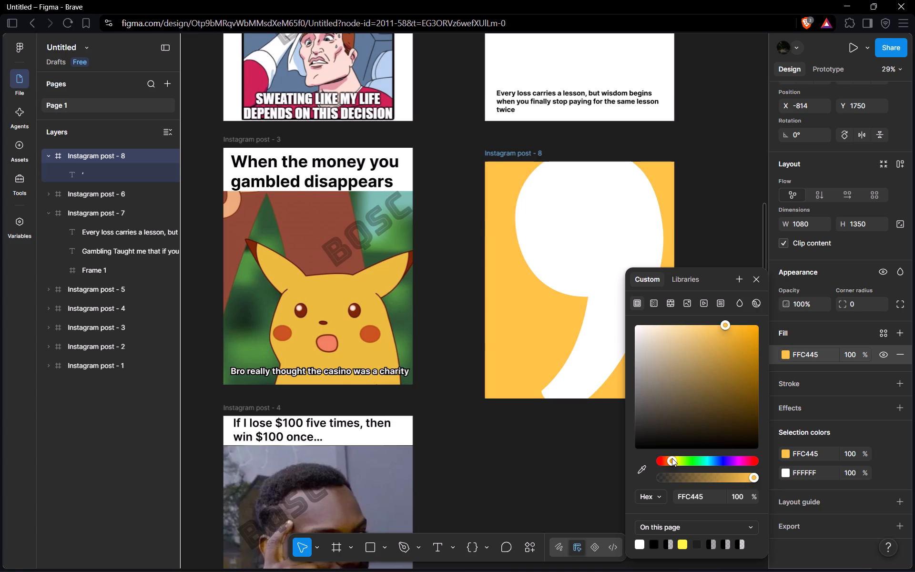
{"action": "left_click_drag", "start_coordinate": [672, 458], "coordinate": [673, 459]}
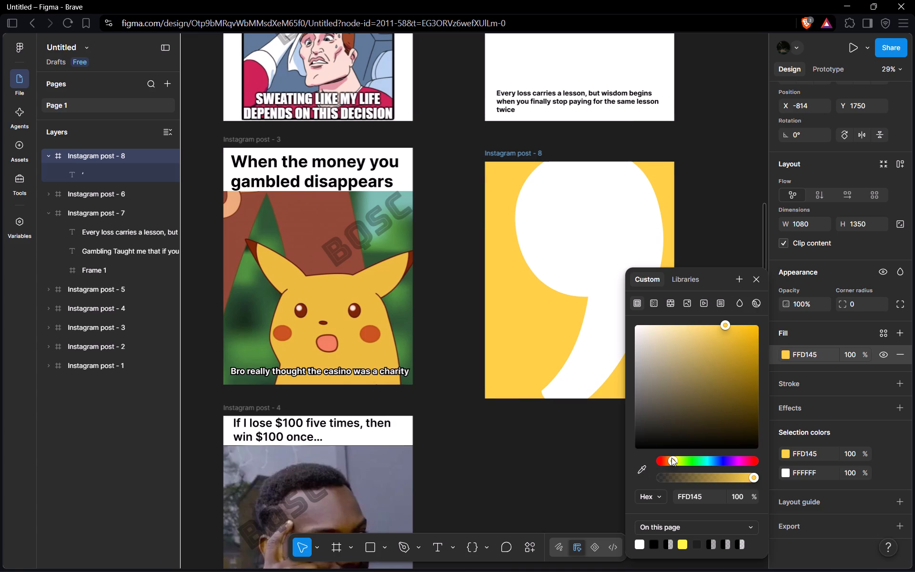
{"action": "left_click", "coordinate": [672, 458]}
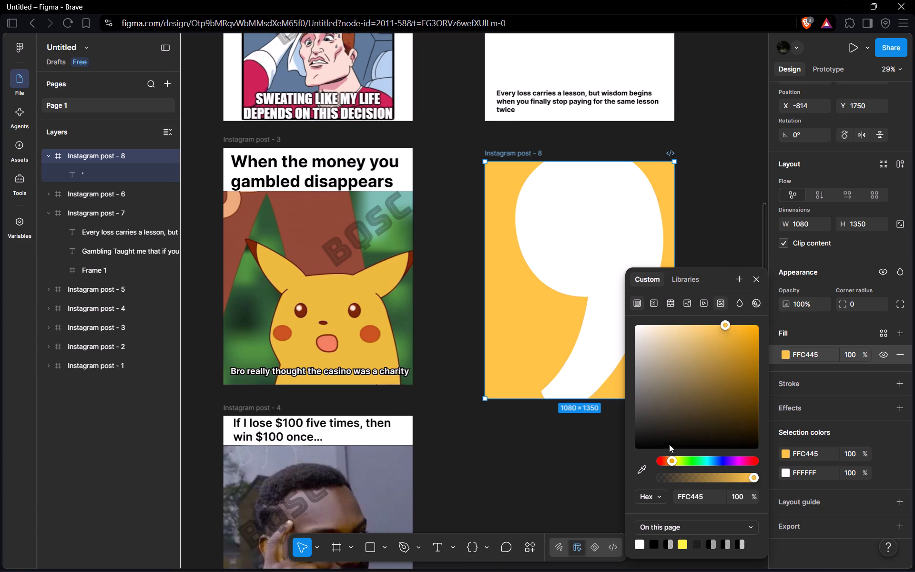
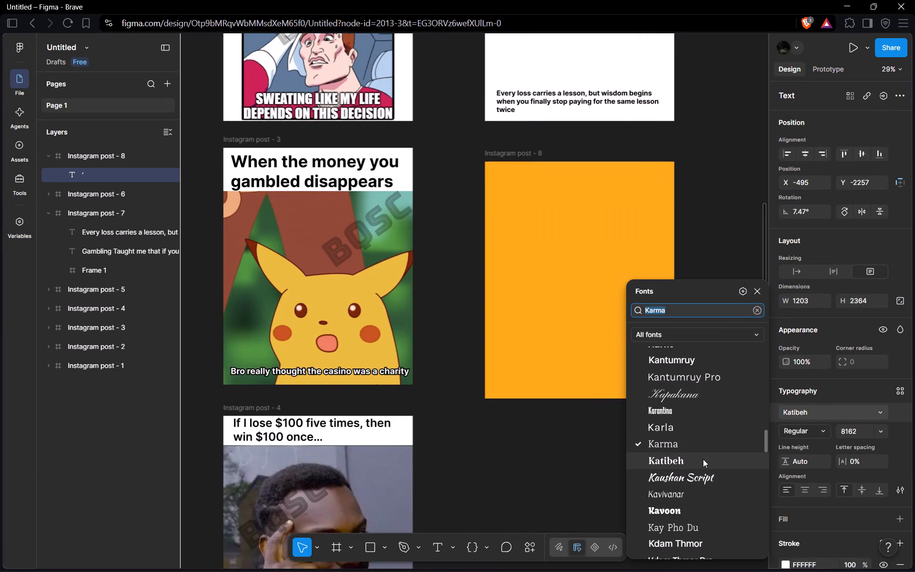
Change the giant quotation mark in Instagram post - 8 from Karma to the Kay Pho Du font.
{"action": "scroll", "coordinate": [695, 477], "scroll_direction": "down", "scroll_amount": 1}
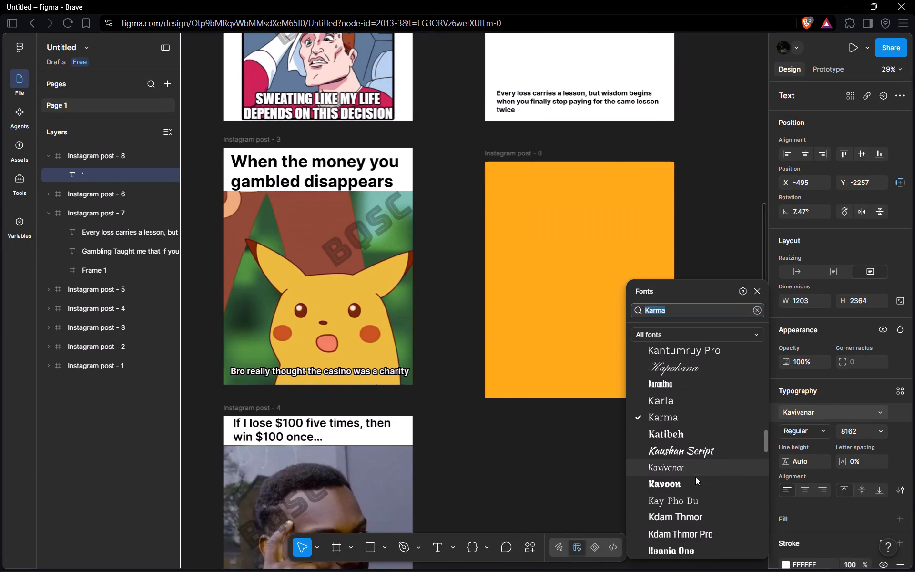
{"action": "scroll", "coordinate": [695, 477], "scroll_direction": "down", "scroll_amount": 1}
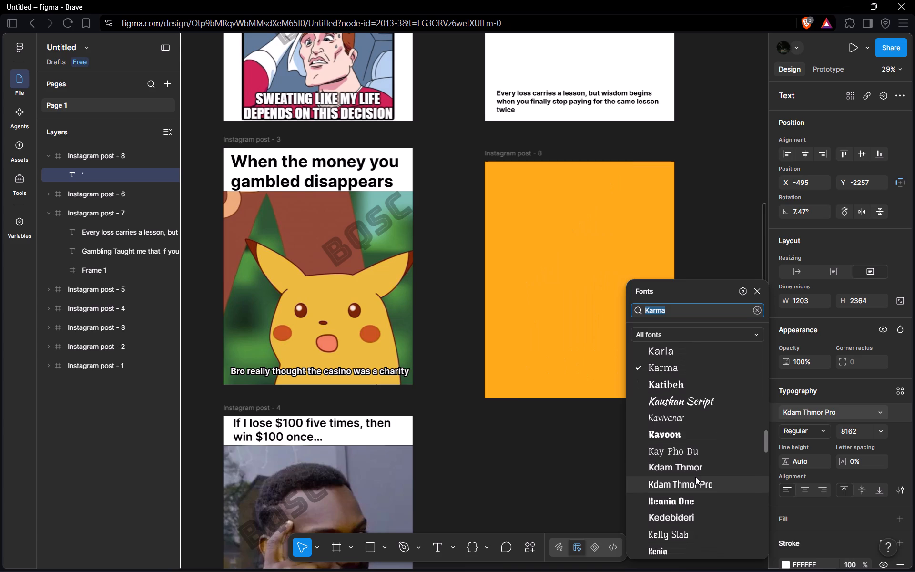
{"action": "scroll", "coordinate": [695, 477], "scroll_direction": "down", "scroll_amount": 1}
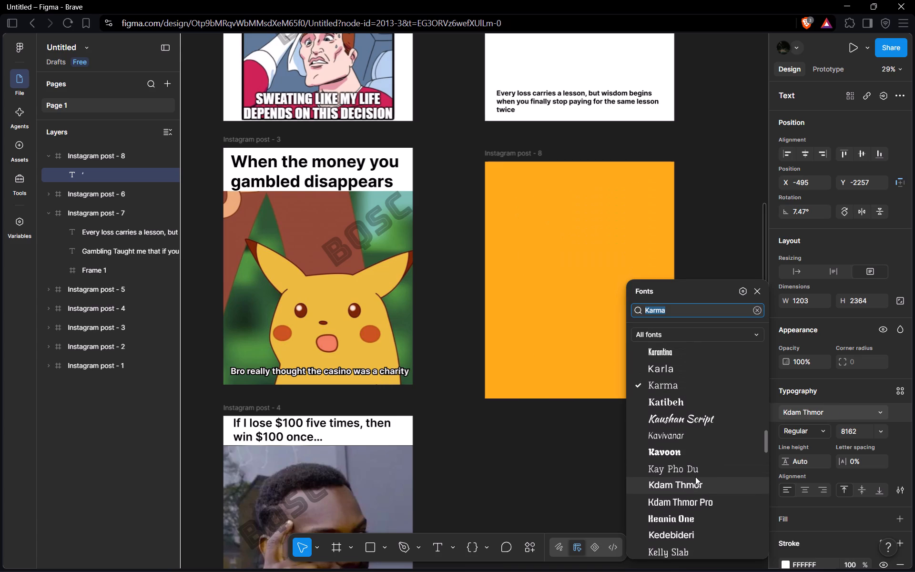
{"action": "scroll", "coordinate": [695, 477], "scroll_direction": "down", "scroll_amount": 1}
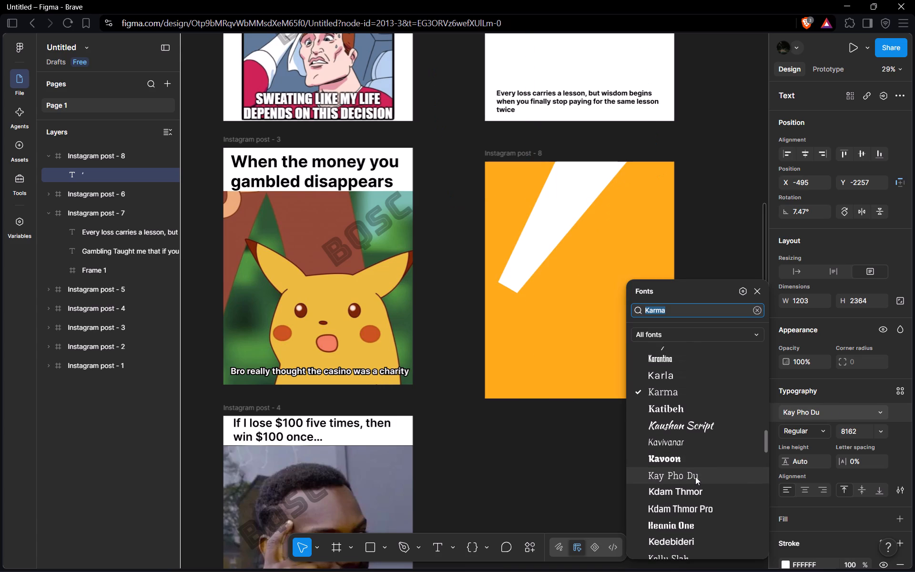
{"action": "scroll", "coordinate": [695, 477], "scroll_direction": "down", "scroll_amount": 1}
{"action": "left_click", "coordinate": [695, 477]}
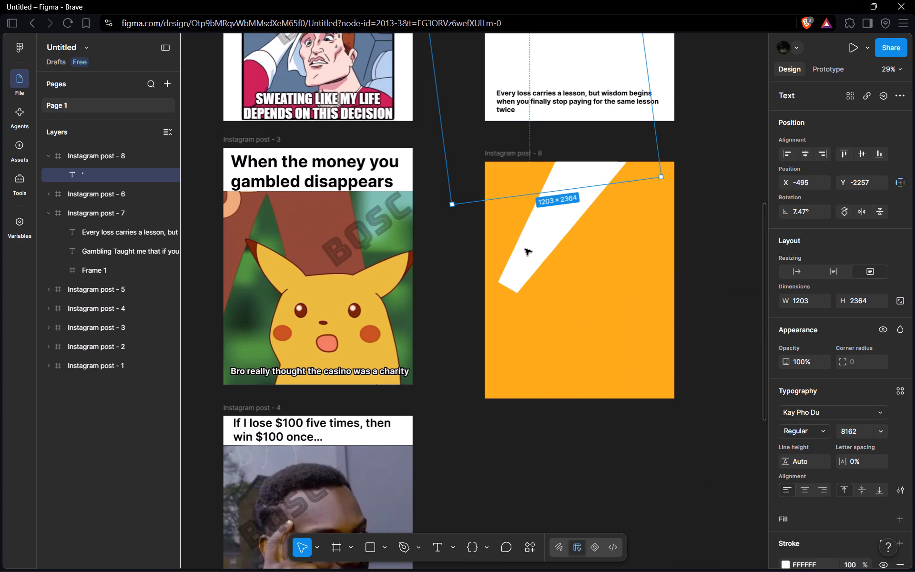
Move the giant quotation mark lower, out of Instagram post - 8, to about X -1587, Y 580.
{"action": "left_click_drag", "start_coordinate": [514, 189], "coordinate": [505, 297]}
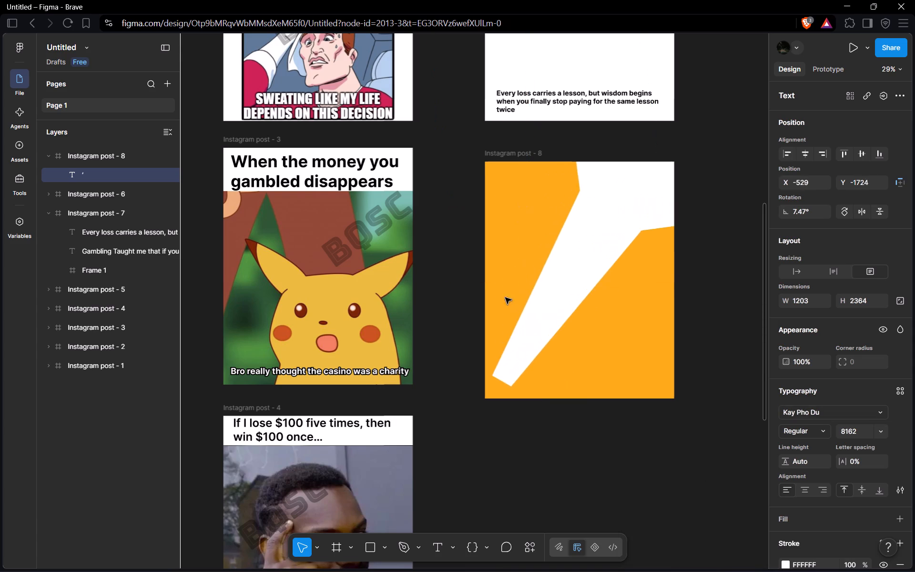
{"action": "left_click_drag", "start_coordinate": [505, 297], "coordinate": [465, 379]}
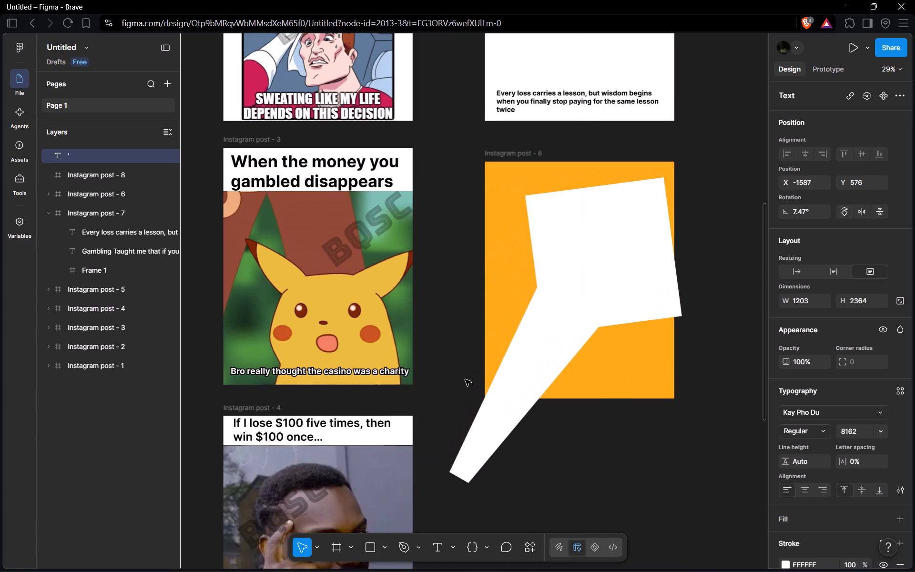
Browse the fonts following Kay Pho Du in the list, previewing them on the giant quotation mark.
{"action": "left_click", "coordinate": [814, 414]}
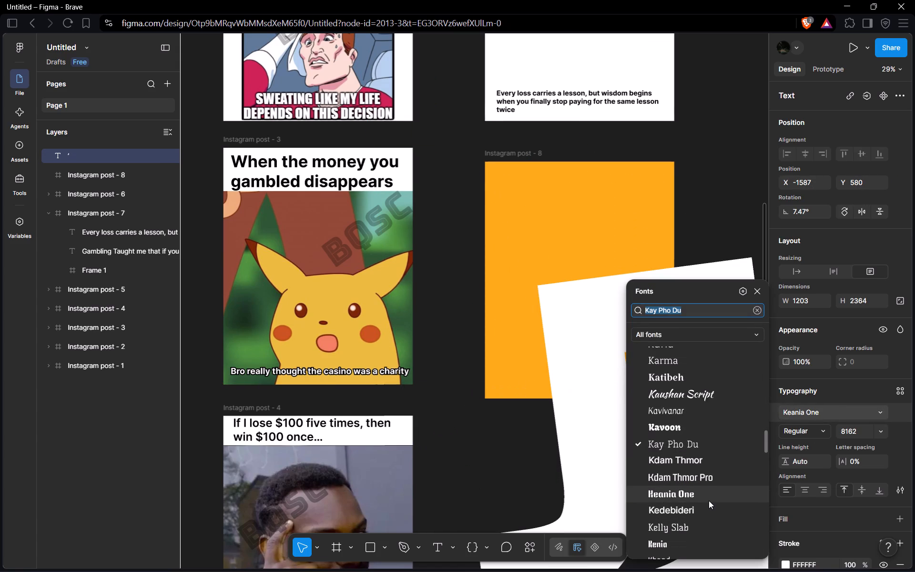
{"action": "scroll", "coordinate": [708, 492], "scroll_direction": "down", "scroll_amount": 1}
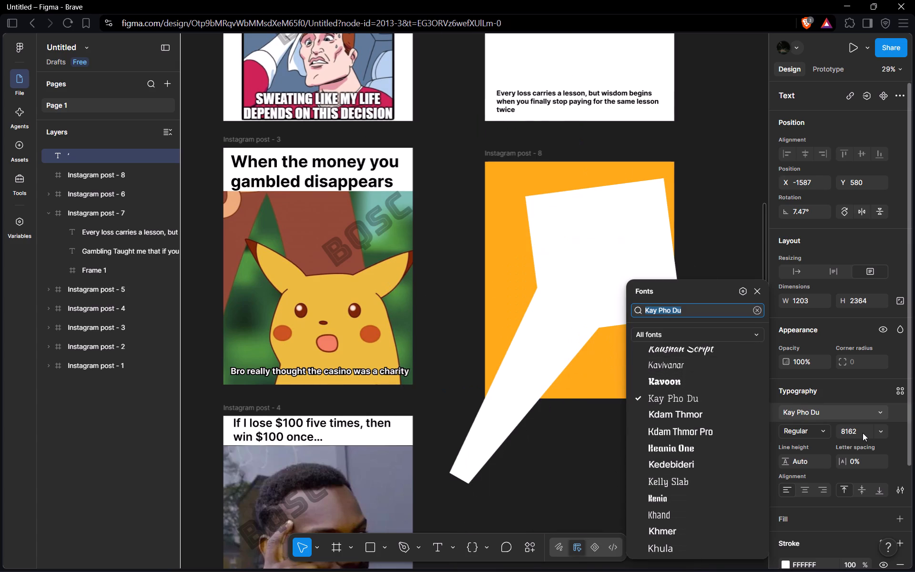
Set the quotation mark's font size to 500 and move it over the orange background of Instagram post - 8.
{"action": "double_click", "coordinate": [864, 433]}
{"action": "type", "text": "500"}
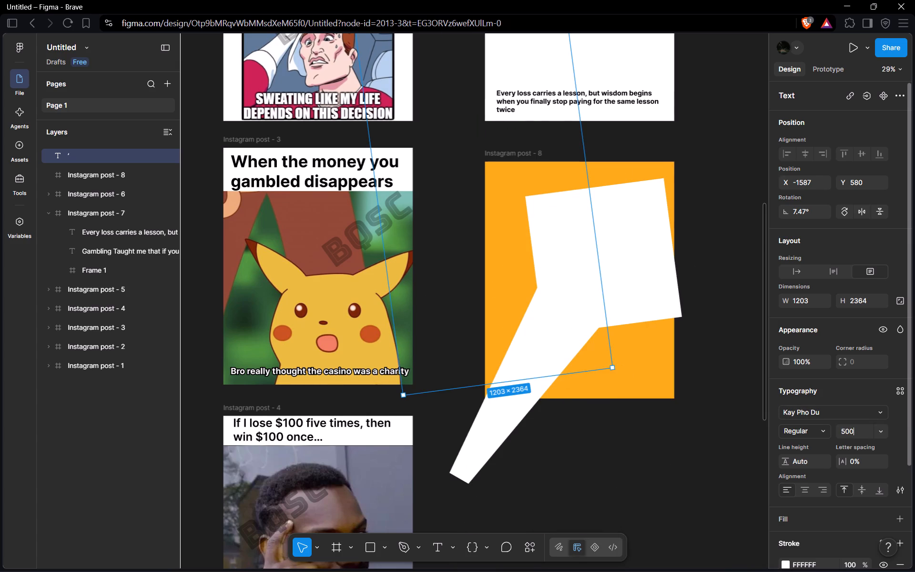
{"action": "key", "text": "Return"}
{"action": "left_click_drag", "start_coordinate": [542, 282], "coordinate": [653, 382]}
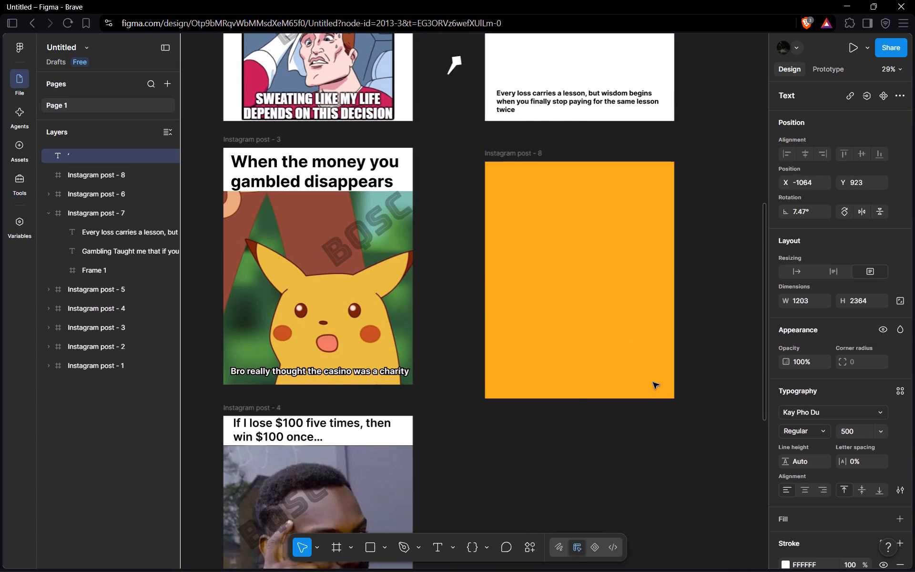
Move the quotation mark onto the orange background of Instagram post - 8, to about X -388, Y 2248.
{"action": "left_click_drag", "start_coordinate": [653, 382], "coordinate": [748, 475]}
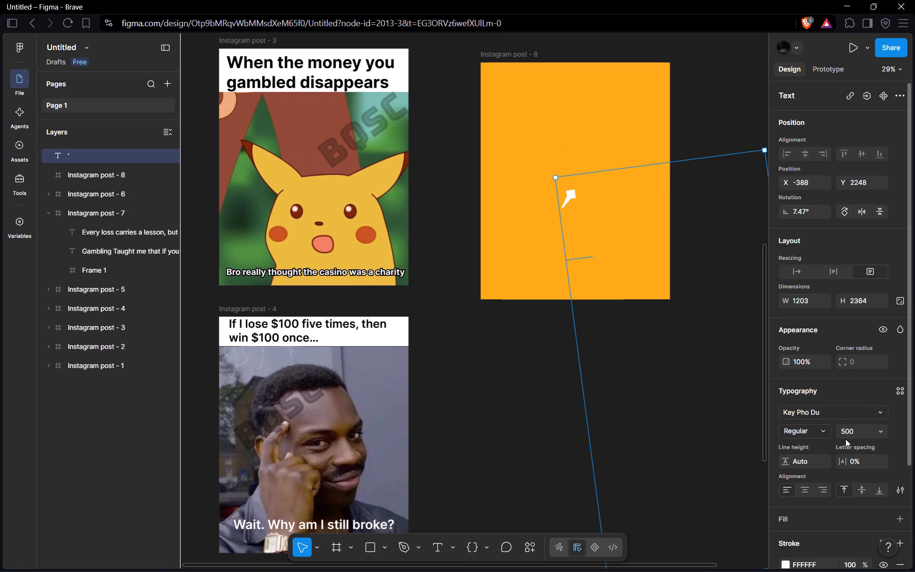
Browse the fonts following Kay Pho Du, from Kelly Slab to around KoHo, previewing them on the quotation mark.
{"action": "scroll", "coordinate": [845, 439], "scroll_direction": "up", "scroll_amount": 2}
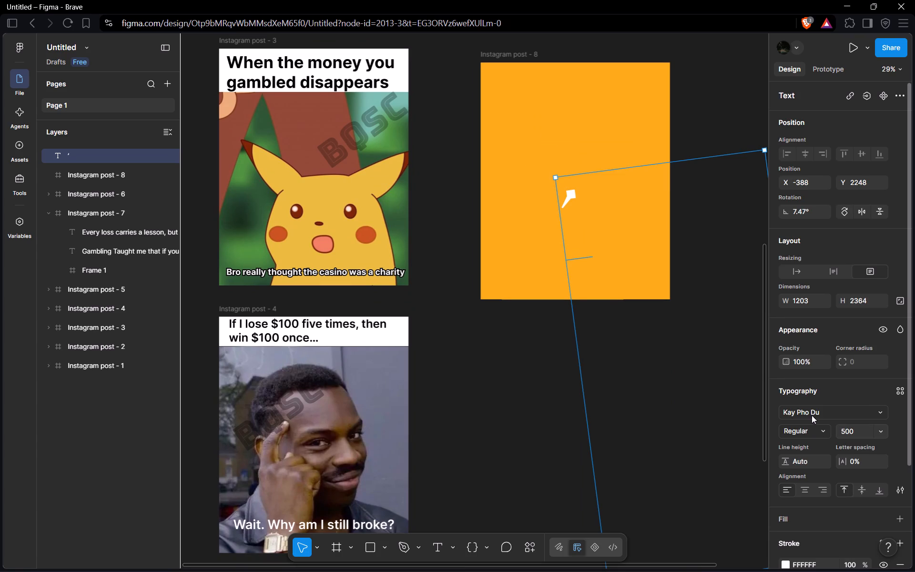
{"action": "left_click", "coordinate": [812, 409]}
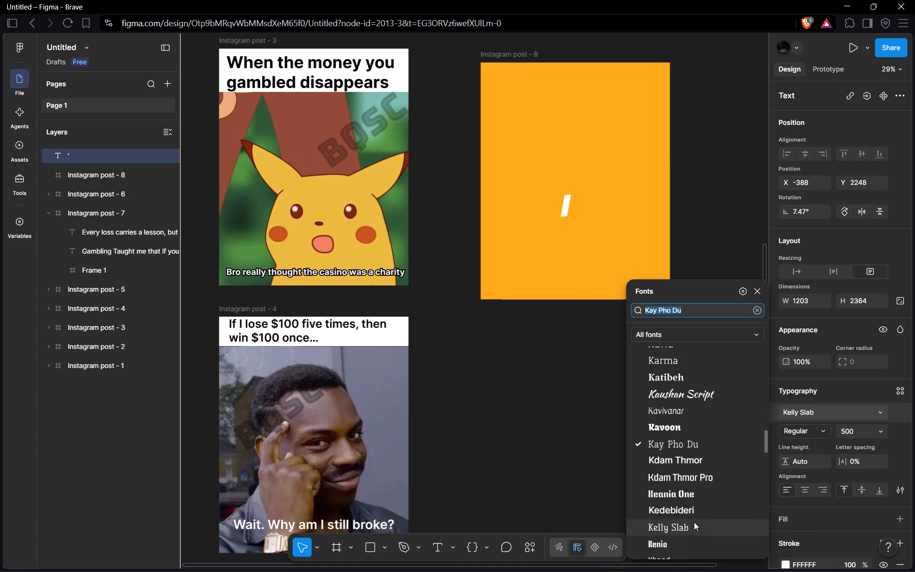
{"action": "scroll", "coordinate": [694, 522], "scroll_direction": "down", "scroll_amount": 1}
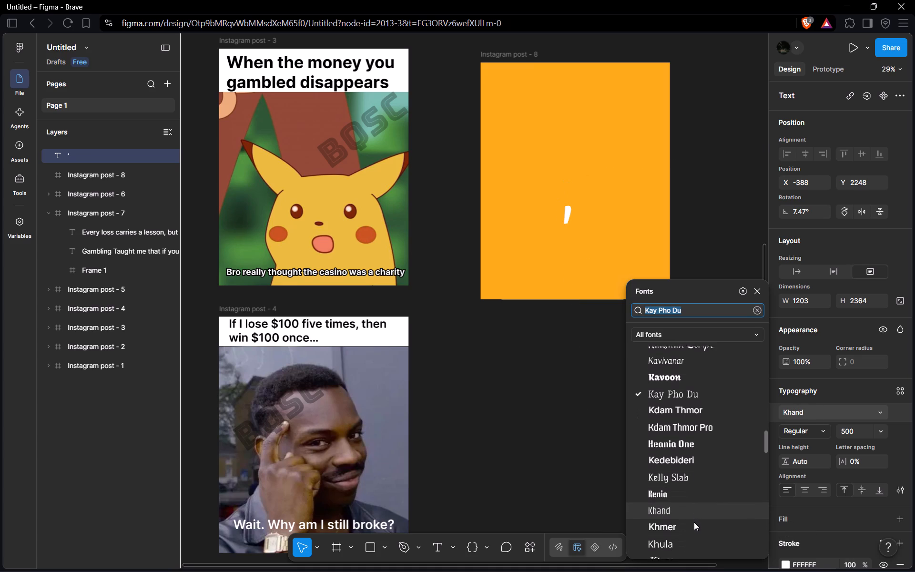
{"action": "scroll", "coordinate": [694, 522], "scroll_direction": "down", "scroll_amount": 2}
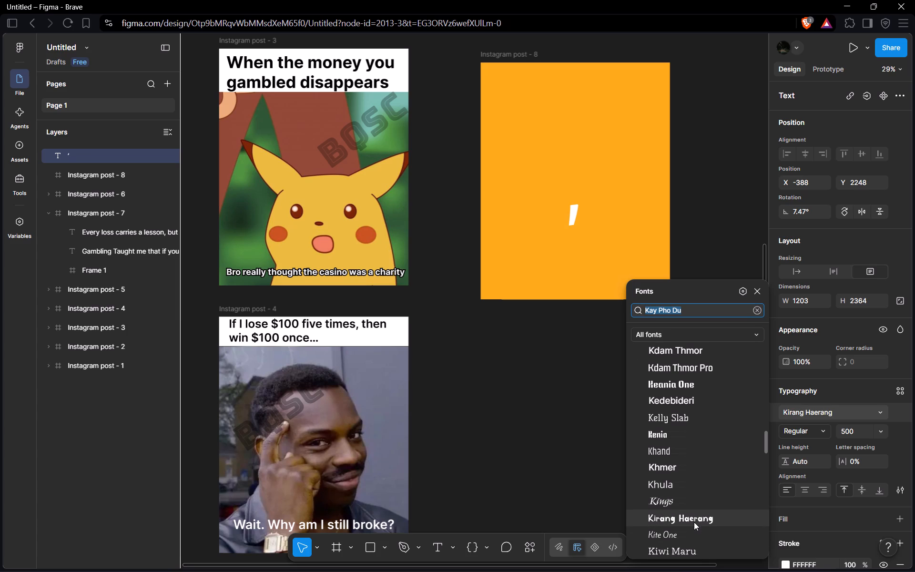
{"action": "scroll", "coordinate": [694, 522], "scroll_direction": "down", "scroll_amount": 2}
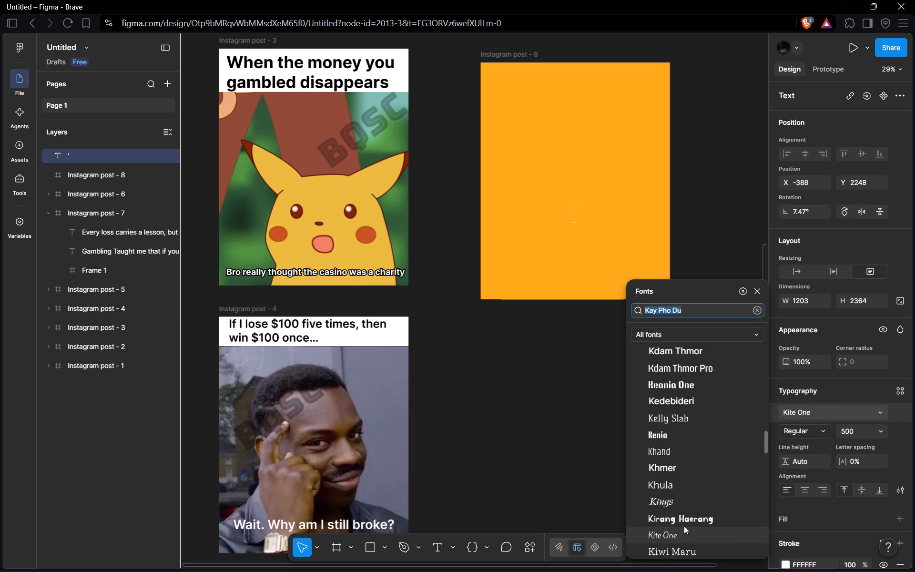
{"action": "scroll", "coordinate": [684, 526], "scroll_direction": "down", "scroll_amount": 2}
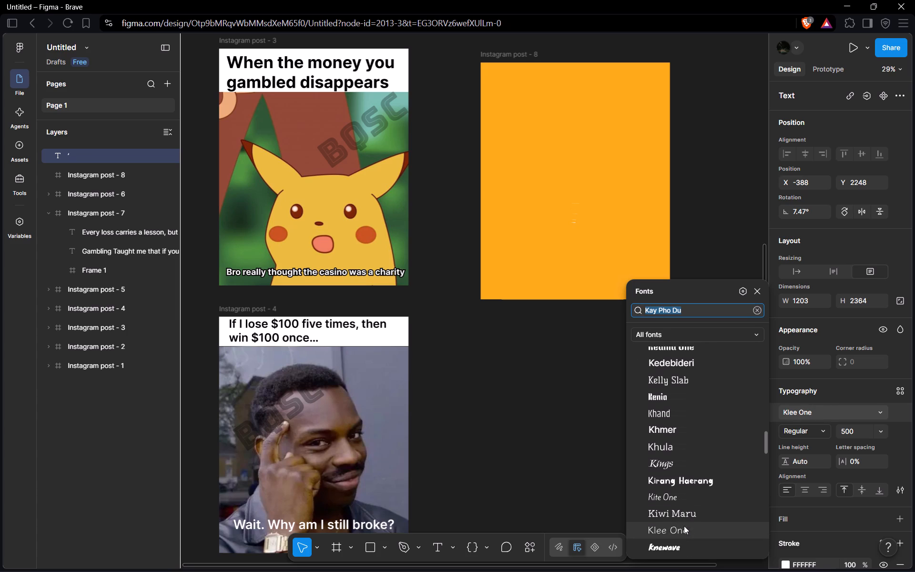
{"action": "scroll", "coordinate": [684, 526], "scroll_direction": "down", "scroll_amount": 1}
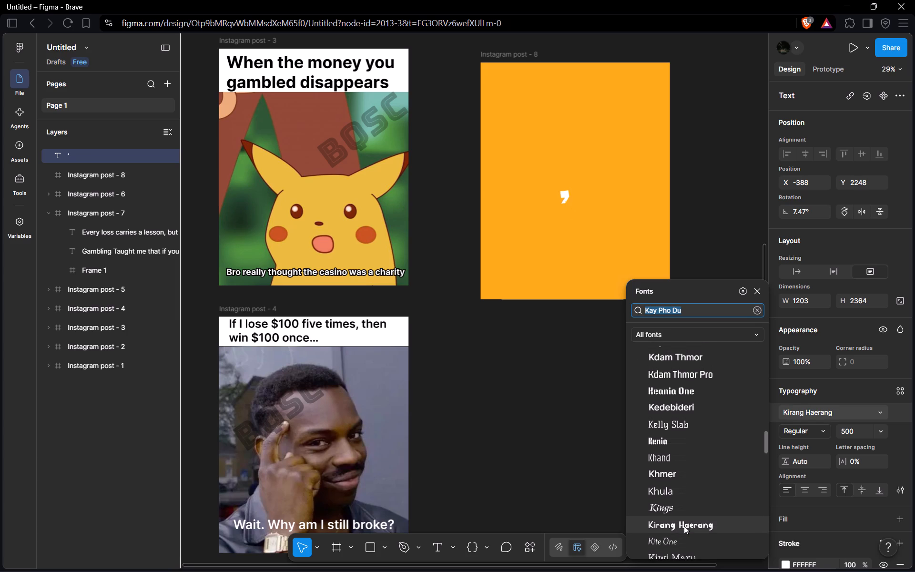
{"action": "scroll", "coordinate": [684, 526], "scroll_direction": "down", "scroll_amount": 1}
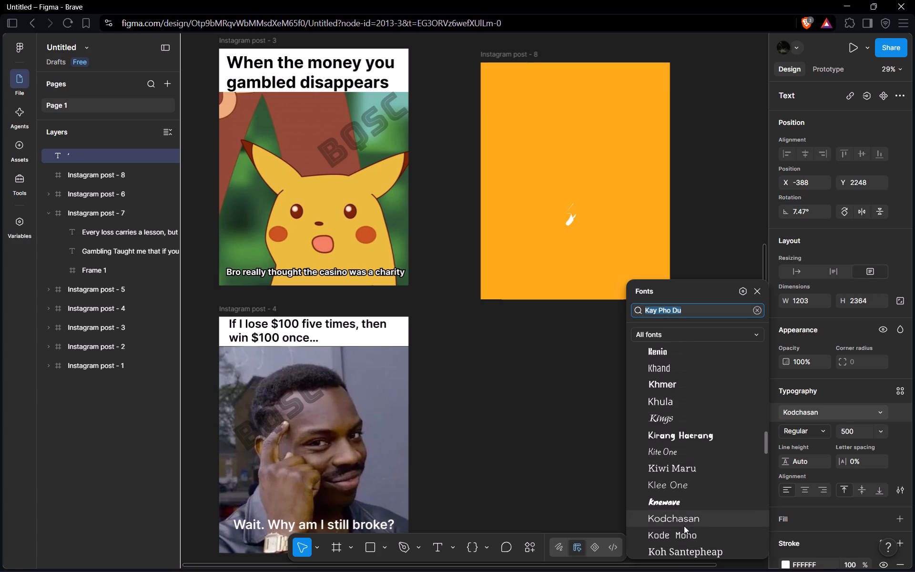
{"action": "scroll", "coordinate": [684, 526], "scroll_direction": "down", "scroll_amount": 2}
{"action": "scroll", "coordinate": [796, 522], "scroll_direction": "down", "scroll_amount": 1}
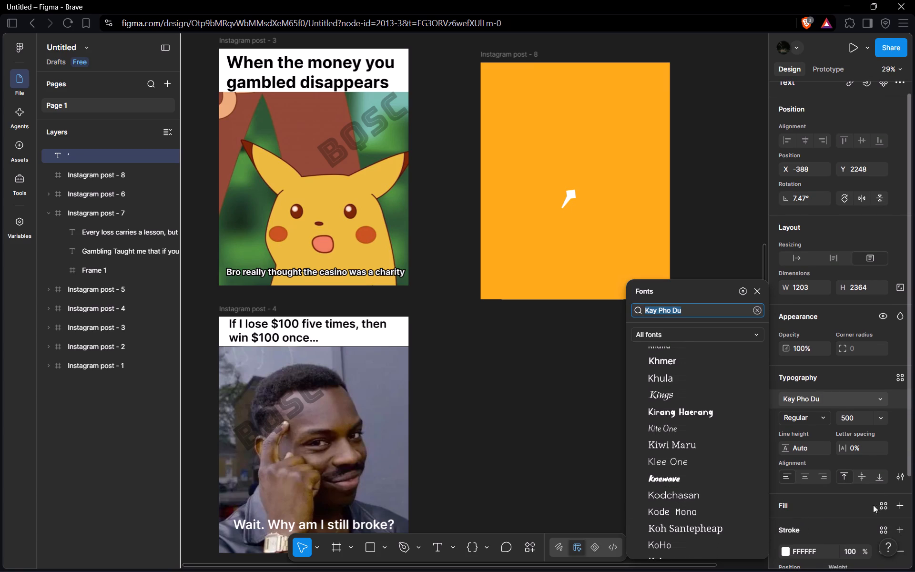
Add a solid D9D9D9 fill at 100% to the quotation mark and remove its white stroke.
{"action": "left_click", "coordinate": [898, 506]}
{"action": "scroll", "coordinate": [898, 531], "scroll_direction": "down", "scroll_amount": 1}
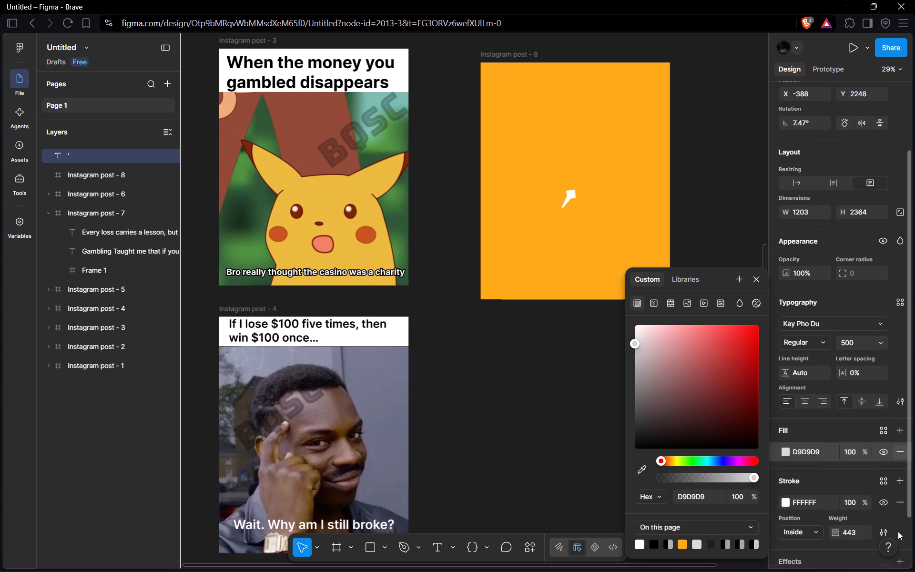
{"action": "scroll", "coordinate": [898, 531], "scroll_direction": "down", "scroll_amount": 1}
{"action": "scroll", "coordinate": [889, 486], "scroll_direction": "down", "scroll_amount": 1}
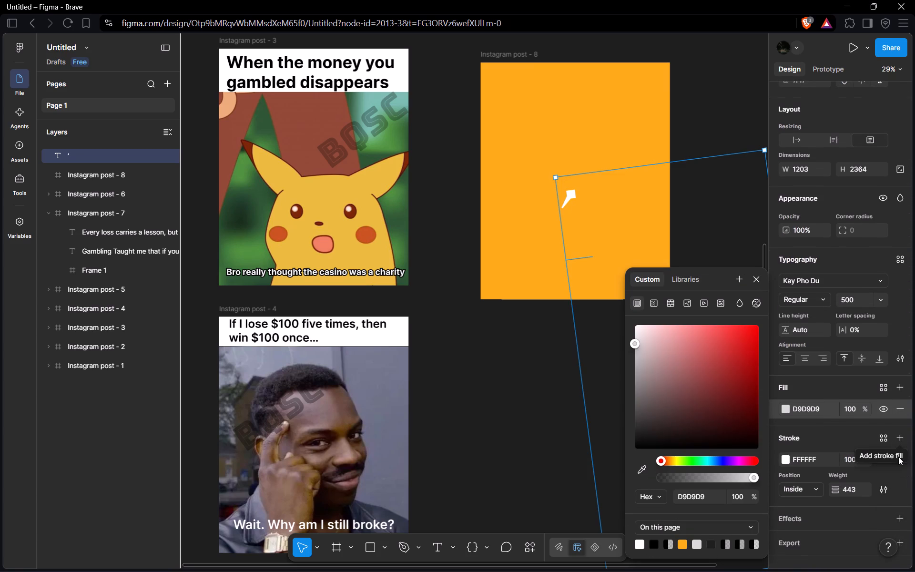
{"action": "left_click", "coordinate": [896, 454]}
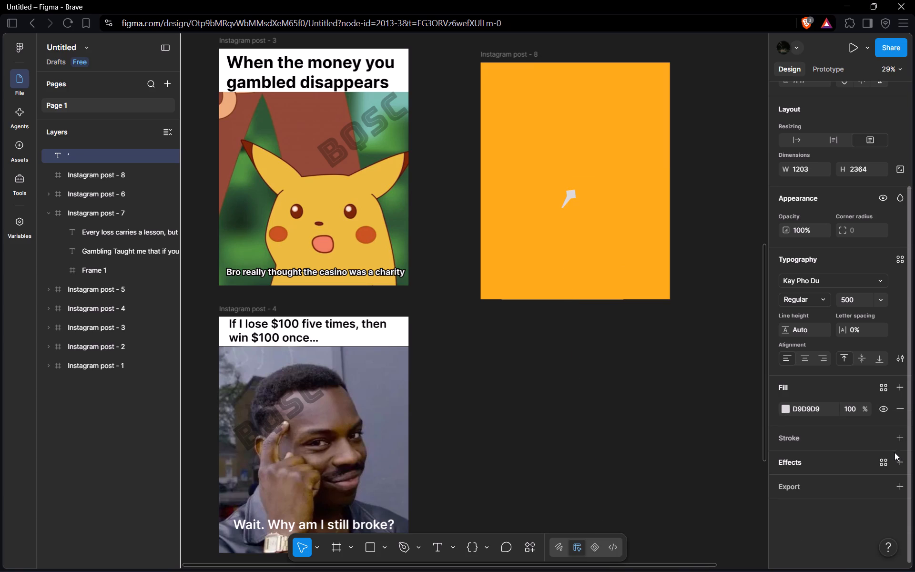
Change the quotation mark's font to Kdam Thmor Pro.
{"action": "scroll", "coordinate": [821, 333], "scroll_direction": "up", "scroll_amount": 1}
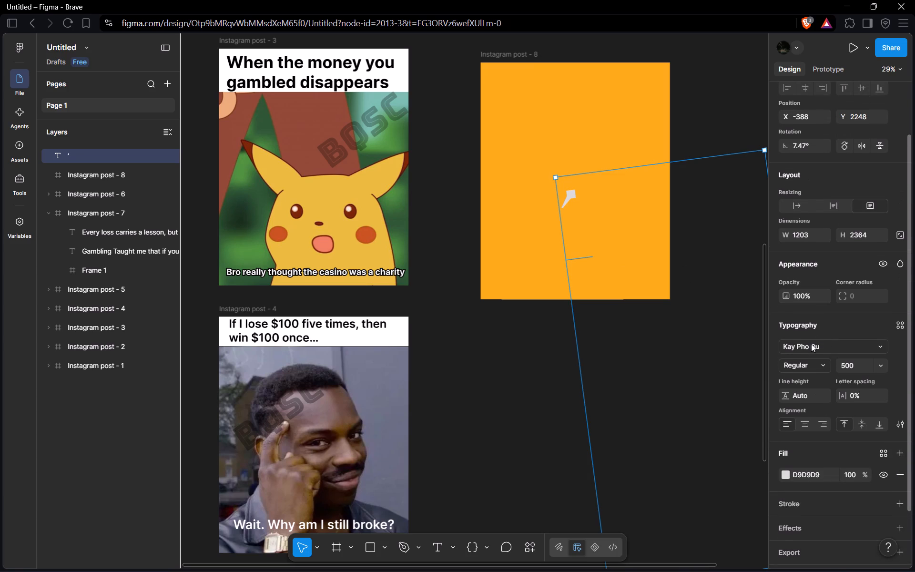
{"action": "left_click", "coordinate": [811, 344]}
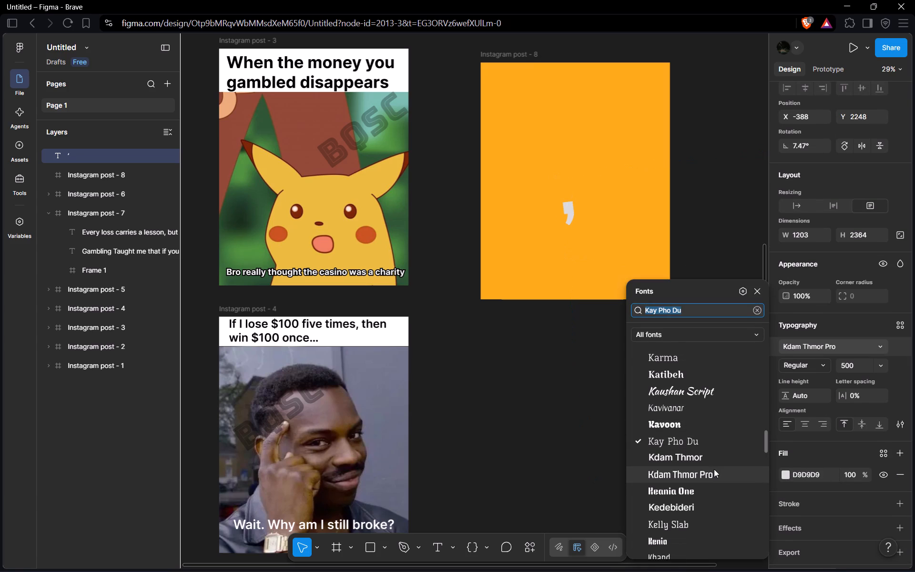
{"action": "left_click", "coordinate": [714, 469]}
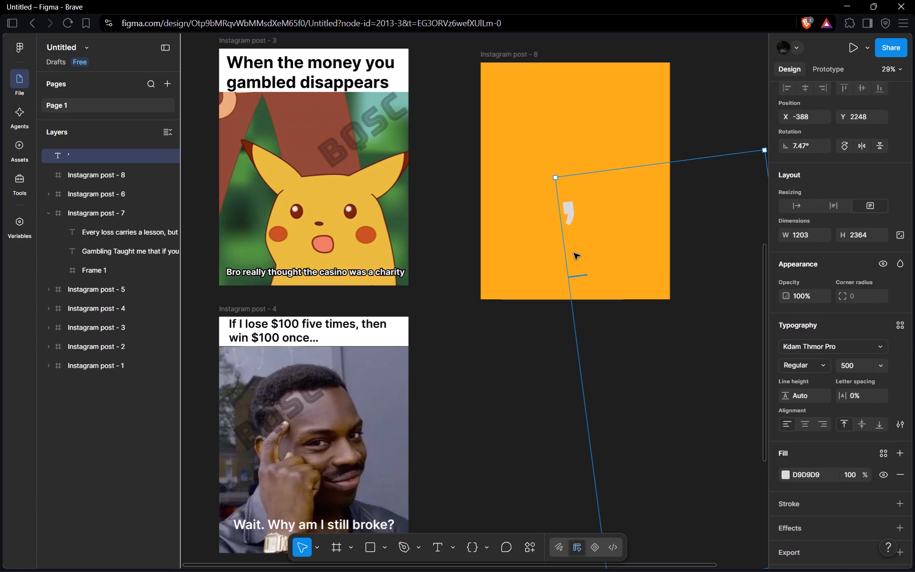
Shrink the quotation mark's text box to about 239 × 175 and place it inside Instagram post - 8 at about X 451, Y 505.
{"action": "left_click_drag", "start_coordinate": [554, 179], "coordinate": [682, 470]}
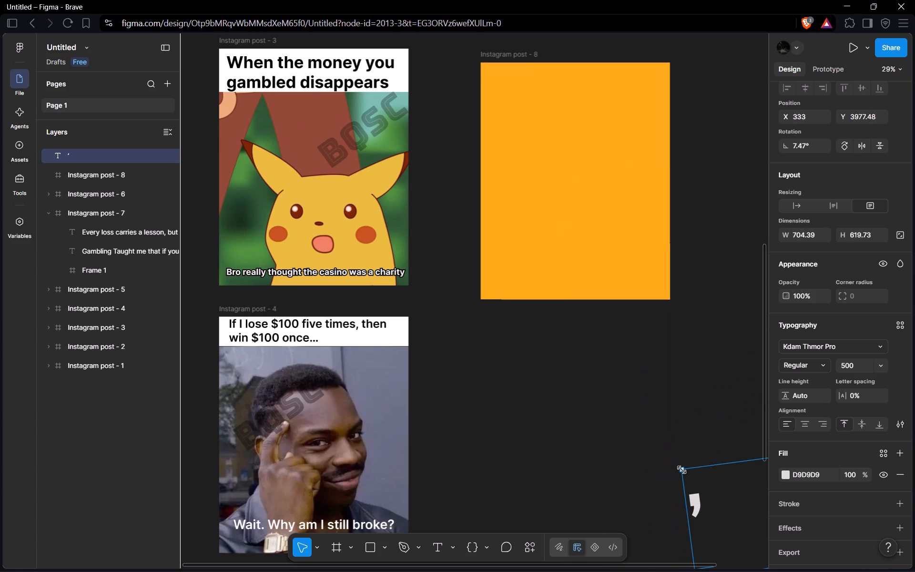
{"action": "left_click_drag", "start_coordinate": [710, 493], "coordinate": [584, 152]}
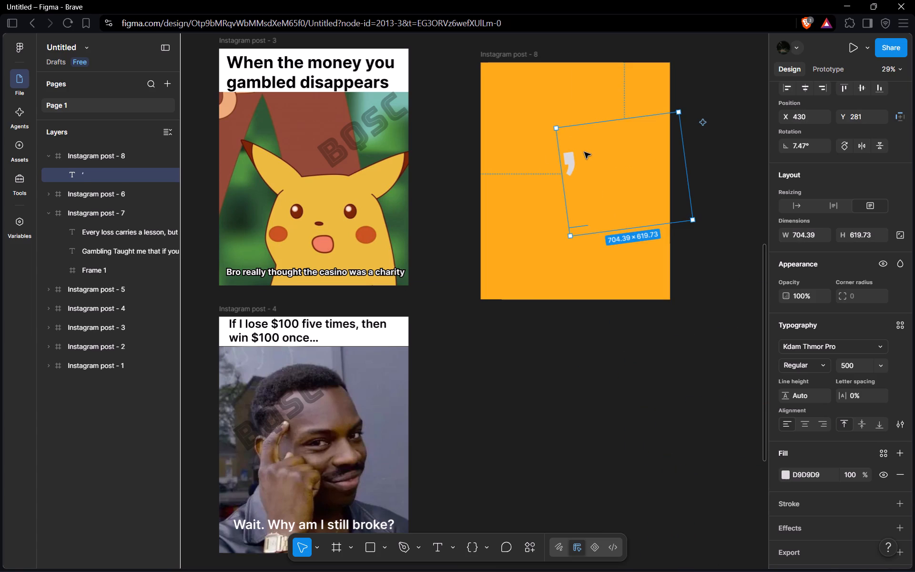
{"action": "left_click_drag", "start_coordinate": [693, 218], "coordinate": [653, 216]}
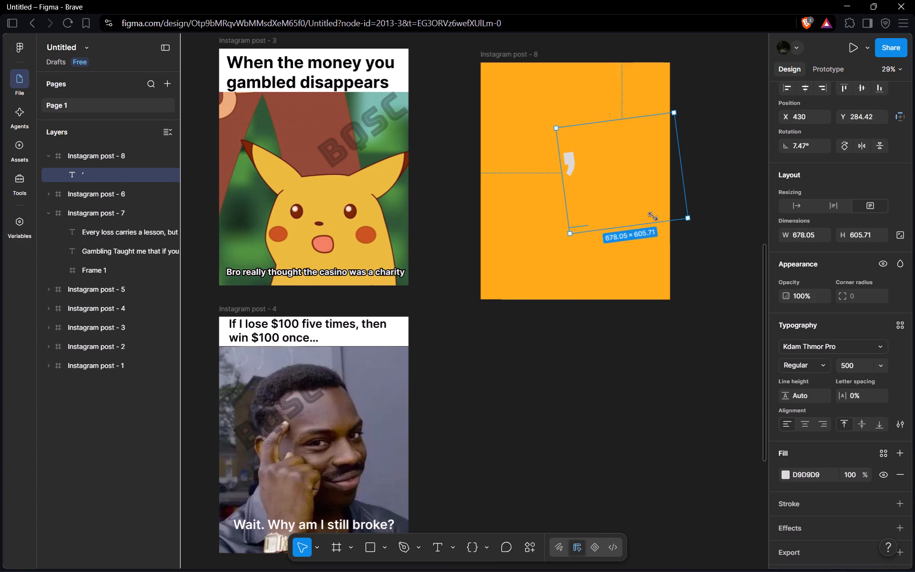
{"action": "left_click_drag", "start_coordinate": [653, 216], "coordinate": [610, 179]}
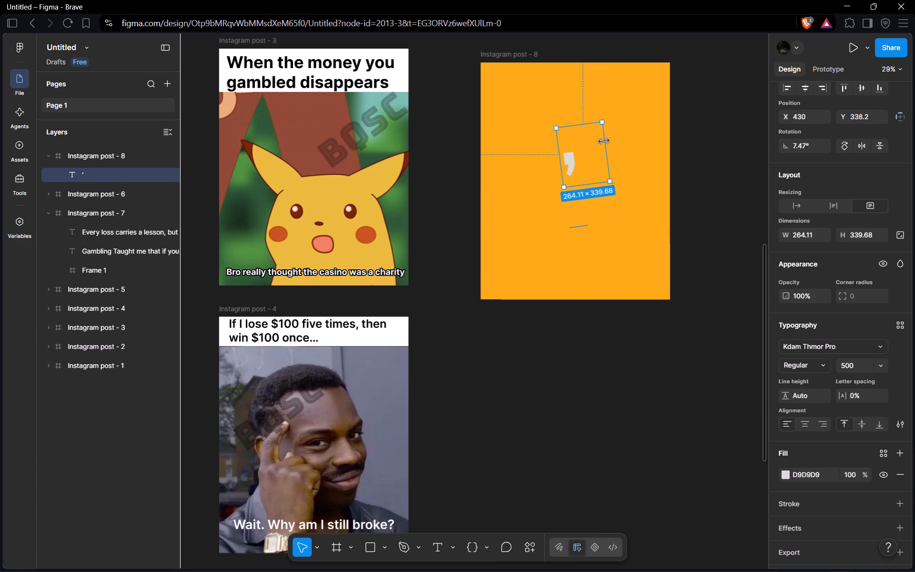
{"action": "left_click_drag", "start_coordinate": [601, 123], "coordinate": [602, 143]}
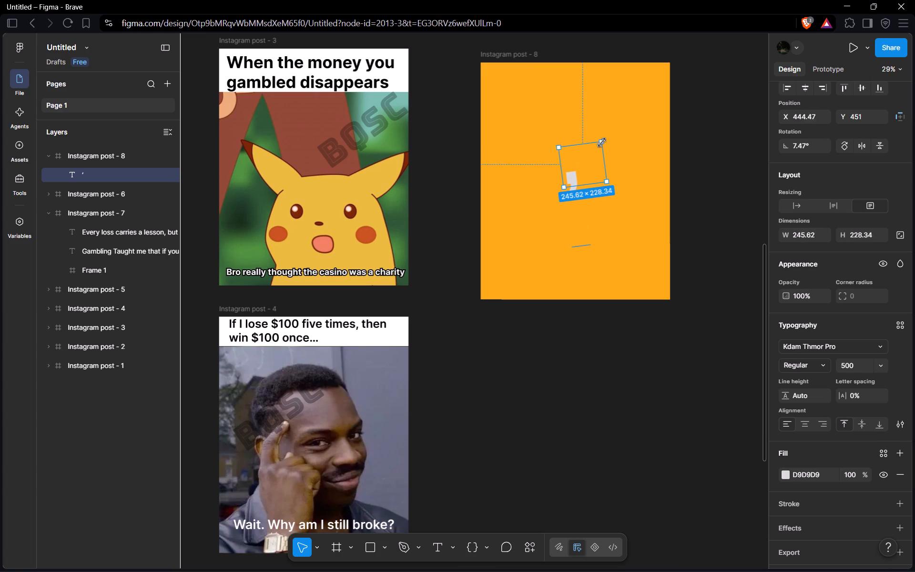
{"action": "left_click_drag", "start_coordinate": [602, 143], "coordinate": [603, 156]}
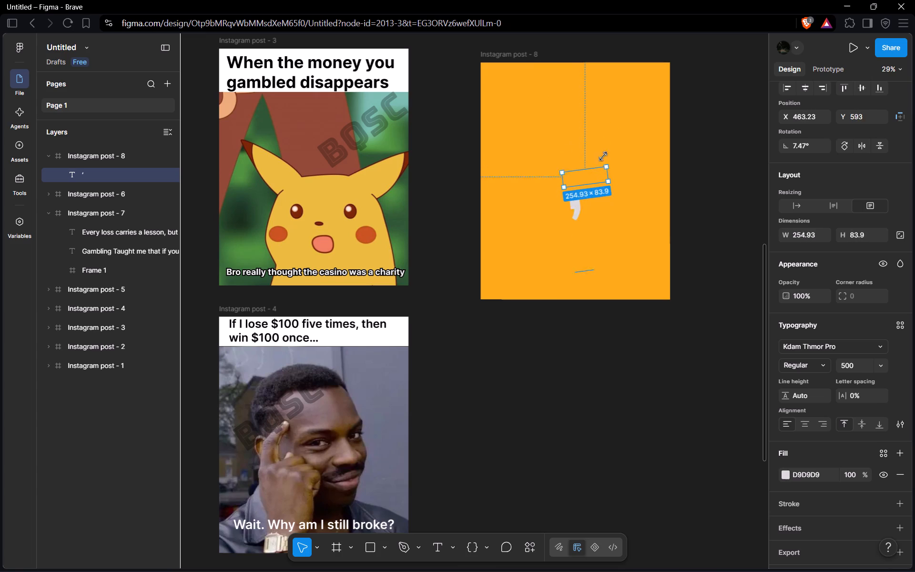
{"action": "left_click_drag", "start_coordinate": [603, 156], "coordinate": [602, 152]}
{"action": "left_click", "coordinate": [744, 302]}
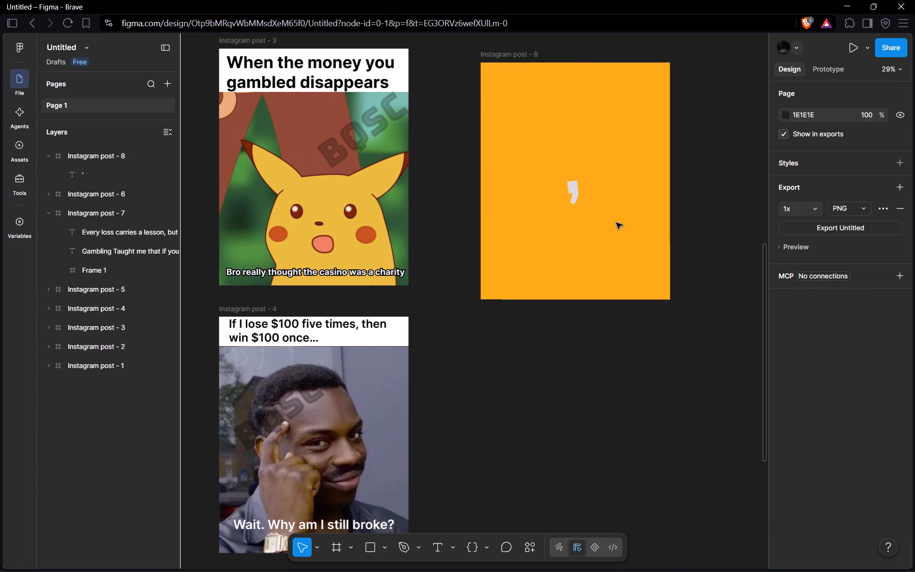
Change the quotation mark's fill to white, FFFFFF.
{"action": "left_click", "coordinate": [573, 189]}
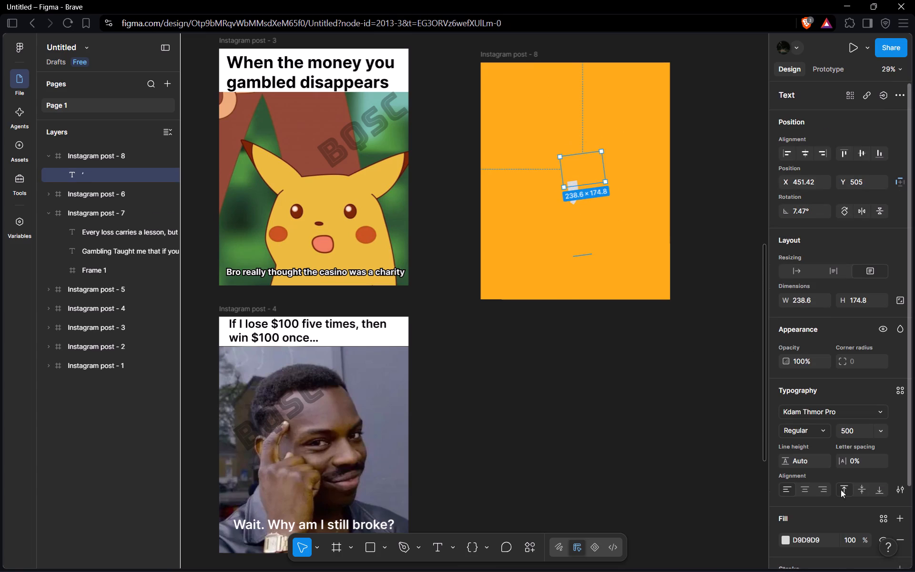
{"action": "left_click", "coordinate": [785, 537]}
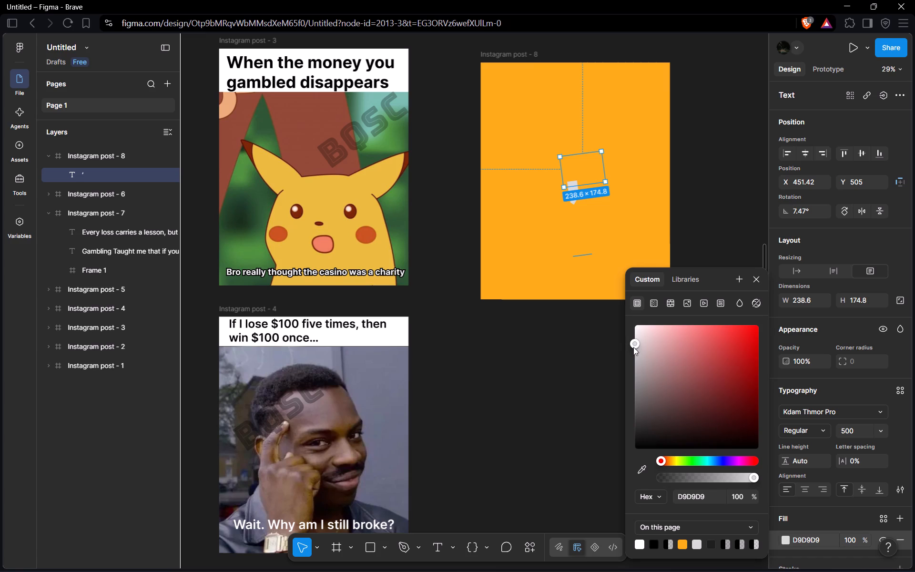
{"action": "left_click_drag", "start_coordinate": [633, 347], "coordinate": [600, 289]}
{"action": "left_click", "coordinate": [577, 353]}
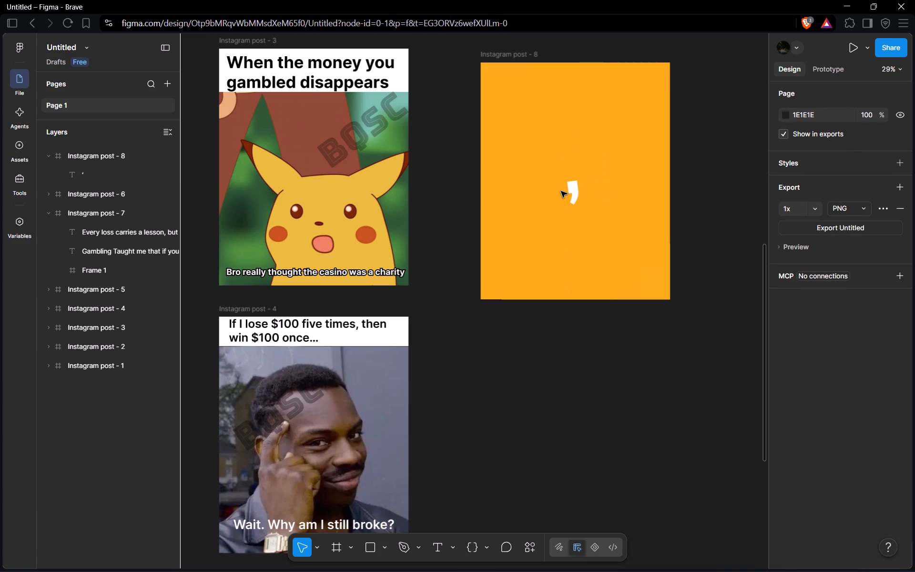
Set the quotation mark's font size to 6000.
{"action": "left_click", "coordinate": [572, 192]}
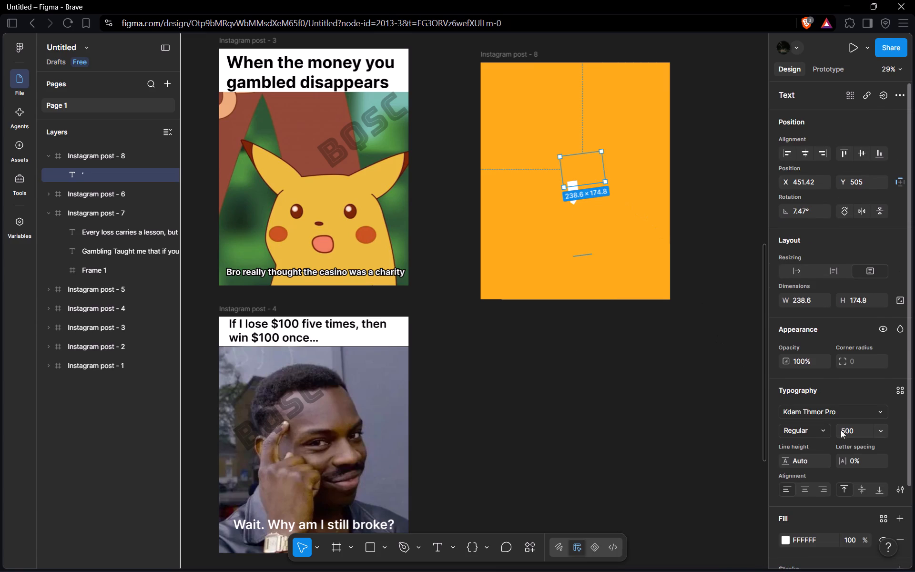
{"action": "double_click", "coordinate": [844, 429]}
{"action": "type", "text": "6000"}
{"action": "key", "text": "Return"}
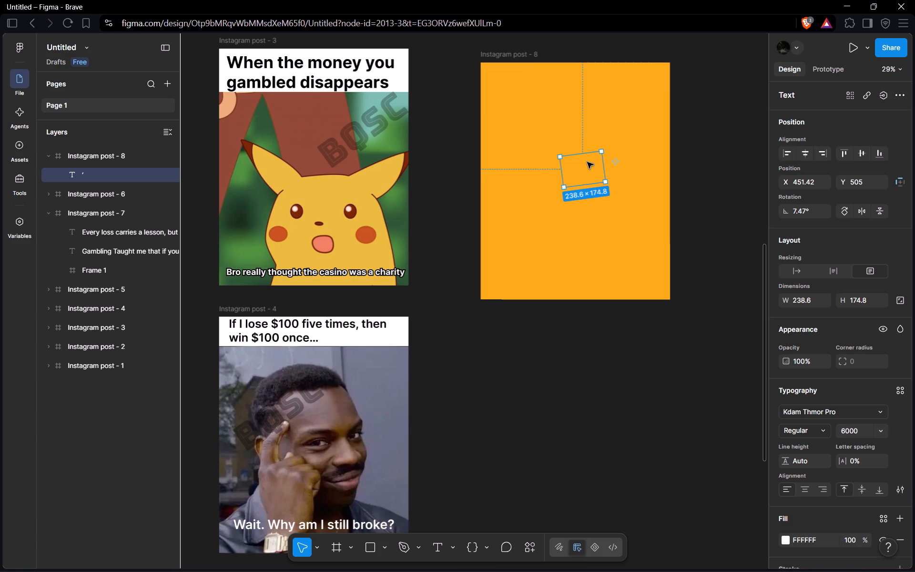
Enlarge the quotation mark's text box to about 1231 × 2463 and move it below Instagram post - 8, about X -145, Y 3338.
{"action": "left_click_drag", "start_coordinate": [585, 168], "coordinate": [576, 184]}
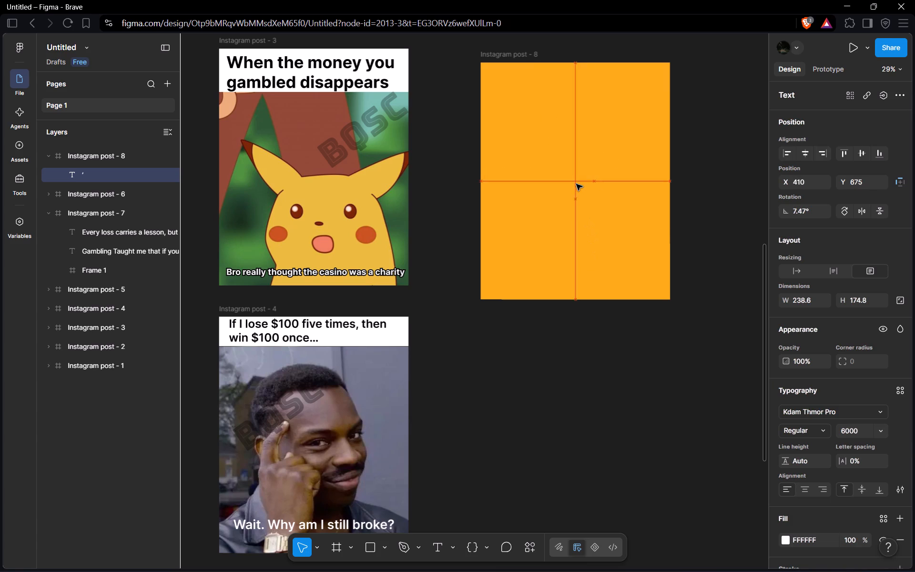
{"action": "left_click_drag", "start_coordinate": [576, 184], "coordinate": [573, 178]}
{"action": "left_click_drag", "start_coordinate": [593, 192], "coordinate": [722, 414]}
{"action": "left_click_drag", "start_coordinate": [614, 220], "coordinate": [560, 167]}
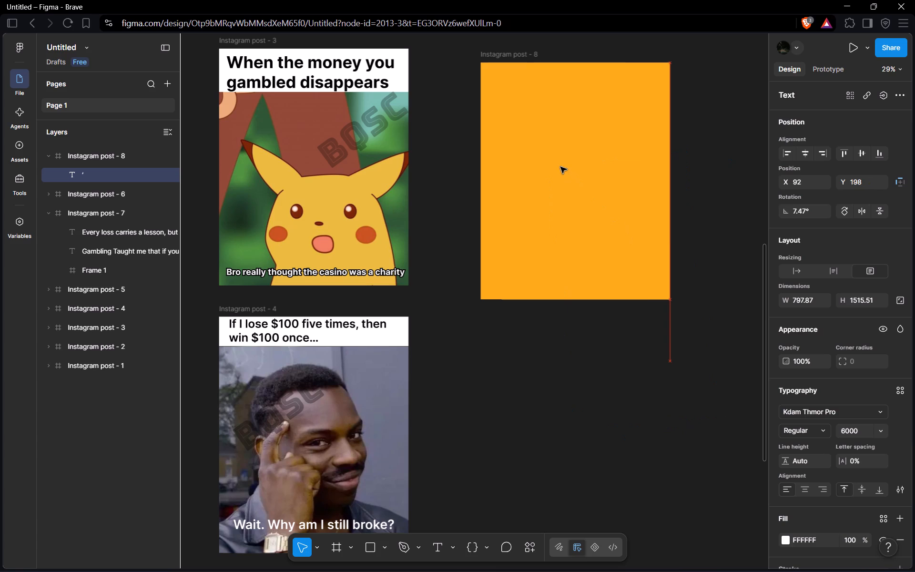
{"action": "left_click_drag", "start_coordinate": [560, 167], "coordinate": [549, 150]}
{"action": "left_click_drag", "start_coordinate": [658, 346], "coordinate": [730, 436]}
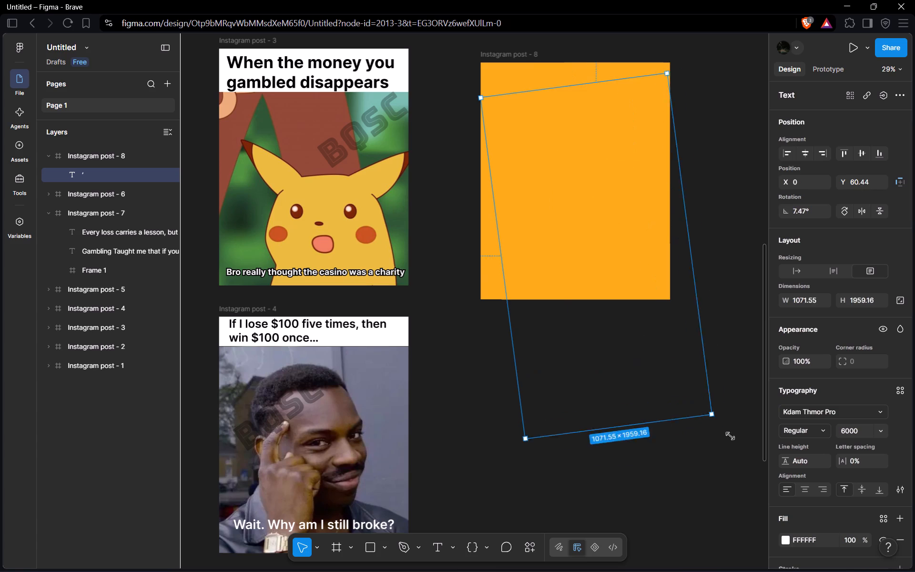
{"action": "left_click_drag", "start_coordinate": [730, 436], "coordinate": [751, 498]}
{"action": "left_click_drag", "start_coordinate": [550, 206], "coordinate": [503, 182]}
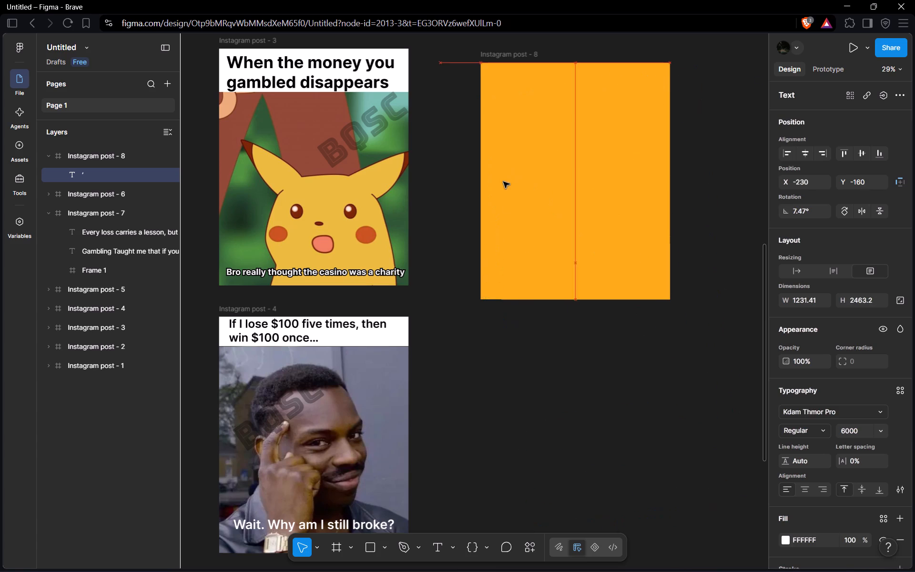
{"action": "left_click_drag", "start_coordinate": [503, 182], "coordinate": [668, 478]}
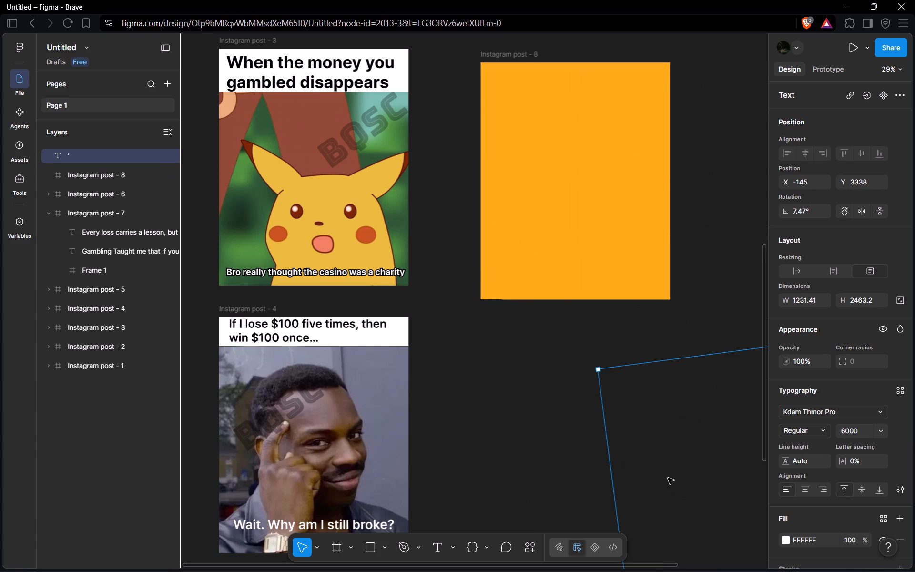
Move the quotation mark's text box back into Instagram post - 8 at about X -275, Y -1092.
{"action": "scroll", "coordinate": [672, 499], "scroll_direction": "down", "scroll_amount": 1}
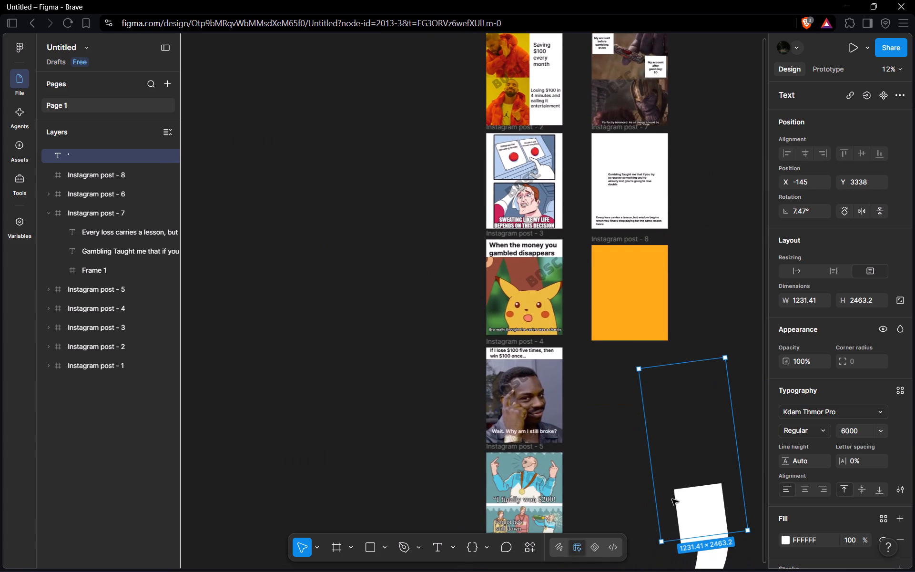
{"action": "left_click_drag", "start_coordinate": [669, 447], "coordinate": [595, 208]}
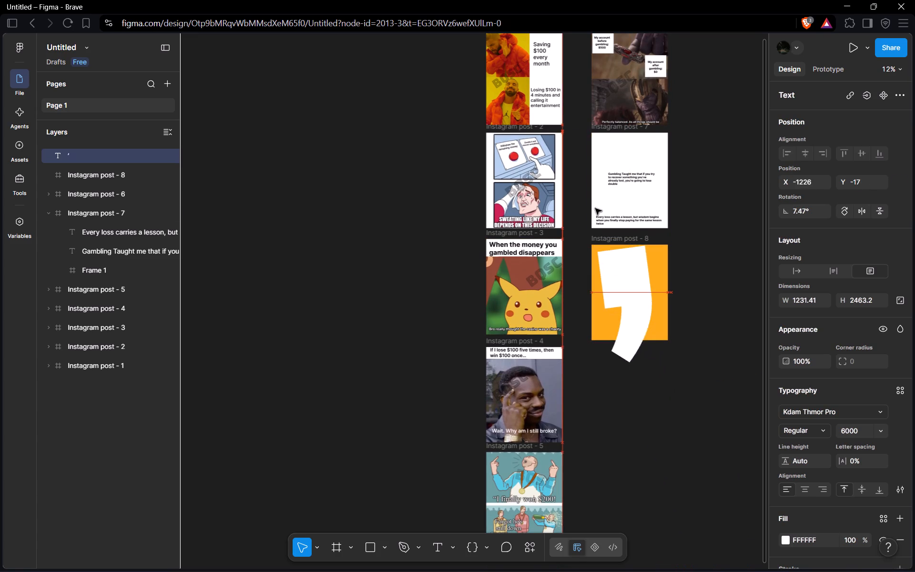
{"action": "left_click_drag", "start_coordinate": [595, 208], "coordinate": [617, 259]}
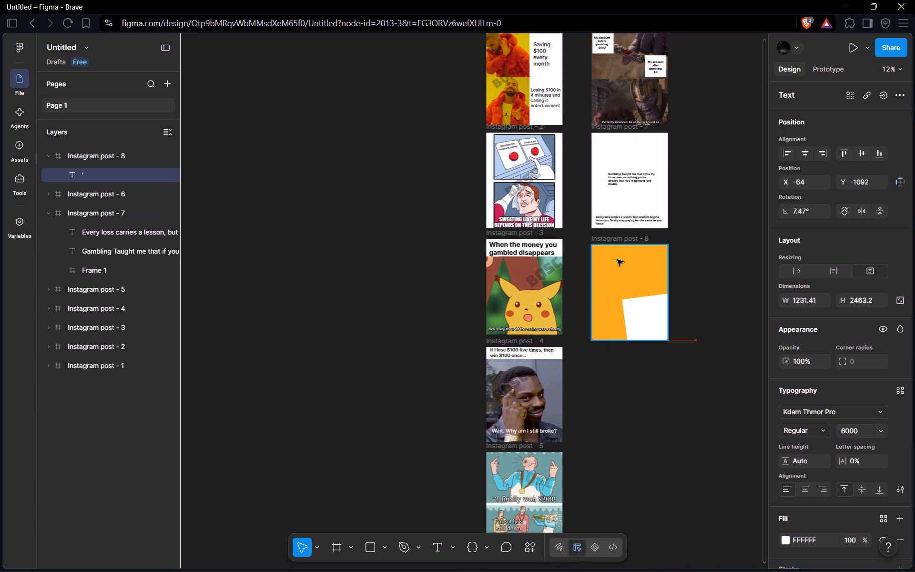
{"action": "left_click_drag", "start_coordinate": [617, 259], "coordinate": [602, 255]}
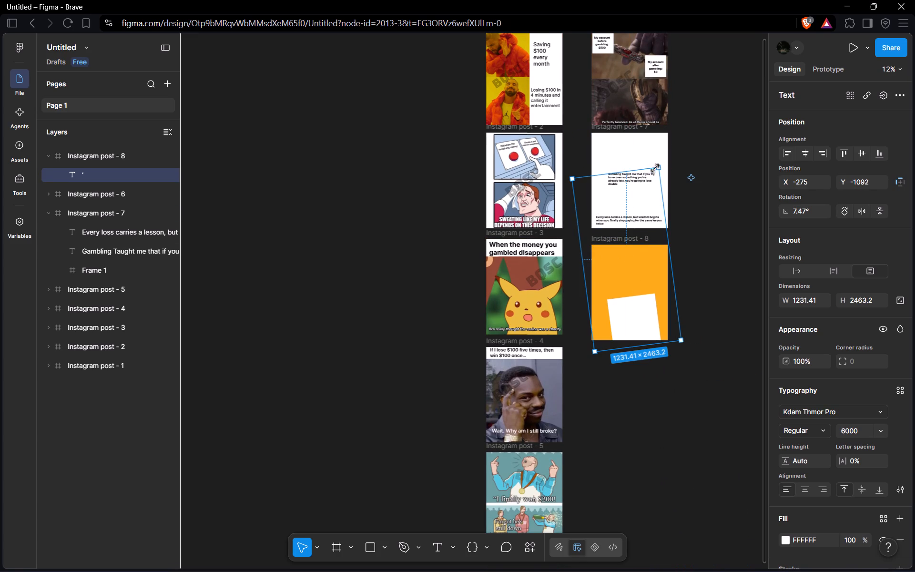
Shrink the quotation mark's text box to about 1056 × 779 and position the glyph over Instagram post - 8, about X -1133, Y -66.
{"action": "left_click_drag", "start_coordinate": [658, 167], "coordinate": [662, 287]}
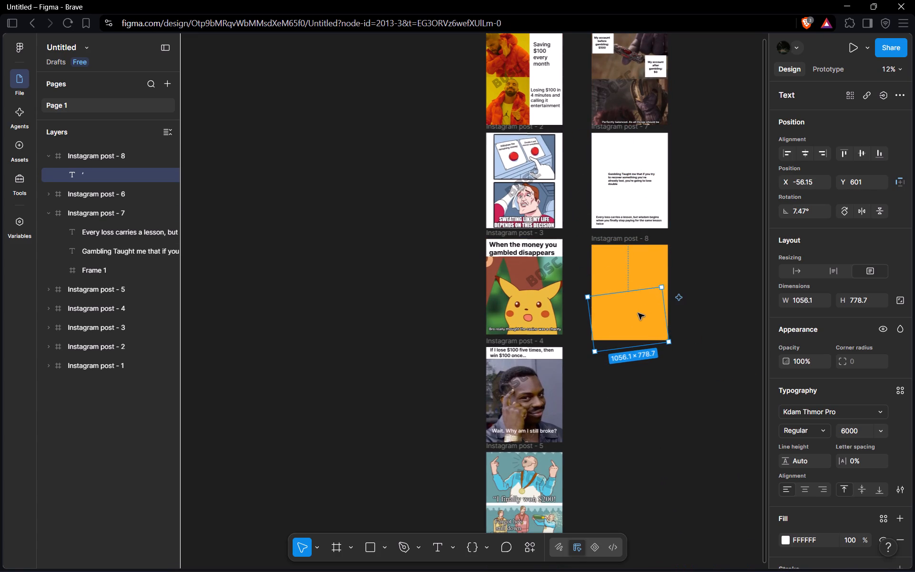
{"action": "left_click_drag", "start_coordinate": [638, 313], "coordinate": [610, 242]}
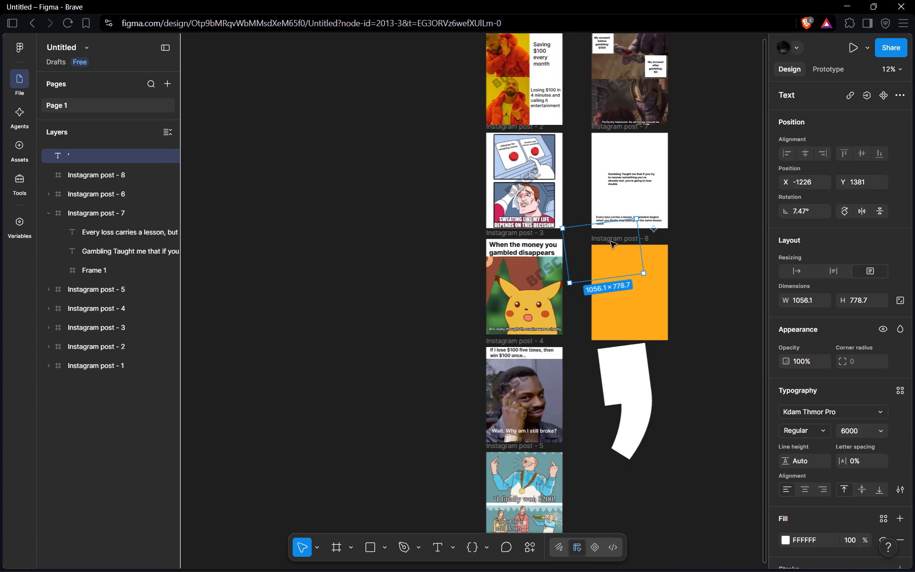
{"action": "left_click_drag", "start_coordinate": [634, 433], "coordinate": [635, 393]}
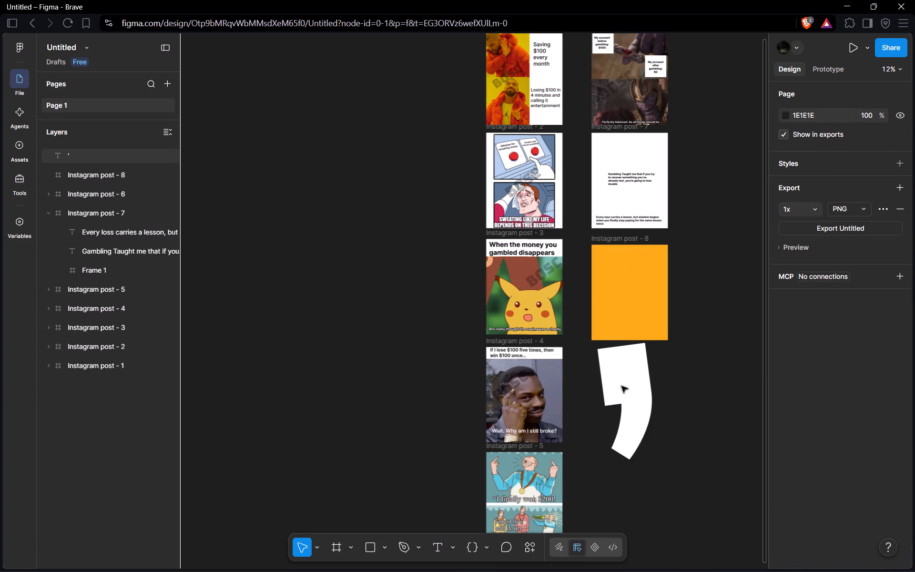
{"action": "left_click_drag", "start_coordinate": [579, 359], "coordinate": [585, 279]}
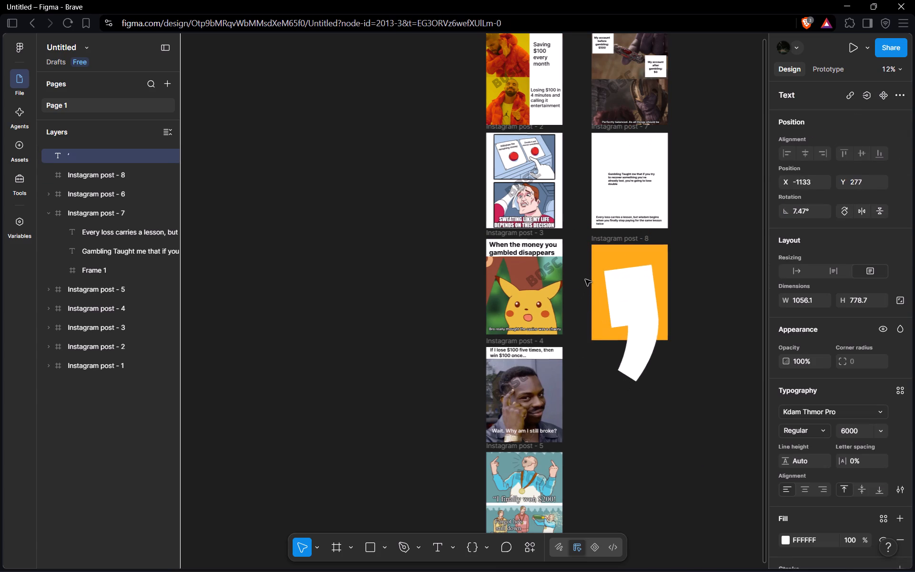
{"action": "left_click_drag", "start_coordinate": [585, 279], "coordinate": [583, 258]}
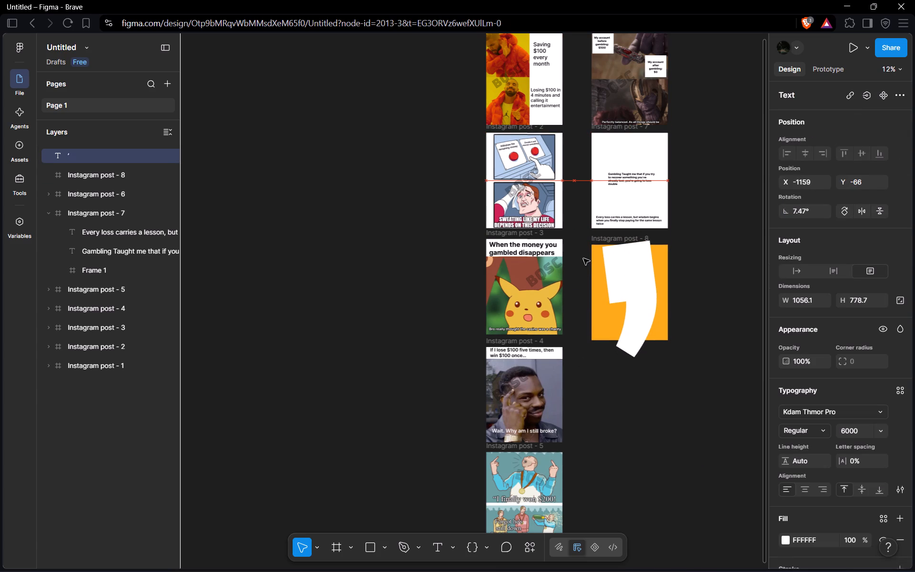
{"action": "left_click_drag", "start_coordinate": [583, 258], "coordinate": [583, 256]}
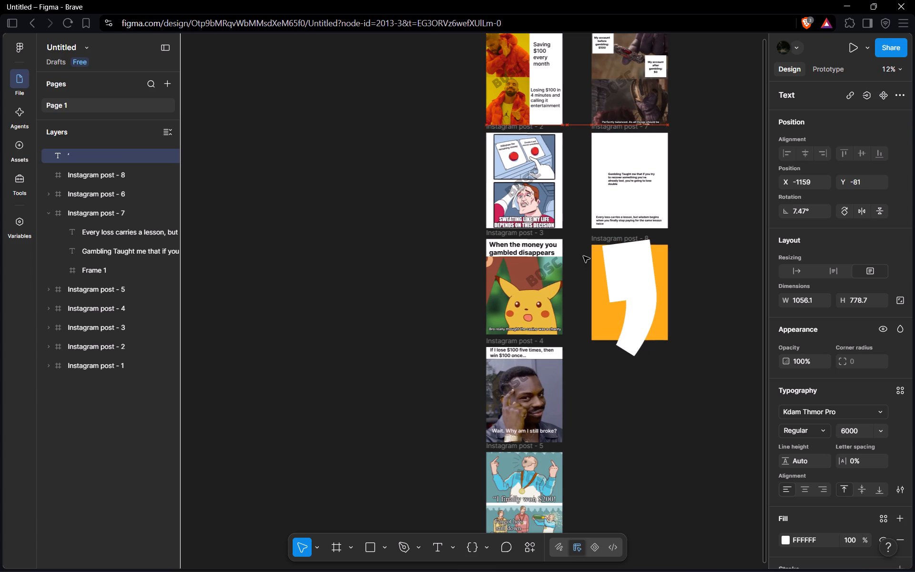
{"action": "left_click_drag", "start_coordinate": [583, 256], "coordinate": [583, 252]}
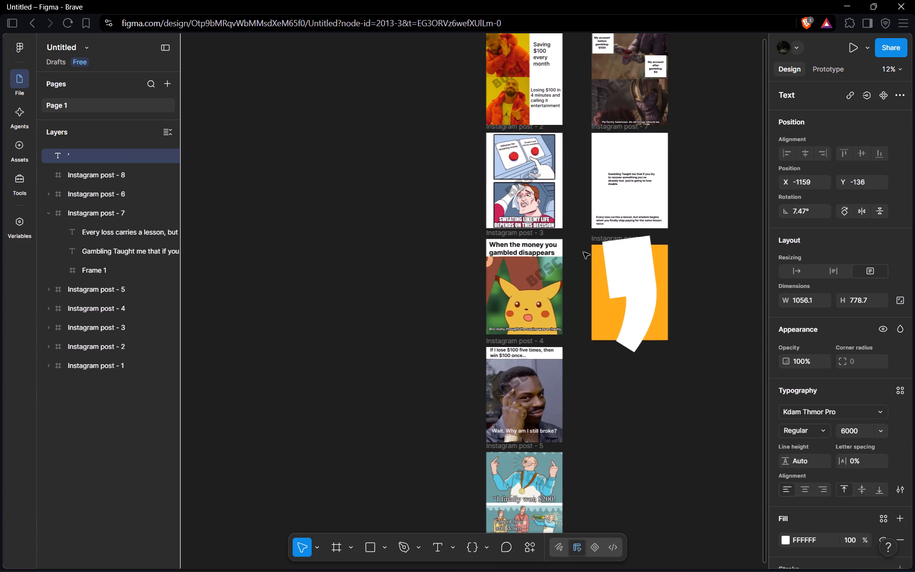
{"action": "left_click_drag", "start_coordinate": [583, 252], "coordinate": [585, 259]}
Delete the large white quotation mark text, leaving Instagram post - 8 as a plain orange frame.
{"action": "left_click", "coordinate": [649, 301]}
{"action": "triple_click", "coordinate": [649, 301]}
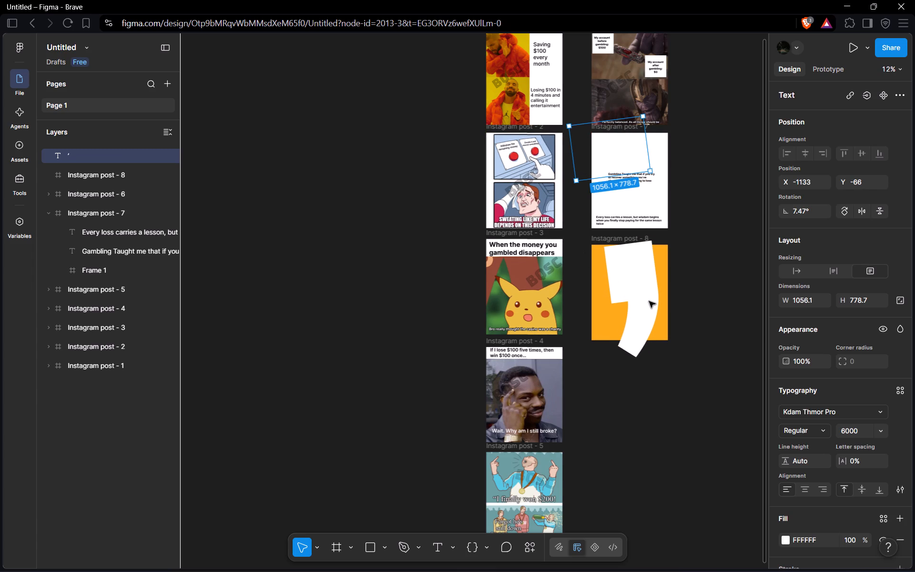
{"action": "left_click", "coordinate": [649, 301]}
{"action": "double_click", "coordinate": [649, 301]}
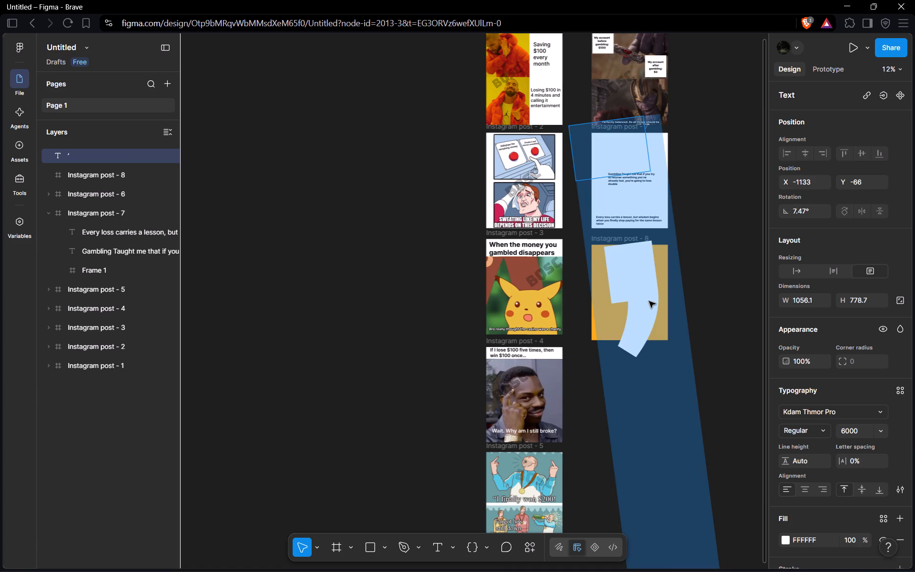
{"action": "key", "text": "Delete"}
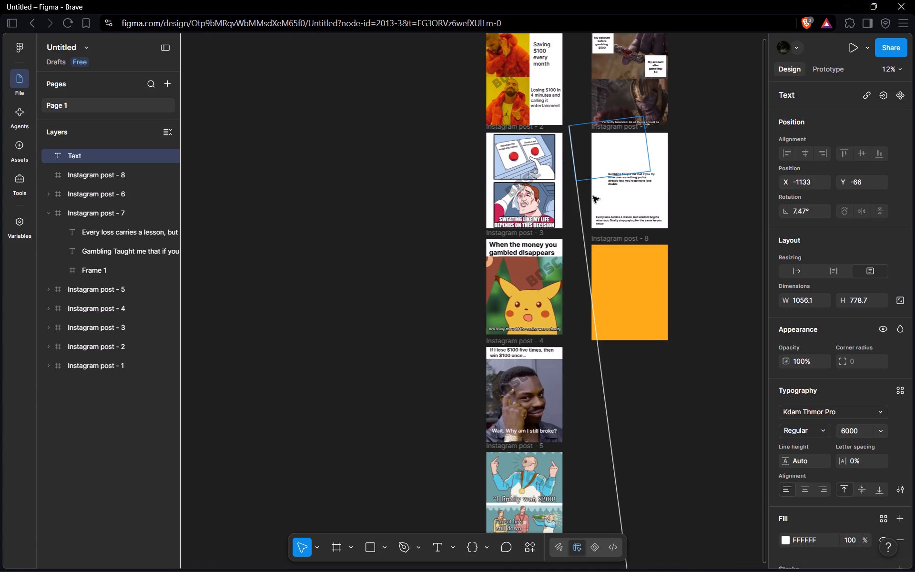
{"action": "key", "text": "Delete"}
{"action": "left_click", "coordinate": [396, 161]}
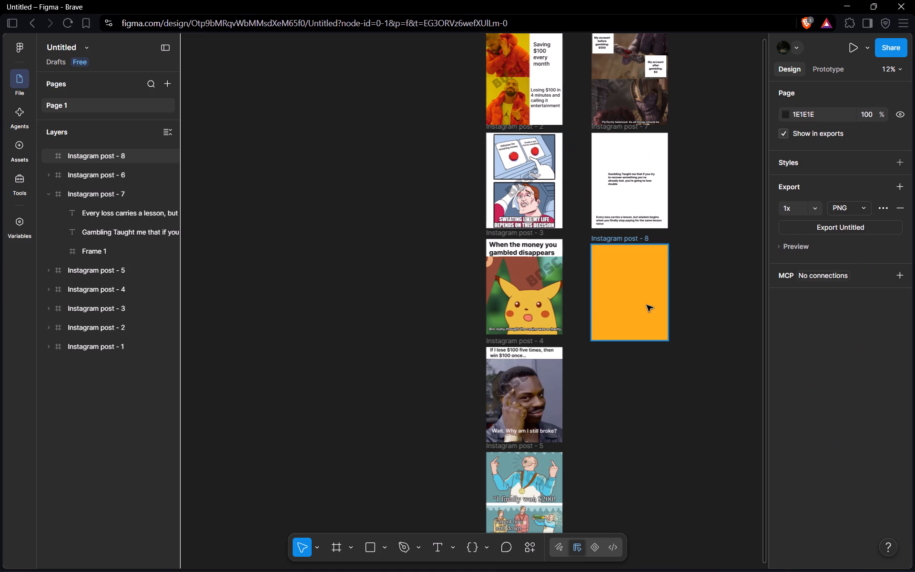
{"action": "left_click", "coordinate": [653, 316]}
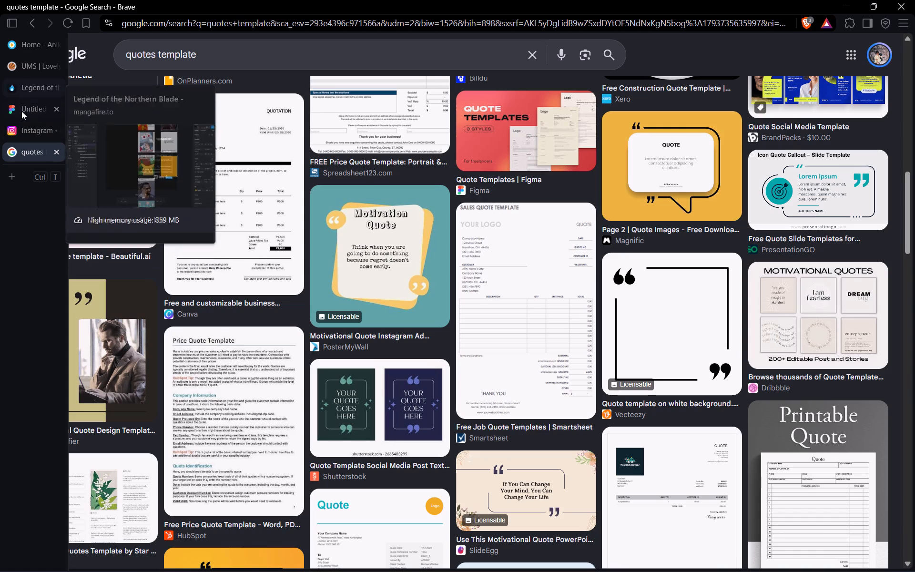
Return to the Figma design from the quote templates and change Instagram post - 8's fill to yellow, FFDC18.
{"action": "left_click", "coordinate": [21, 114]}
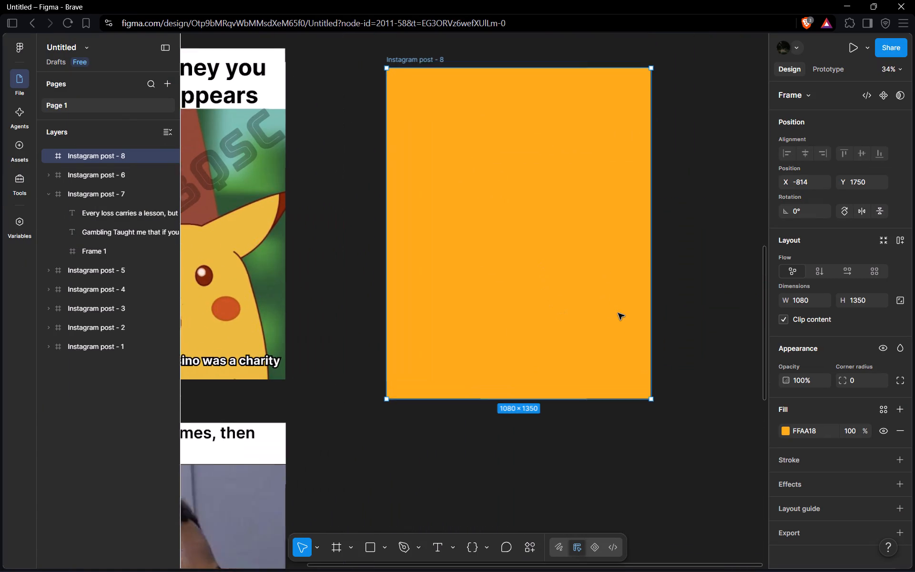
{"action": "left_click", "coordinate": [10, 149]}
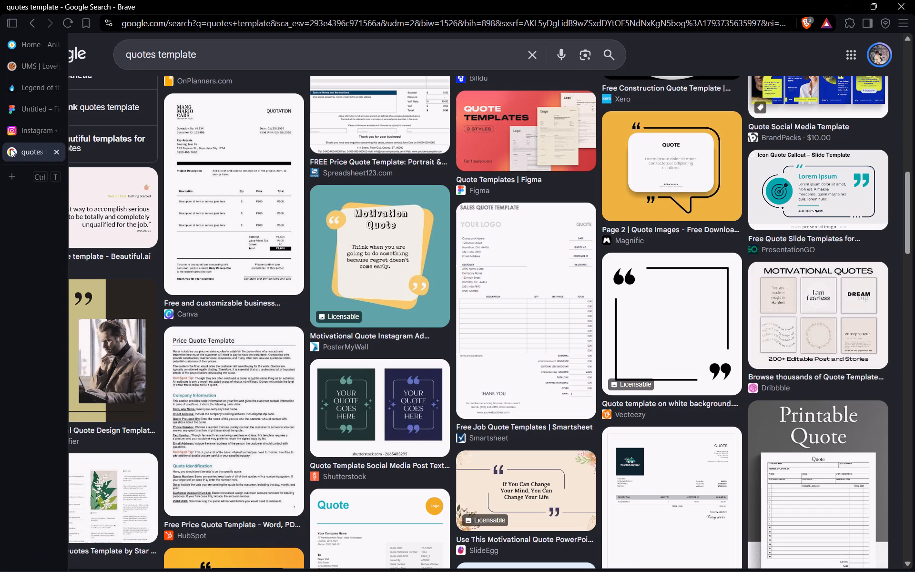
{"action": "left_click", "coordinate": [15, 108]}
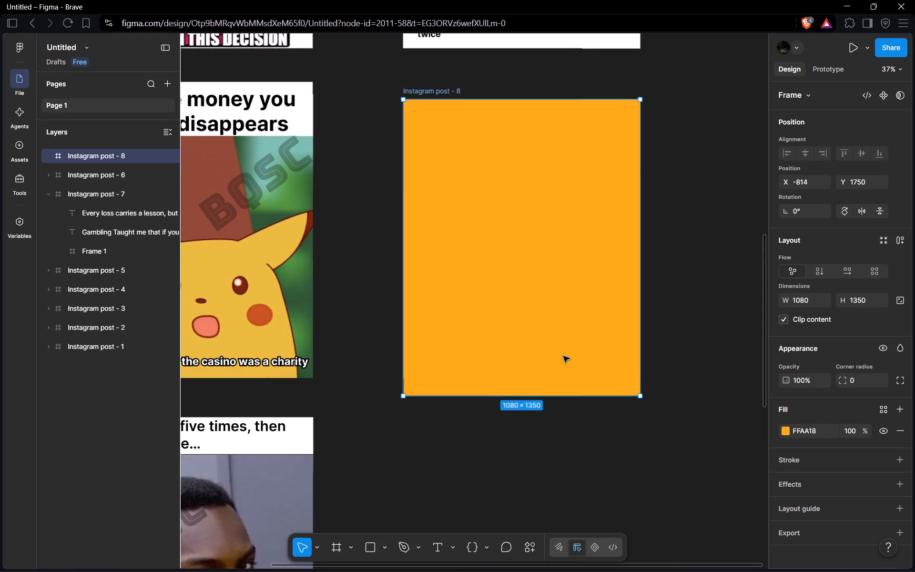
{"action": "left_click", "coordinate": [376, 239]}
{"action": "left_click", "coordinate": [437, 266]}
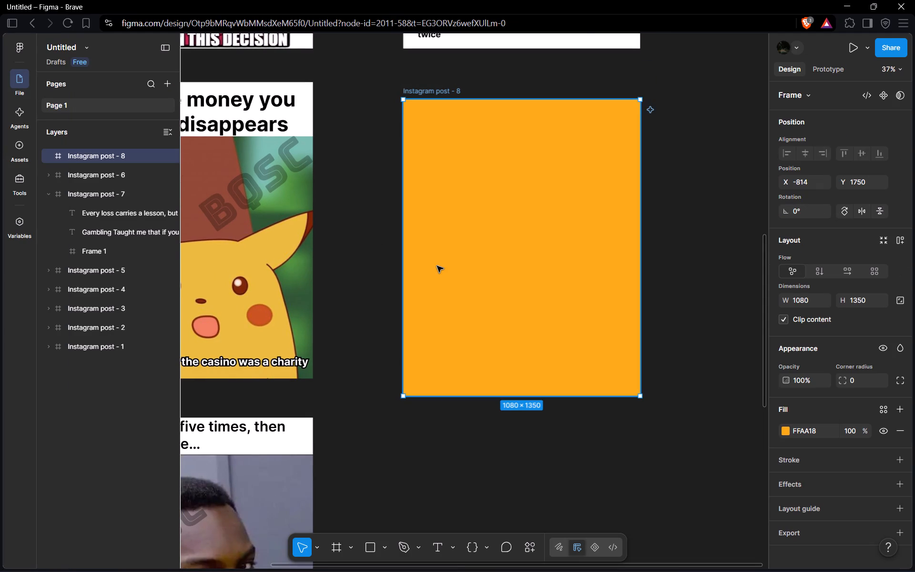
{"action": "left_click", "coordinate": [785, 431]}
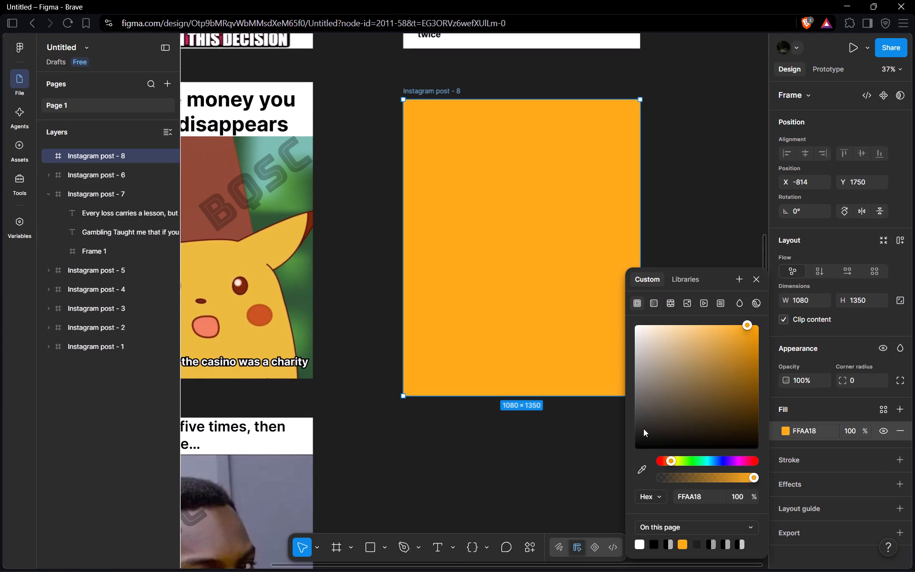
{"action": "left_click_drag", "start_coordinate": [670, 461], "coordinate": [674, 460]}
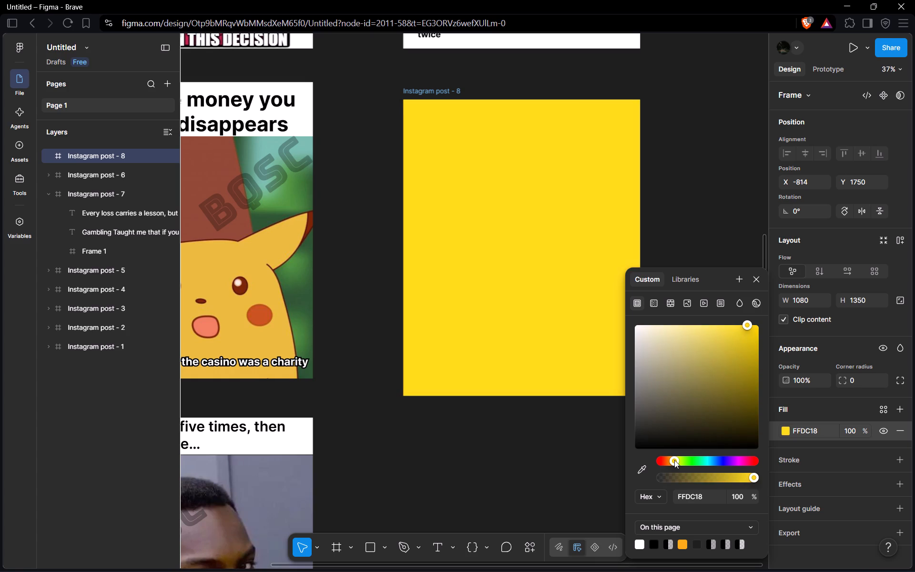
{"action": "left_click", "coordinate": [579, 434]}
Draw a rectangle about 722 × 578 inside Instagram post - 8, at about X 179, Y 396.
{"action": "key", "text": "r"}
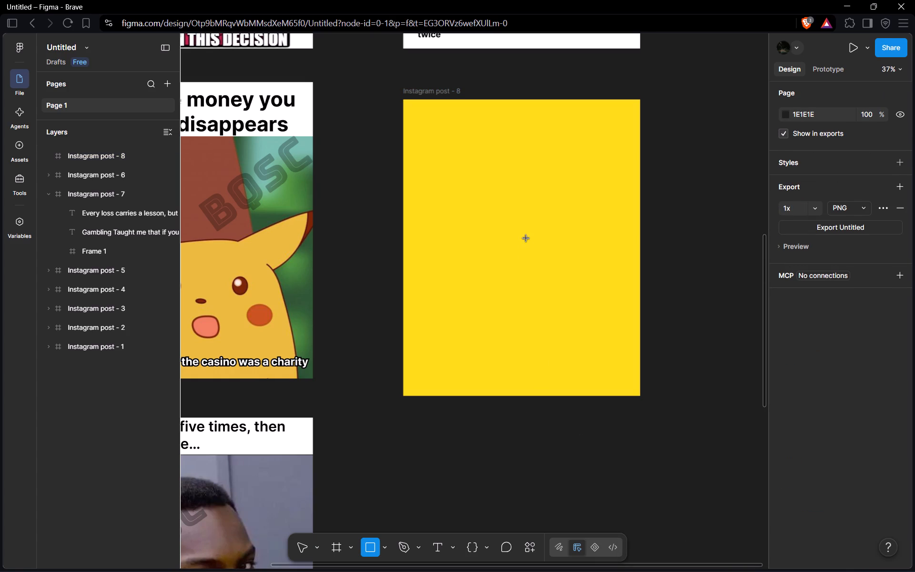
{"action": "left_click_drag", "start_coordinate": [443, 186], "coordinate": [593, 309]}
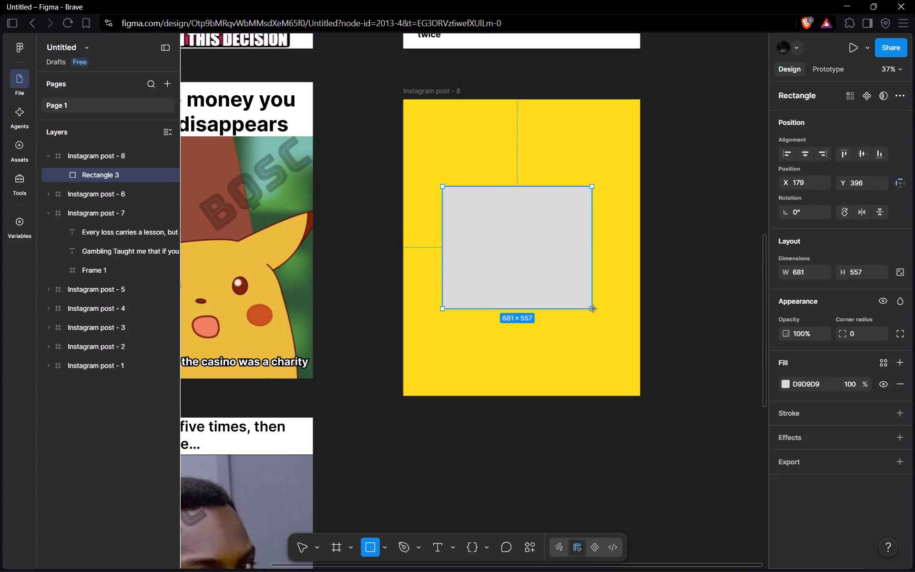
{"action": "left_click_drag", "start_coordinate": [593, 309], "coordinate": [599, 313]}
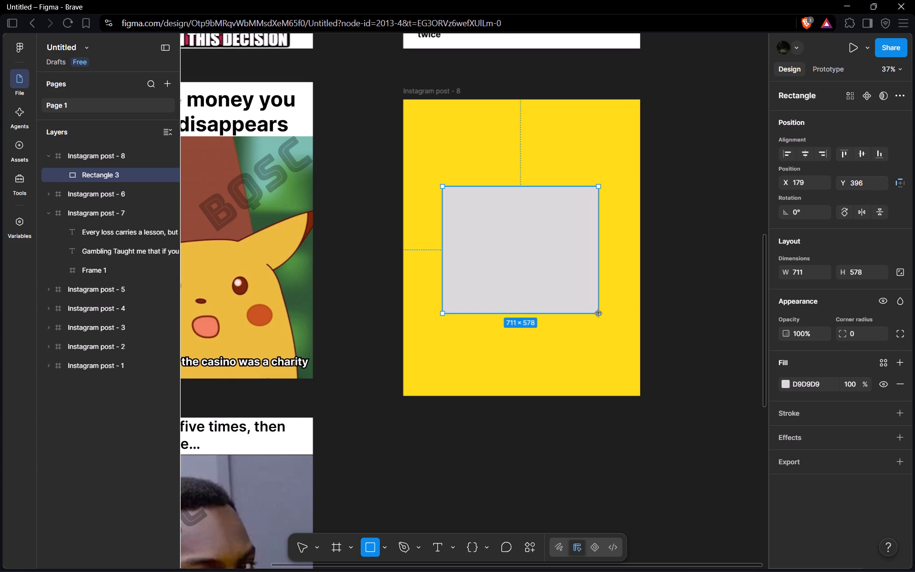
{"action": "left_click_drag", "start_coordinate": [599, 313], "coordinate": [601, 313]}
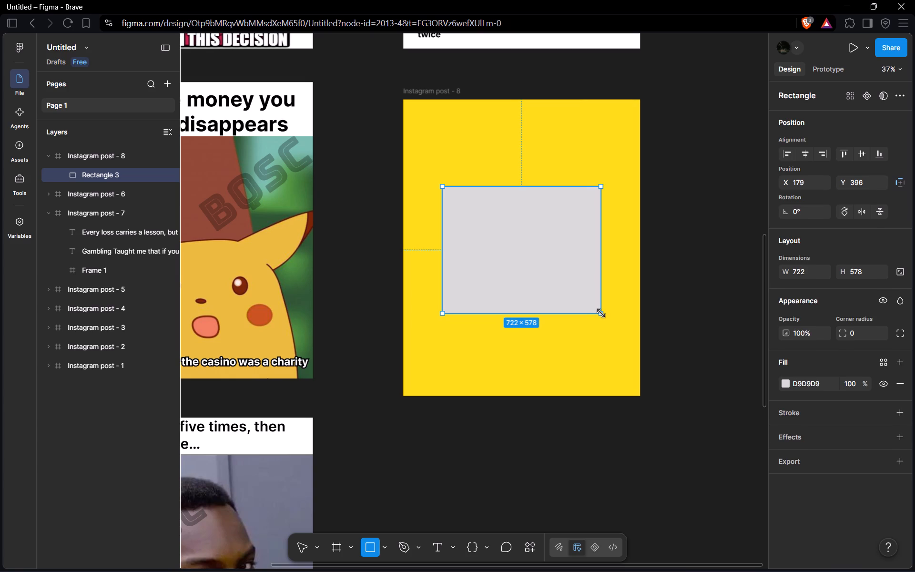
Round the rectangle's corners to a radius of about 119.
{"action": "left_click_drag", "start_coordinate": [592, 308], "coordinate": [590, 304]}
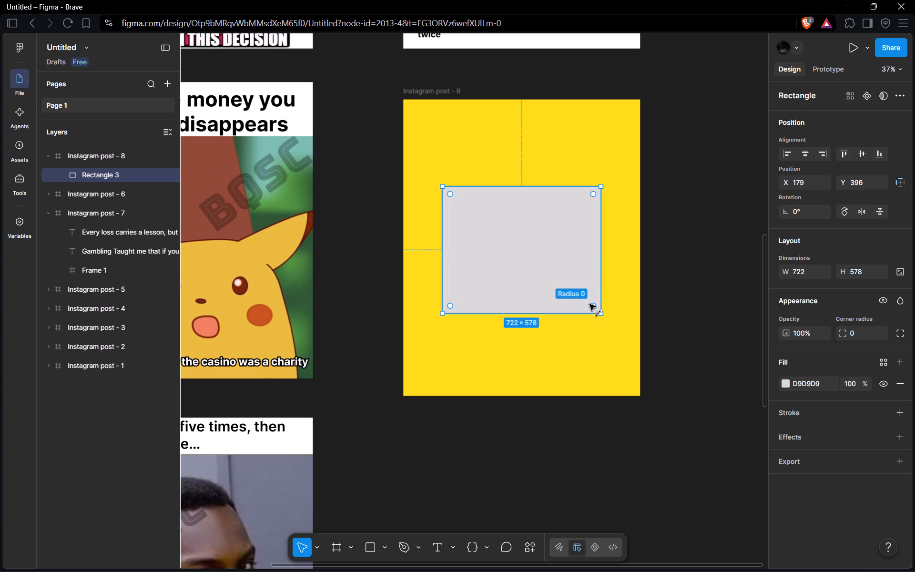
{"action": "left_click_drag", "start_coordinate": [590, 304], "coordinate": [578, 289]}
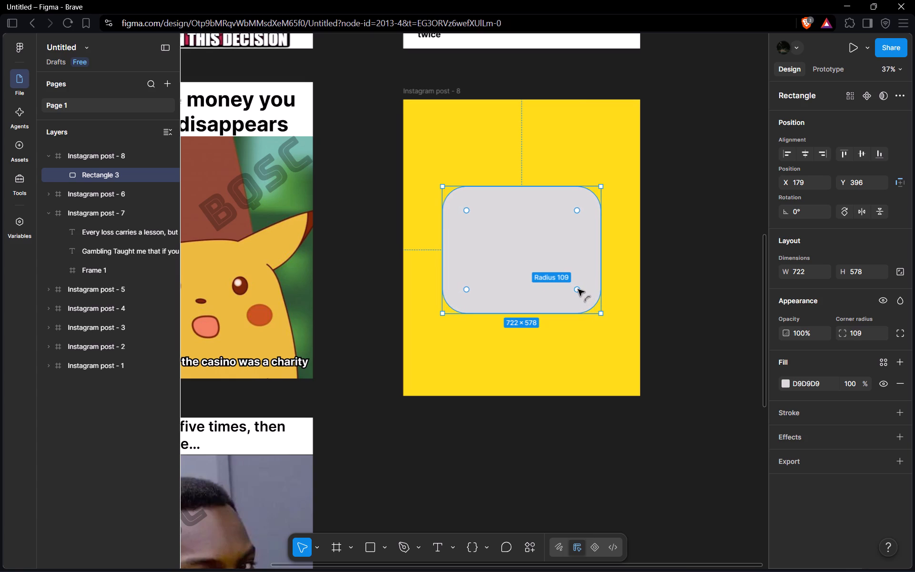
{"action": "left_click_drag", "start_coordinate": [578, 289], "coordinate": [576, 287]}
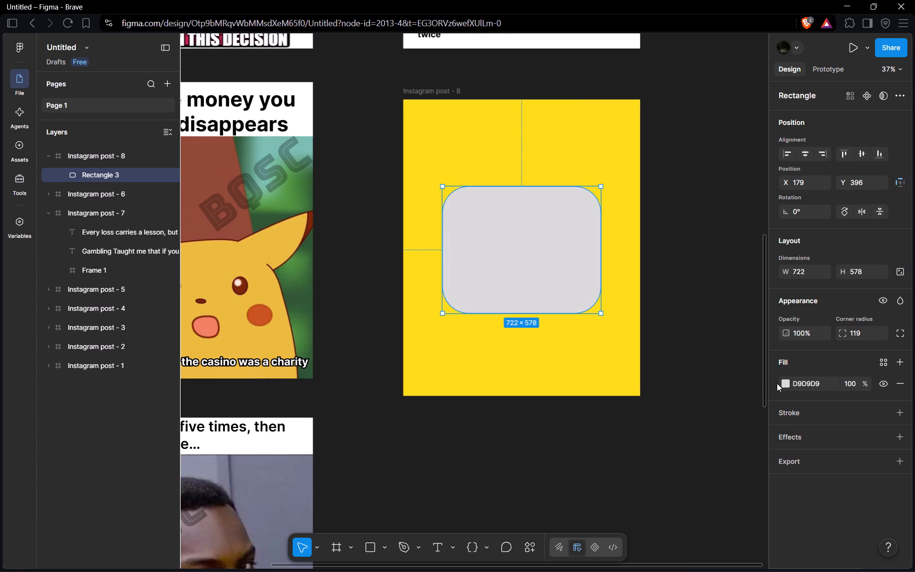
Change the rounded rectangle's fill to white, FFFFFF.
{"action": "left_click", "coordinate": [784, 382]}
{"action": "left_click", "coordinate": [630, 341]}
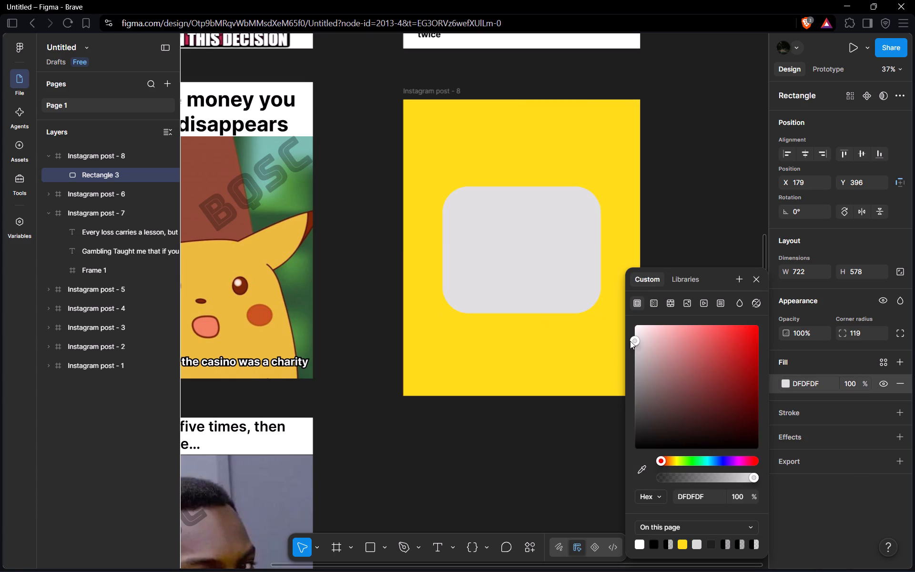
{"action": "left_click_drag", "start_coordinate": [631, 338], "coordinate": [622, 314]}
{"action": "left_click", "coordinate": [505, 432]}
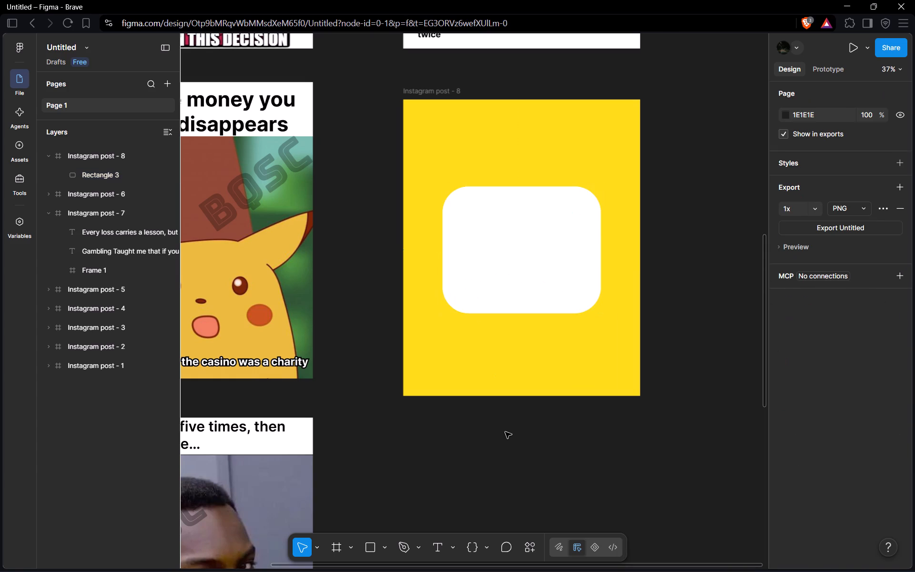
Reduce the white rectangle's height to about 480 and centre it in Instagram post - 8 at X 179, Y 435.
{"action": "left_click", "coordinate": [488, 278]}
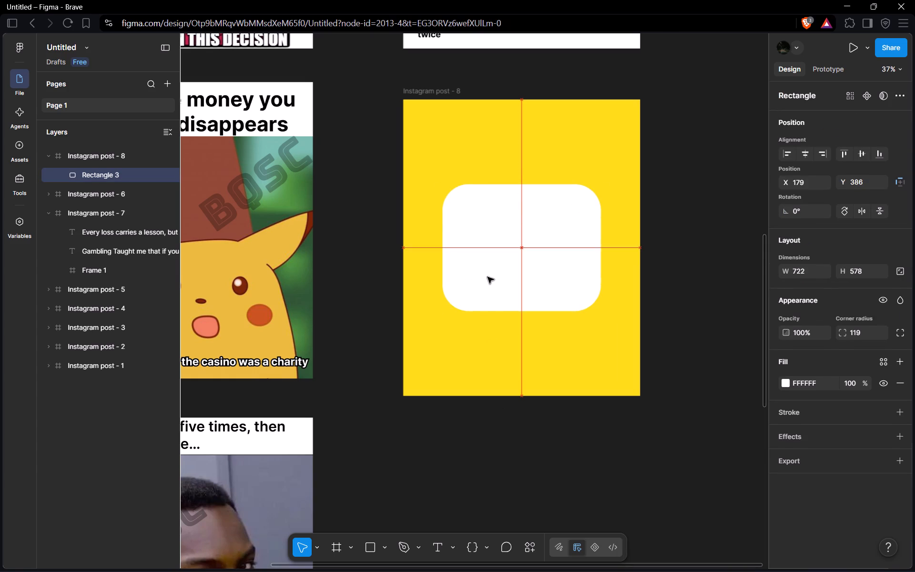
{"action": "left_click_drag", "start_coordinate": [521, 310], "coordinate": [520, 298]}
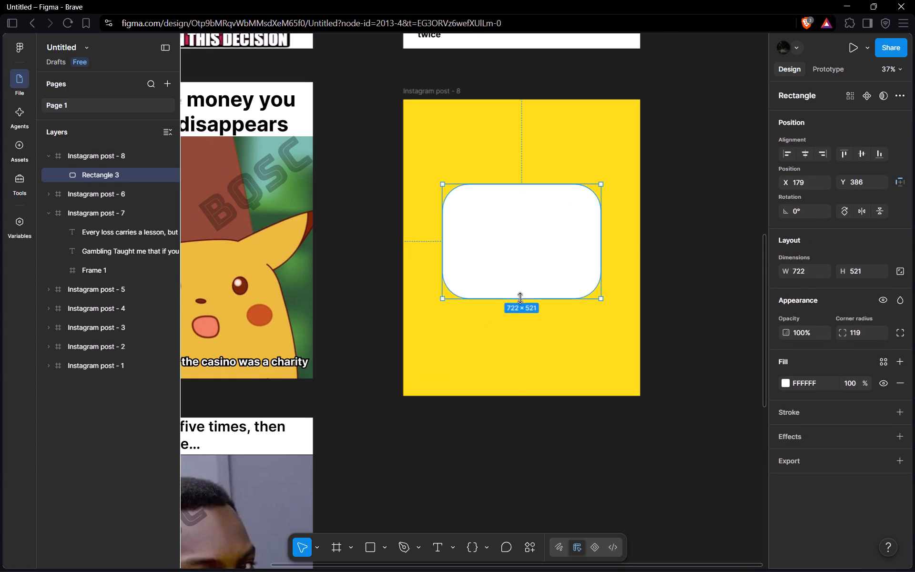
{"action": "left_click_drag", "start_coordinate": [520, 298], "coordinate": [520, 292]}
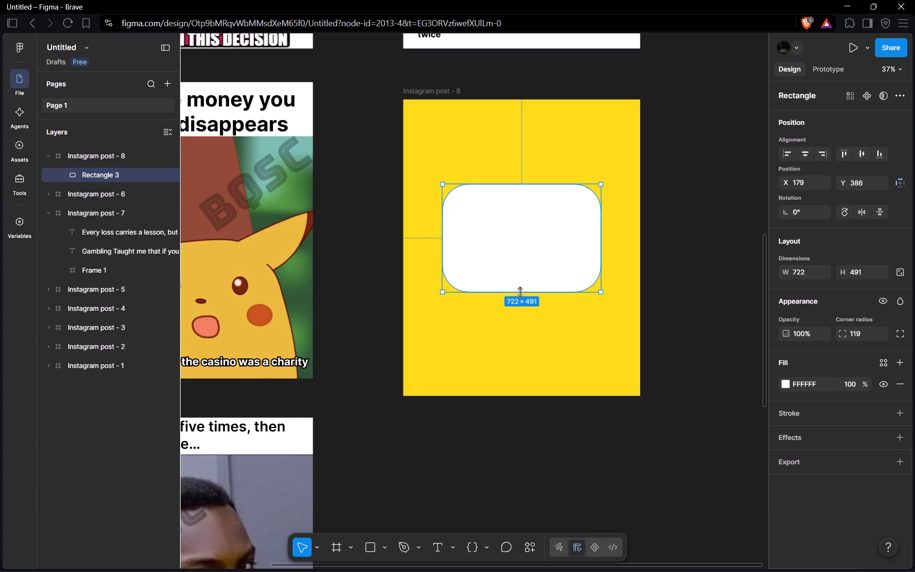
{"action": "left_click_drag", "start_coordinate": [520, 292], "coordinate": [520, 290]}
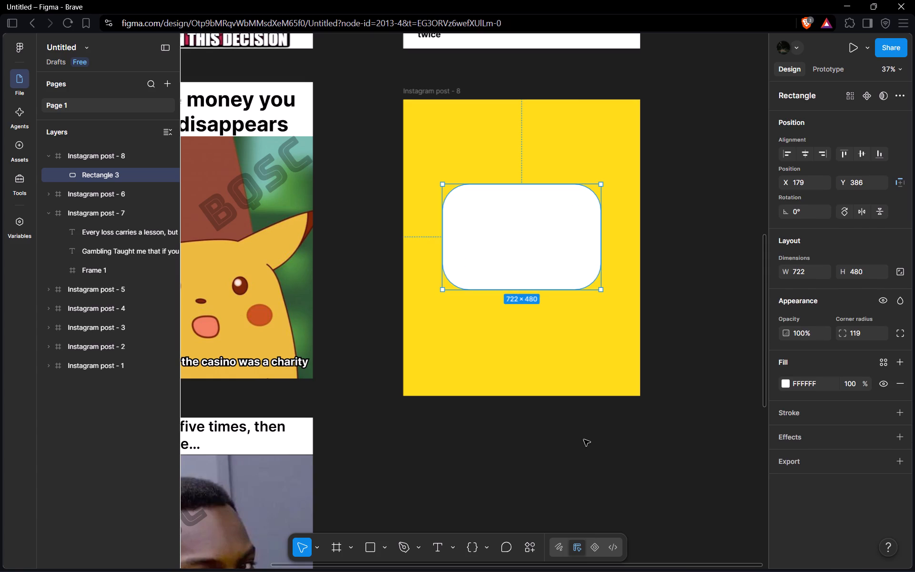
{"action": "left_click", "coordinate": [584, 439]}
{"action": "left_click_drag", "start_coordinate": [495, 240], "coordinate": [488, 252]}
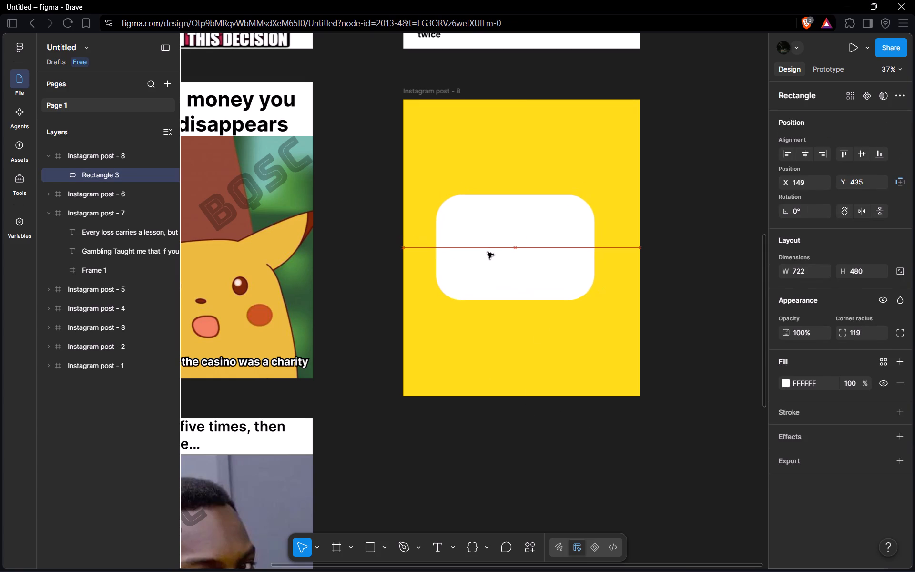
{"action": "left_click_drag", "start_coordinate": [488, 252], "coordinate": [495, 254]}
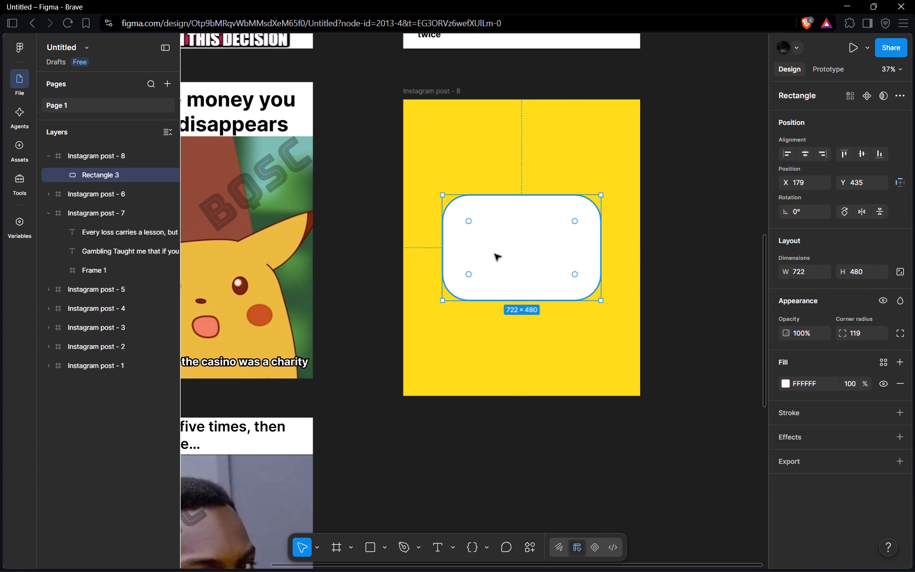
{"action": "left_click", "coordinate": [625, 449]}
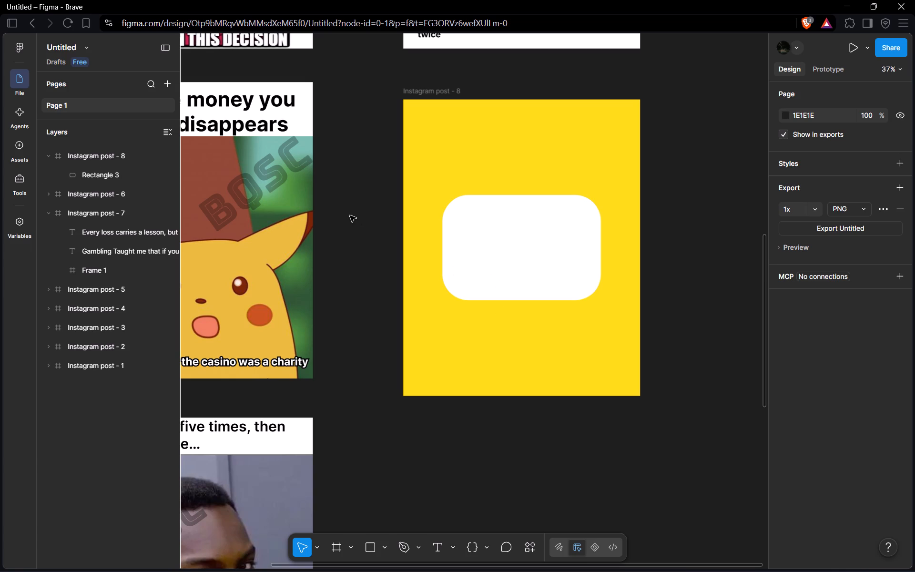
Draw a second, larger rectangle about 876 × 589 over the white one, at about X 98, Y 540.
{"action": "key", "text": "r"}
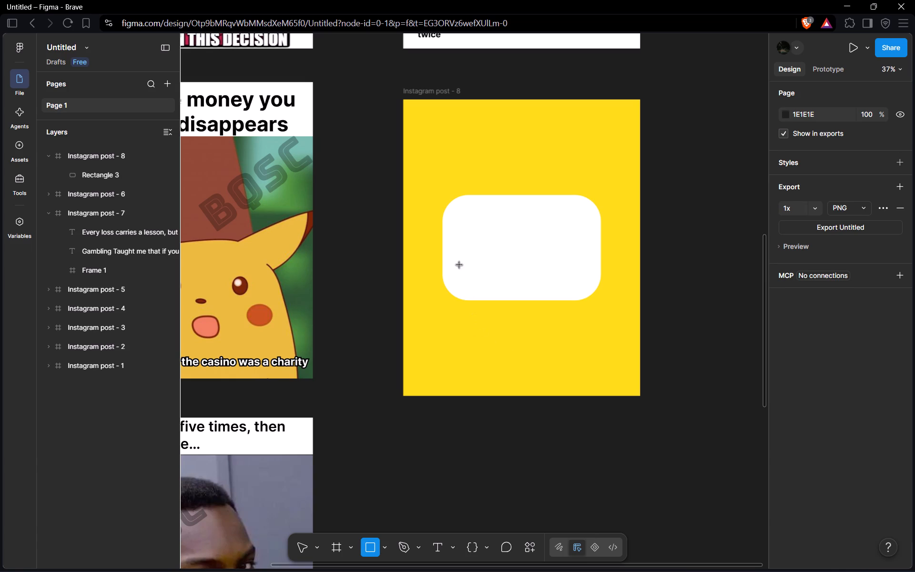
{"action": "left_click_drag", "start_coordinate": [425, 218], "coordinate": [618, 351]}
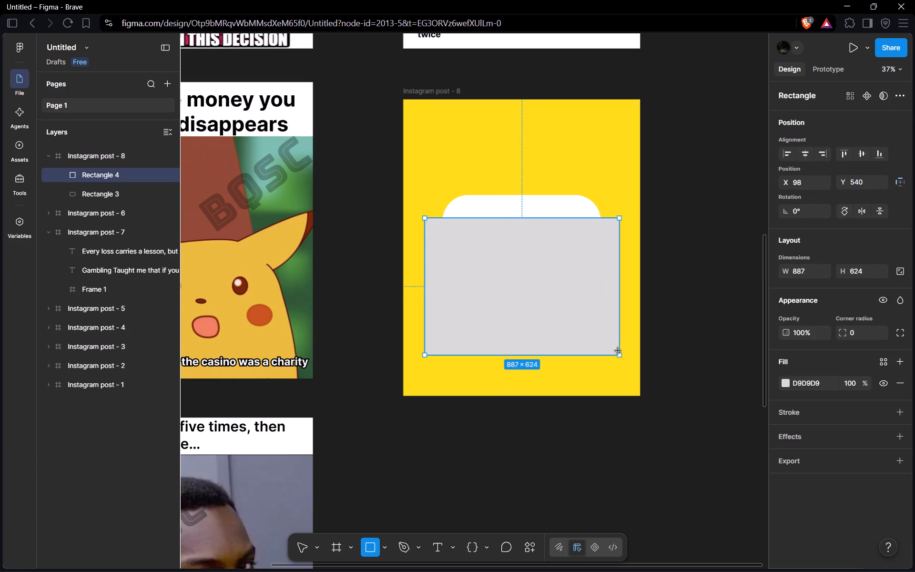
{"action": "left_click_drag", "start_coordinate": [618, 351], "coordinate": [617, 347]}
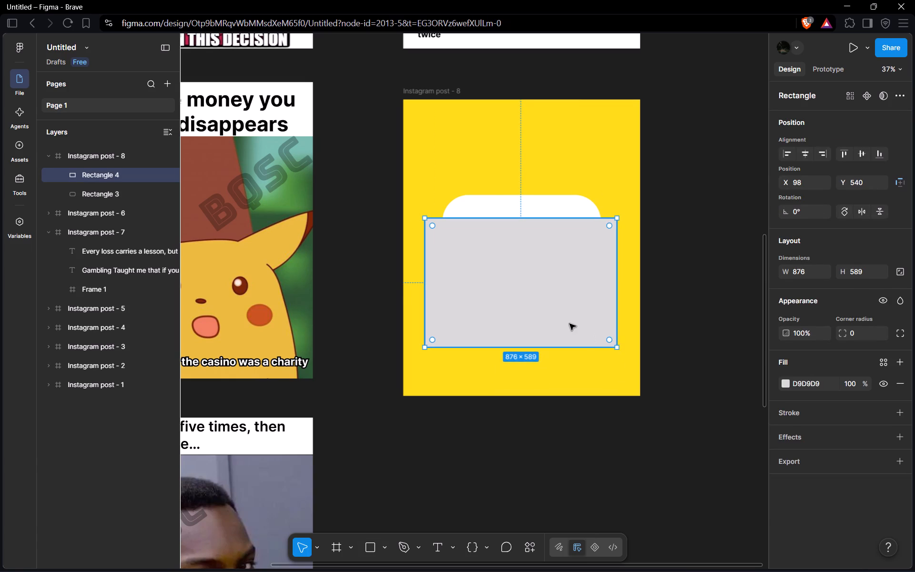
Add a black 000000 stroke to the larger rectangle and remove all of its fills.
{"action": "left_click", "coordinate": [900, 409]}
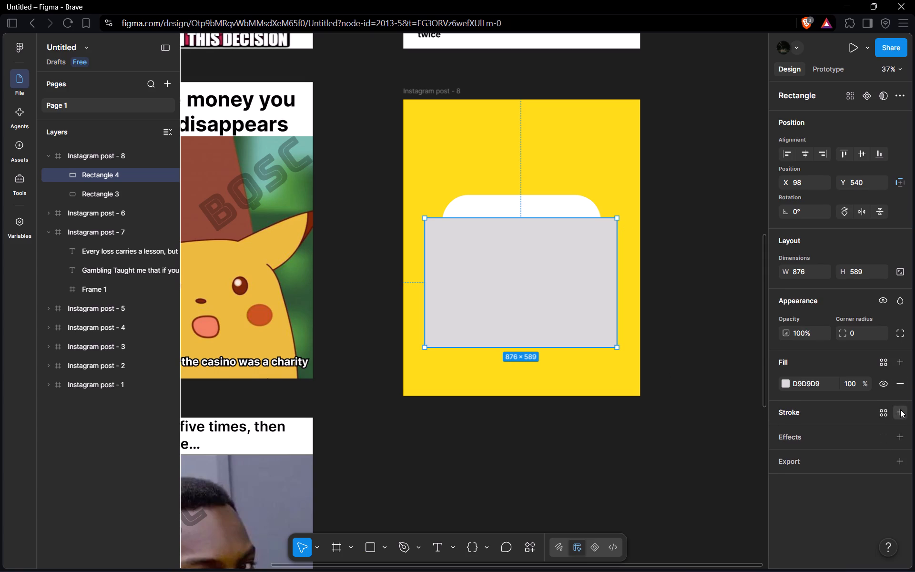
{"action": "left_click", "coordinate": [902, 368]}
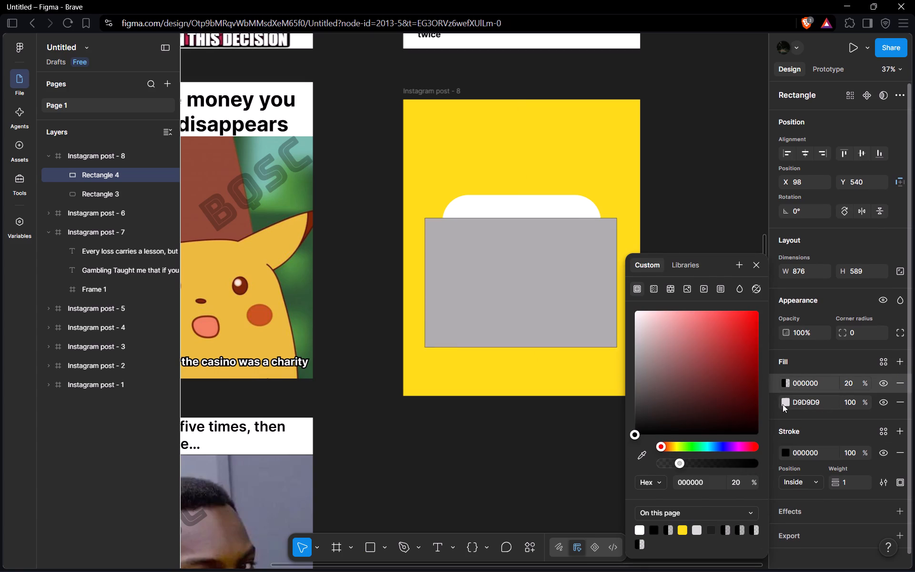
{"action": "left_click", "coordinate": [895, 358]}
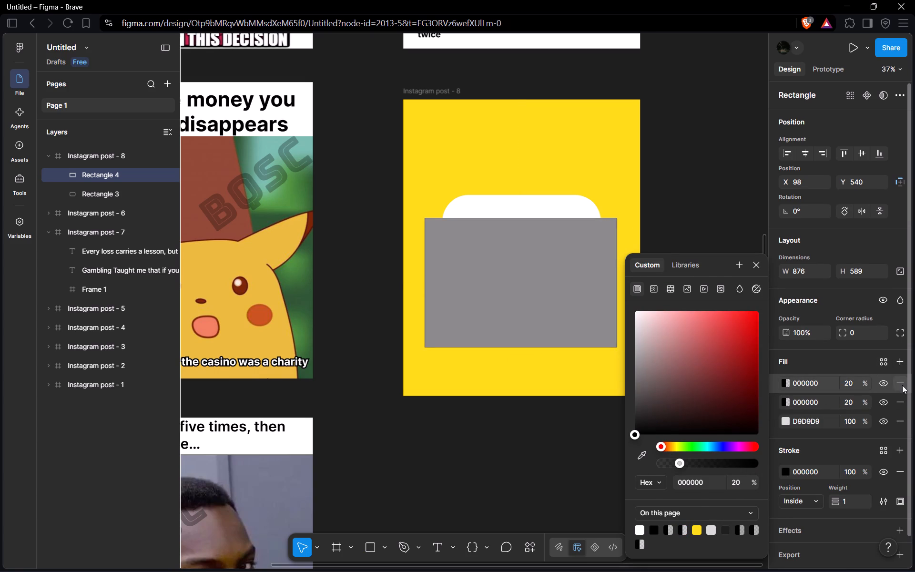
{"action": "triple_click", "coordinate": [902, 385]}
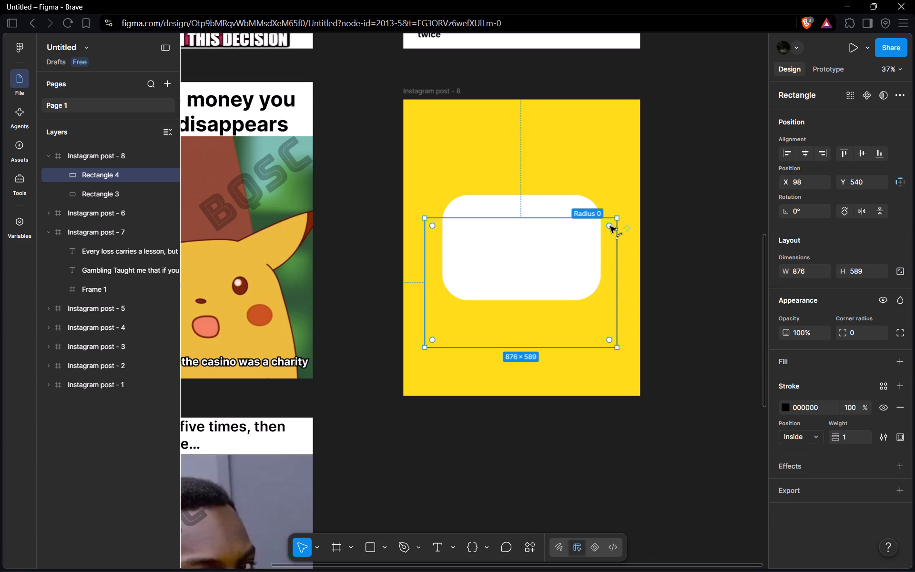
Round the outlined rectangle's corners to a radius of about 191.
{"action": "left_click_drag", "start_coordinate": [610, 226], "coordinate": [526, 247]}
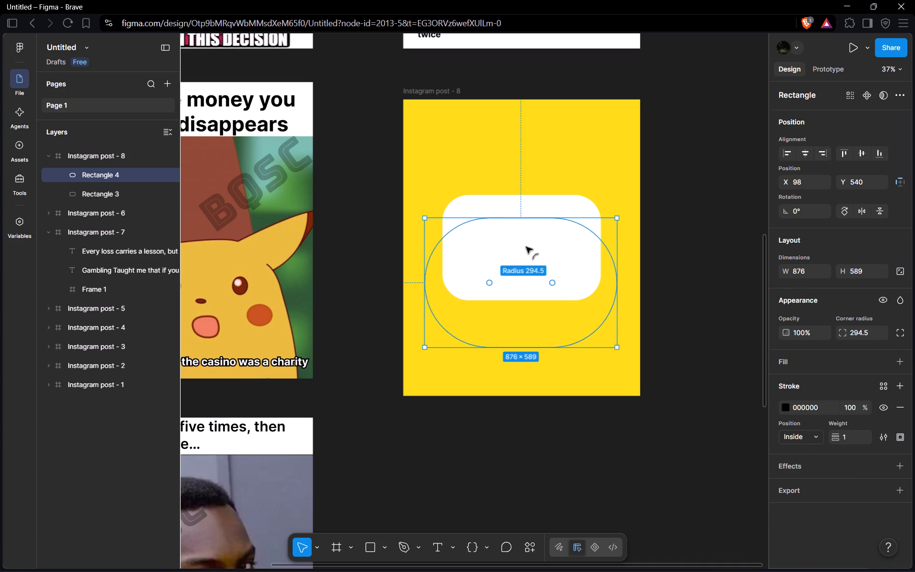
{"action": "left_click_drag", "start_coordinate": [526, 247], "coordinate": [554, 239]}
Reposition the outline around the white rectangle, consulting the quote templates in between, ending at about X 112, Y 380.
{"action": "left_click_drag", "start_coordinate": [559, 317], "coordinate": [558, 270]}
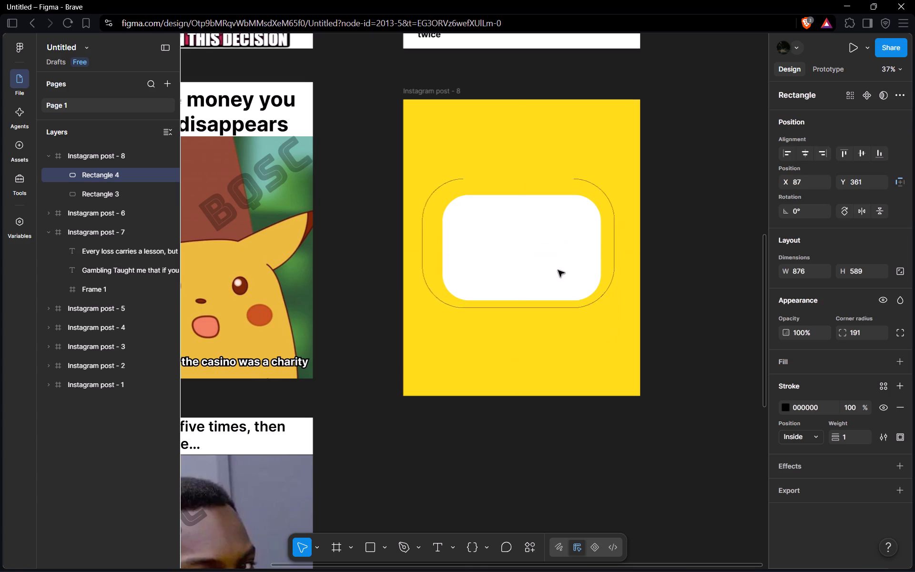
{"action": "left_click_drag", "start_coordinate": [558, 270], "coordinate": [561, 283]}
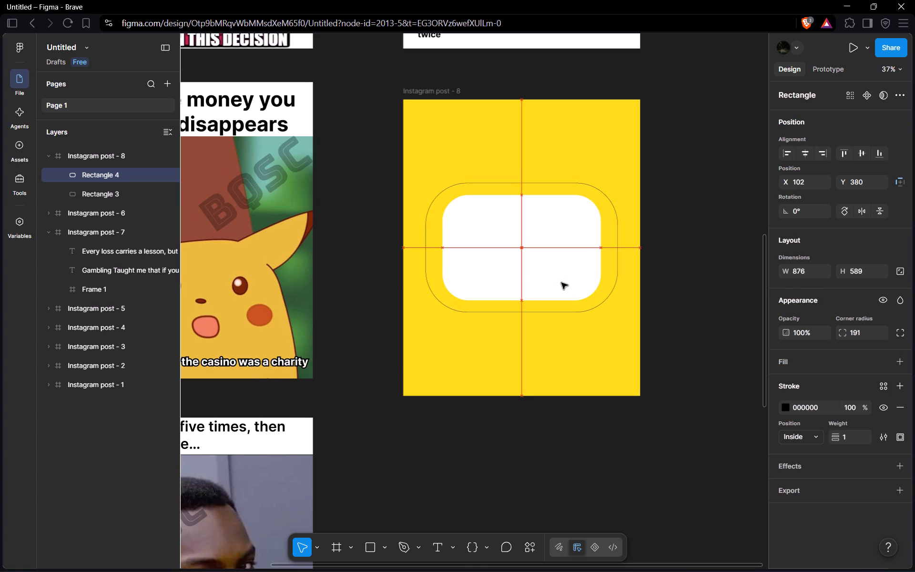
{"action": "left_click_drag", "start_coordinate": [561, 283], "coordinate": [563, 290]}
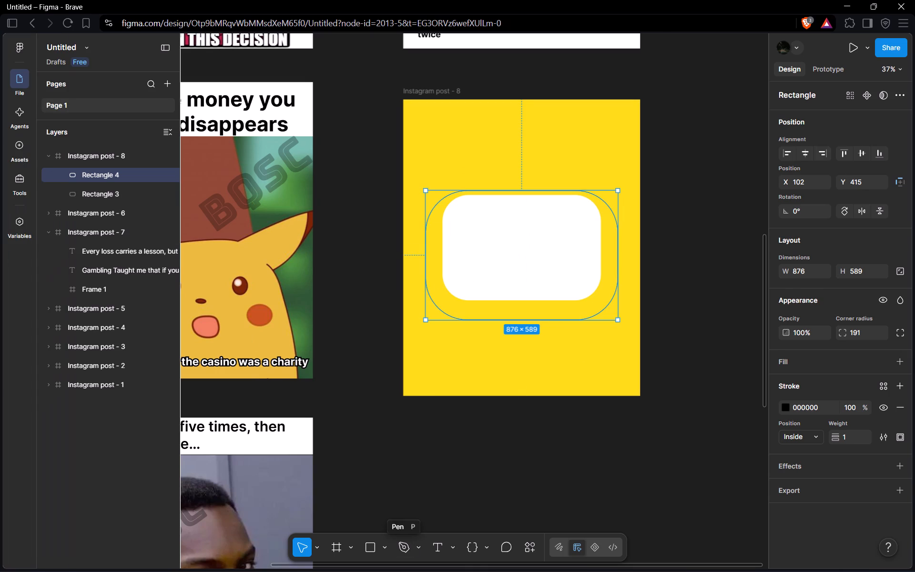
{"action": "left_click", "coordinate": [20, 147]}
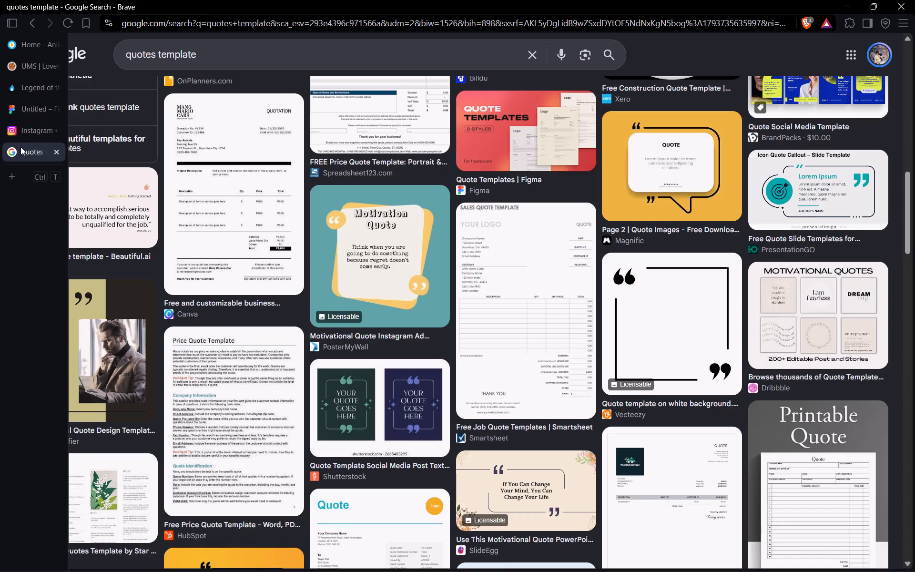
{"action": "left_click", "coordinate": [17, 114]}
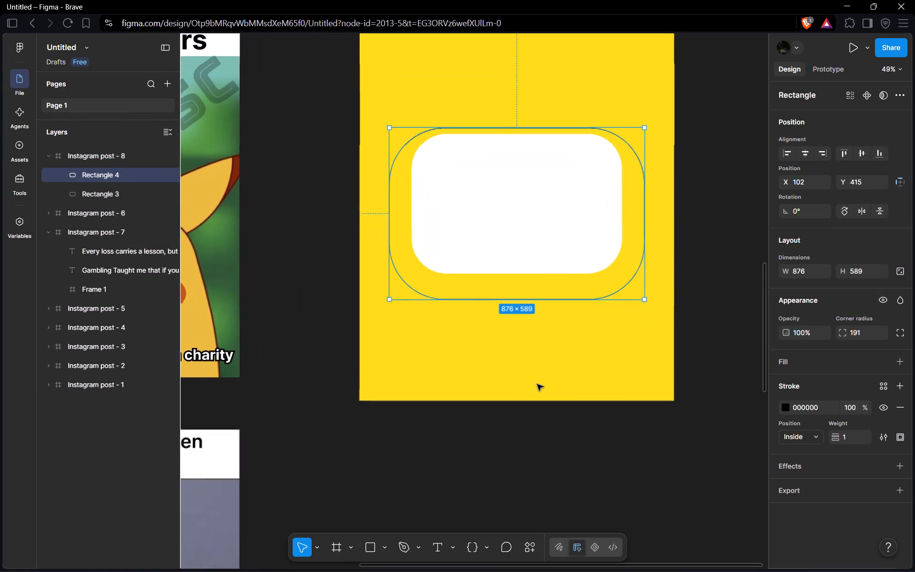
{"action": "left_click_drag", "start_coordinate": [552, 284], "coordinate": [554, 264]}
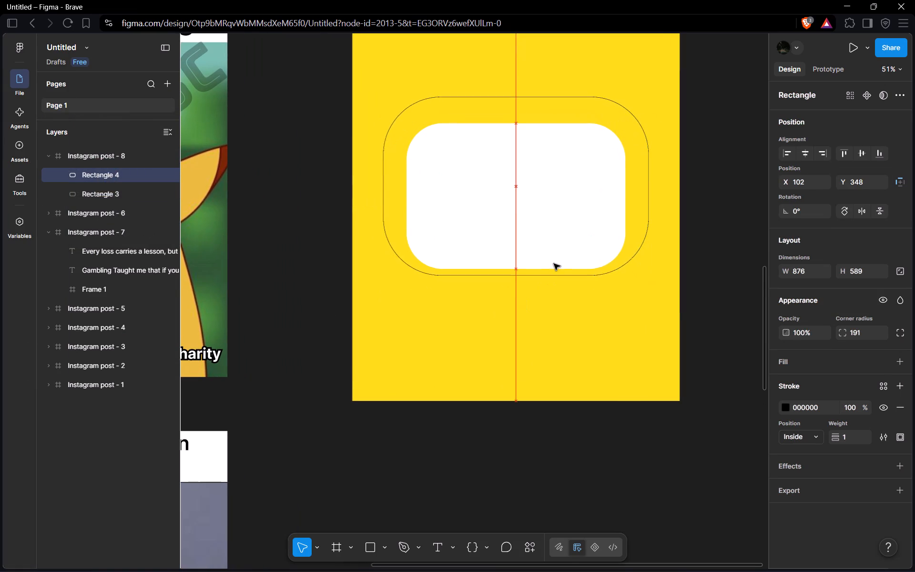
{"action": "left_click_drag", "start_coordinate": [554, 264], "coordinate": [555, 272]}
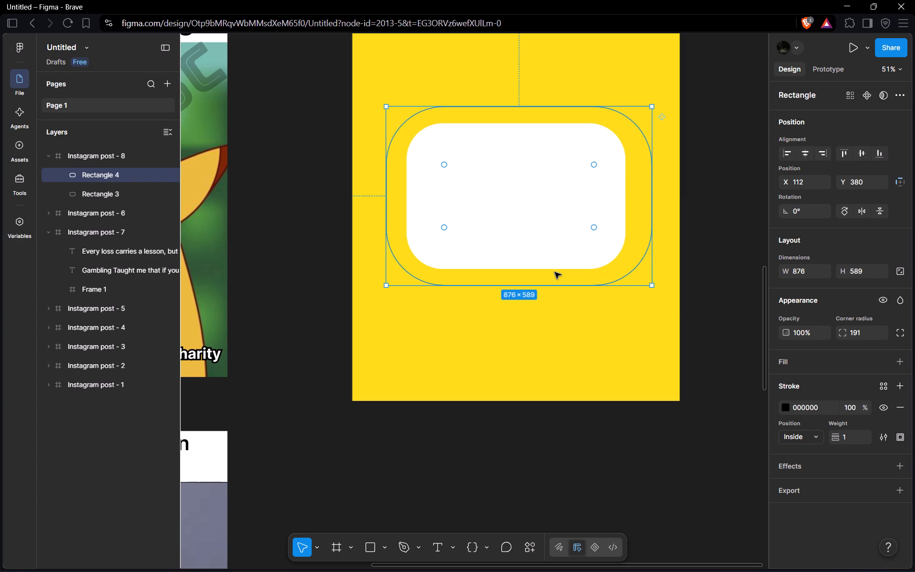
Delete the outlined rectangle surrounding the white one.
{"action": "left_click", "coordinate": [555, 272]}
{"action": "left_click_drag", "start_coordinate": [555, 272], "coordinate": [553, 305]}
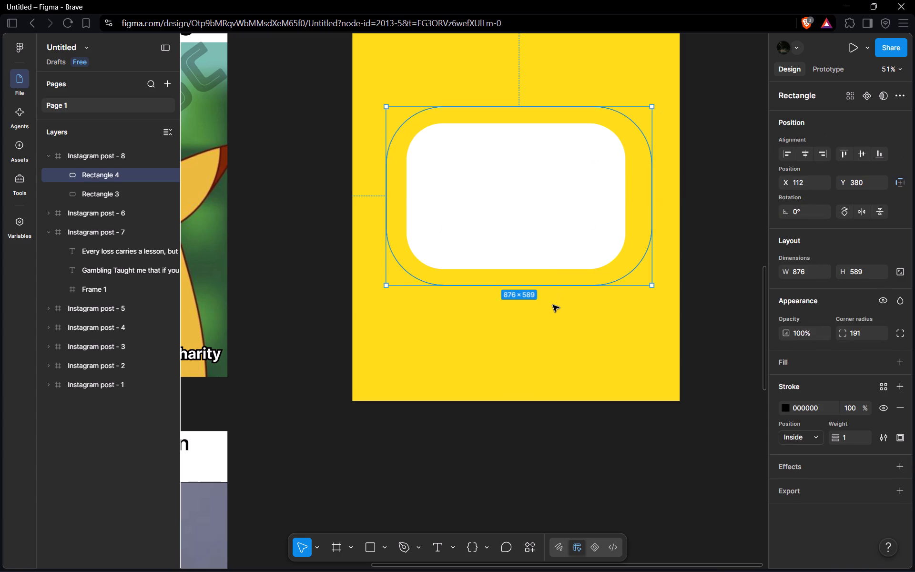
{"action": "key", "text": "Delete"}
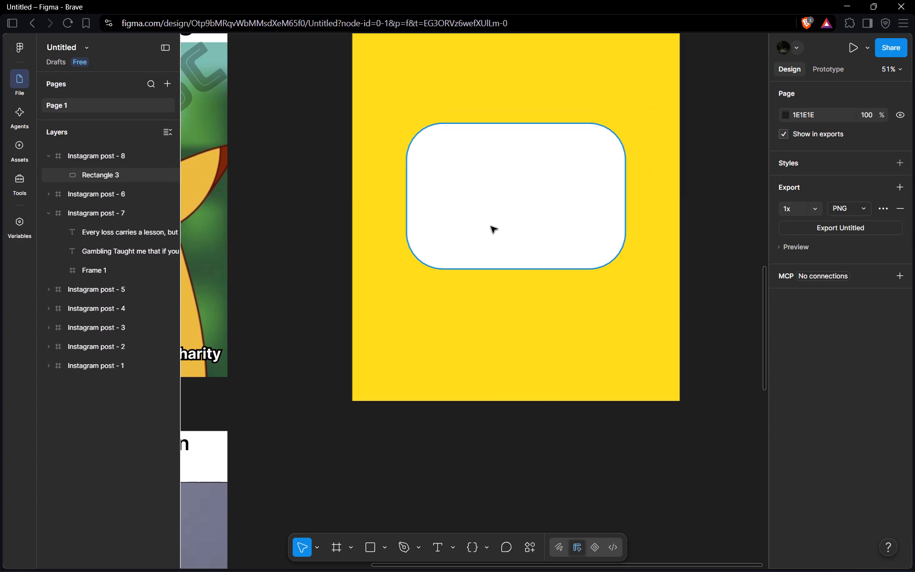
Select the white rounded rectangle in Instagram post - 8.
{"action": "left_click", "coordinate": [491, 226]}
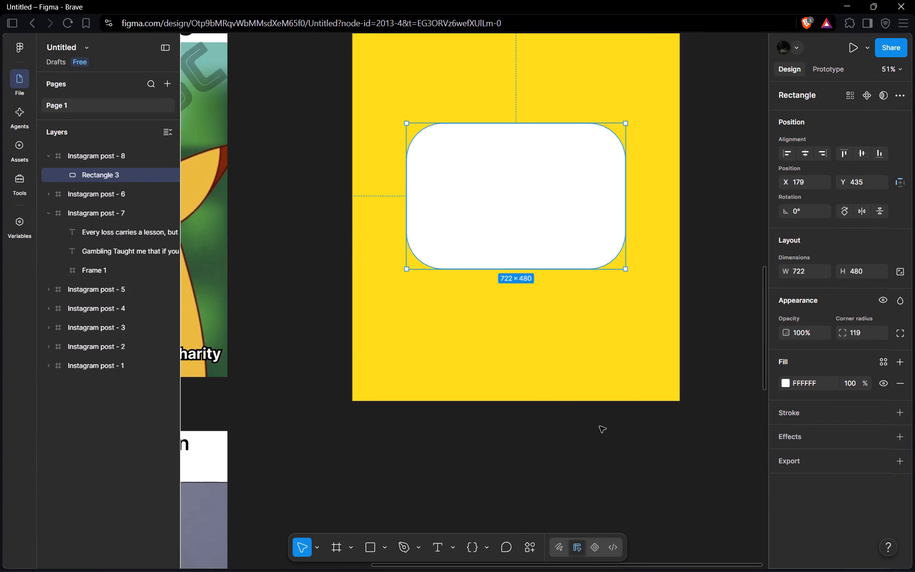
Draw a triangle about 291 × 257 with the Polygon tool, overlapping the white rounded rectangle's lower-right edge in Instagram post - 8.
{"action": "key", "text": "t"}
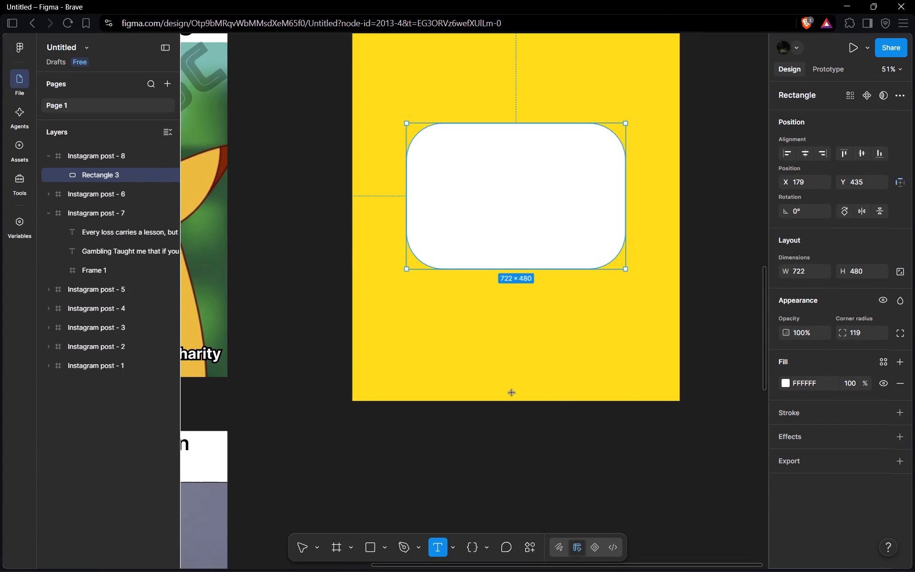
{"action": "left_click", "coordinate": [383, 551]}
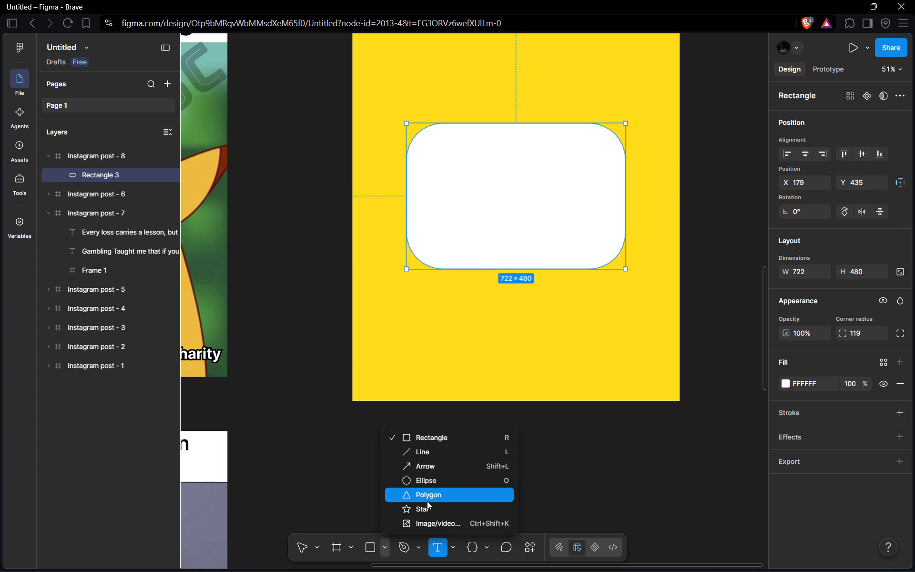
{"action": "left_click", "coordinate": [427, 501]}
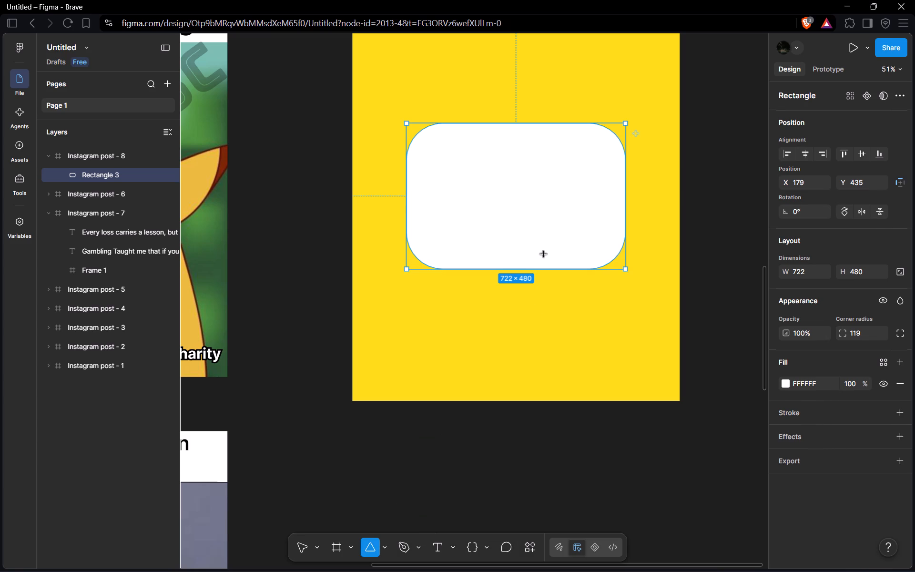
{"action": "left_click_drag", "start_coordinate": [544, 254], "coordinate": [631, 334]}
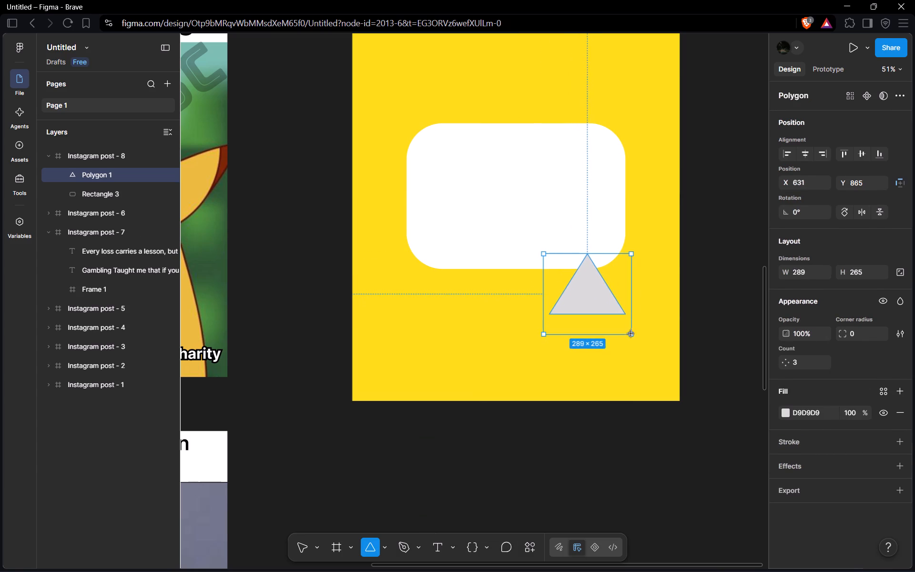
{"action": "left_click_drag", "start_coordinate": [631, 334], "coordinate": [632, 332]}
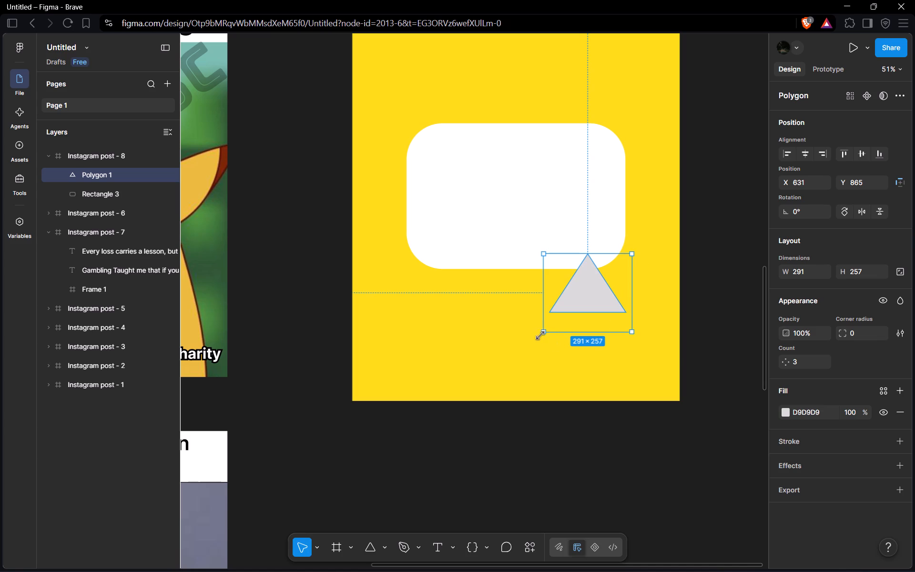
Rotate the triangle to about -34.8° and place it at about X 540, Y 726 as the speech bubble's tail.
{"action": "left_click_drag", "start_coordinate": [539, 337], "coordinate": [518, 302]}
{"action": "left_click_drag", "start_coordinate": [603, 284], "coordinate": [585, 259]}
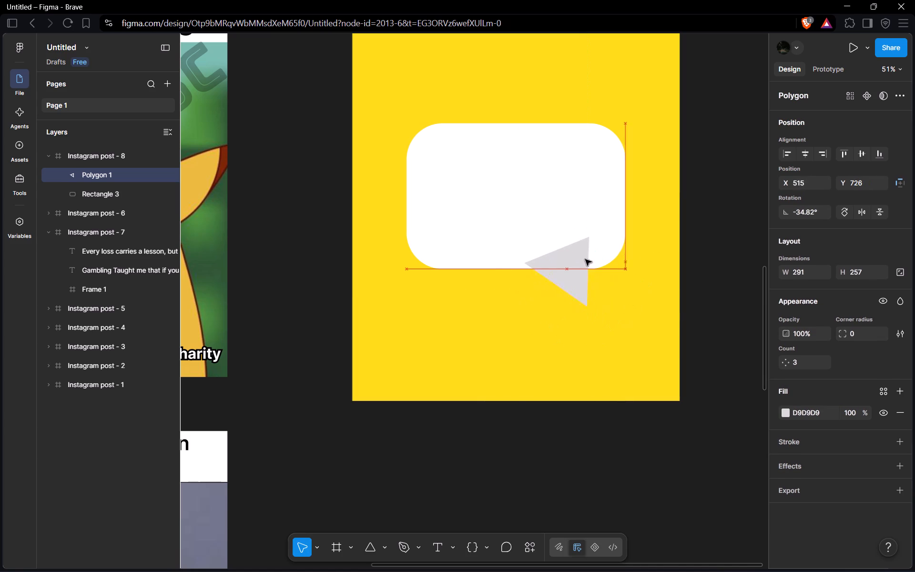
{"action": "left_click_drag", "start_coordinate": [585, 259], "coordinate": [589, 260]}
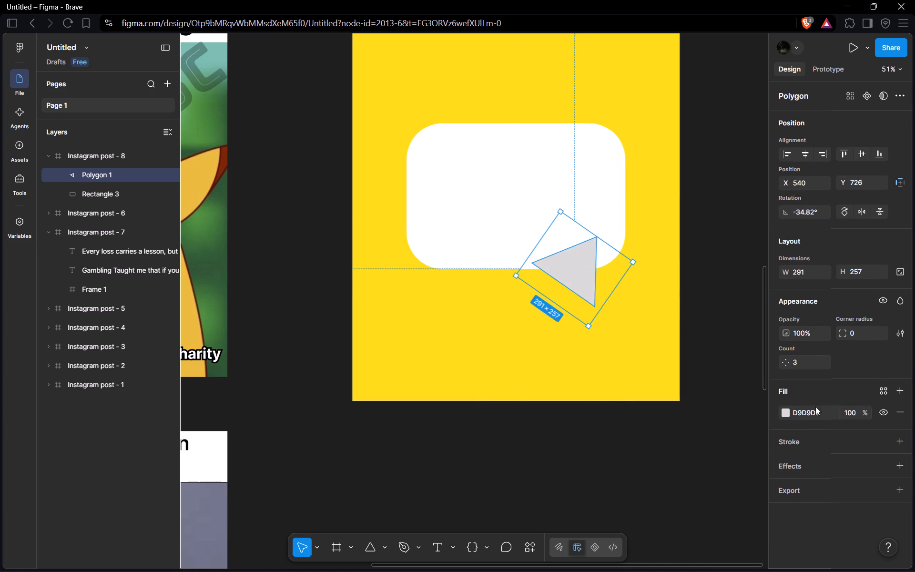
Change the triangle's fill to white, FFFFFF, matching the rounded rectangle.
{"action": "left_click", "coordinate": [788, 411]}
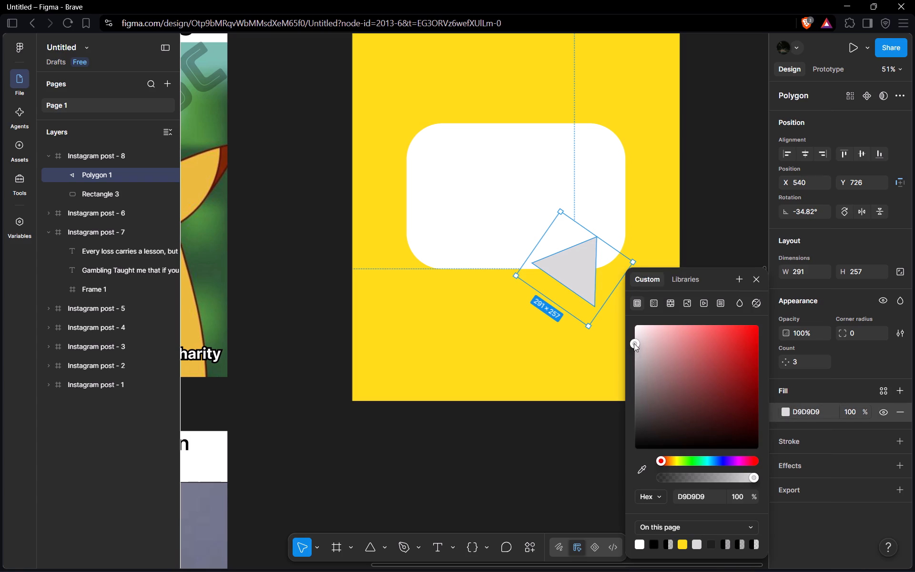
{"action": "left_click_drag", "start_coordinate": [634, 343], "coordinate": [602, 282]}
{"action": "left_click", "coordinate": [534, 413]}
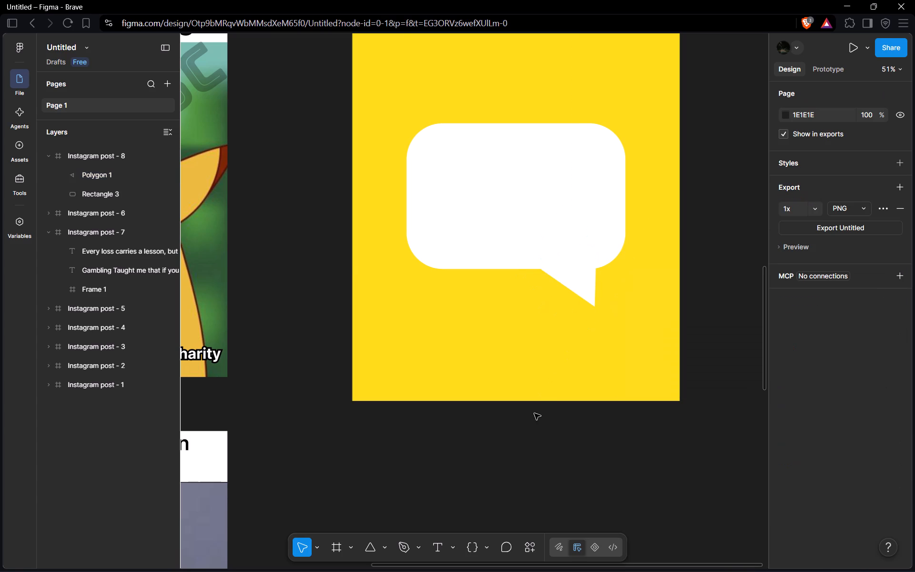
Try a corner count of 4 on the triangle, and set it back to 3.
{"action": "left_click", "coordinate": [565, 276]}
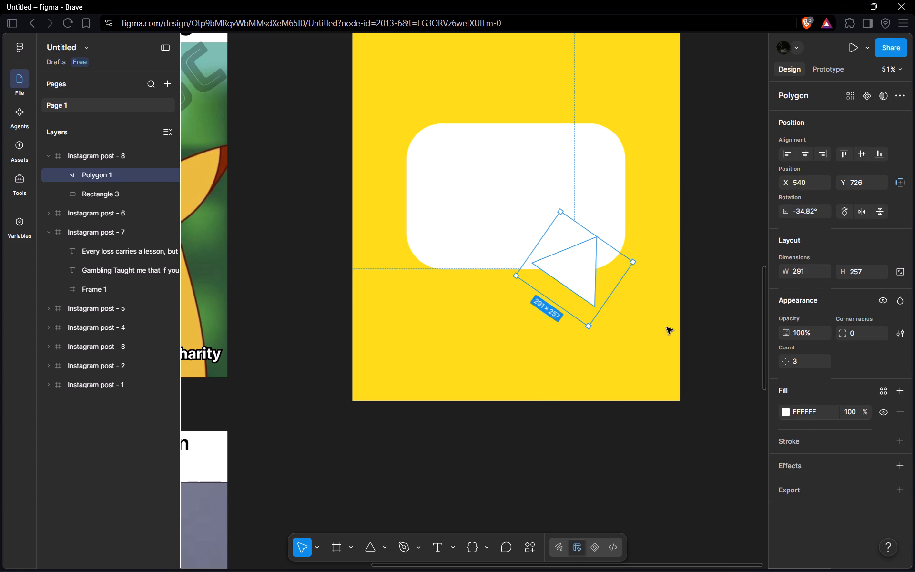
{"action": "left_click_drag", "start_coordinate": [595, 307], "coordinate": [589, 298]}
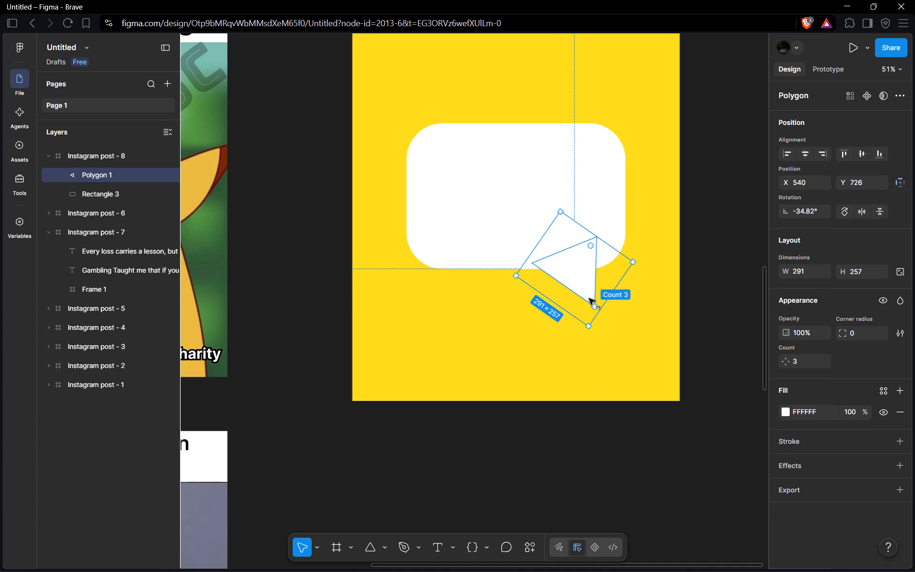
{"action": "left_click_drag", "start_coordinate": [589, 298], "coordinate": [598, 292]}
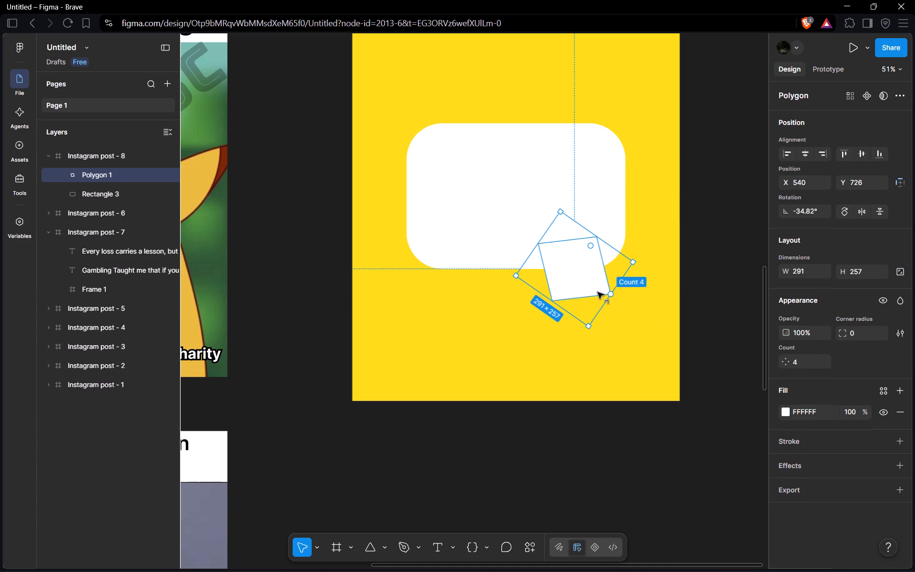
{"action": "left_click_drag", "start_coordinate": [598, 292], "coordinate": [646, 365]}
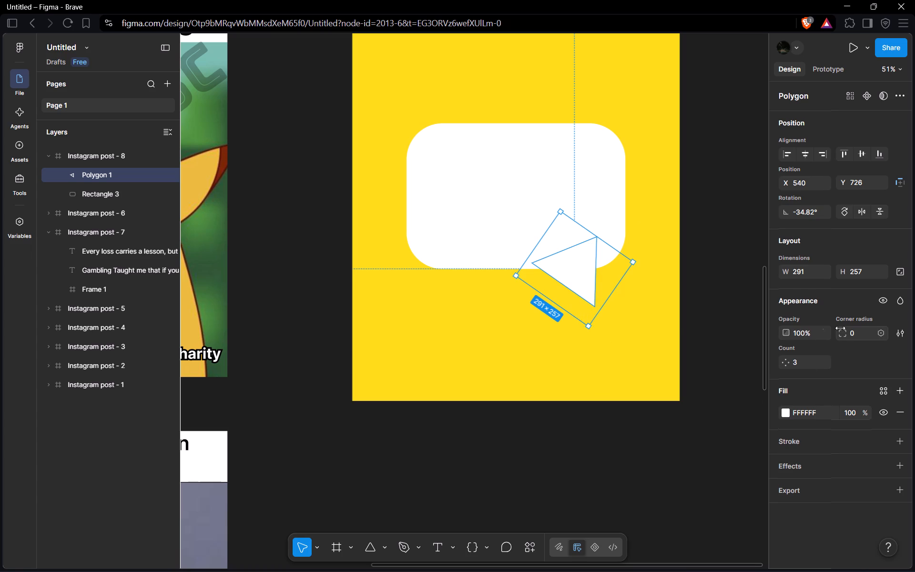
Round the speech bubble tail triangle's corners with a corner radius of 30.
{"action": "left_click_drag", "start_coordinate": [842, 332], "coordinate": [528, 288], "text": "alt"}
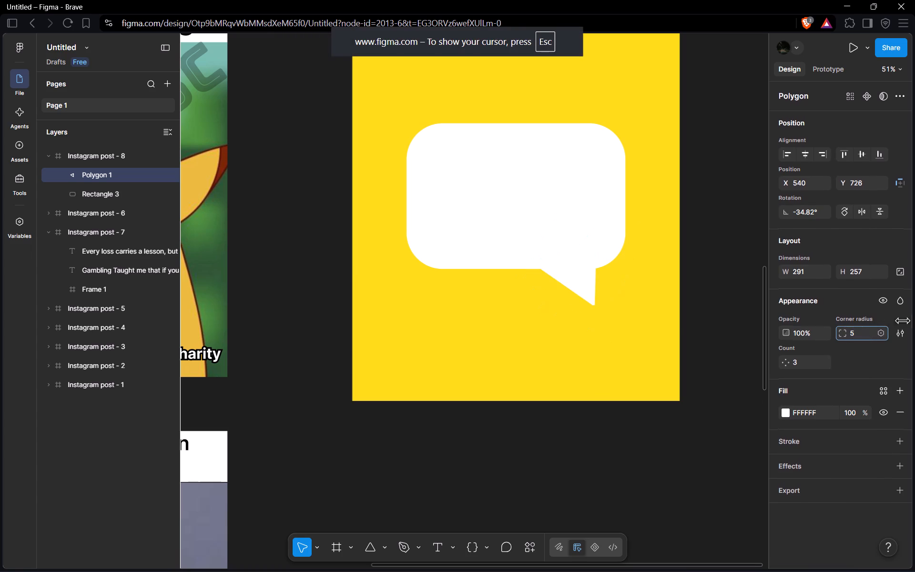
{"action": "left_click_drag", "start_coordinate": [528, 288], "coordinate": [461, 301], "text": "alt"}
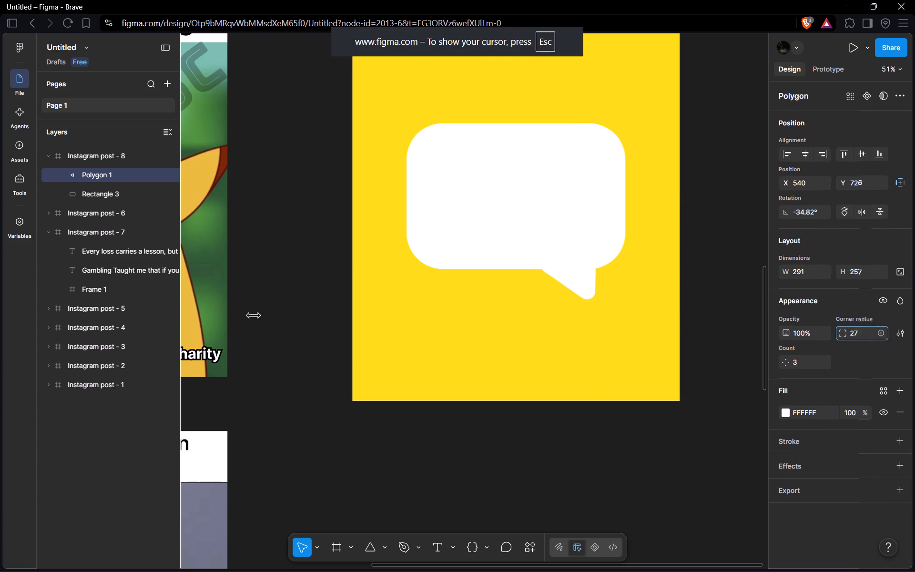
{"action": "left_click_drag", "start_coordinate": [461, 301], "coordinate": [492, 313], "text": "alt"}
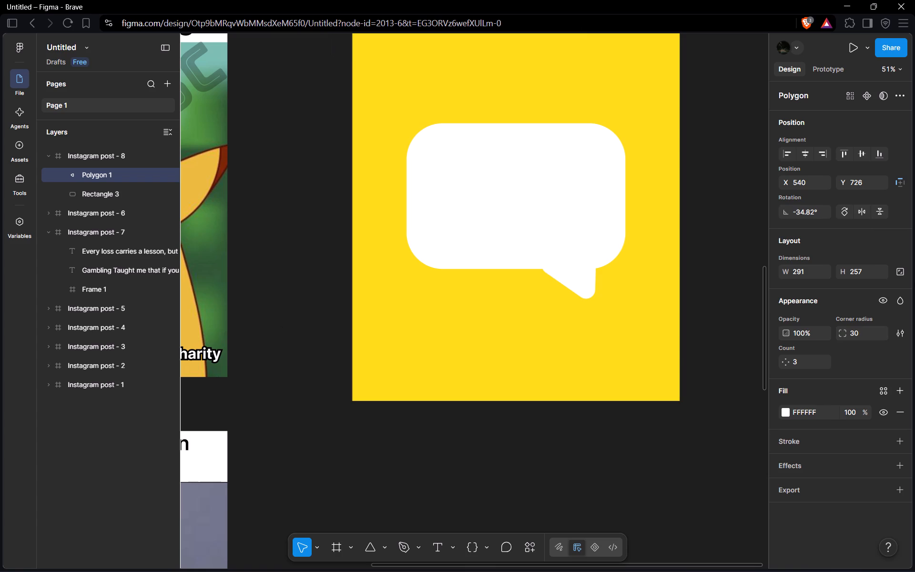
Enlarge the tail triangle to about 437 × 341 and move it to about X 415, Y 635, overlapping the rounded rectangle's lower edge.
{"action": "left_click", "coordinate": [580, 276]}
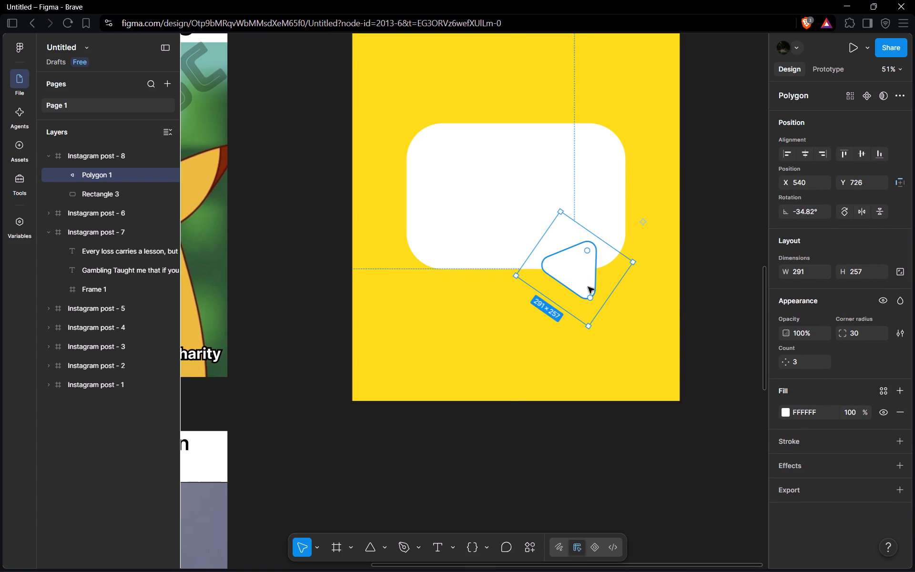
{"action": "left_click_drag", "start_coordinate": [589, 326], "coordinate": [619, 353]}
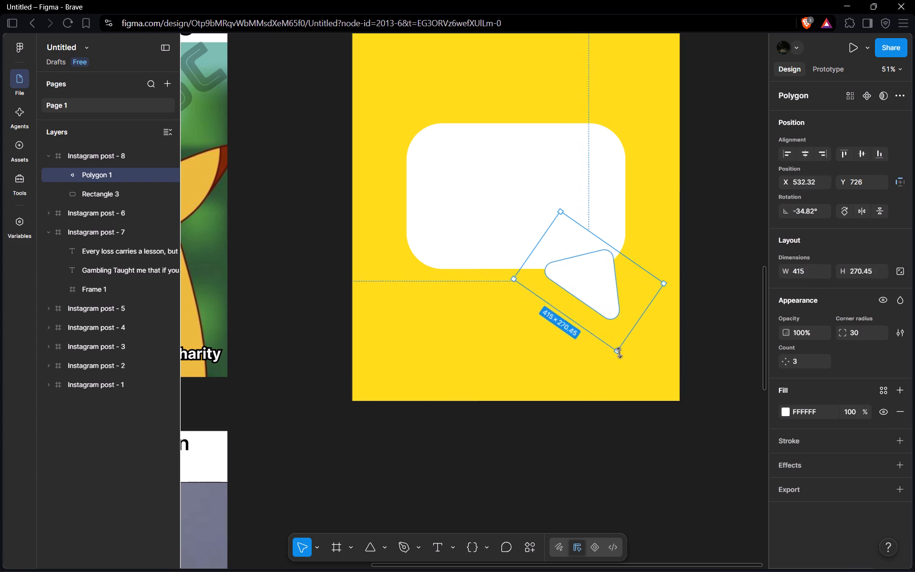
{"action": "left_click_drag", "start_coordinate": [619, 353], "coordinate": [610, 372]}
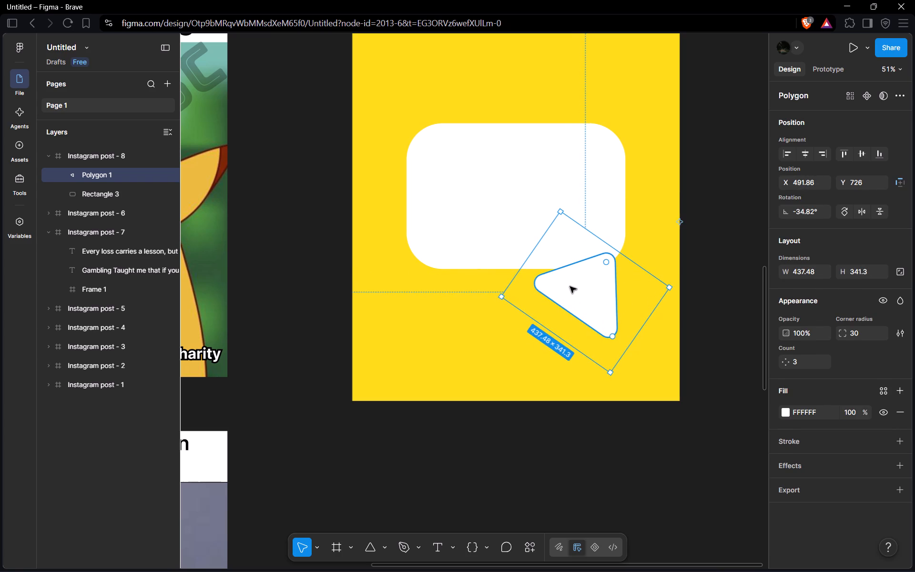
{"action": "left_click_drag", "start_coordinate": [570, 286], "coordinate": [557, 256]}
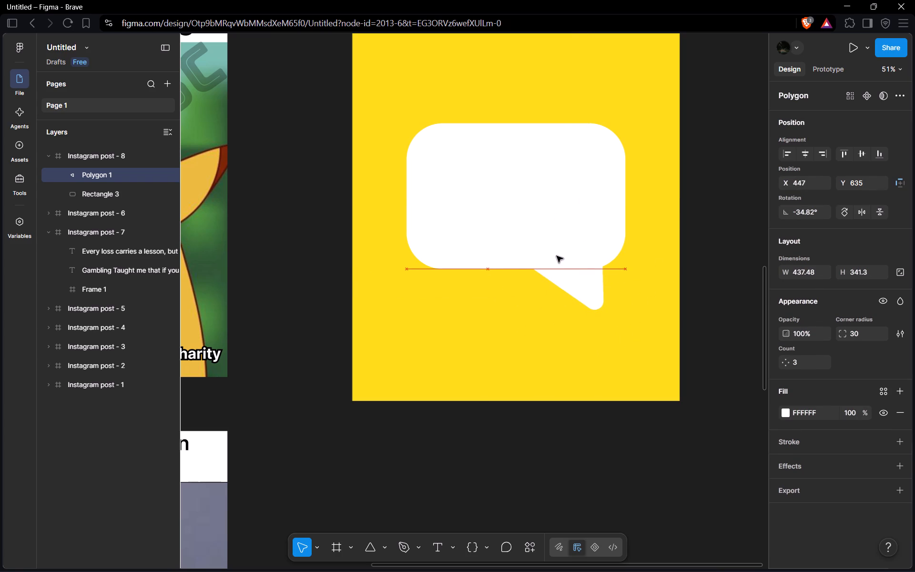
{"action": "left_click_drag", "start_coordinate": [557, 256], "coordinate": [547, 258]}
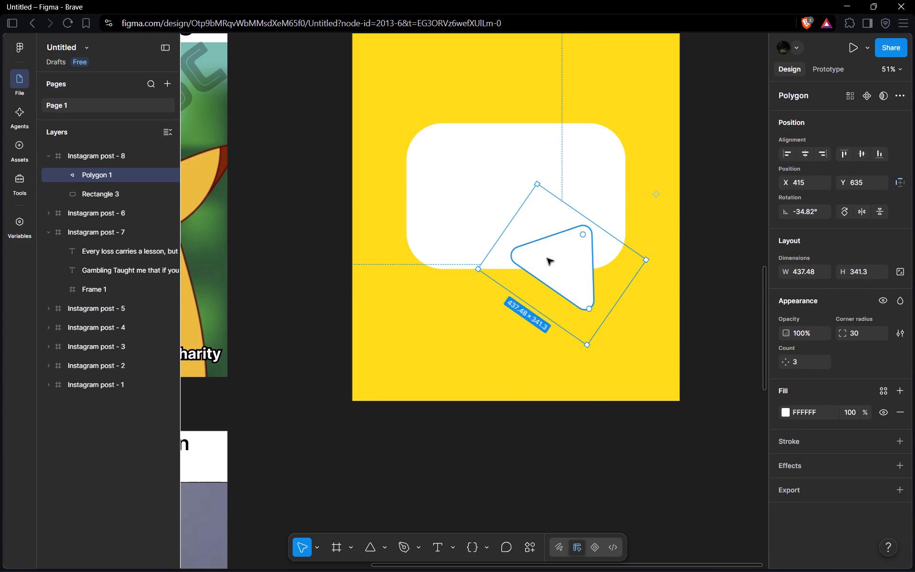
{"action": "left_click", "coordinate": [623, 444]}
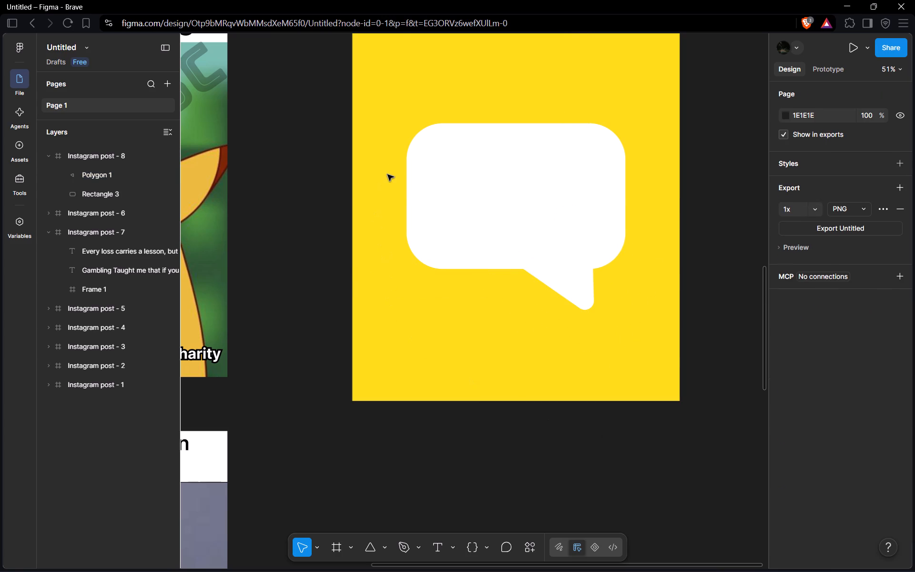
Group the white rounded rectangle and the tail triangle, and rename the group Text.
{"action": "left_click_drag", "start_coordinate": [376, 143], "coordinate": [658, 324]}
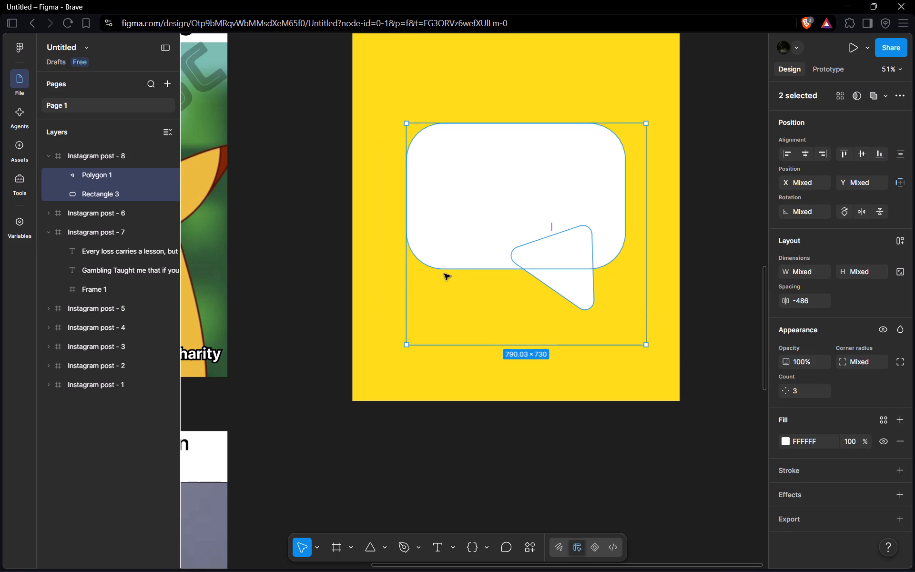
{"action": "right_click", "coordinate": [58, 179]}
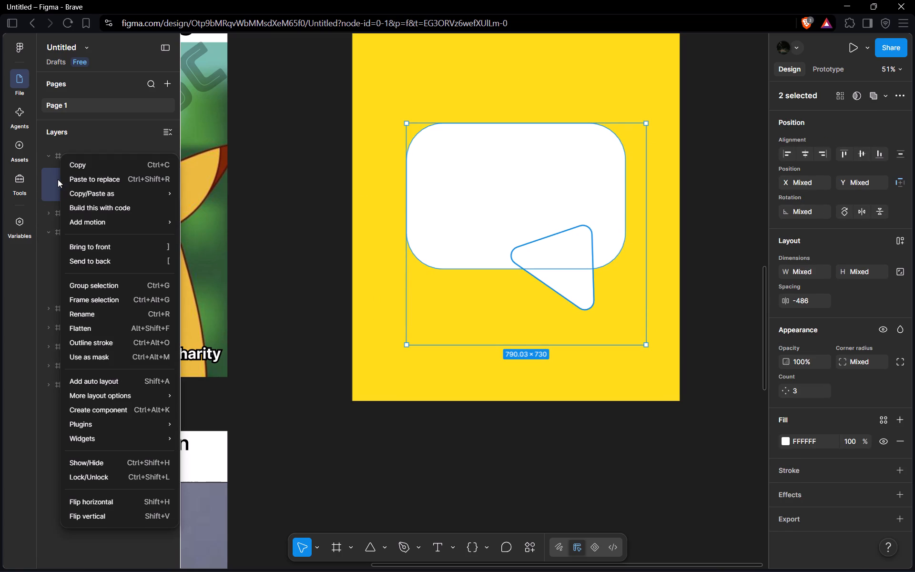
{"action": "left_click", "coordinate": [305, 457]}
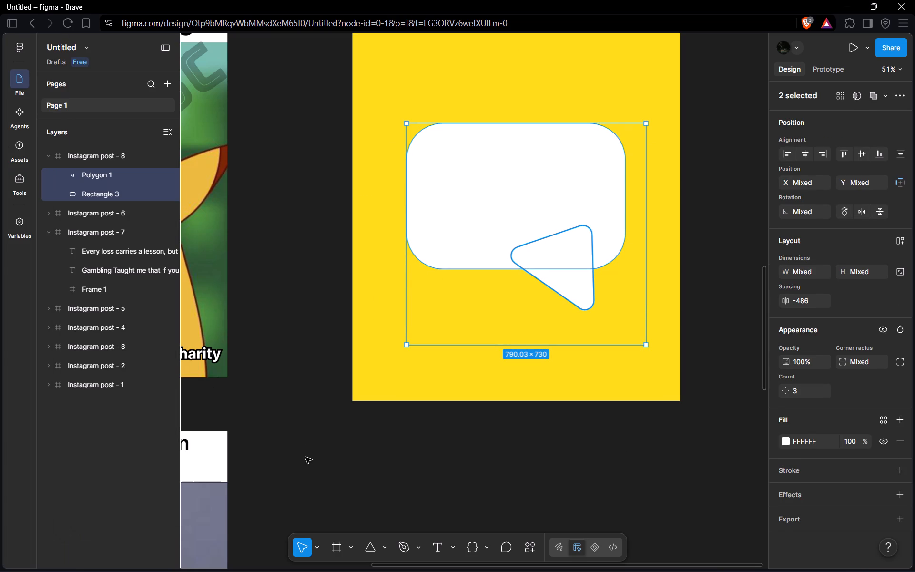
{"action": "key", "text": "ctrl+g"}
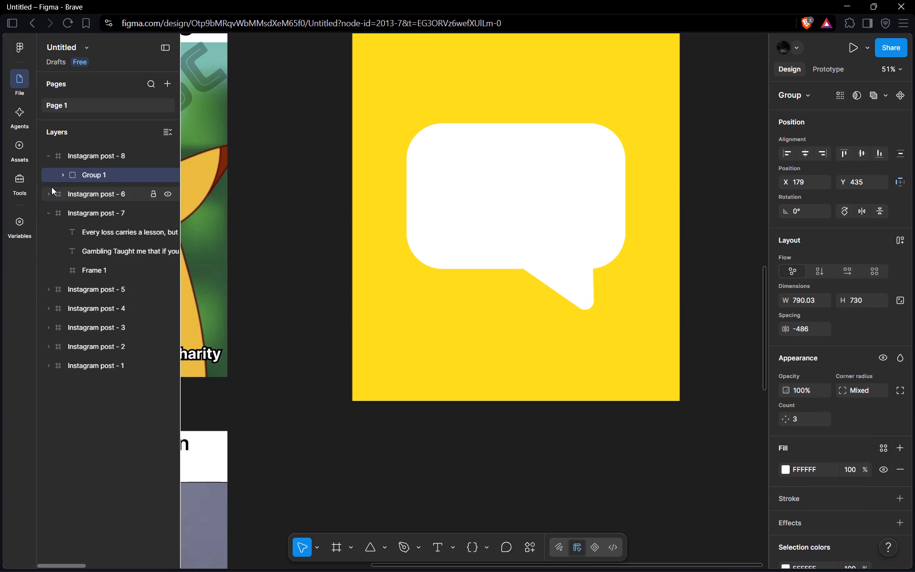
{"action": "triple_click", "coordinate": [92, 177]}
{"action": "type", "text": "Text"}
{"action": "key", "text": "Return"}
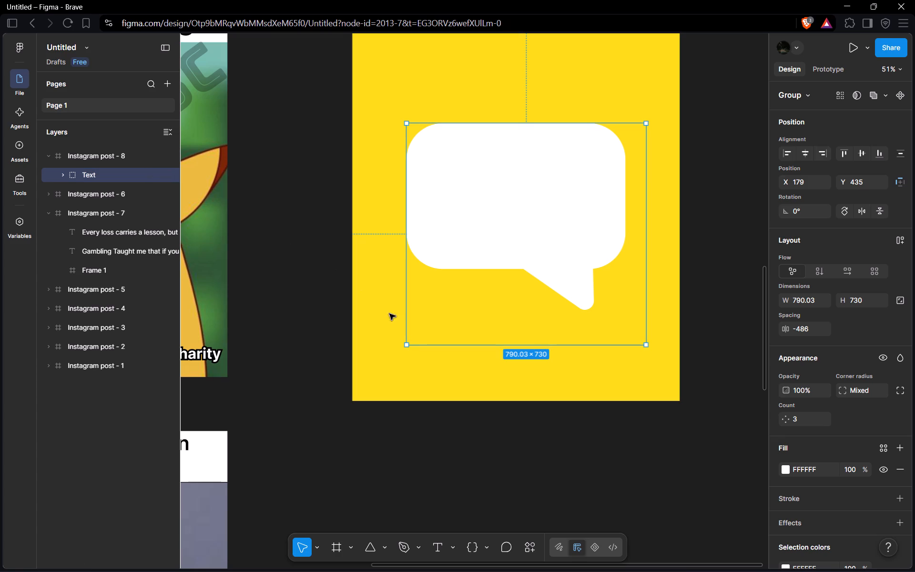
Move the Text speech bubble group to about X 159, Y 466 in Instagram post - 8.
{"action": "left_click", "coordinate": [649, 489]}
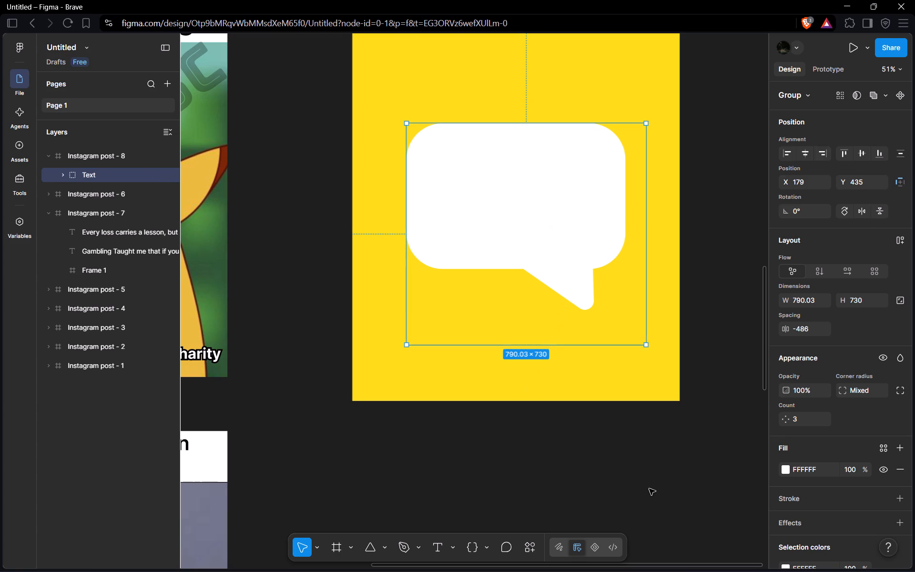
{"action": "left_click", "coordinate": [457, 213]}
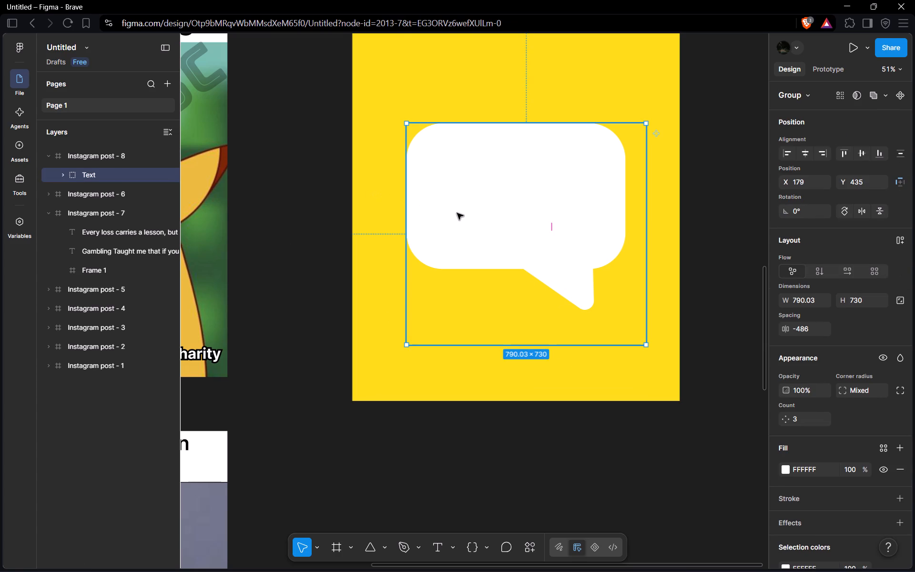
{"action": "left_click_drag", "start_coordinate": [457, 213], "coordinate": [462, 216]}
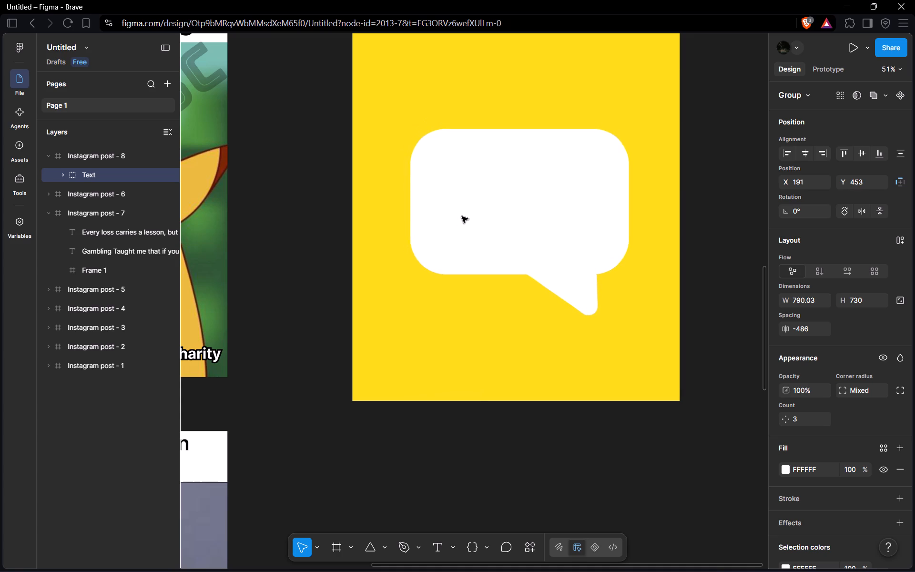
{"action": "left_click_drag", "start_coordinate": [462, 216], "coordinate": [462, 222]}
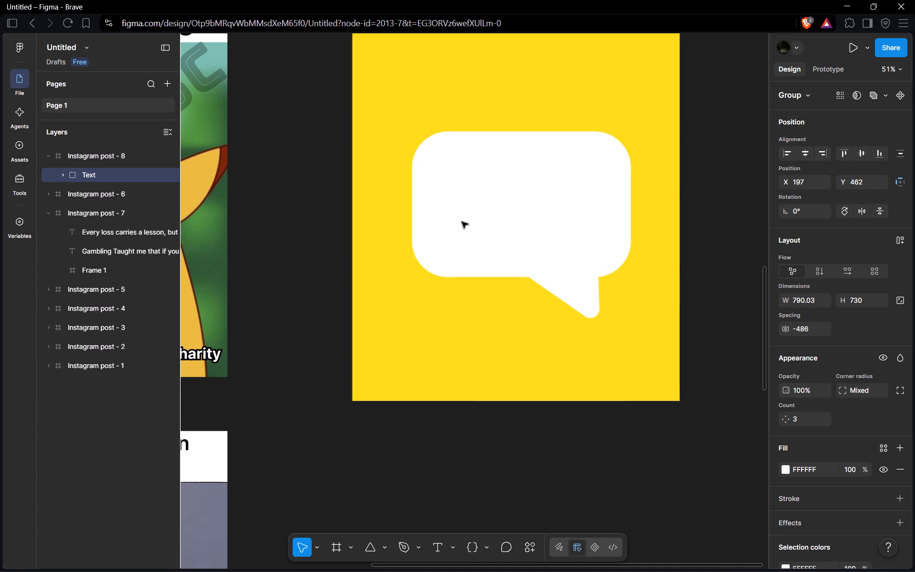
{"action": "left_click_drag", "start_coordinate": [462, 222], "coordinate": [451, 223]}
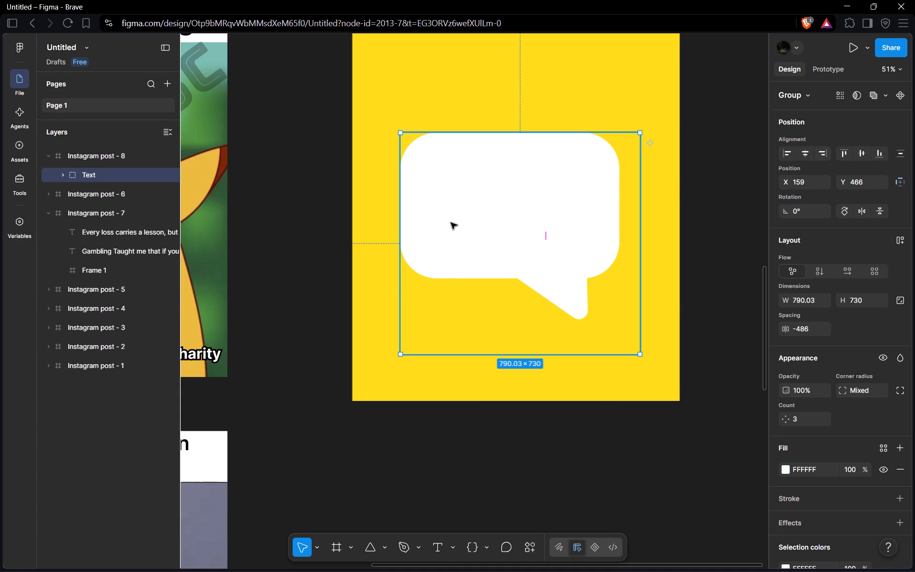
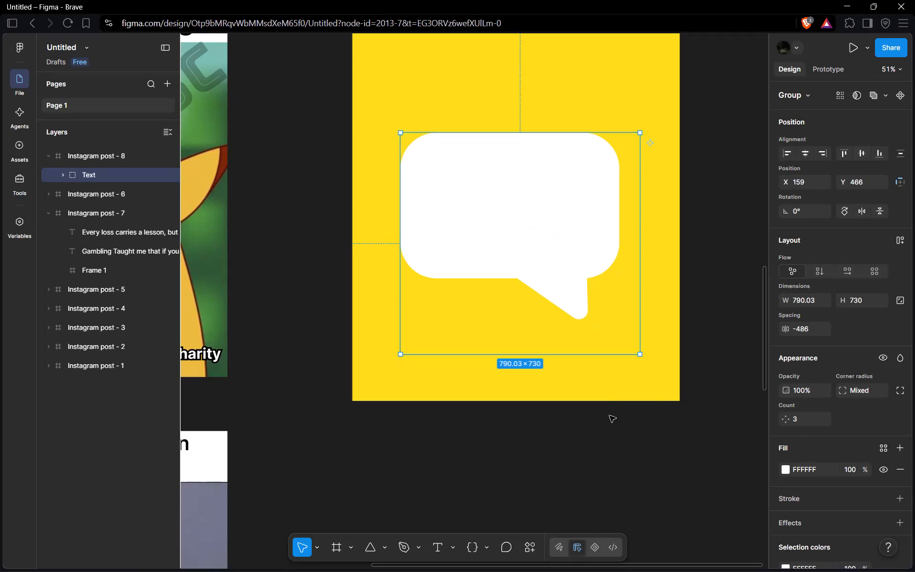
Enlarge the Text speech bubble group to about 904 × 768 in Instagram post - 8.
{"action": "left_click", "coordinate": [604, 473]}
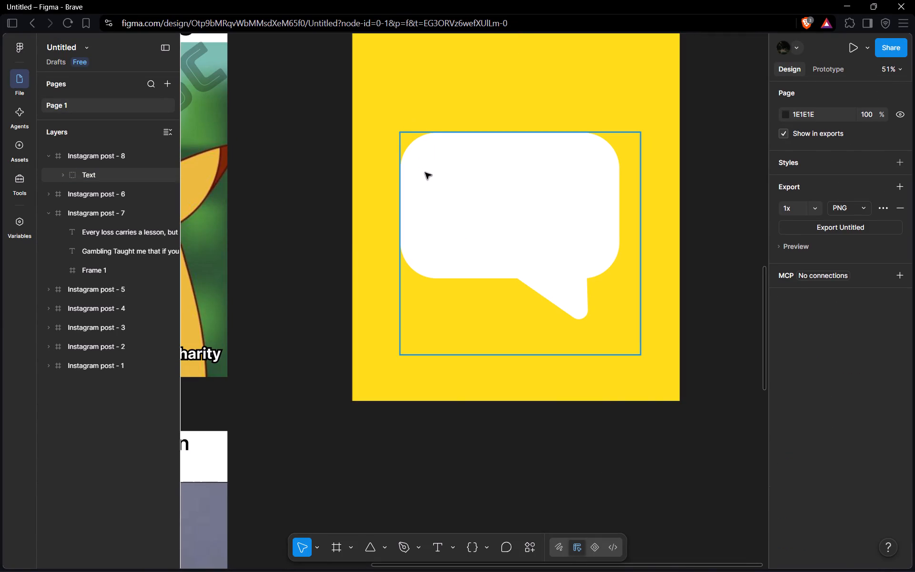
{"action": "left_click", "coordinate": [425, 173]}
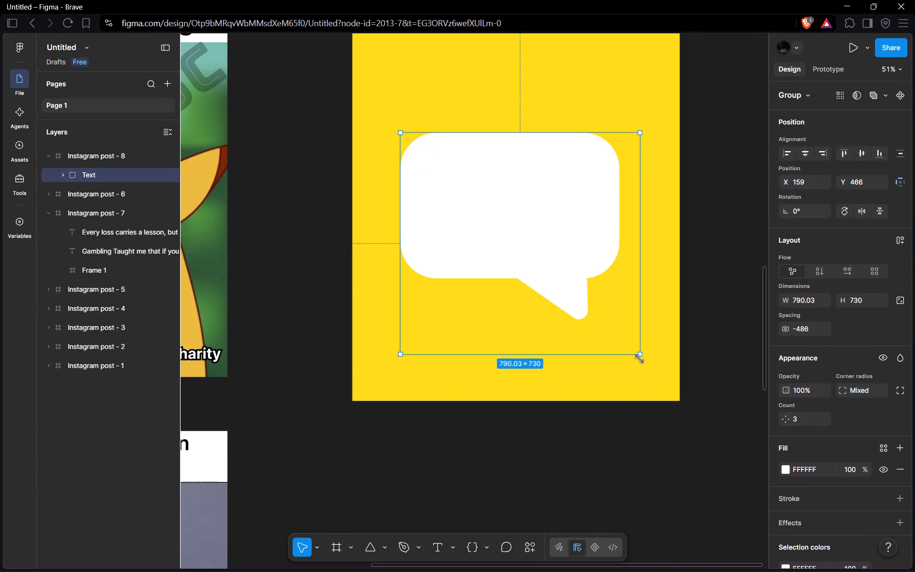
{"action": "left_click_drag", "start_coordinate": [641, 355], "coordinate": [673, 361]}
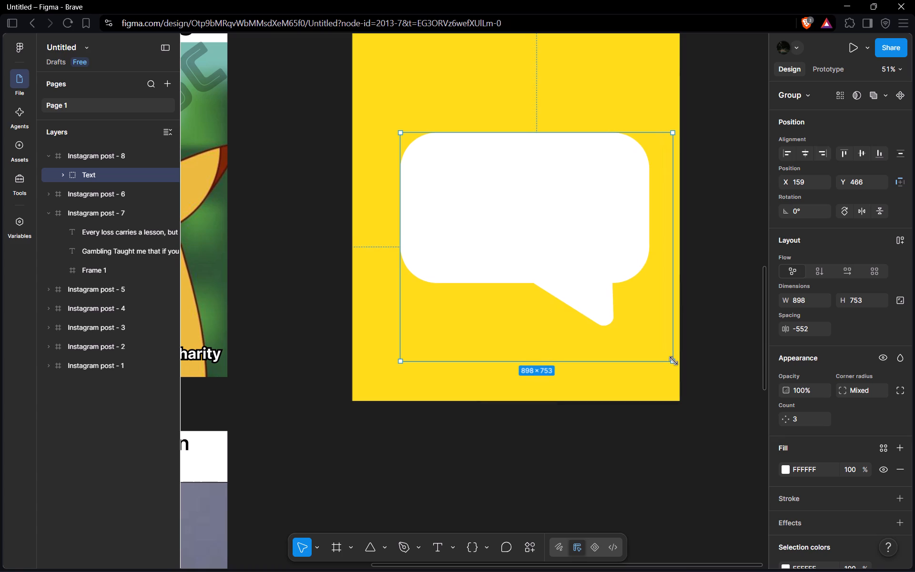
{"action": "left_click_drag", "start_coordinate": [673, 361], "coordinate": [675, 366]}
{"action": "left_click", "coordinate": [650, 476]}
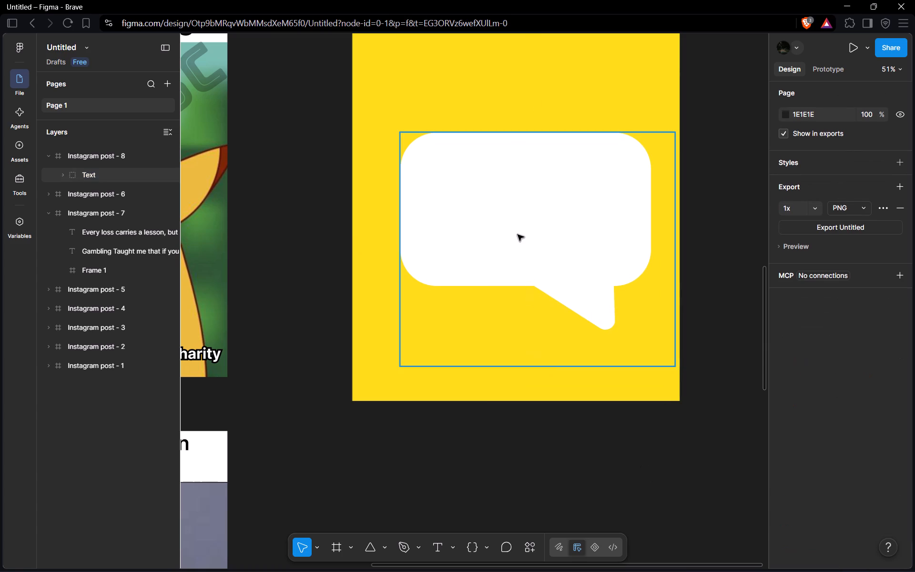
Move the Text speech bubble group to about X 134, Y 364, roughly centring the bubble on the yellow frame.
{"action": "left_click_drag", "start_coordinate": [518, 235], "coordinate": [512, 237]}
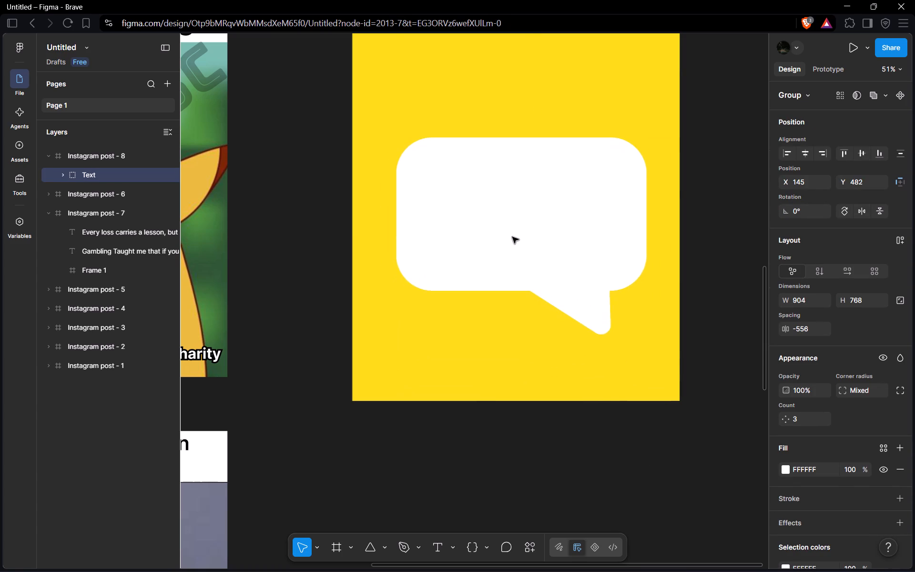
{"action": "left_click_drag", "start_coordinate": [512, 237], "coordinate": [506, 222]}
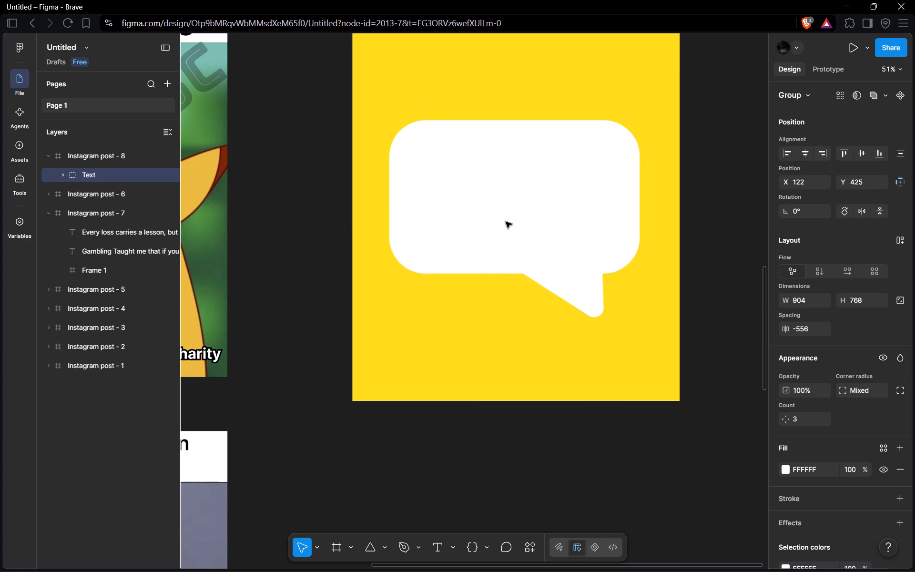
{"action": "left_click_drag", "start_coordinate": [506, 222], "coordinate": [503, 213]}
{"action": "scroll", "coordinate": [503, 213], "scroll_direction": "up", "scroll_amount": 1}
{"action": "left_click_drag", "start_coordinate": [512, 254], "coordinate": [518, 245]}
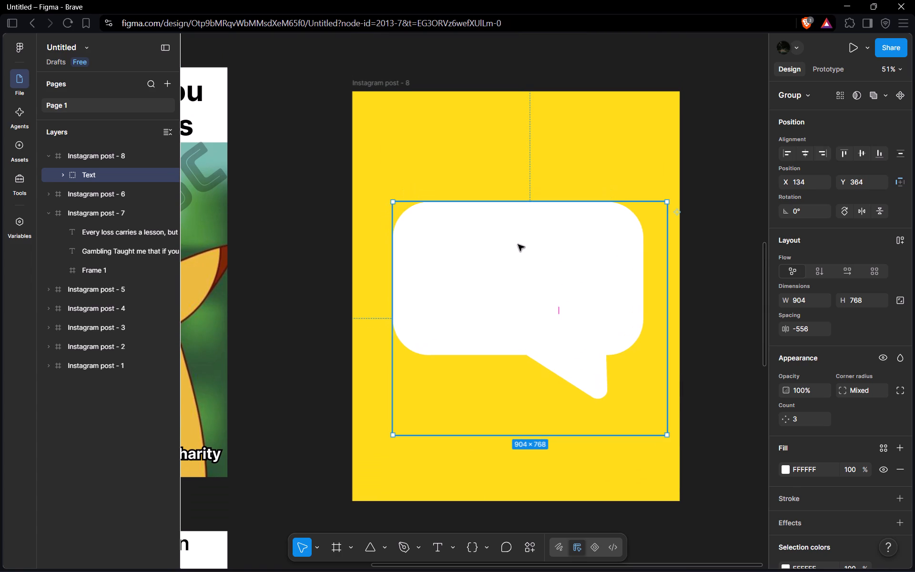
{"action": "left_click", "coordinate": [548, 514]}
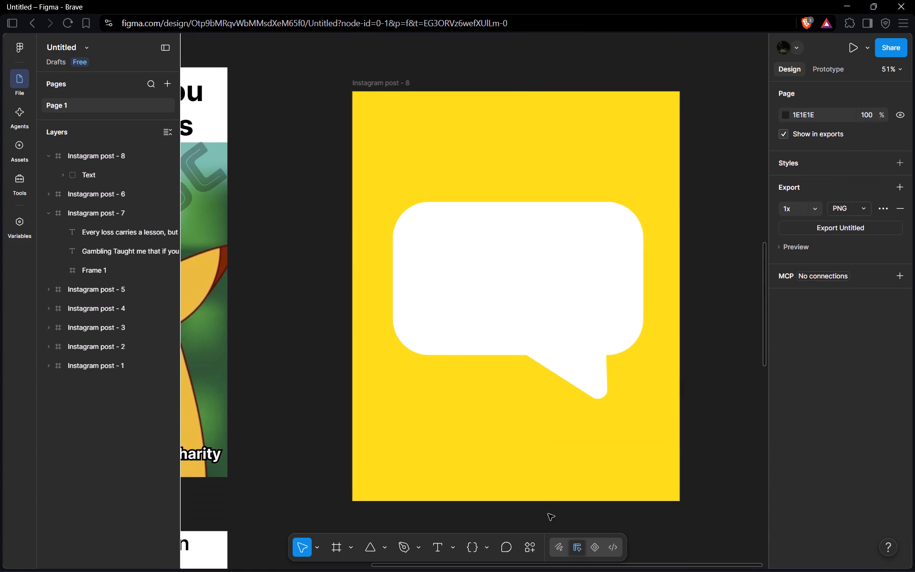
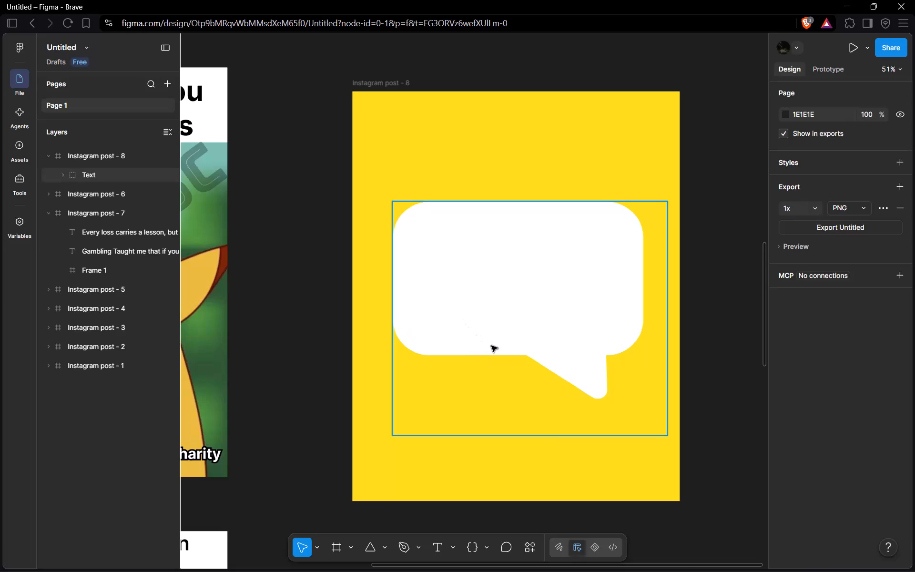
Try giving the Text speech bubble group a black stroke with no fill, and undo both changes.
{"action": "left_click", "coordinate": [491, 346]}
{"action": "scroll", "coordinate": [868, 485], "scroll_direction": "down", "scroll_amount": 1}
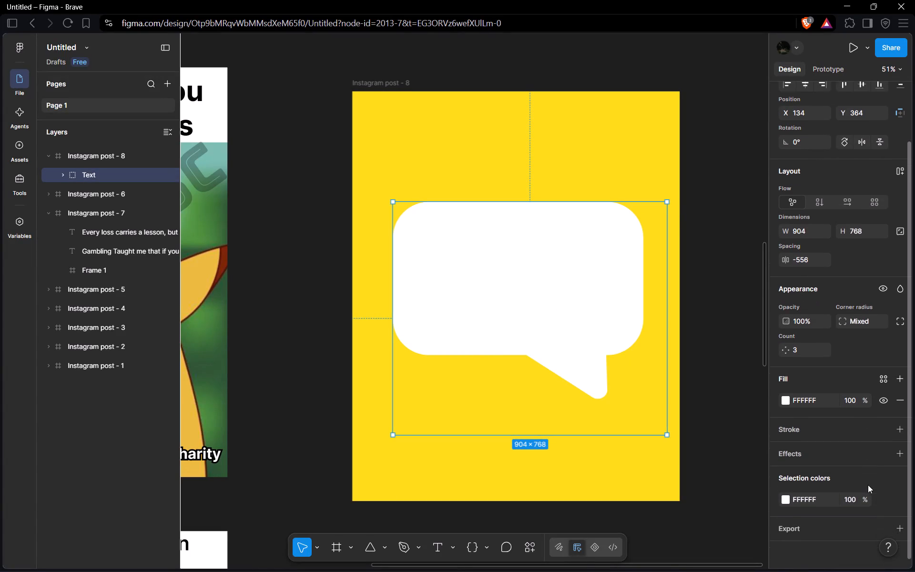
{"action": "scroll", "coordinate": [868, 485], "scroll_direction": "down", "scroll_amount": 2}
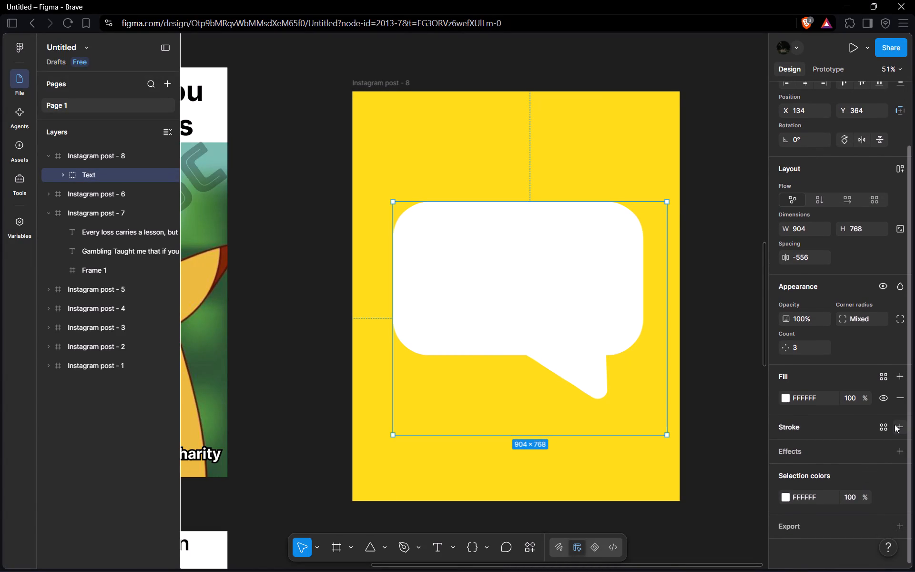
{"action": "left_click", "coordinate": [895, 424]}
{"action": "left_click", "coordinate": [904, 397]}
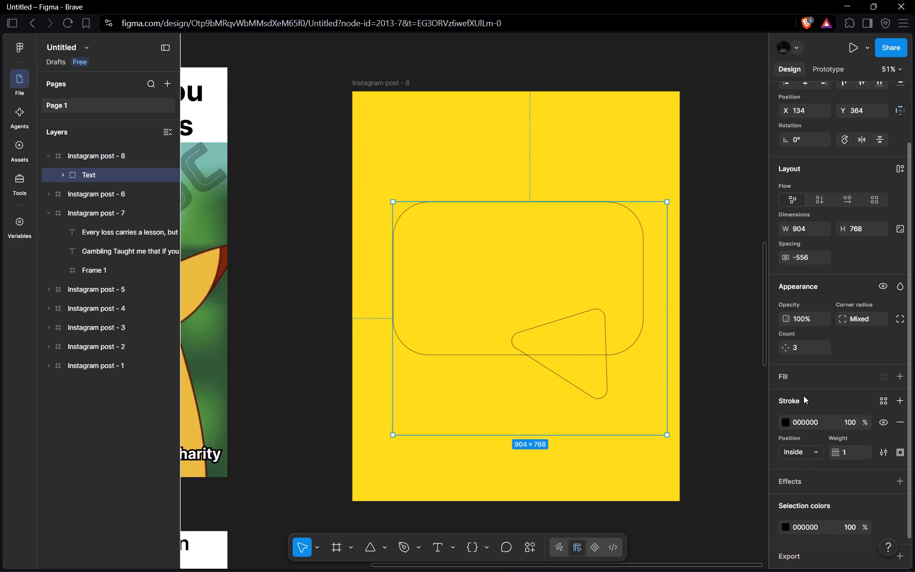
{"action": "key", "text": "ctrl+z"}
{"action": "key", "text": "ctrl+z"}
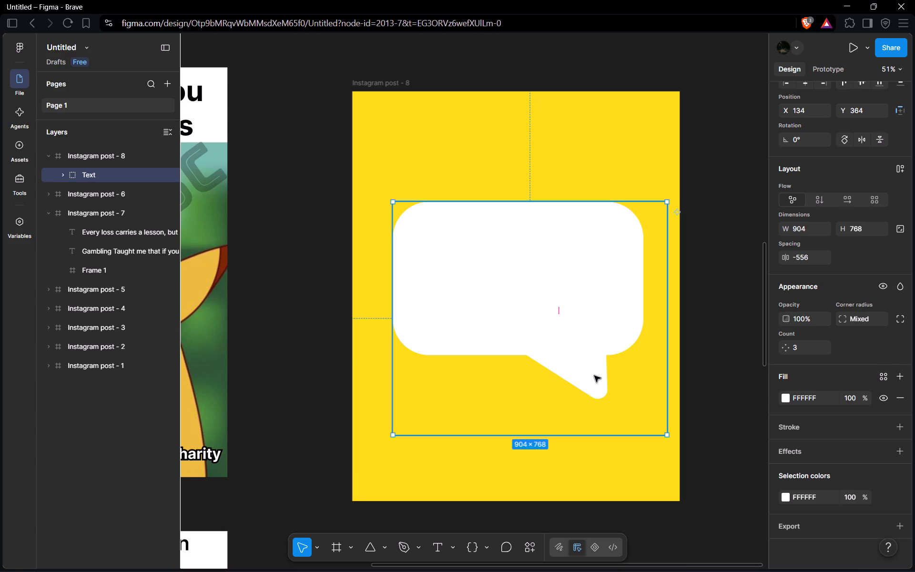
Add a black 000000 inside stroke of weight 1 to the Text speech bubble group.
{"action": "left_click", "coordinate": [900, 426]}
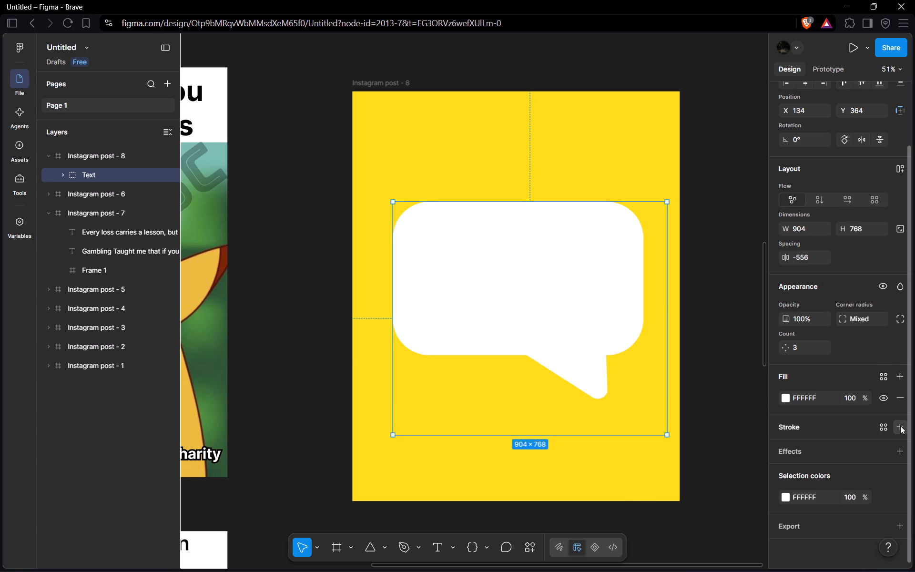
{"action": "left_click", "coordinate": [553, 348]}
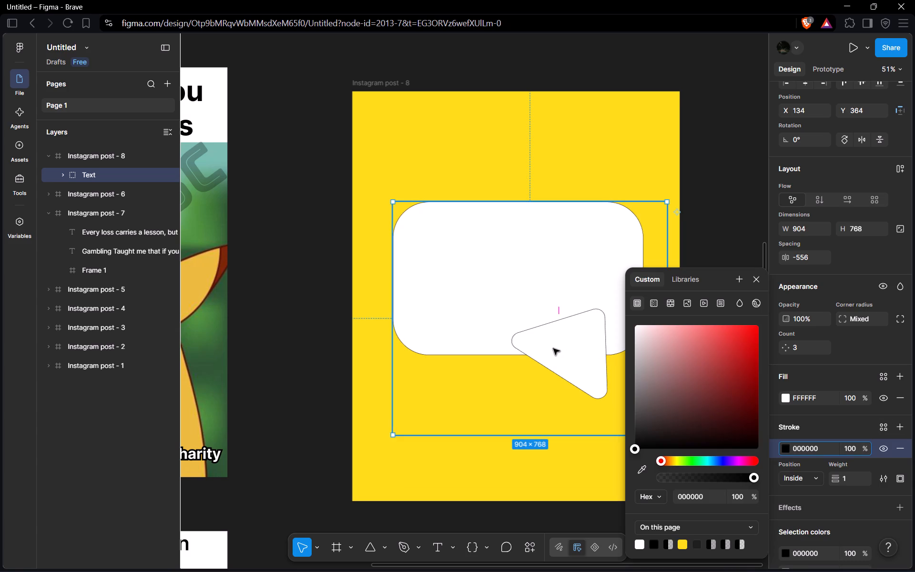
Set the stroke weight of the tail triangle, Polygon 1, inside the Text group to 0.
{"action": "double_click", "coordinate": [553, 348]}
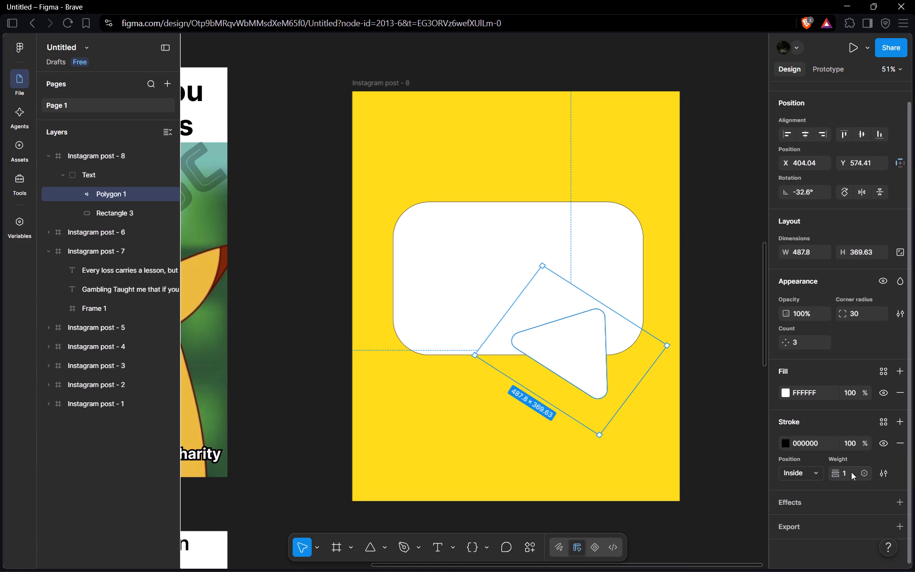
{"action": "left_click_drag", "start_coordinate": [849, 473], "coordinate": [840, 472]}
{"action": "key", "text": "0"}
{"action": "key", "text": "Return"}
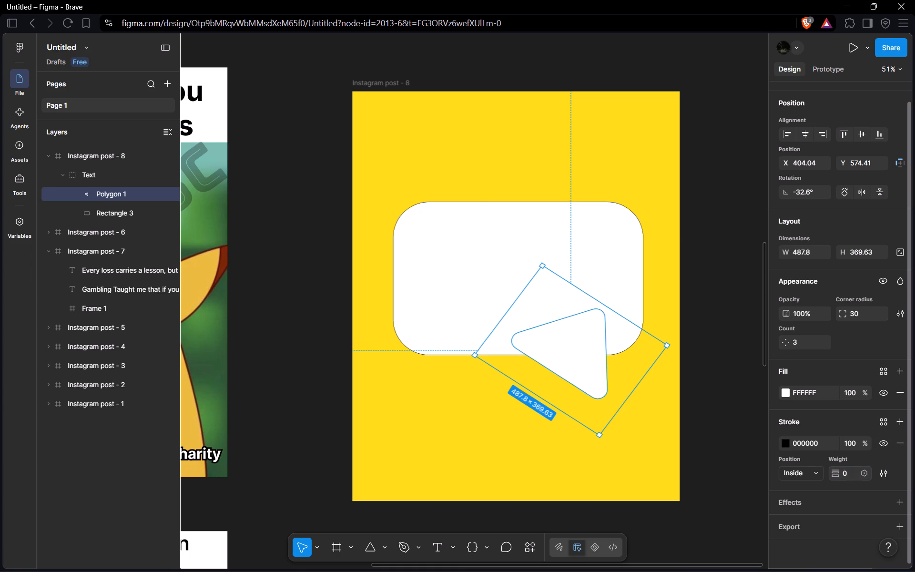
{"action": "left_click", "coordinate": [748, 513]}
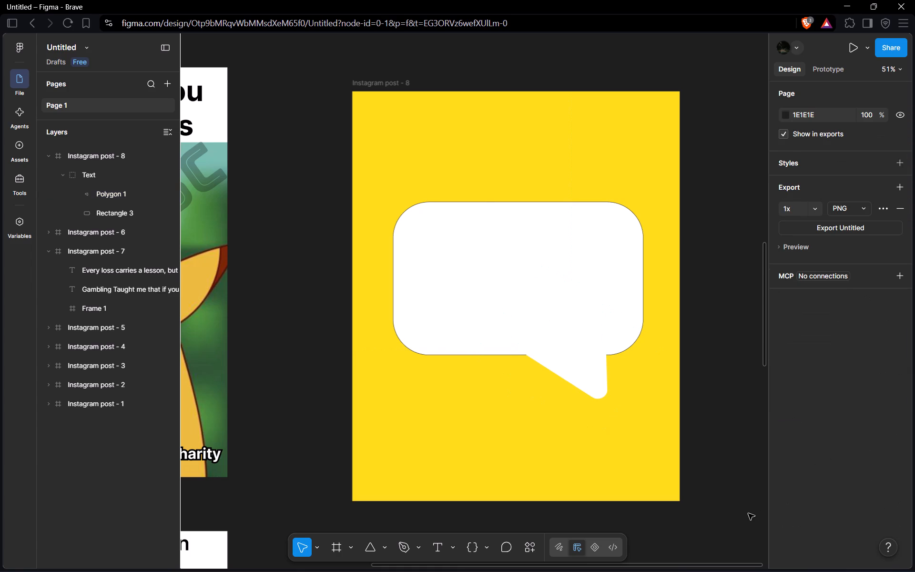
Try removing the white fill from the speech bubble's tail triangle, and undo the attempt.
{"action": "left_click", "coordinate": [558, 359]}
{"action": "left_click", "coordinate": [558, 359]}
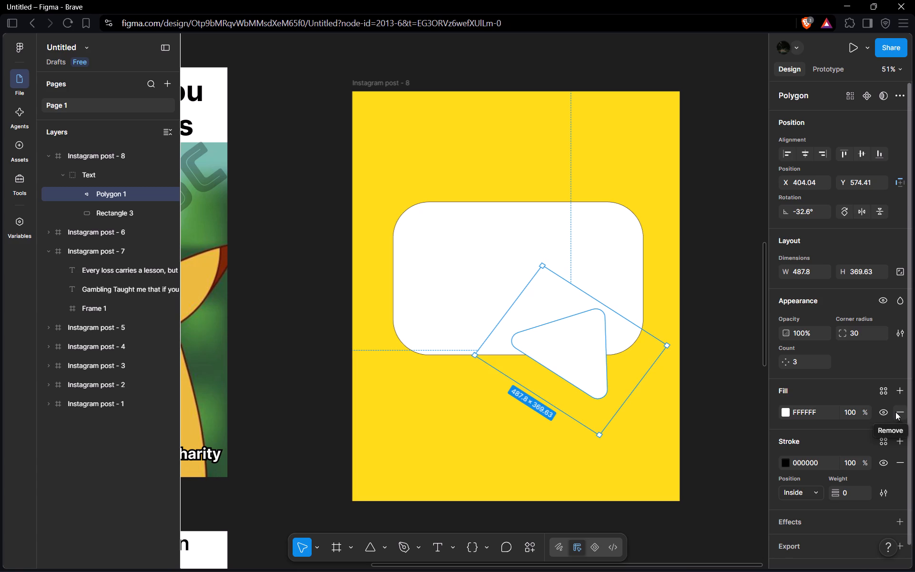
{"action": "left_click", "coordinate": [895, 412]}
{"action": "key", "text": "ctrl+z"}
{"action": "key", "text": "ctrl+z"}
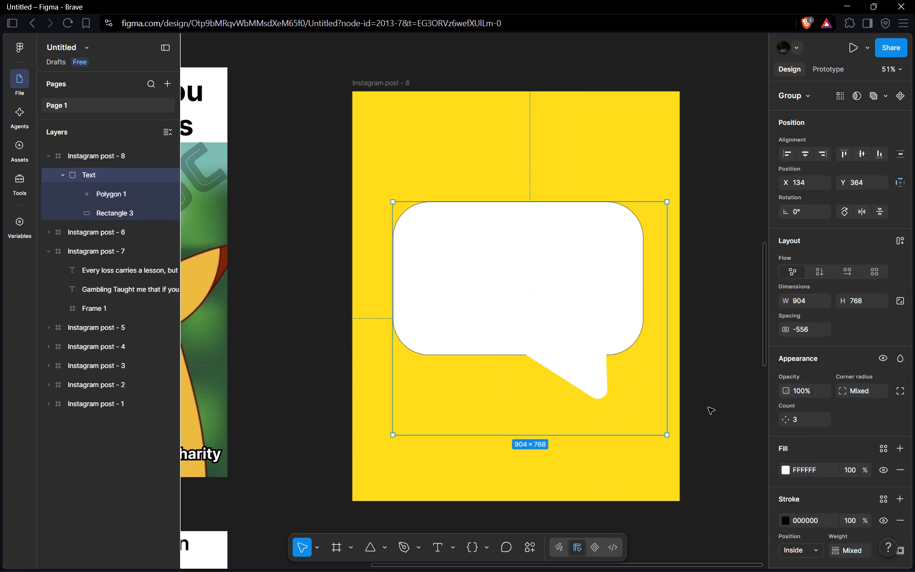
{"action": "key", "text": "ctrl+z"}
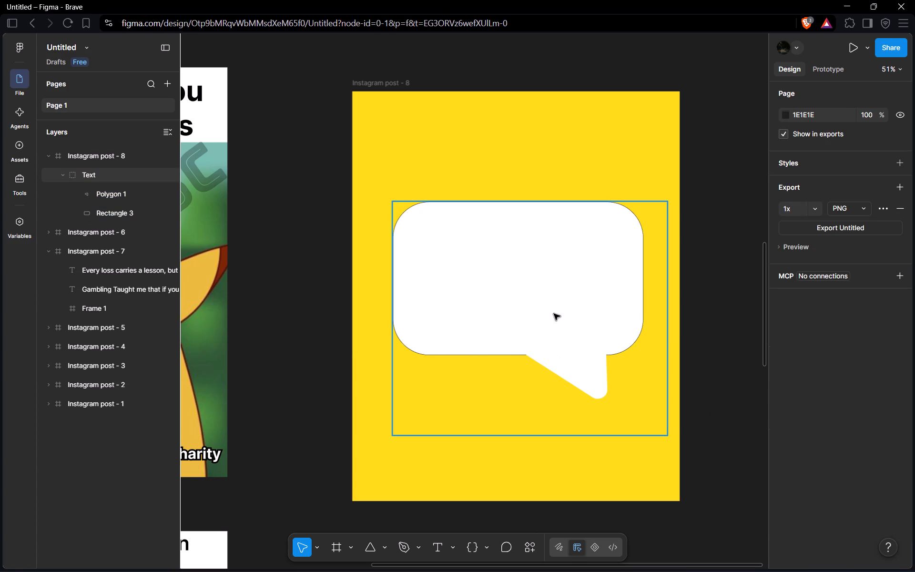
Select the whole Text speech bubble group in Instagram post - 8.
{"action": "left_click", "coordinate": [554, 314]}
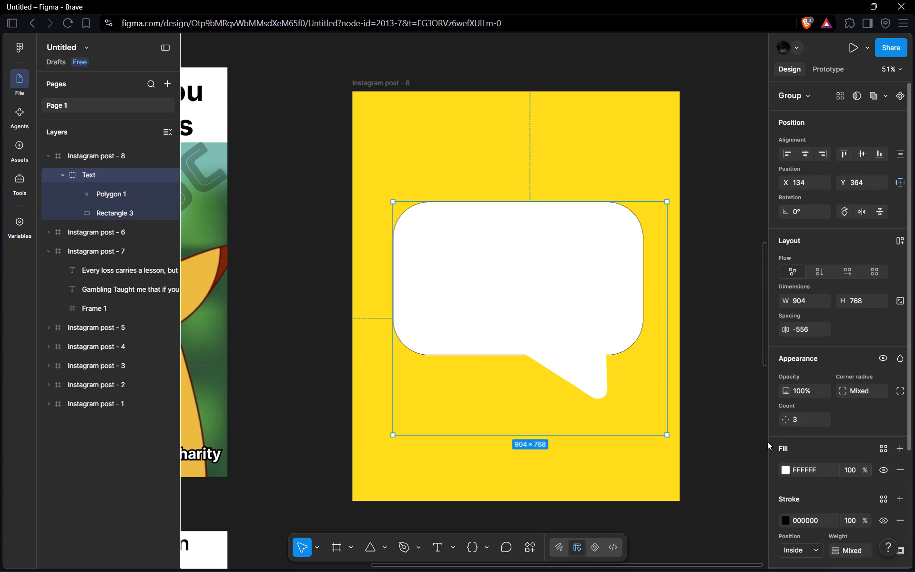
Remove the black stroke from the Text speech bubble group in Instagram post - 8.
{"action": "scroll", "coordinate": [844, 429], "scroll_direction": "left", "scroll_amount": 3}
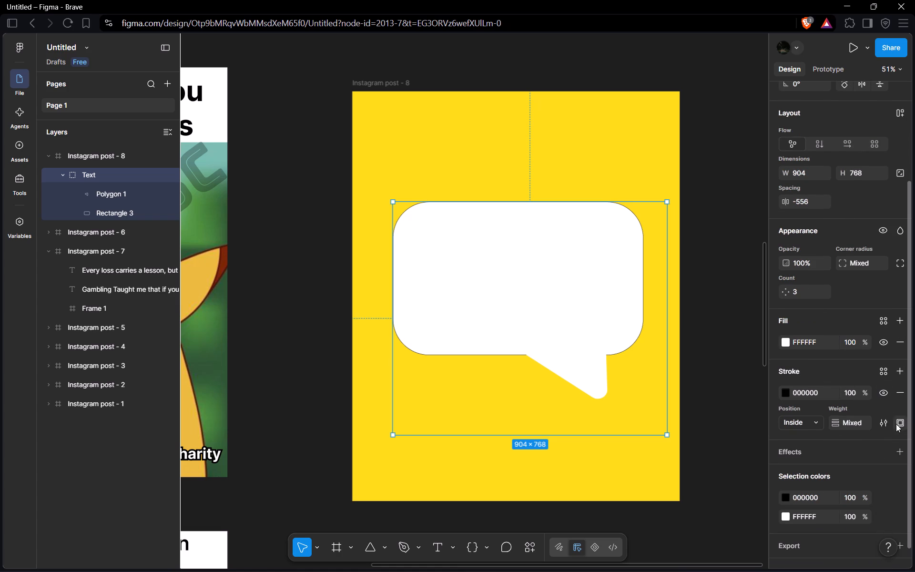
{"action": "left_click", "coordinate": [902, 394]}
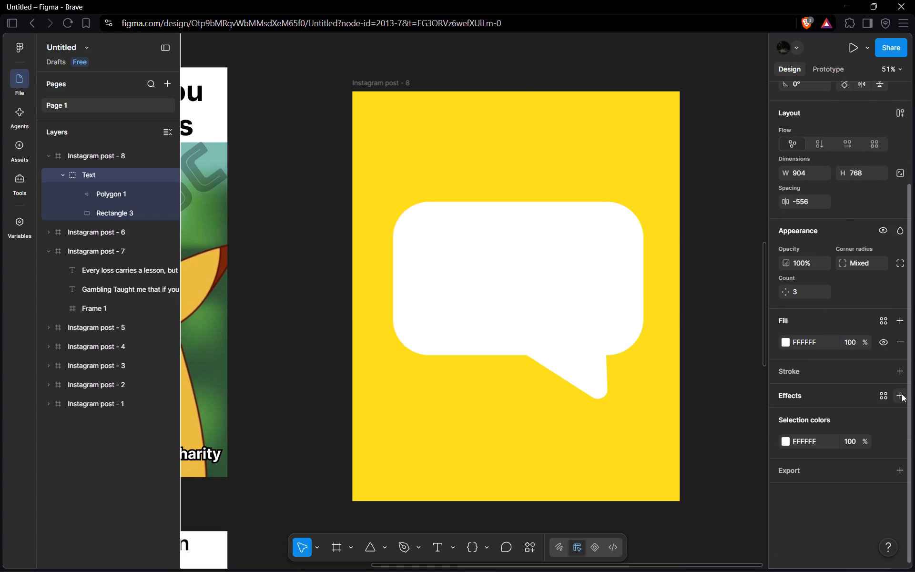
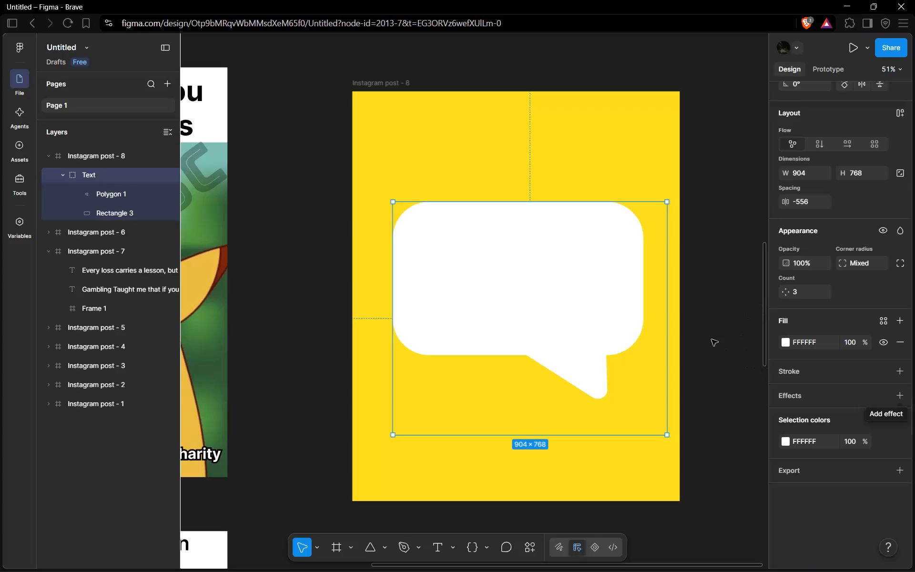
Reposition the Text speech bubble group to about X 124, Y 405 in Instagram post - 8.
{"action": "left_click", "coordinate": [712, 339]}
{"action": "left_click_drag", "start_coordinate": [569, 281], "coordinate": [553, 263]}
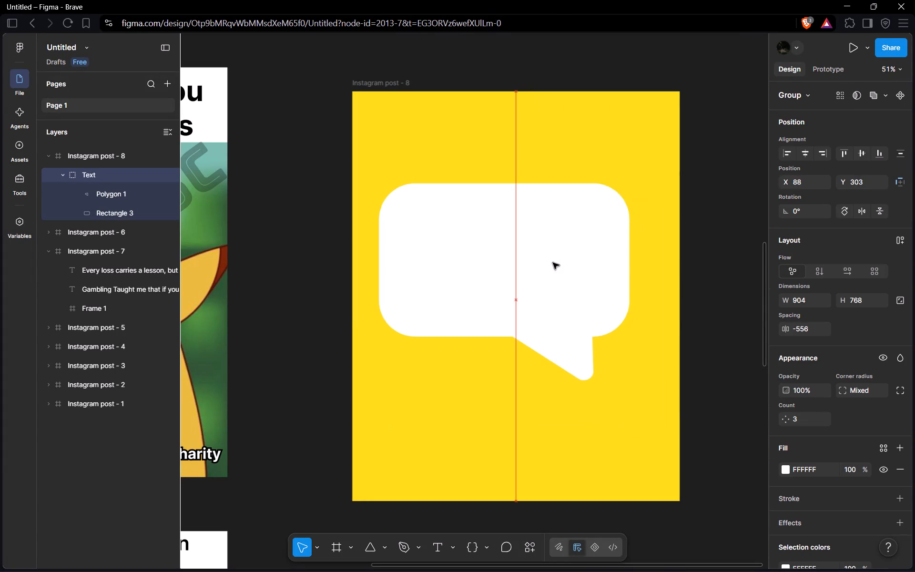
{"action": "left_click_drag", "start_coordinate": [553, 263], "coordinate": [577, 280]}
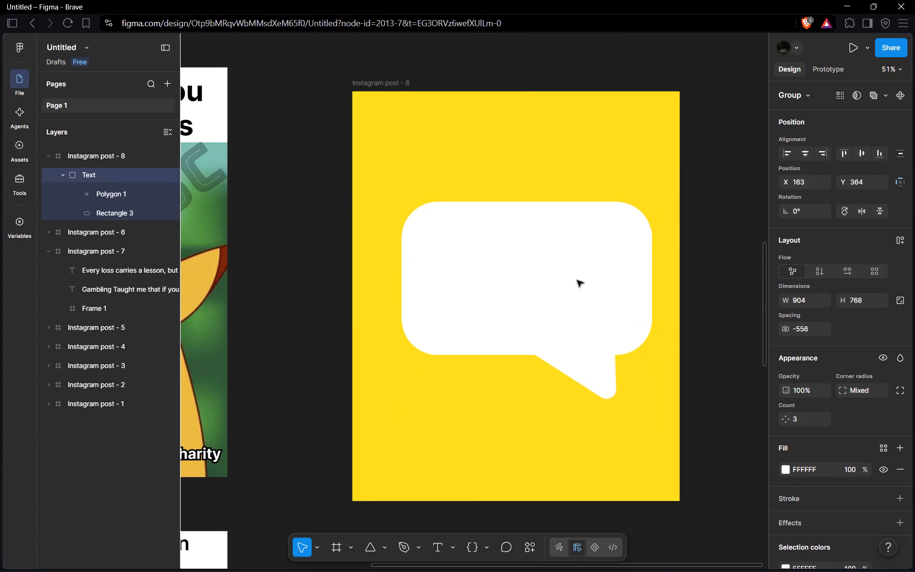
{"action": "left_click_drag", "start_coordinate": [577, 280], "coordinate": [564, 296]}
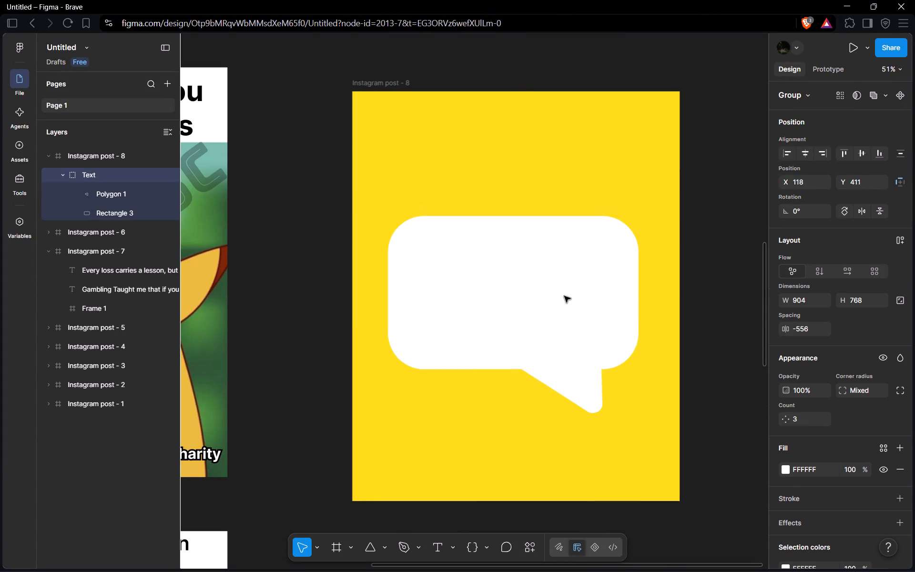
{"action": "left_click_drag", "start_coordinate": [564, 296], "coordinate": [566, 294]}
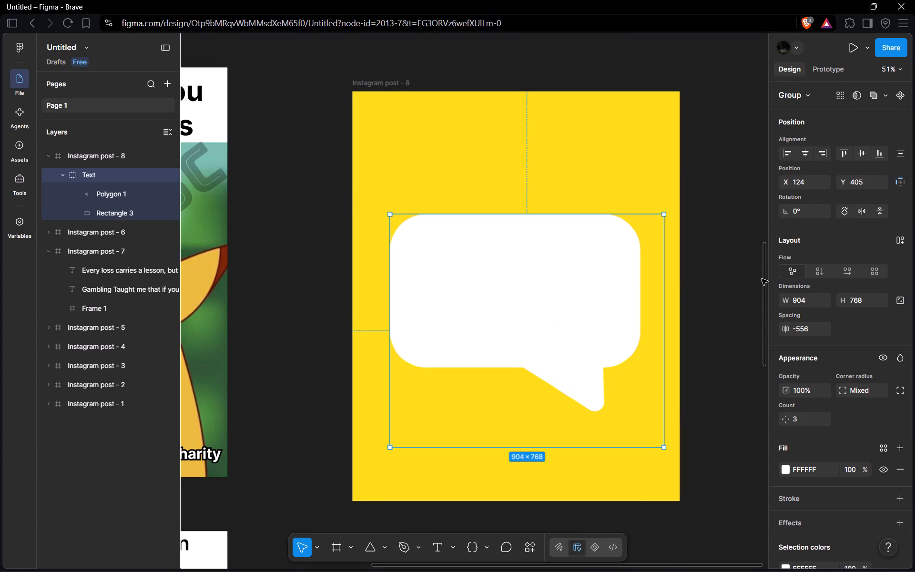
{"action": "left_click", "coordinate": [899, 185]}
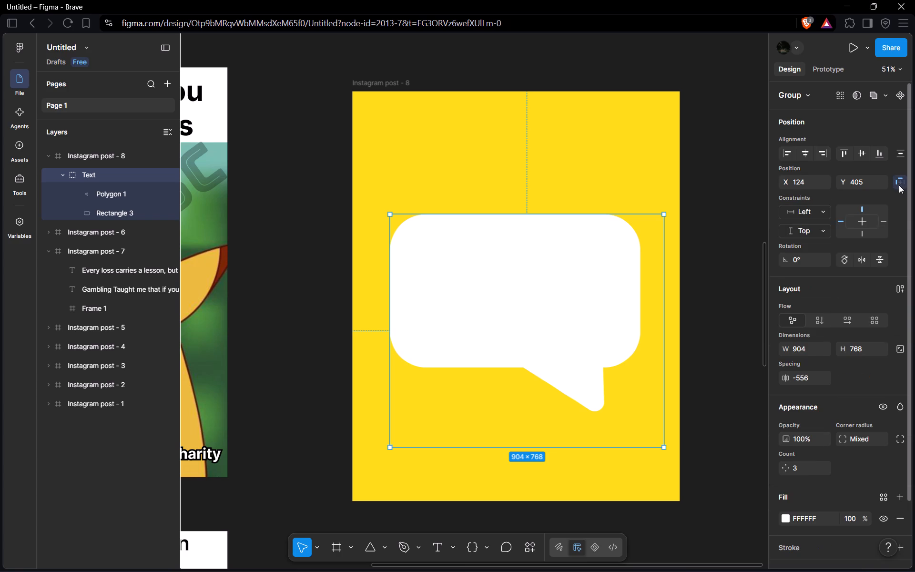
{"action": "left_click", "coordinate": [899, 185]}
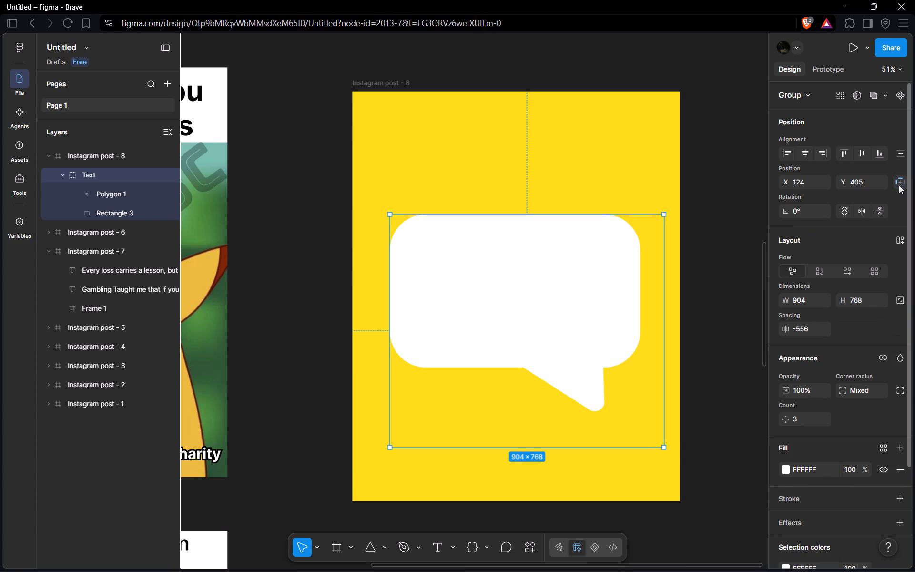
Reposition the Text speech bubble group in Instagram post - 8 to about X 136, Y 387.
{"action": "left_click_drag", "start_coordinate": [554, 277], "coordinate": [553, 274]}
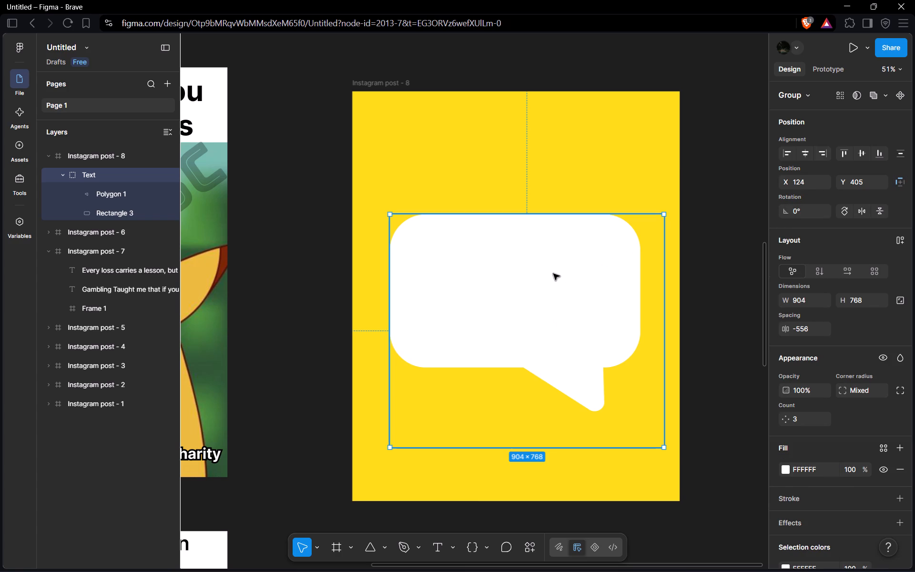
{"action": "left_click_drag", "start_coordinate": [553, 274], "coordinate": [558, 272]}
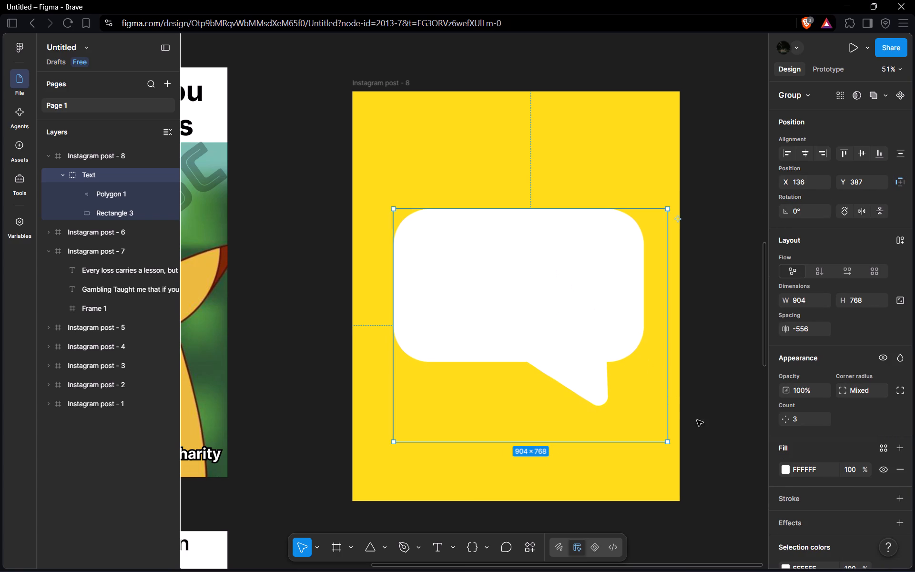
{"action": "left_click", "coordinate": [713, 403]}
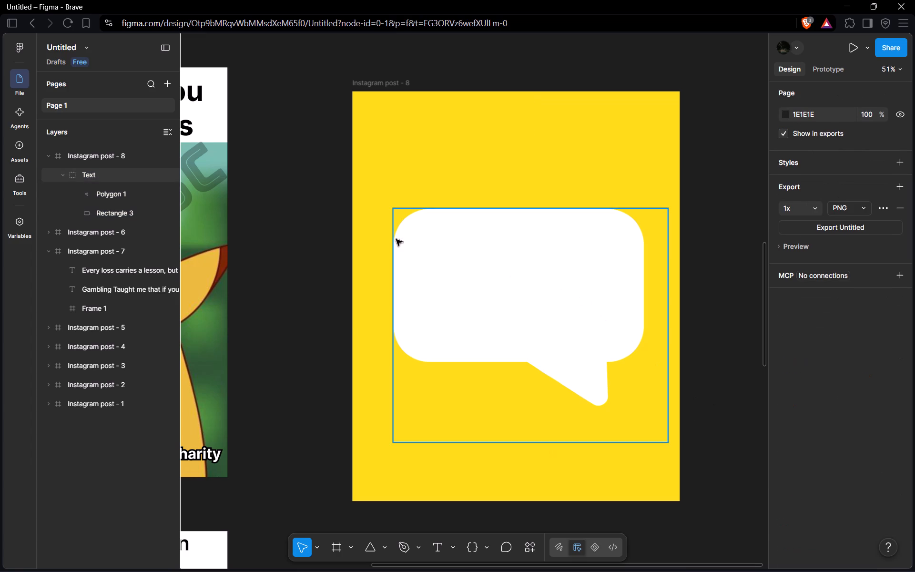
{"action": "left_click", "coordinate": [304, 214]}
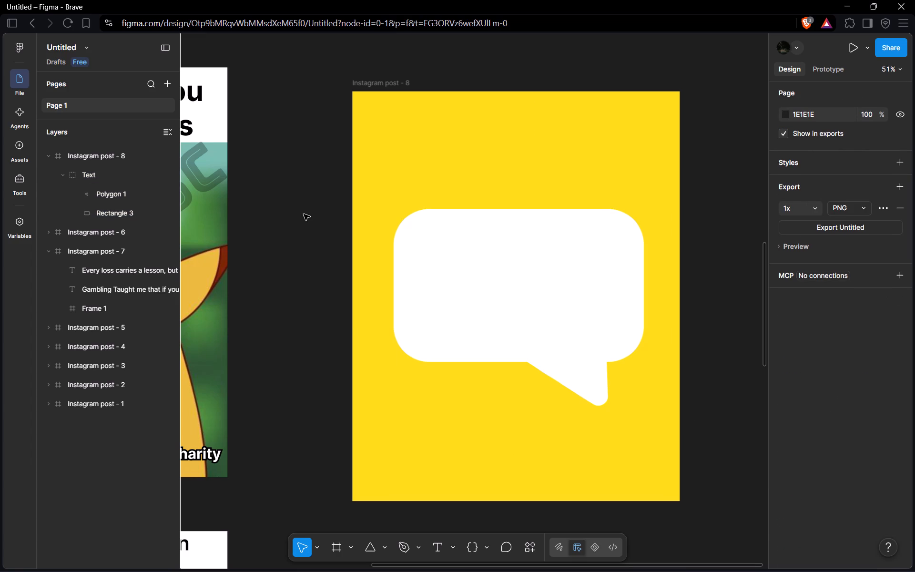
Add a drop shadow effect to the Text speech bubble group in Instagram post - 8.
{"action": "left_click", "coordinate": [441, 292]}
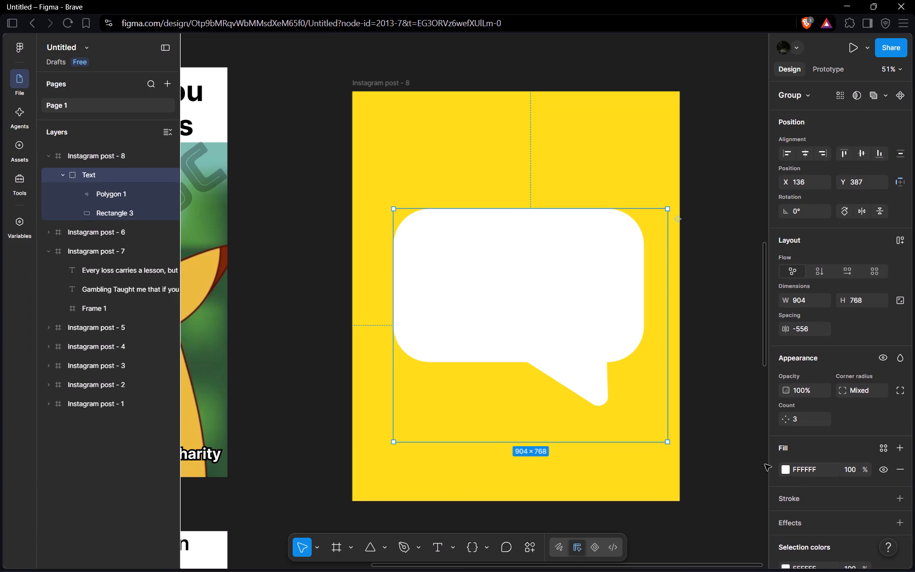
{"action": "scroll", "coordinate": [817, 496], "scroll_direction": "down", "scroll_amount": 4}
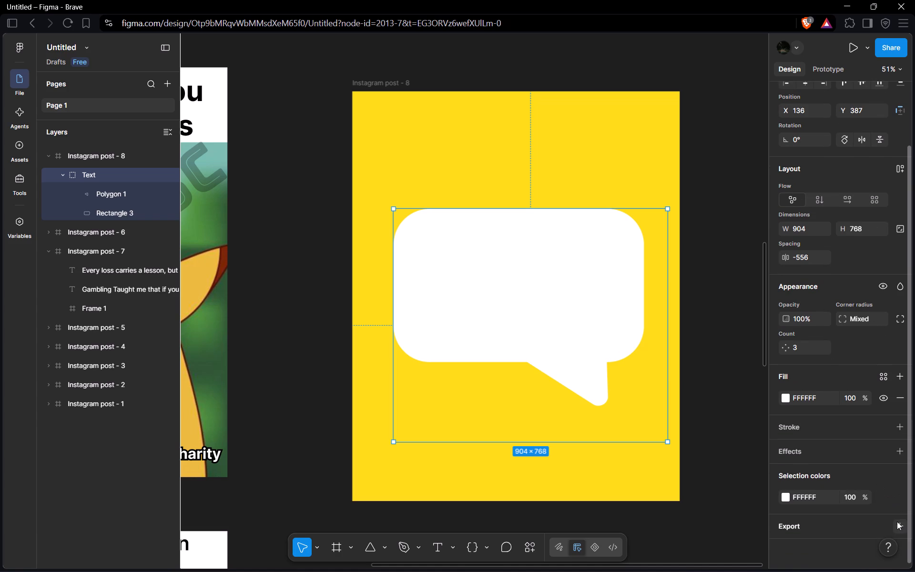
{"action": "left_click", "coordinate": [896, 451]}
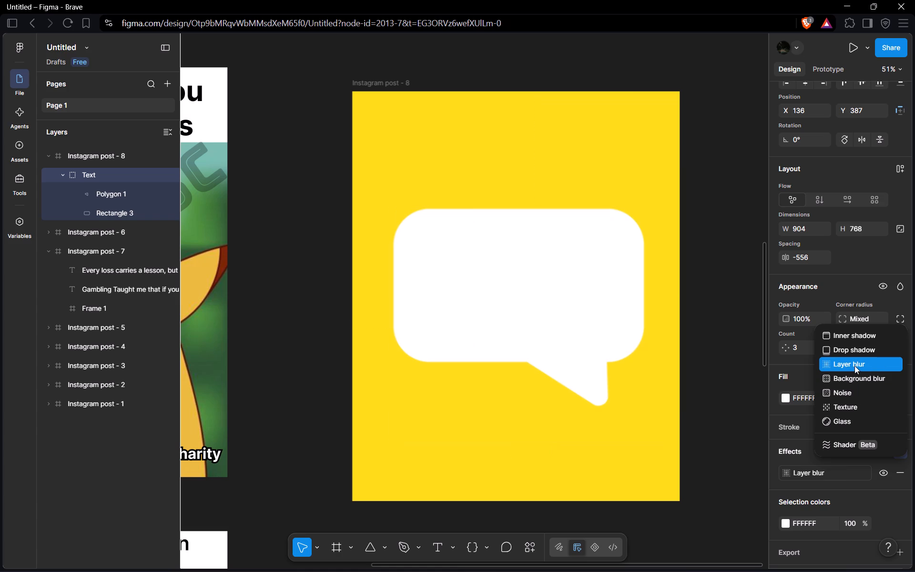
{"action": "left_click", "coordinate": [857, 344]}
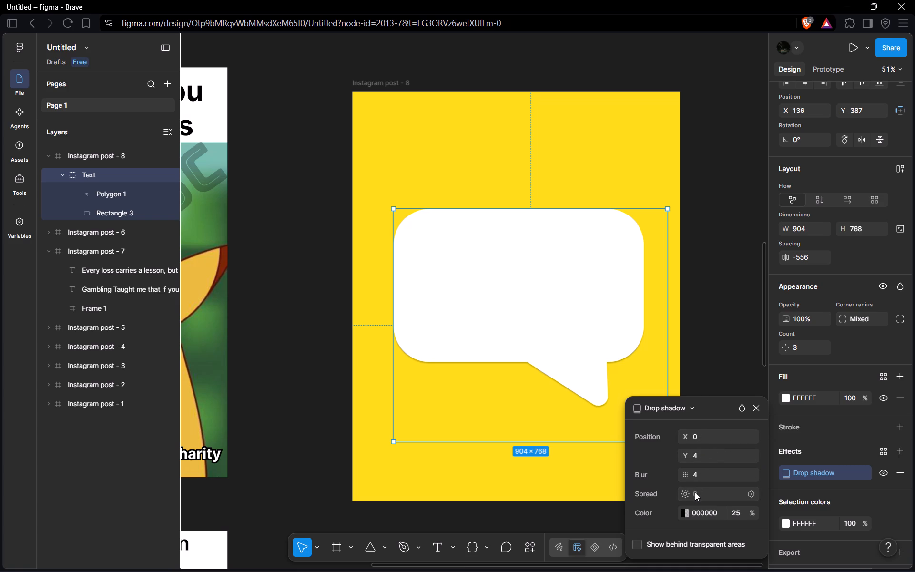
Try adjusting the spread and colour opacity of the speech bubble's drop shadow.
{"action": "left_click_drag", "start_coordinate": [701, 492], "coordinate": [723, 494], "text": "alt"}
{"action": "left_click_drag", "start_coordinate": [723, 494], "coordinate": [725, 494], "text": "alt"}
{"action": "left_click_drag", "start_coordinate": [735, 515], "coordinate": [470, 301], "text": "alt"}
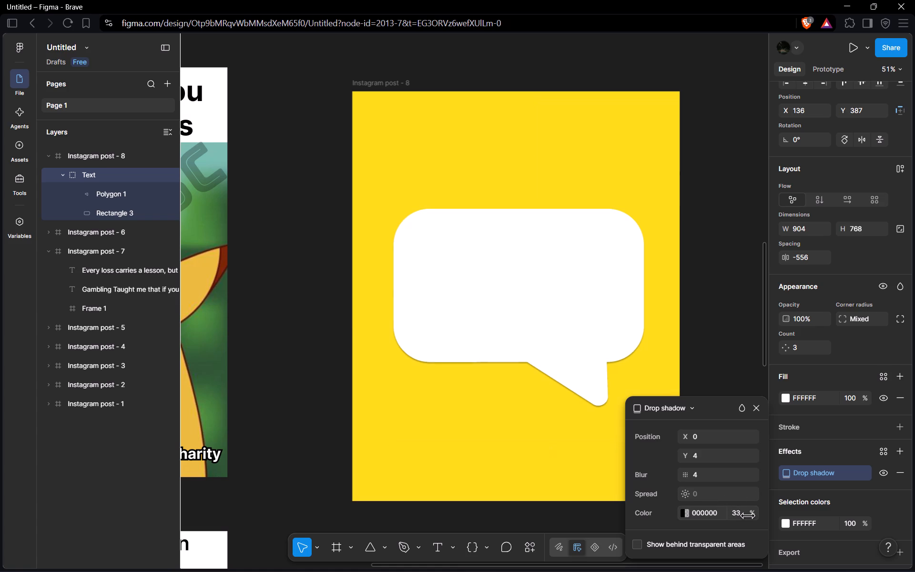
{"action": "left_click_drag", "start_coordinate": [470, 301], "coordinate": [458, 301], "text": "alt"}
Increase the blur of the speech bubble's drop shadow to about 46.5.
{"action": "left_click_drag", "start_coordinate": [695, 475], "coordinate": [552, 313], "text": "alt"}
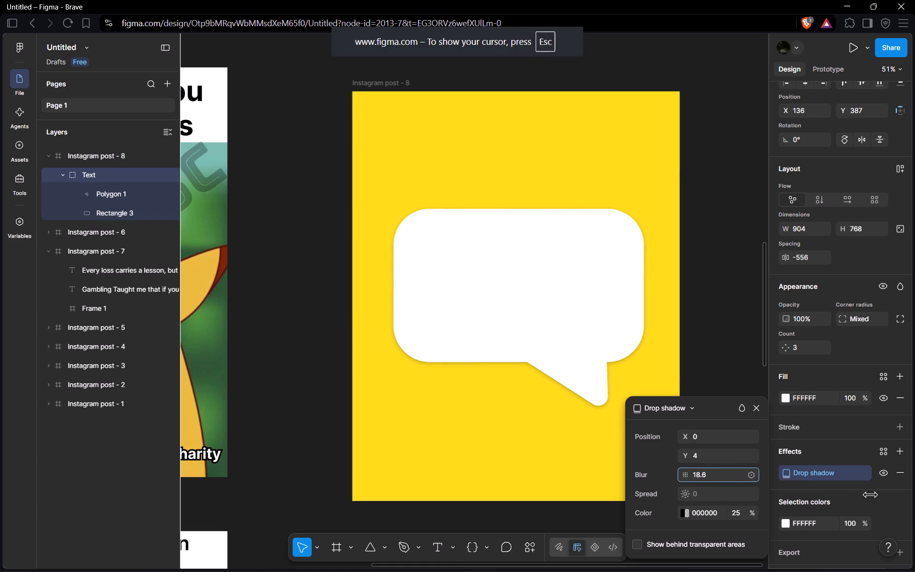
{"action": "left_click_drag", "start_coordinate": [552, 313], "coordinate": [716, 289], "text": "alt"}
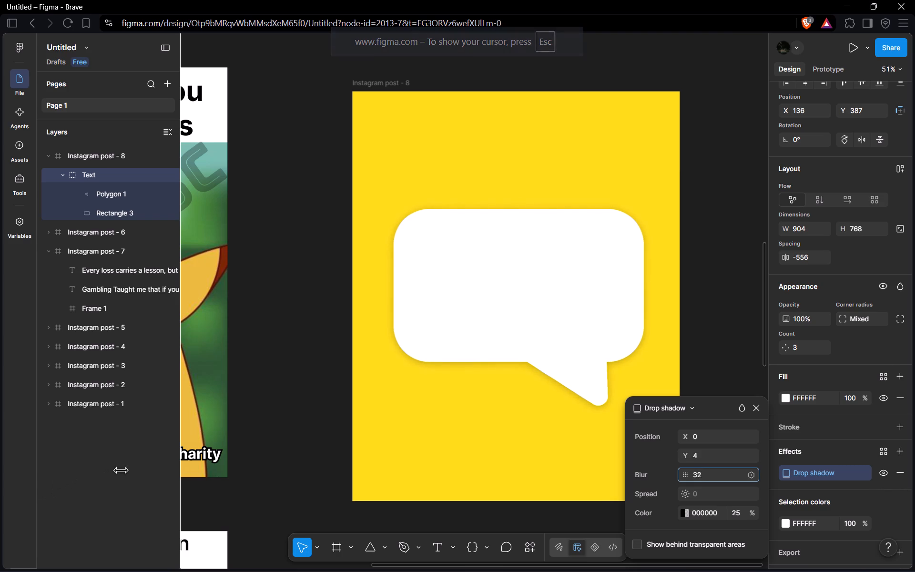
{"action": "left_click_drag", "start_coordinate": [716, 289], "coordinate": [563, 308], "text": "alt"}
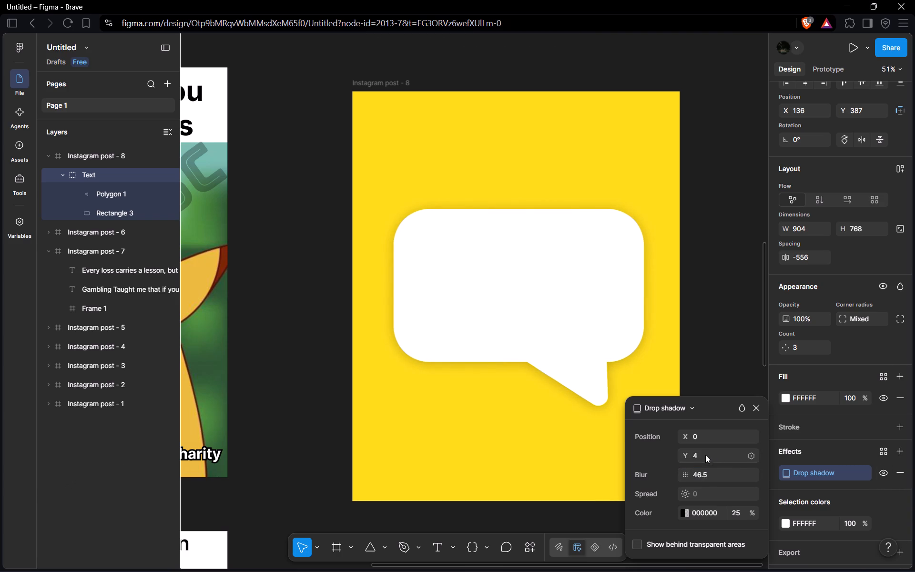
Set the vertical (Y) offset of the speech bubble's drop shadow to about 29.
{"action": "left_click_drag", "start_coordinate": [693, 455], "coordinate": [713, 456], "text": "alt"}
{"action": "left_click_drag", "start_coordinate": [713, 456], "coordinate": [729, 461], "text": "alt"}
{"action": "left_click_drag", "start_coordinate": [729, 461], "coordinate": [731, 462], "text": "alt"}
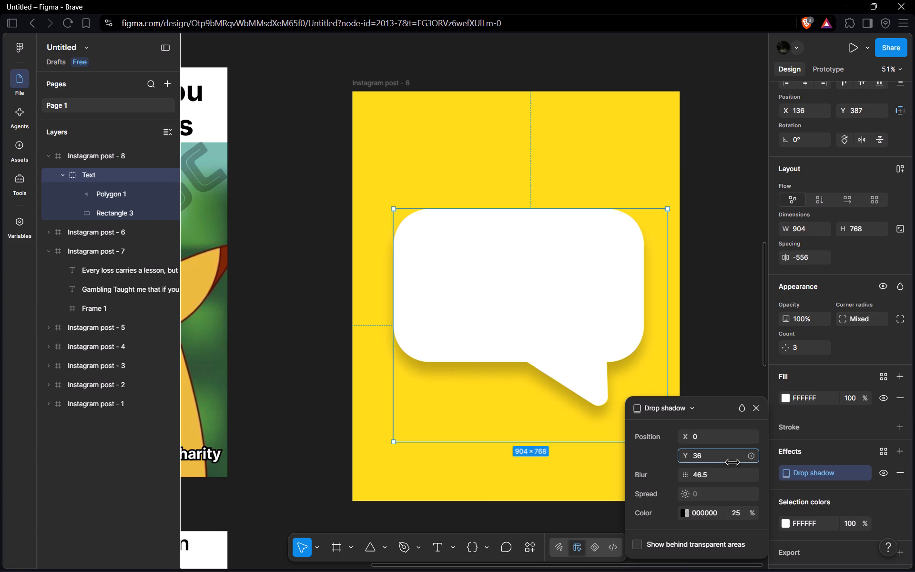
{"action": "left_click_drag", "start_coordinate": [731, 462], "coordinate": [723, 462], "text": "alt"}
Recolour the drop shadow by sampling the yellow background, FFDC18, and adjusting it to a darker yellow, about E0C83E, at 100% opacity.
{"action": "left_click", "coordinate": [687, 514]}
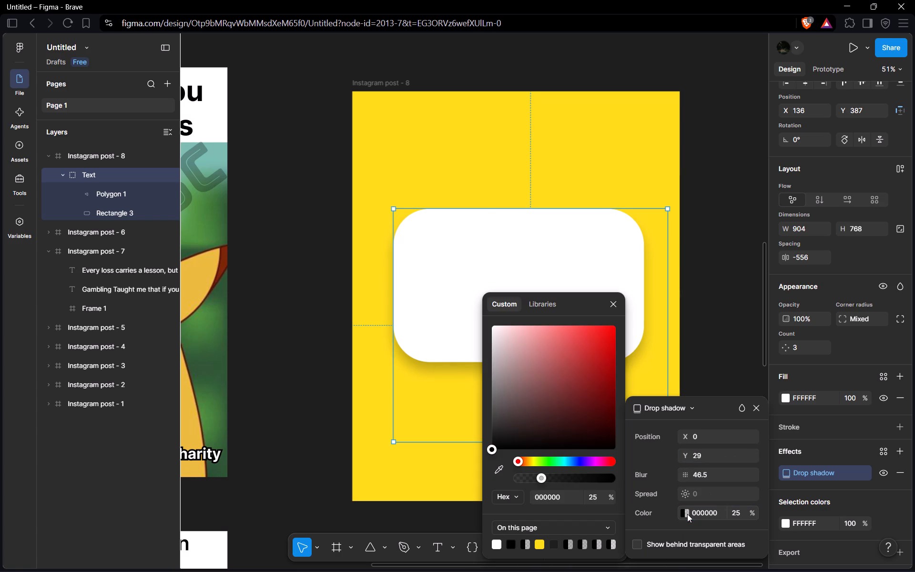
{"action": "left_click_drag", "start_coordinate": [518, 460], "coordinate": [521, 460]}
{"action": "left_click_drag", "start_coordinate": [521, 460], "coordinate": [535, 463]}
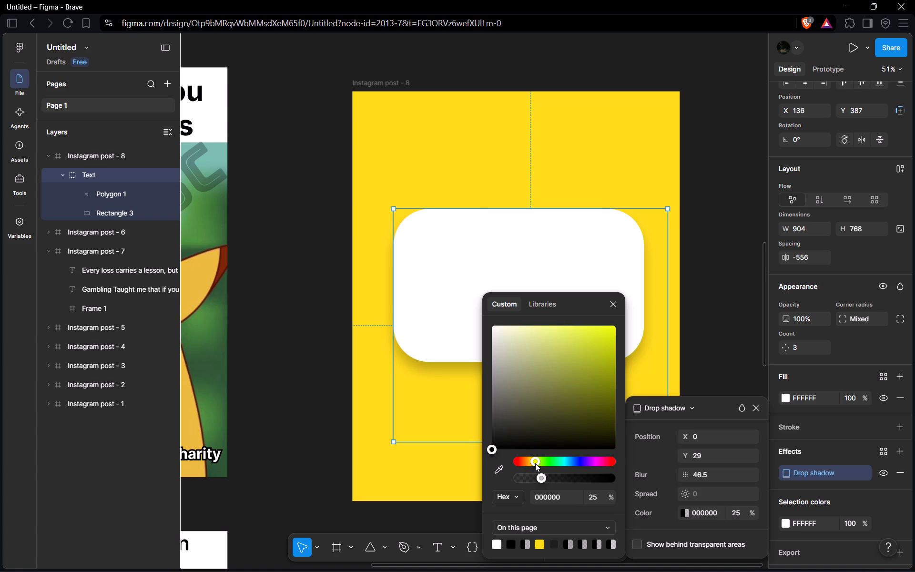
{"action": "left_click_drag", "start_coordinate": [535, 463], "coordinate": [527, 464]}
{"action": "left_click", "coordinate": [498, 471]}
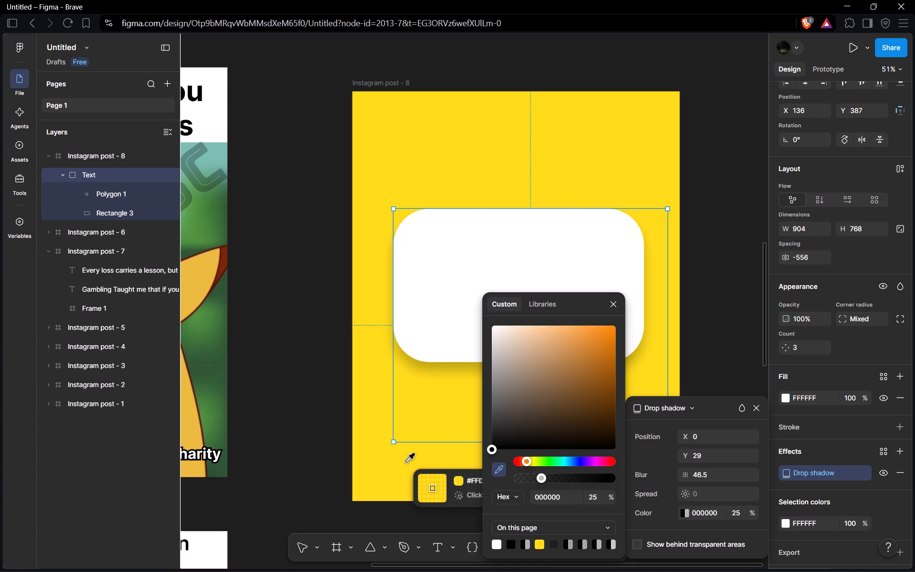
{"action": "left_click", "coordinate": [378, 470]}
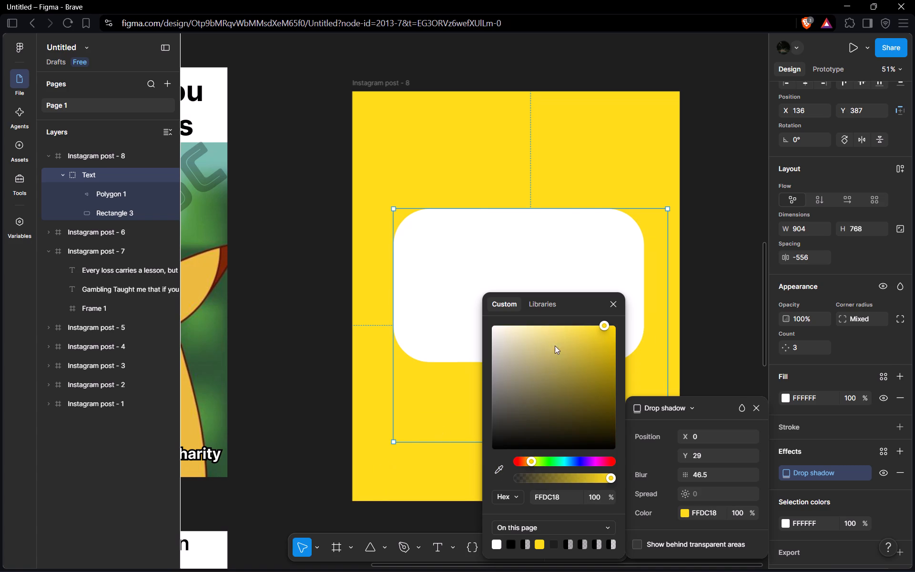
{"action": "left_click_drag", "start_coordinate": [603, 324], "coordinate": [589, 325]}
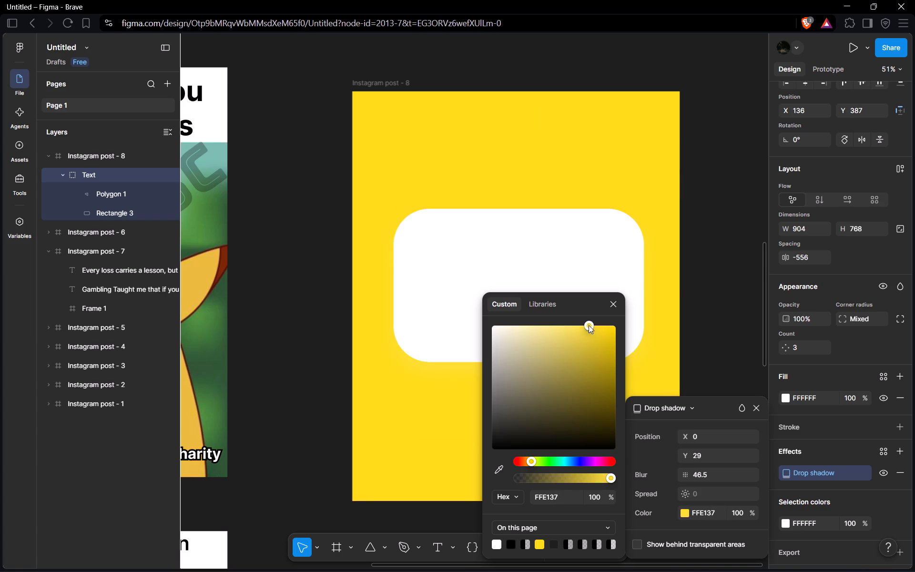
{"action": "left_click_drag", "start_coordinate": [589, 325], "coordinate": [587, 344]}
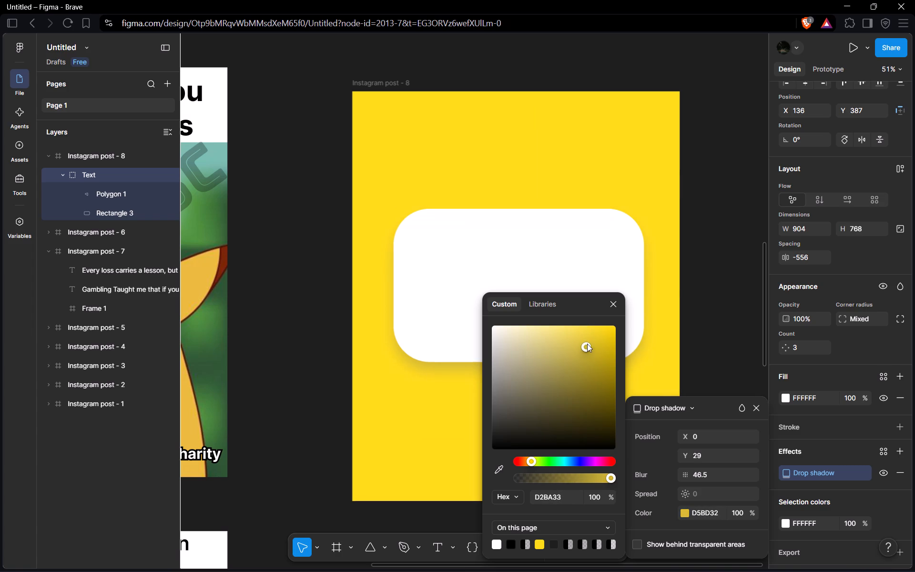
{"action": "left_click_drag", "start_coordinate": [587, 344], "coordinate": [581, 340]}
{"action": "left_click_drag", "start_coordinate": [581, 340], "coordinate": [580, 340]}
{"action": "left_click", "coordinate": [283, 223]}
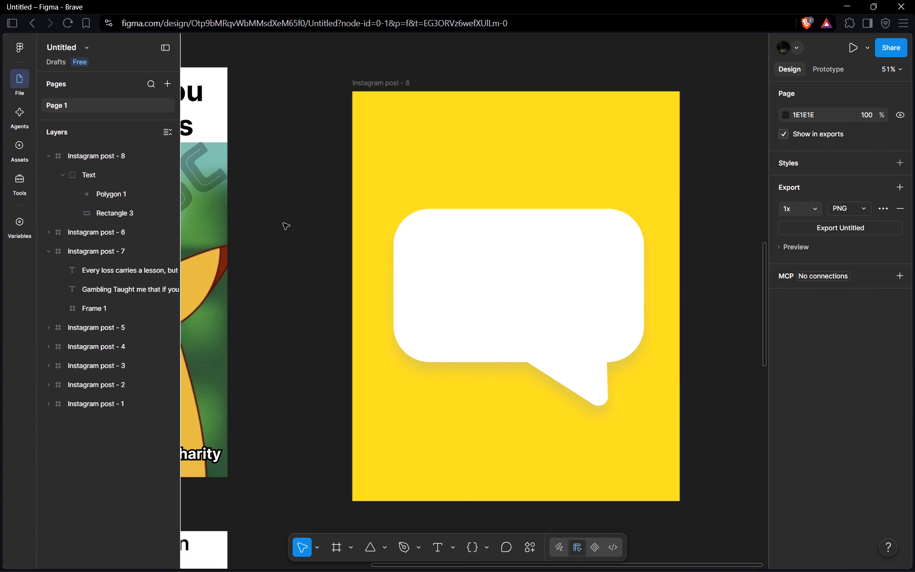
{"action": "left_click", "coordinate": [283, 223]}
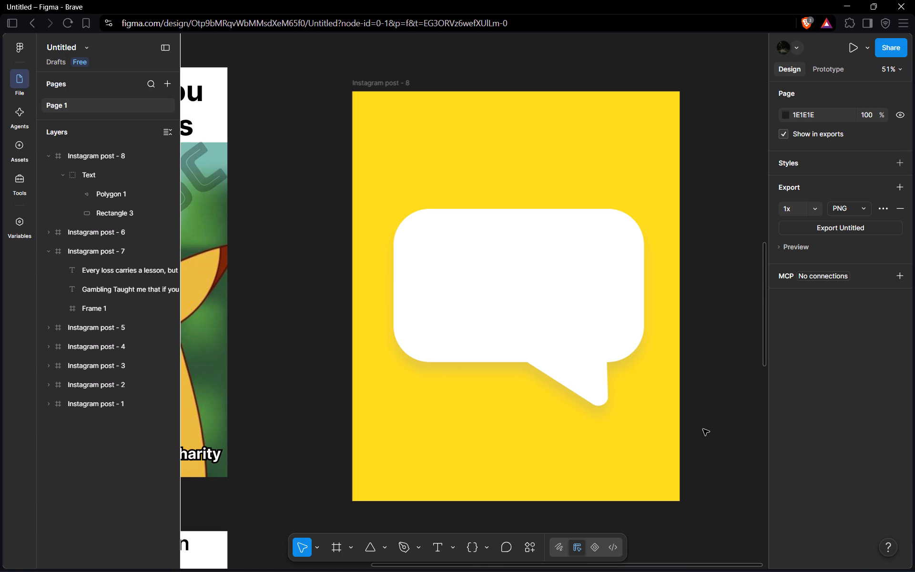
{"action": "left_click", "coordinate": [703, 429]}
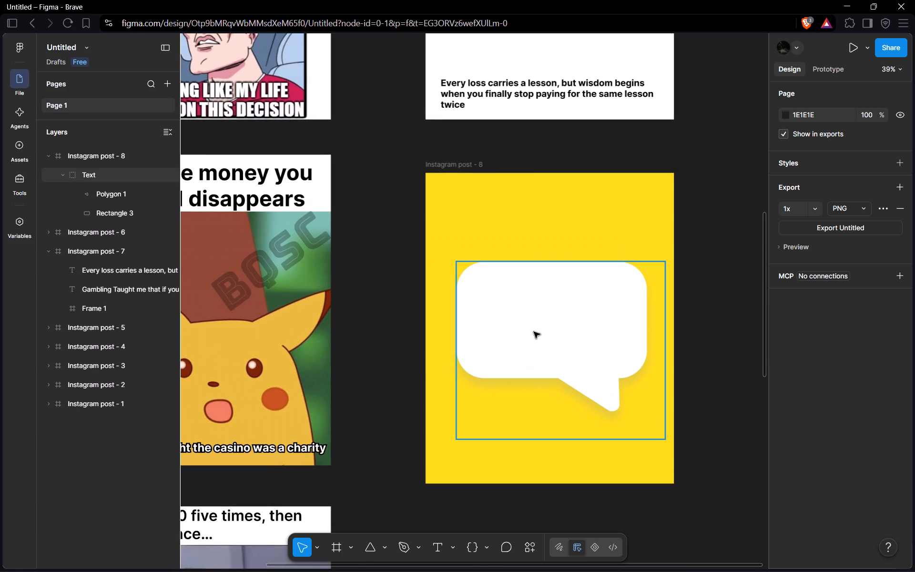
Reposition the shadowed Text speech bubble group on the yellow background to about X 126, Y 395.
{"action": "left_click_drag", "start_coordinate": [549, 345], "coordinate": [539, 333]}
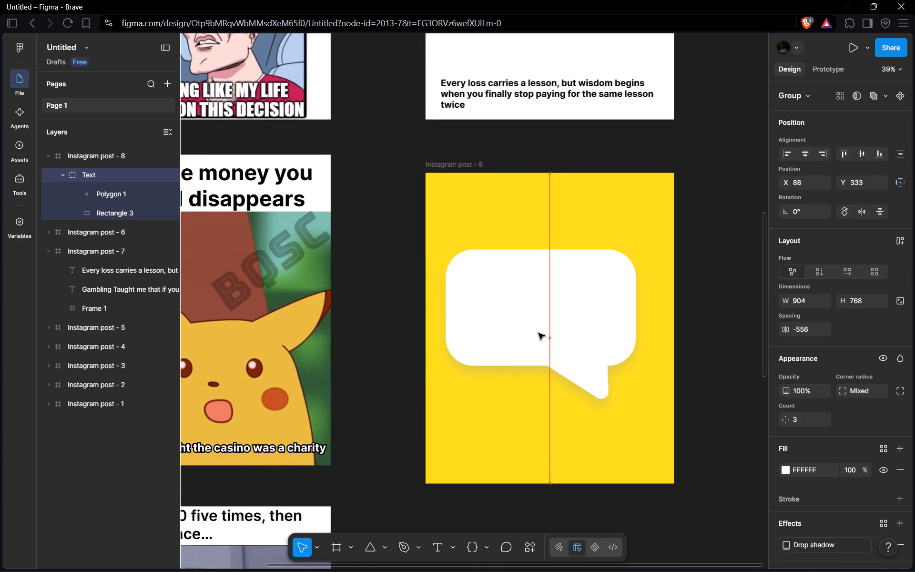
{"action": "left_click_drag", "start_coordinate": [539, 333], "coordinate": [549, 347]}
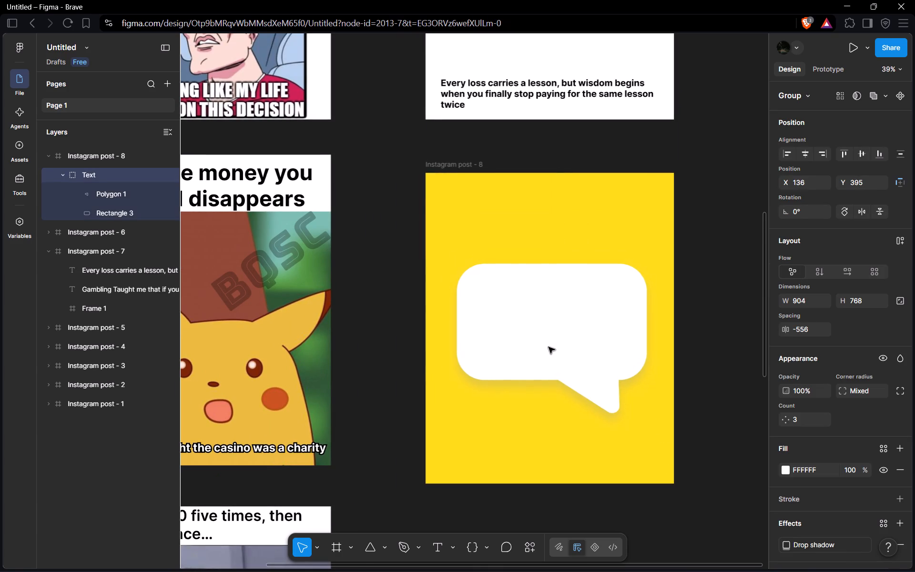
{"action": "left_click_drag", "start_coordinate": [549, 347], "coordinate": [543, 345]}
{"action": "left_click", "coordinate": [711, 447]}
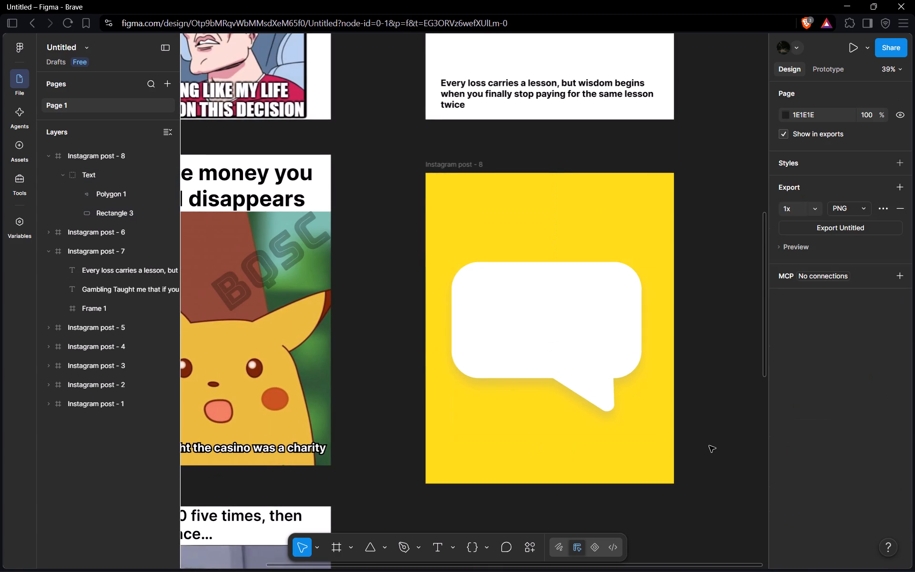
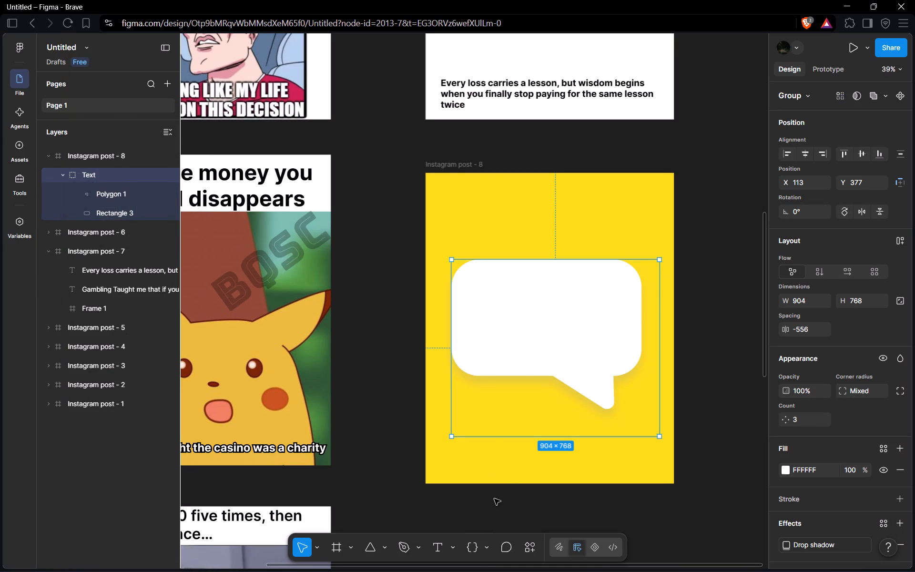
Draw a nearly horizontal line about 575 px long on the yellow background just above the speech bubble in Instagram post - 8.
{"action": "left_click", "coordinate": [453, 465]}
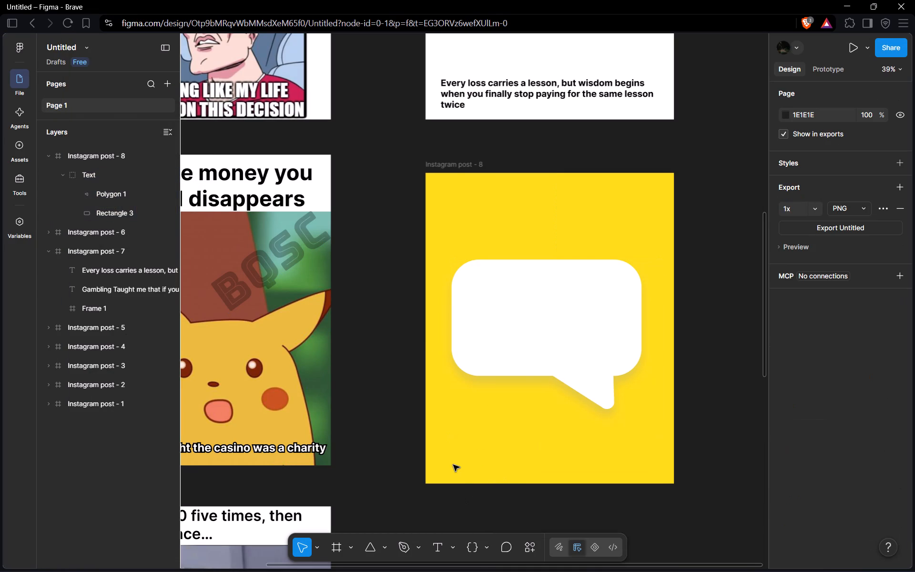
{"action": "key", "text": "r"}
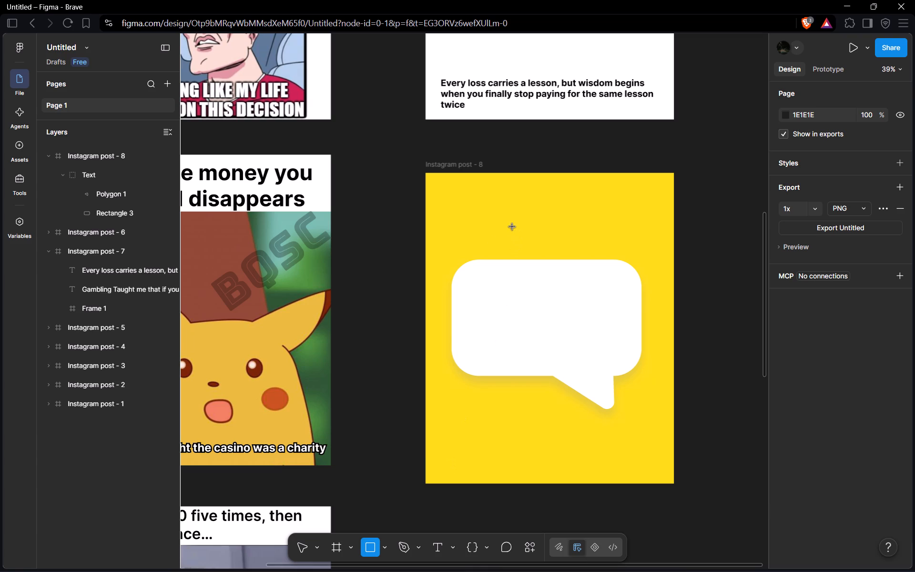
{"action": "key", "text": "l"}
{"action": "left_click_drag", "start_coordinate": [488, 240], "coordinate": [587, 240]}
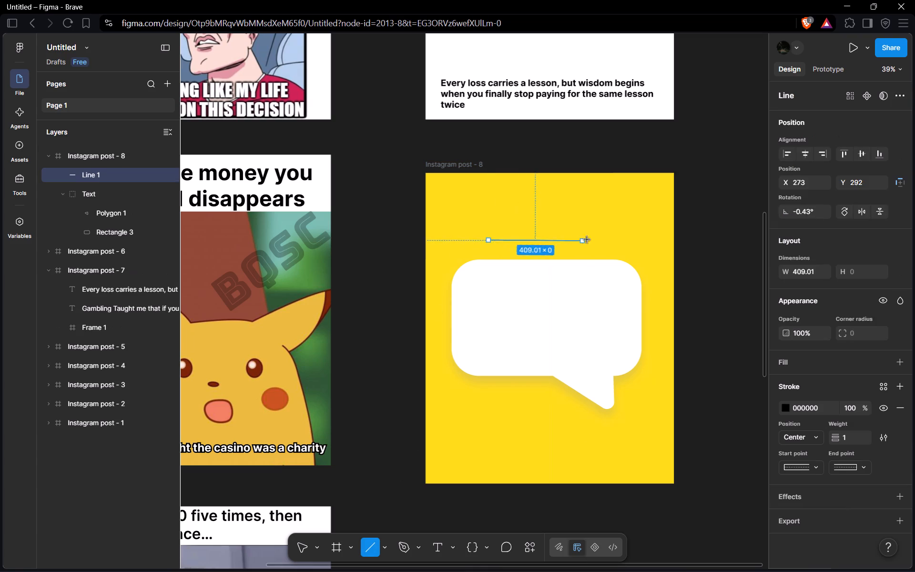
{"action": "left_click_drag", "start_coordinate": [587, 240], "coordinate": [621, 240]}
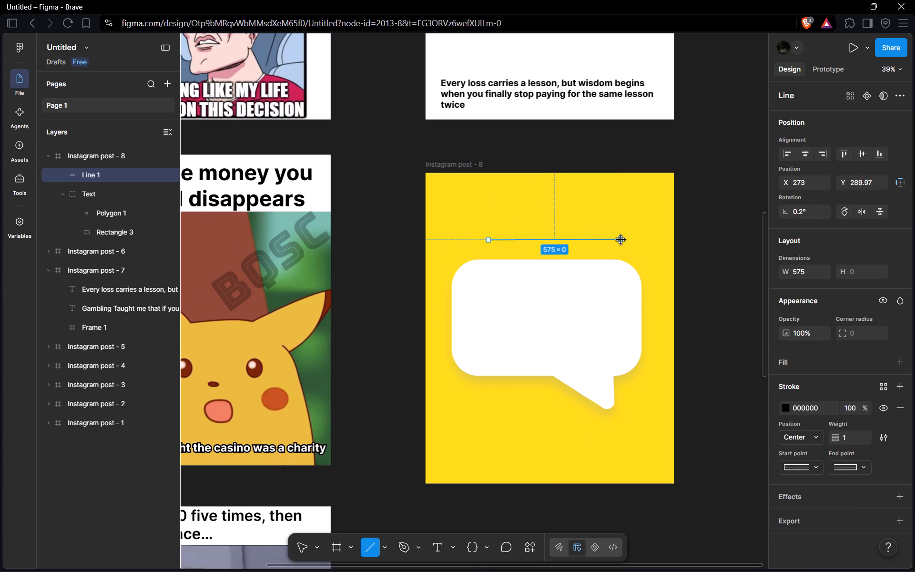
Reposition the Text speech bubble group below the line to about X 88, Y 343.
{"action": "left_click_drag", "start_coordinate": [541, 312], "coordinate": [534, 299]}
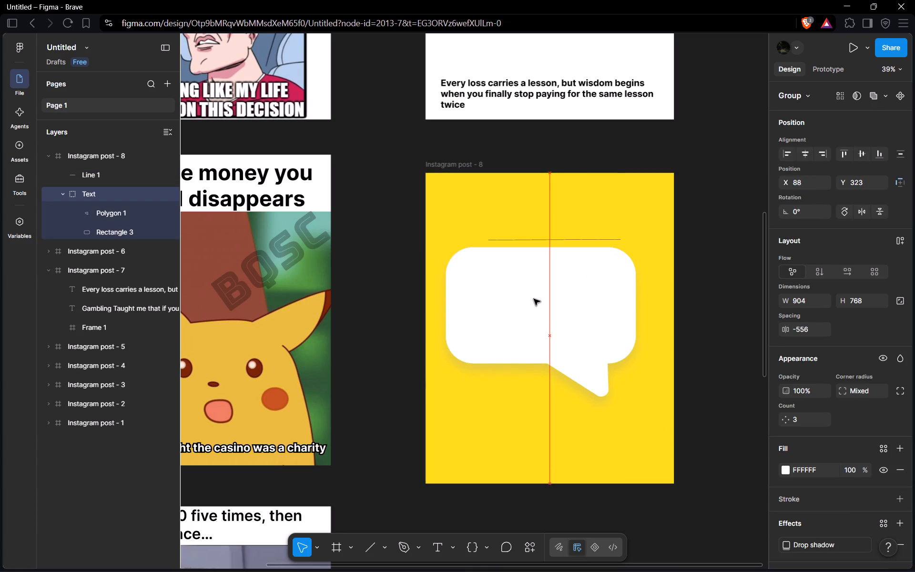
{"action": "left_click_drag", "start_coordinate": [534, 299], "coordinate": [532, 304]}
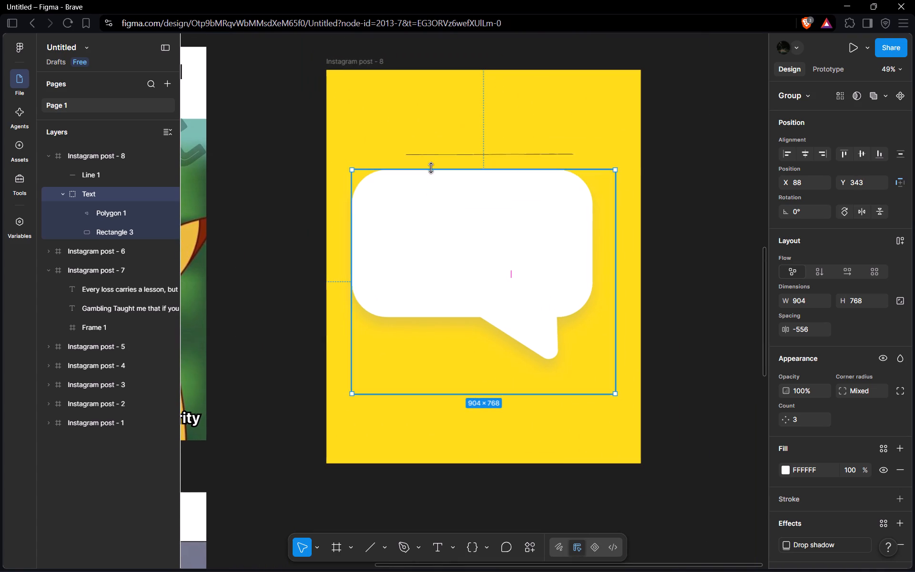
Set the Y position of the line above the speech bubble to 27.
{"action": "left_click", "coordinate": [431, 154]}
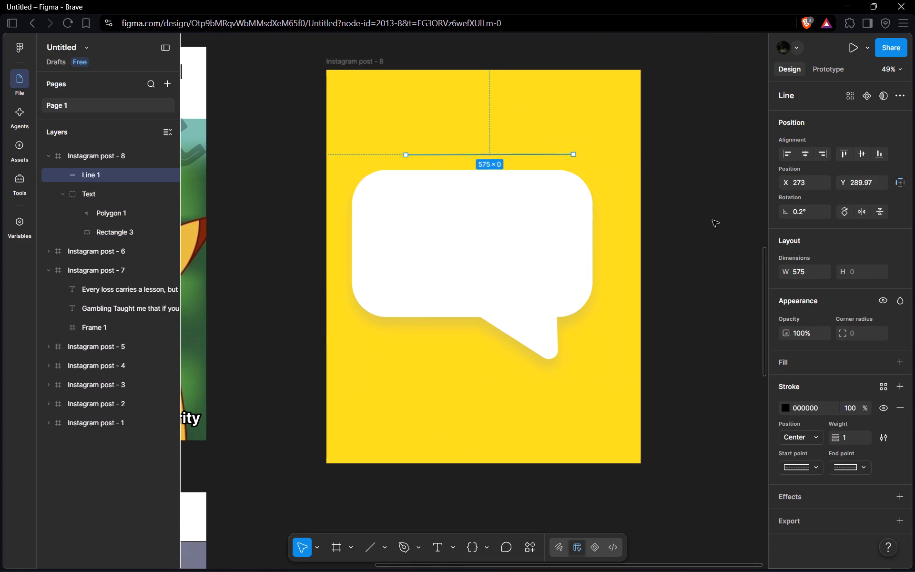
{"action": "double_click", "coordinate": [866, 184]}
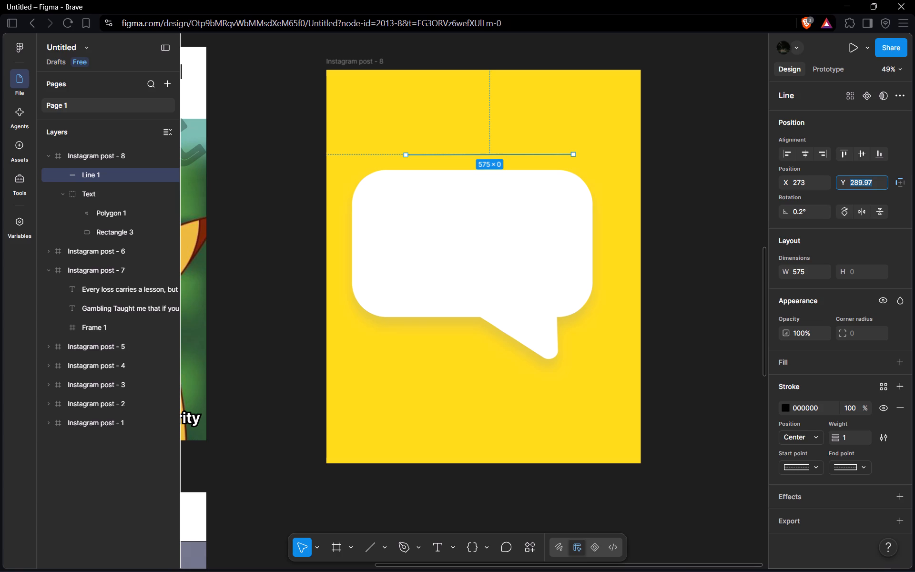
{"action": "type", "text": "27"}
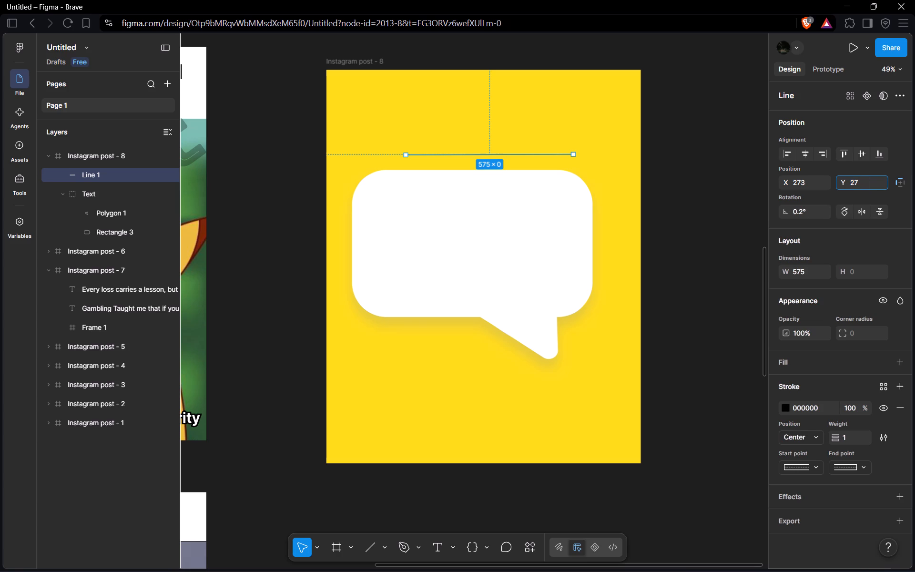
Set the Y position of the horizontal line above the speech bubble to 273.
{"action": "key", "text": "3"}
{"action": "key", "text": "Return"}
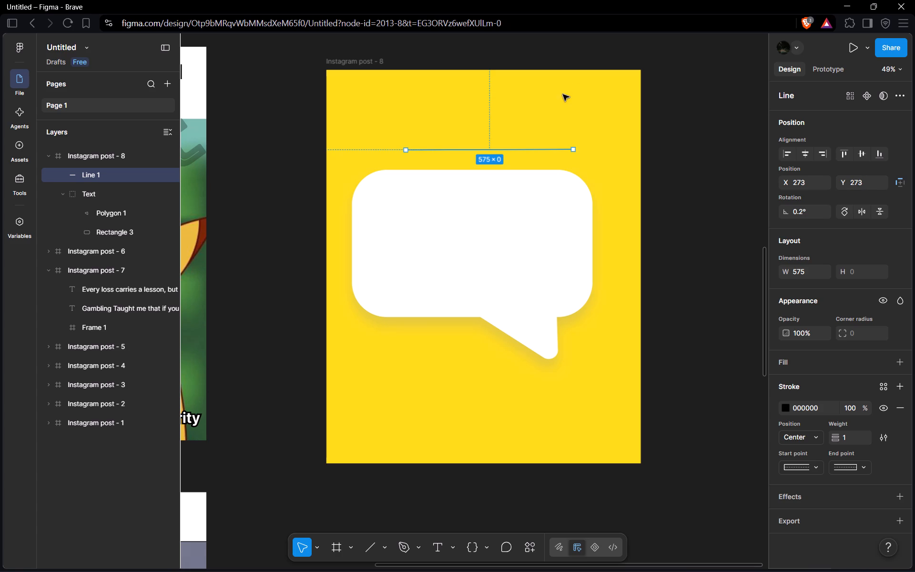
Lengthen the line to about 641 wide, ending flush with the speech bubble's edge, and set its rotation to 0°.
{"action": "left_click_drag", "start_coordinate": [573, 150], "coordinate": [597, 150]}
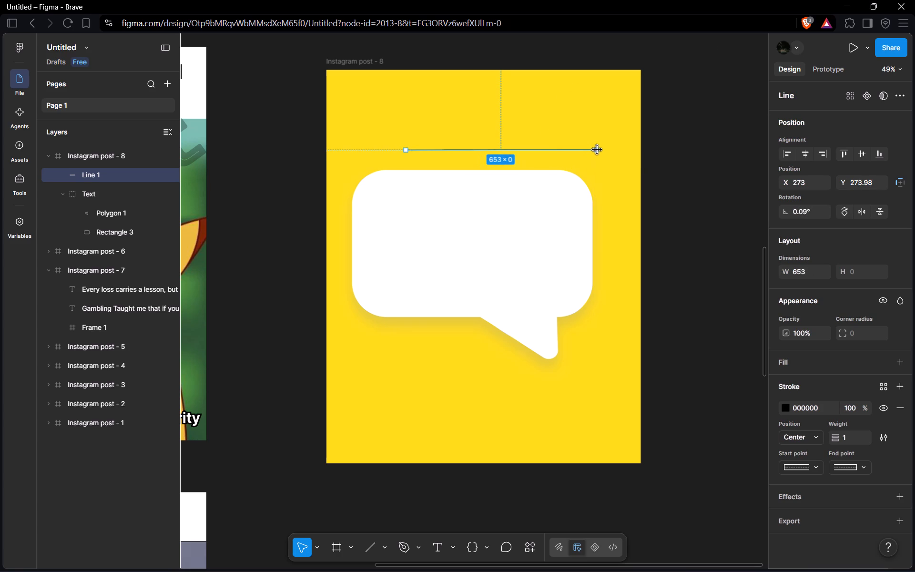
{"action": "left_click_drag", "start_coordinate": [597, 150], "coordinate": [607, 153]}
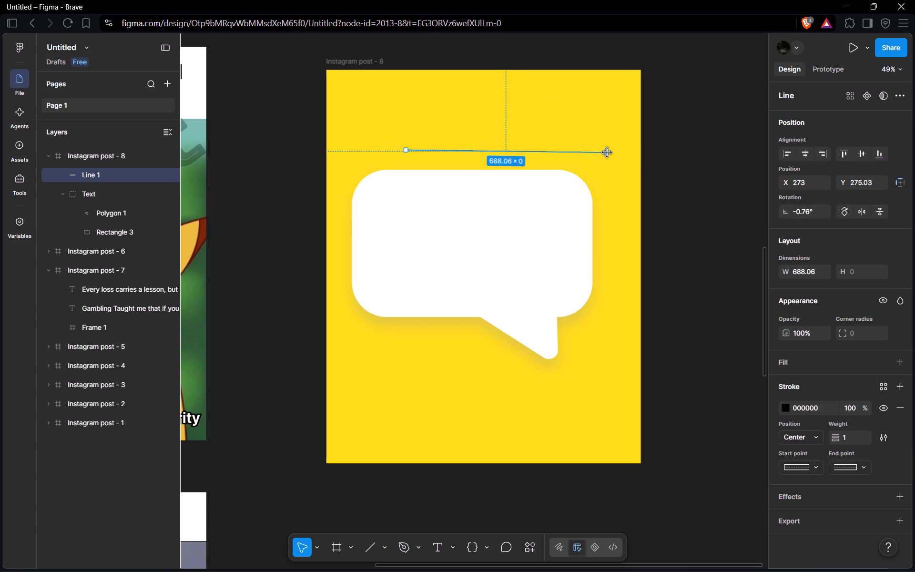
{"action": "left_click_drag", "start_coordinate": [607, 153], "coordinate": [594, 152]}
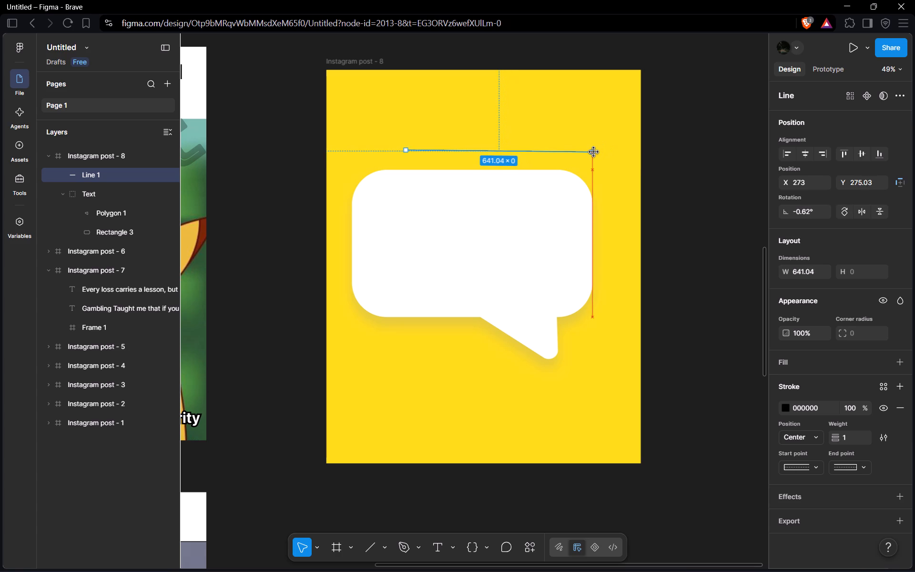
{"action": "left_click_drag", "start_coordinate": [594, 152], "coordinate": [593, 152]}
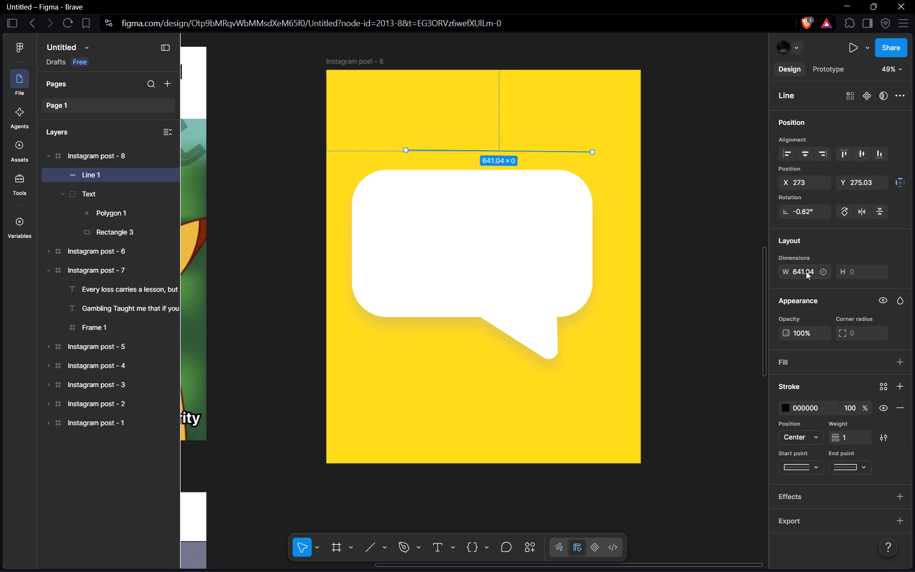
{"action": "left_click", "coordinate": [806, 214]}
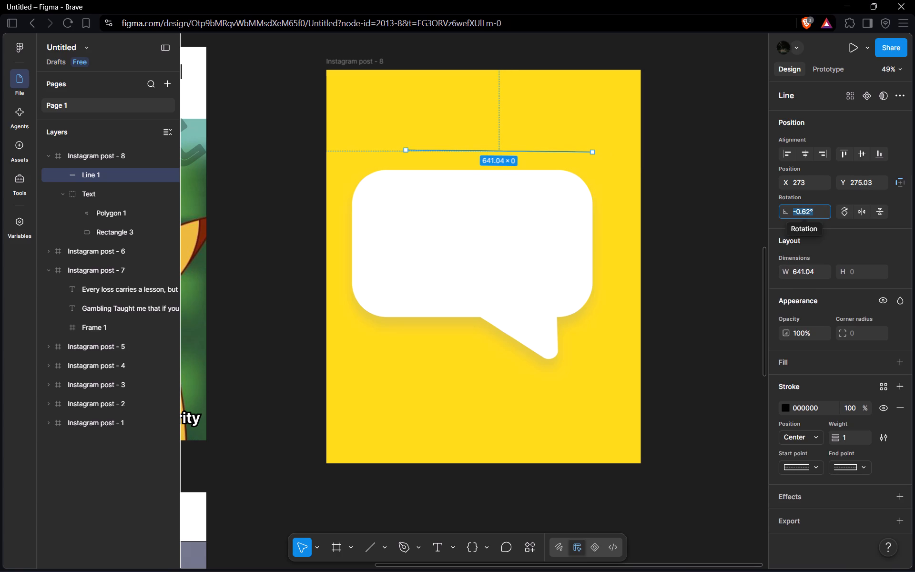
{"action": "key", "text": "0"}
{"action": "key", "text": "Return"}
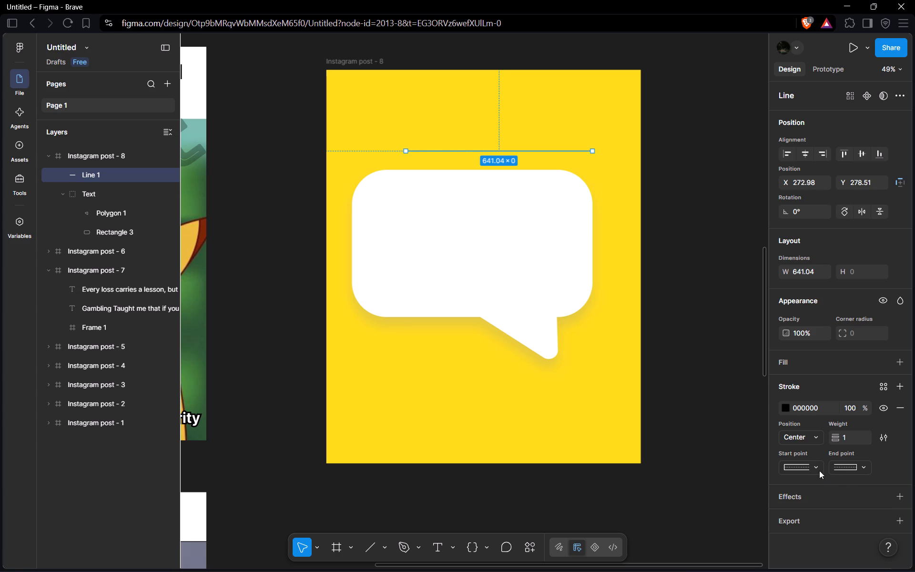
Give the line above the speech bubble a Round end point.
{"action": "left_click", "coordinate": [860, 470]}
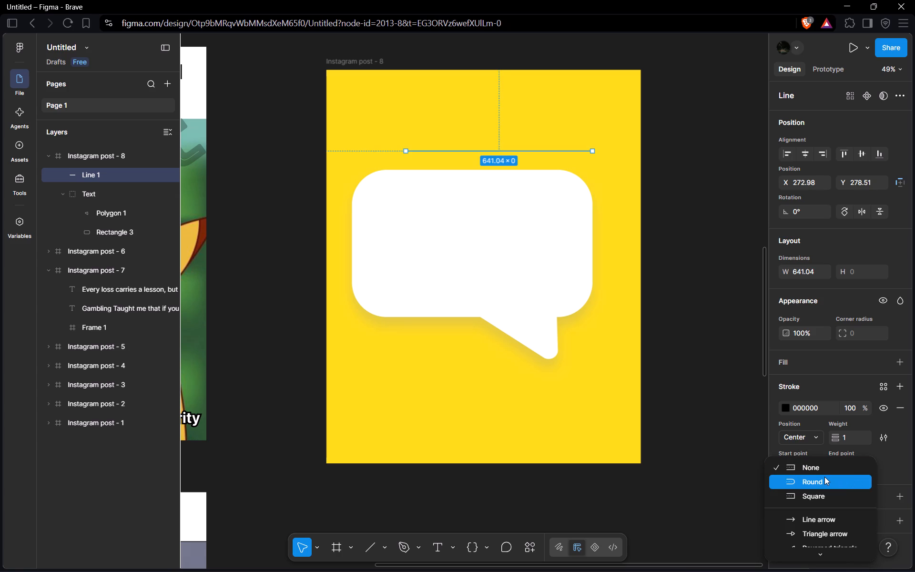
{"action": "scroll", "coordinate": [826, 519], "scroll_direction": "down", "scroll_amount": 1}
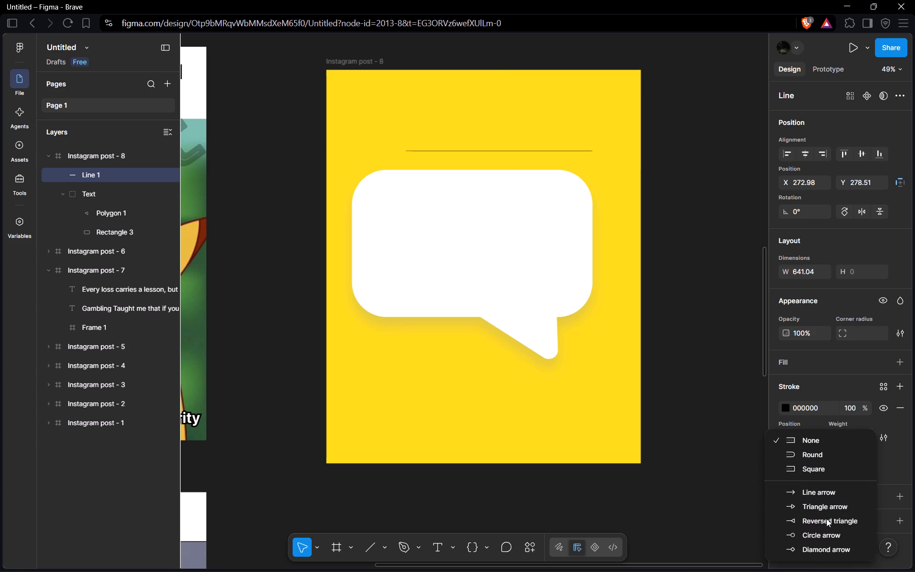
{"action": "scroll", "coordinate": [826, 519], "scroll_direction": "down", "scroll_amount": 1}
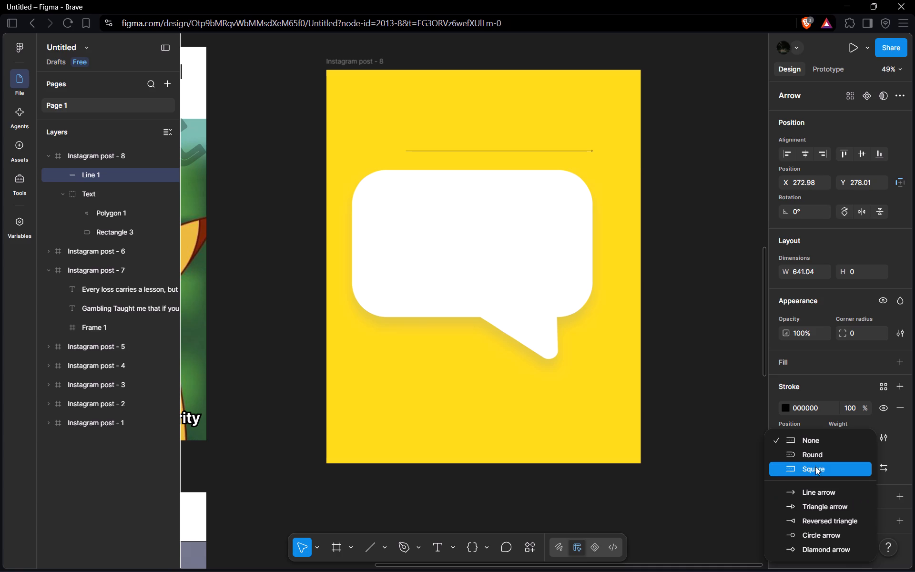
{"action": "left_click", "coordinate": [813, 455]}
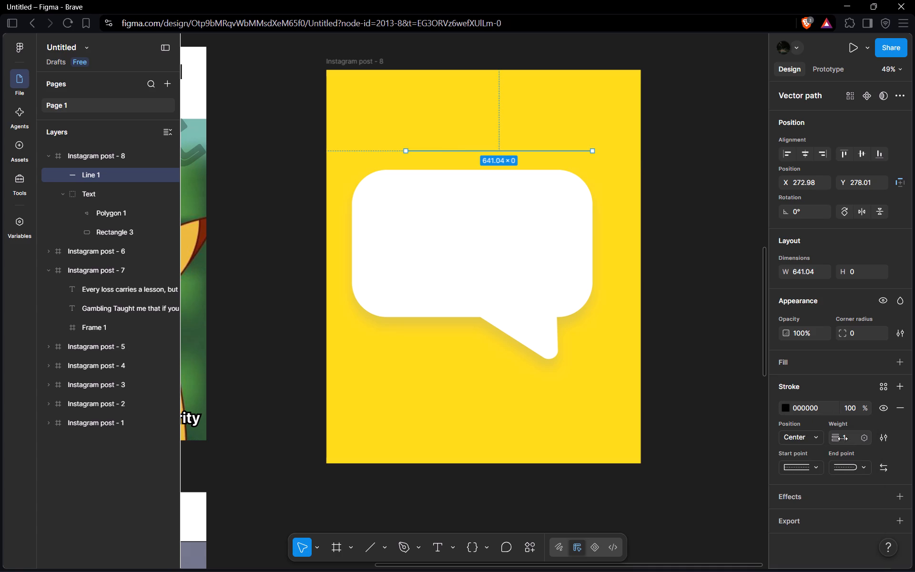
Thicken the line above the speech bubble to a stroke weight of 8.
{"action": "left_click_drag", "start_coordinate": [843, 439], "coordinate": [519, 297], "text": "alt"}
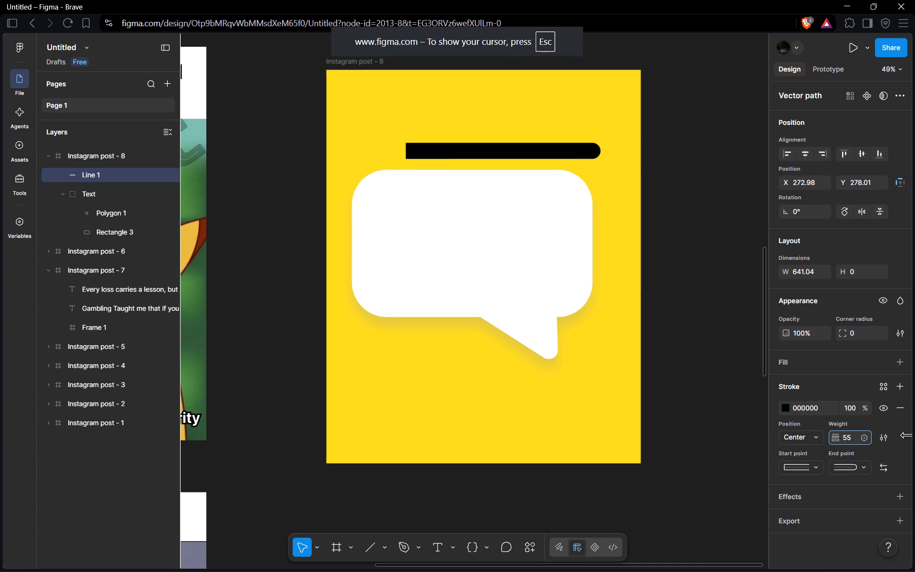
{"action": "left_click_drag", "start_coordinate": [519, 297], "coordinate": [500, 299], "text": "alt"}
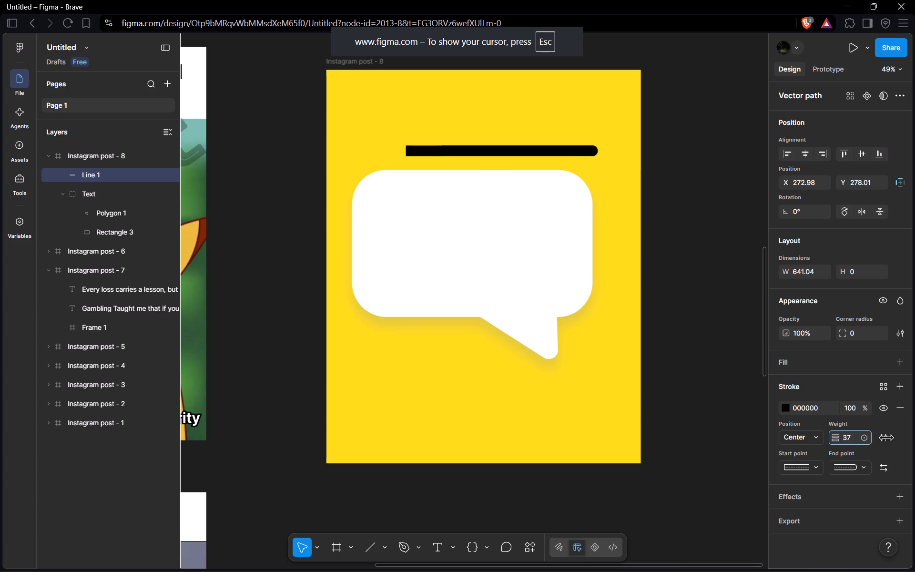
{"action": "left_click_drag", "start_coordinate": [500, 299], "coordinate": [480, 299], "text": "alt"}
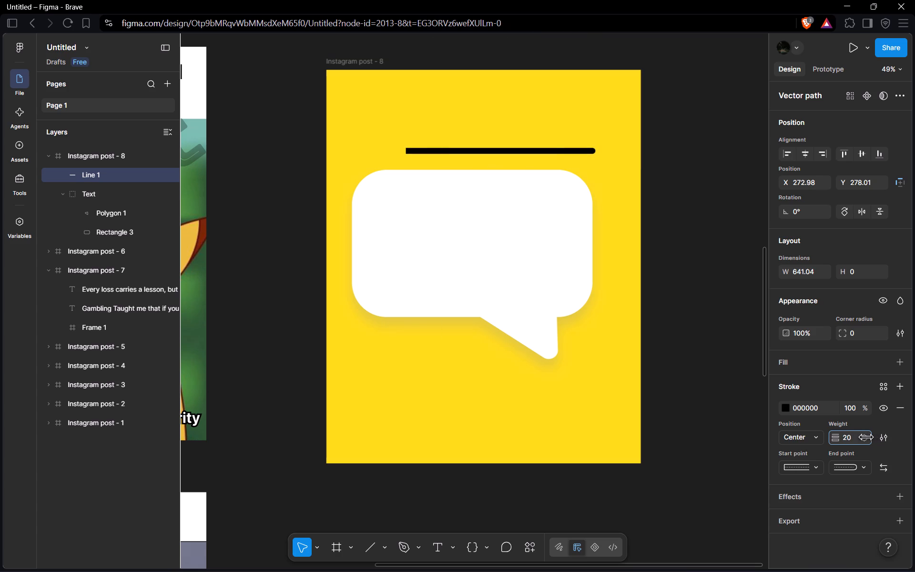
{"action": "left_click_drag", "start_coordinate": [480, 299], "coordinate": [467, 298], "text": "alt"}
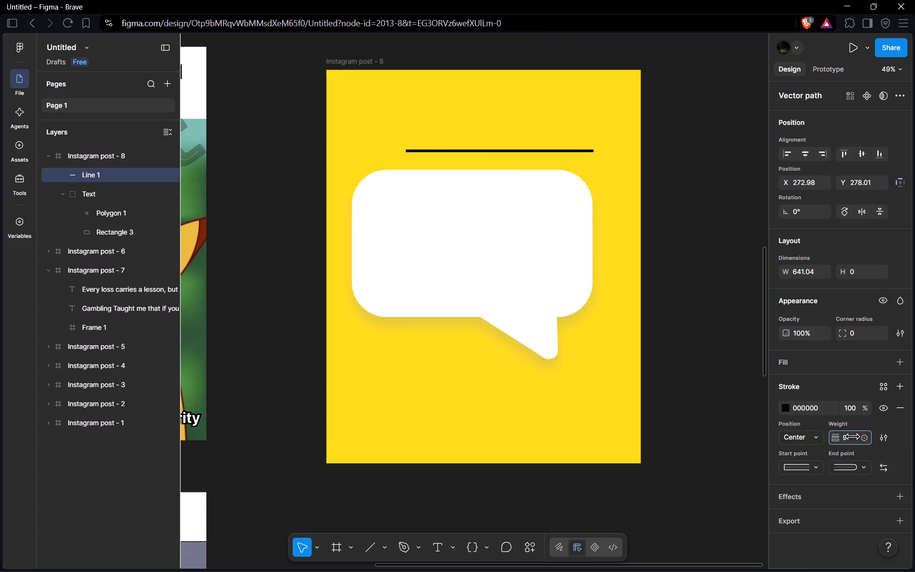
{"action": "left_click_drag", "start_coordinate": [467, 298], "coordinate": [469, 298], "text": "alt"}
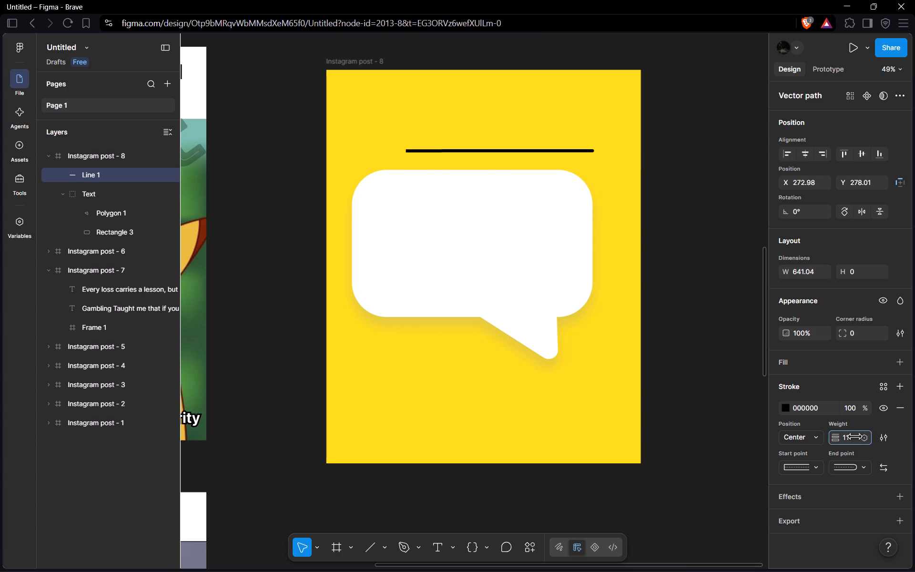
{"action": "left_click_drag", "start_coordinate": [469, 298], "coordinate": [466, 297], "text": "alt"}
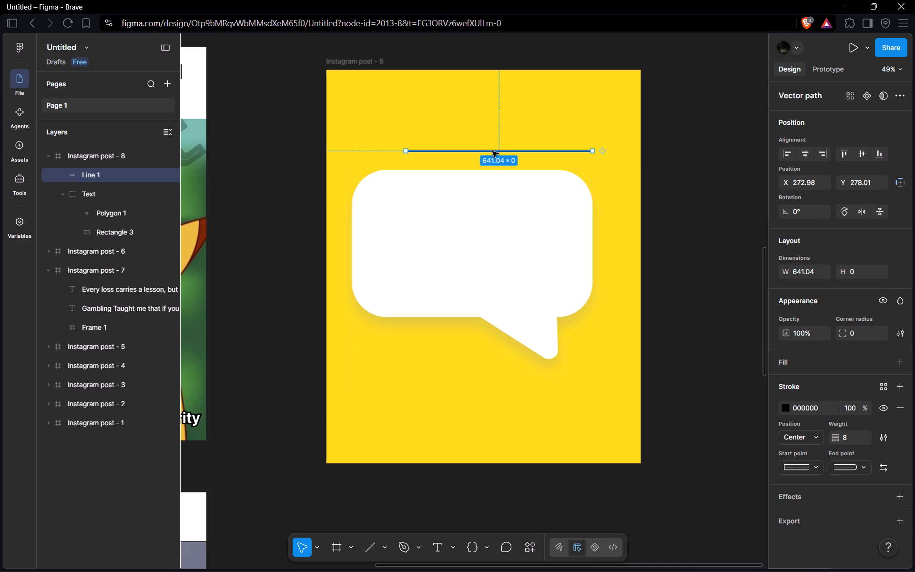
Move the horizontal line closer to the speech bubble, to about X 273, Y 300.
{"action": "left_click_drag", "start_coordinate": [493, 152], "coordinate": [493, 157]}
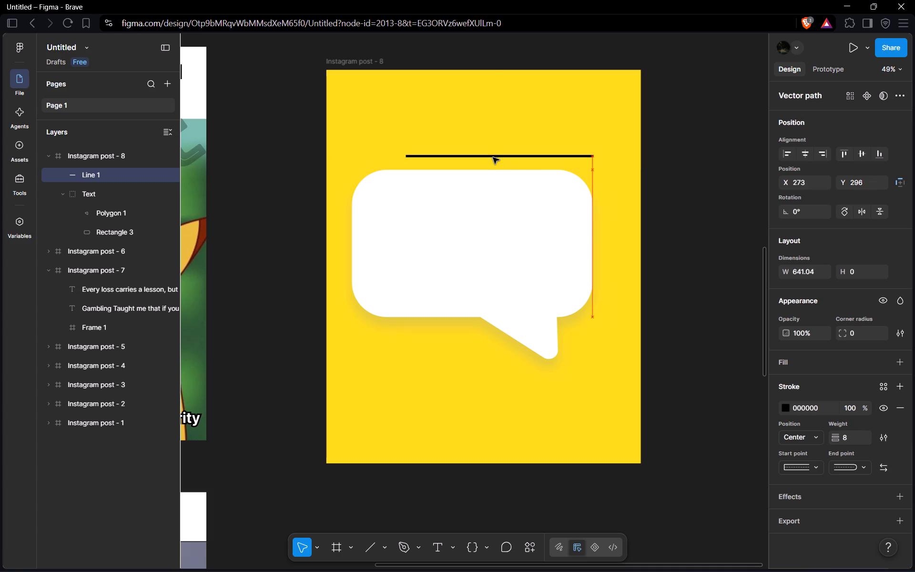
{"action": "left_click_drag", "start_coordinate": [493, 157], "coordinate": [493, 158]}
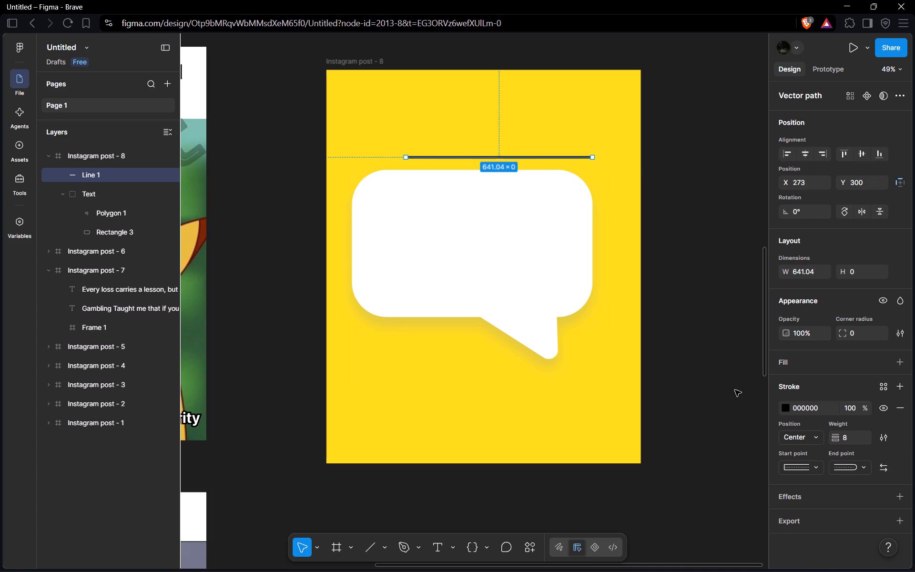
{"action": "left_click", "coordinate": [735, 391]}
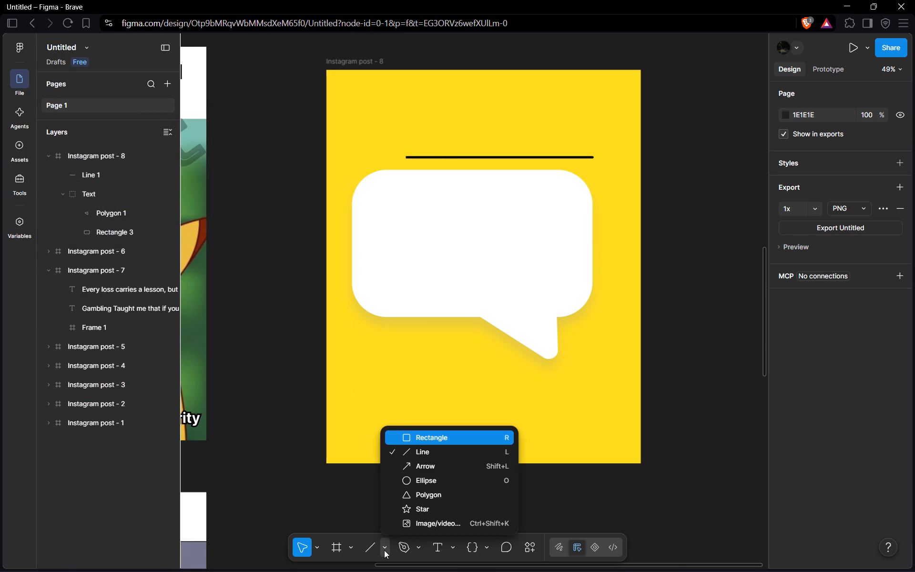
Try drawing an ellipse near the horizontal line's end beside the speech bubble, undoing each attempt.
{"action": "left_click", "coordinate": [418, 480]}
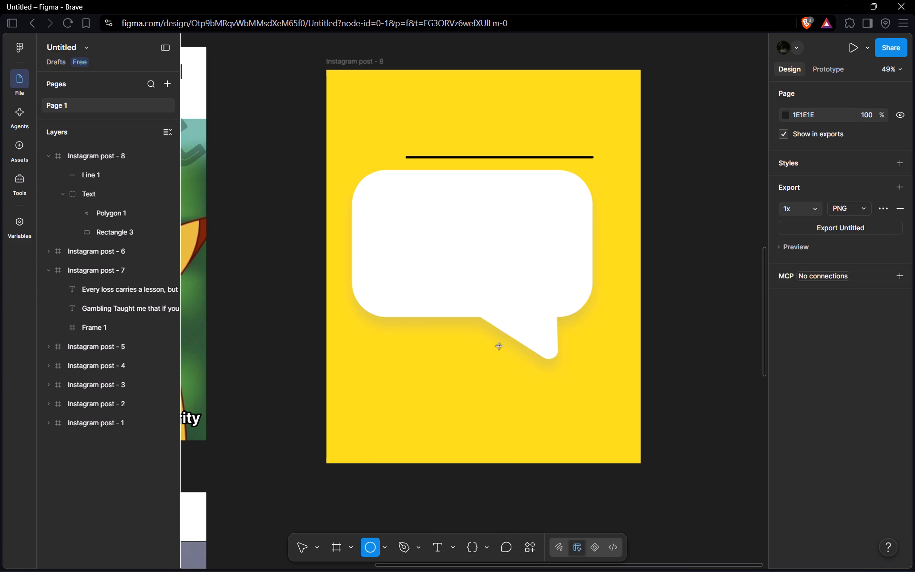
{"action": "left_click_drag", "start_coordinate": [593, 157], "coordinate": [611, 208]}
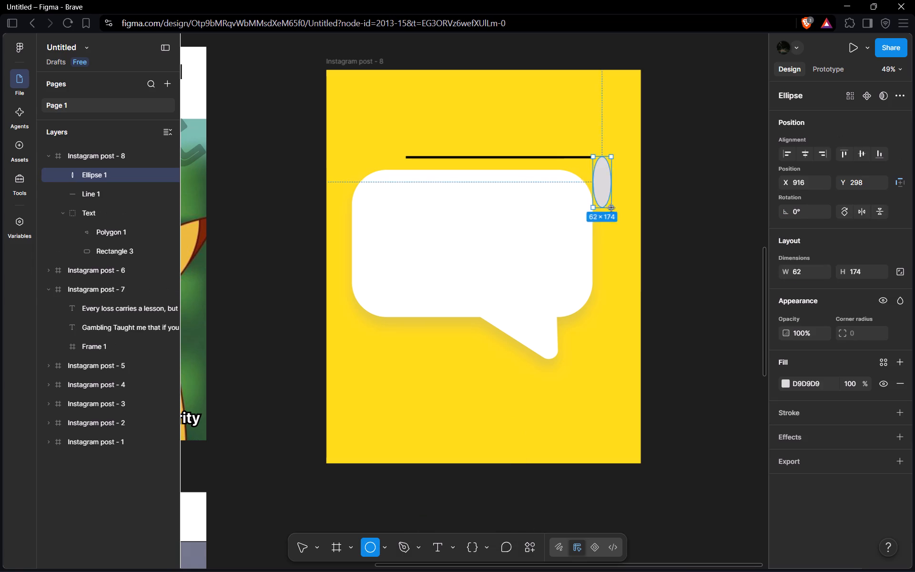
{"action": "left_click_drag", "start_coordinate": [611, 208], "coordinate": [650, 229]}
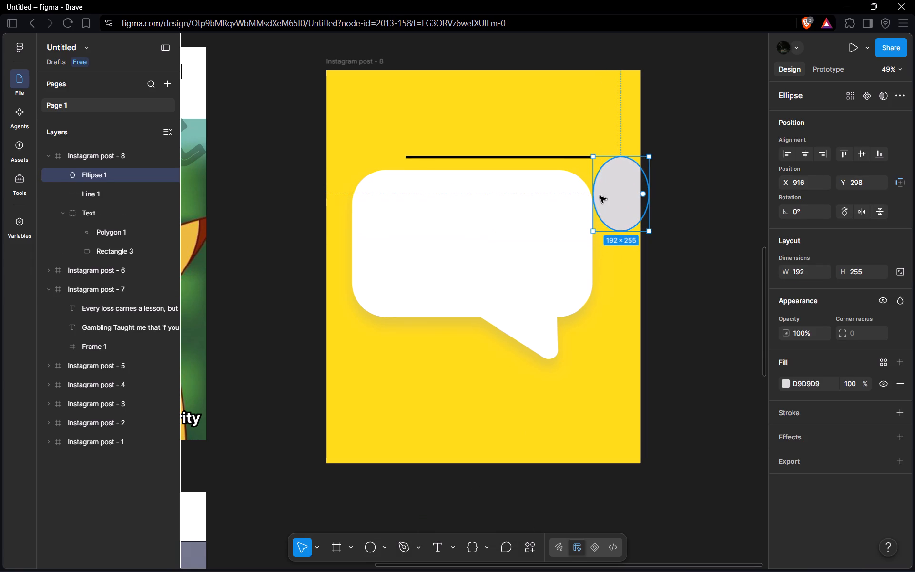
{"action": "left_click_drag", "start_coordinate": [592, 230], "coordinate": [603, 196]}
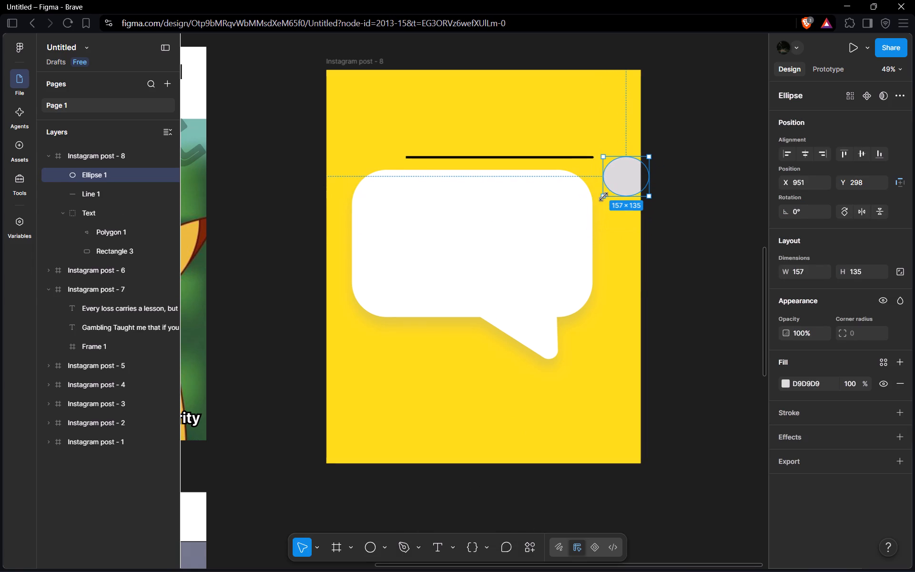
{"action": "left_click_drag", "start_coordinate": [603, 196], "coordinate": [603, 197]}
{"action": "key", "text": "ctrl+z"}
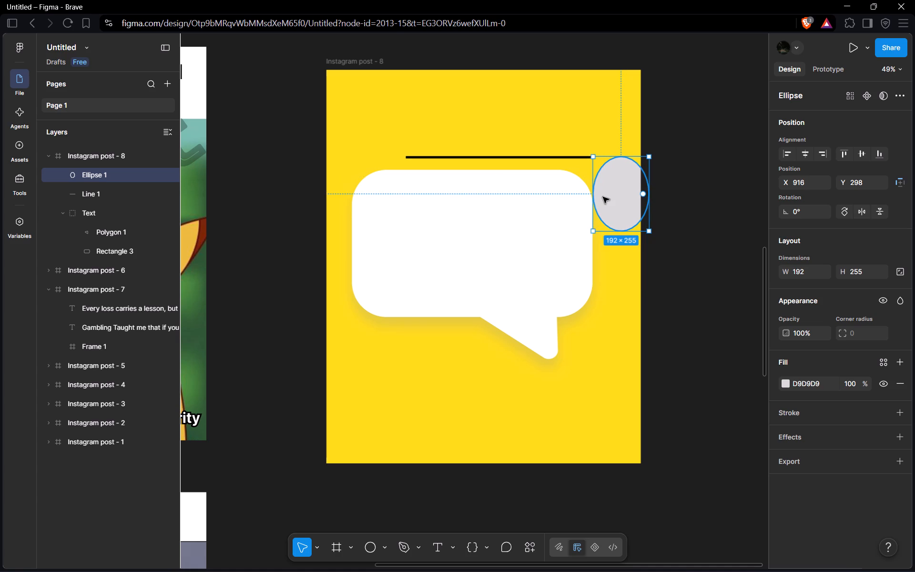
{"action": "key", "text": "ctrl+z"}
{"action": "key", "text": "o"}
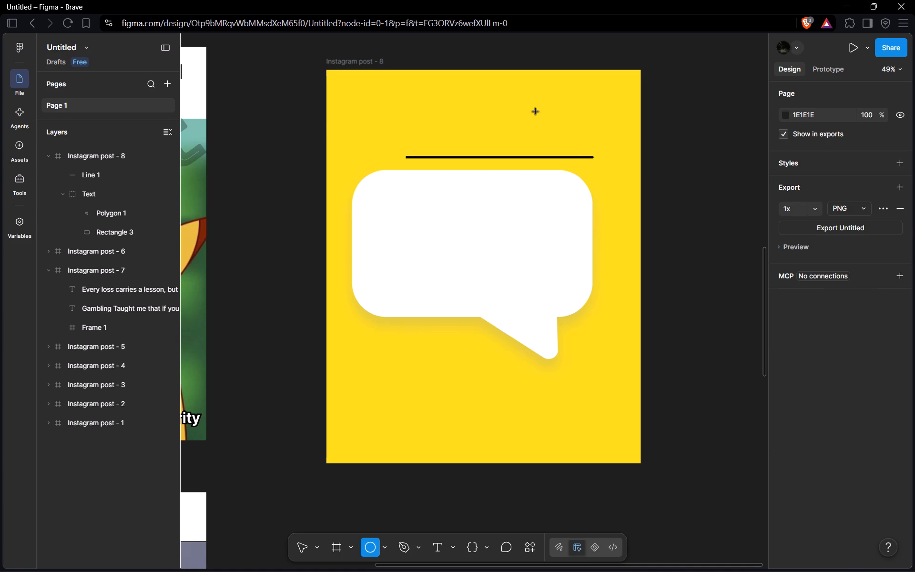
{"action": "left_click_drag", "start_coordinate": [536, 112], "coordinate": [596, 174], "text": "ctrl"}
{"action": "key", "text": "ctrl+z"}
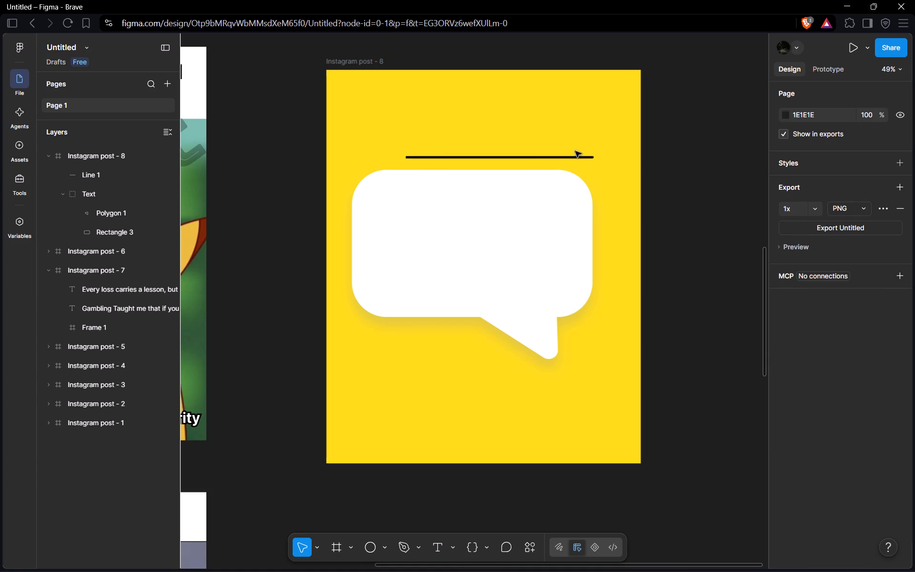
Draw a circle about 231 × 231 and place it over the speech bubble's upper-right corner, at about X 823, Y 300.
{"action": "left_click_drag", "start_coordinate": [493, 81], "coordinate": [549, 134], "text": "shift"}
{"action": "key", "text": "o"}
{"action": "left_click_drag", "start_coordinate": [517, 102], "coordinate": [568, 161], "text": "shift"}
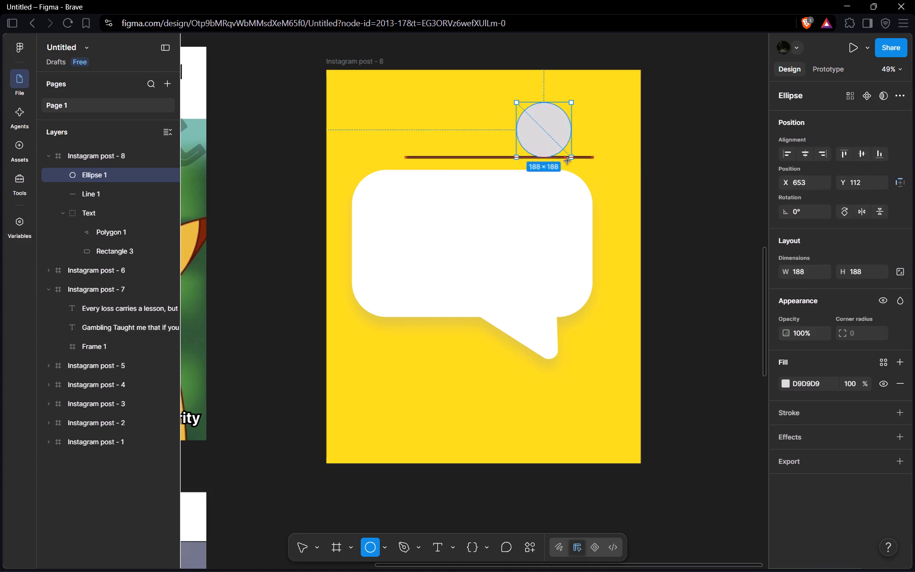
{"action": "left_click_drag", "start_coordinate": [568, 161], "coordinate": [572, 167], "text": "shift"}
{"action": "left_click_drag", "start_coordinate": [543, 149], "coordinate": [585, 197]}
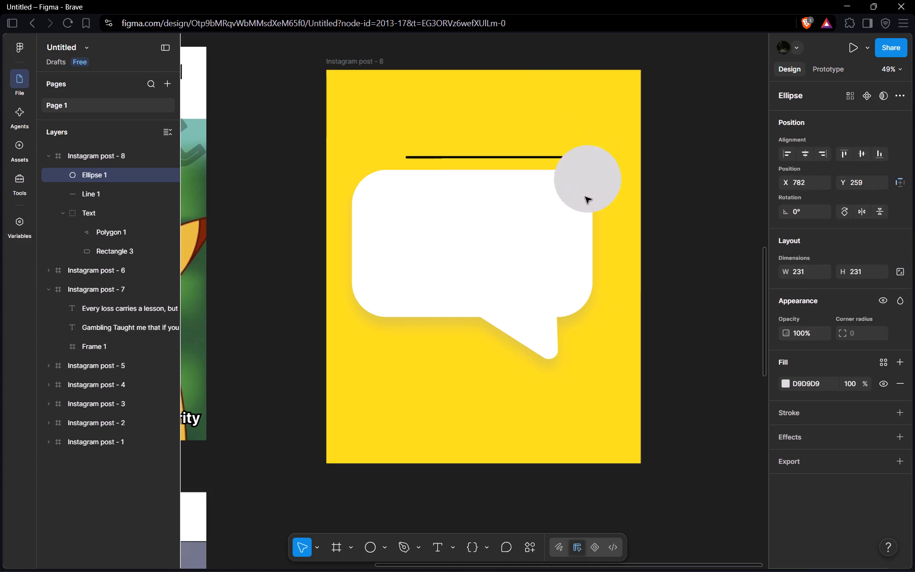
{"action": "left_click_drag", "start_coordinate": [585, 197], "coordinate": [593, 198]}
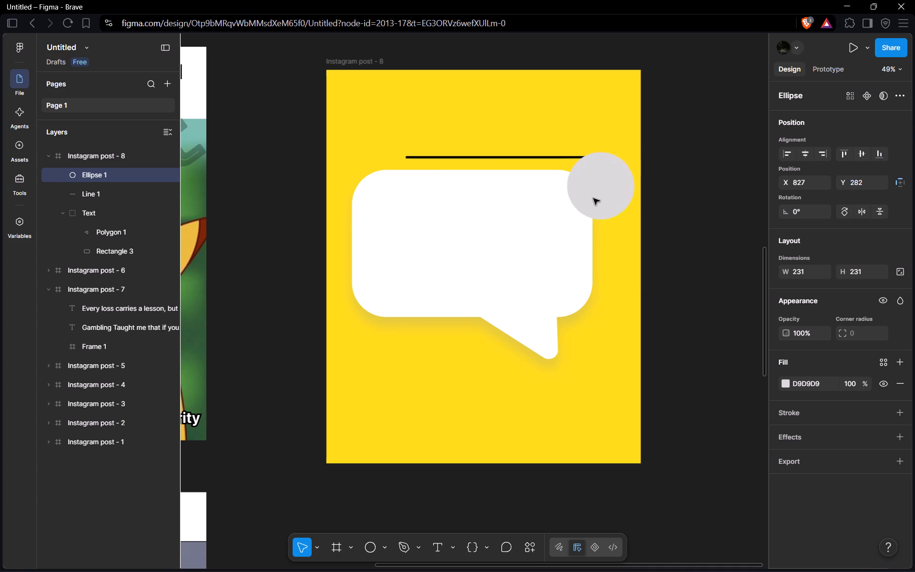
{"action": "left_click_drag", "start_coordinate": [593, 198], "coordinate": [592, 203]}
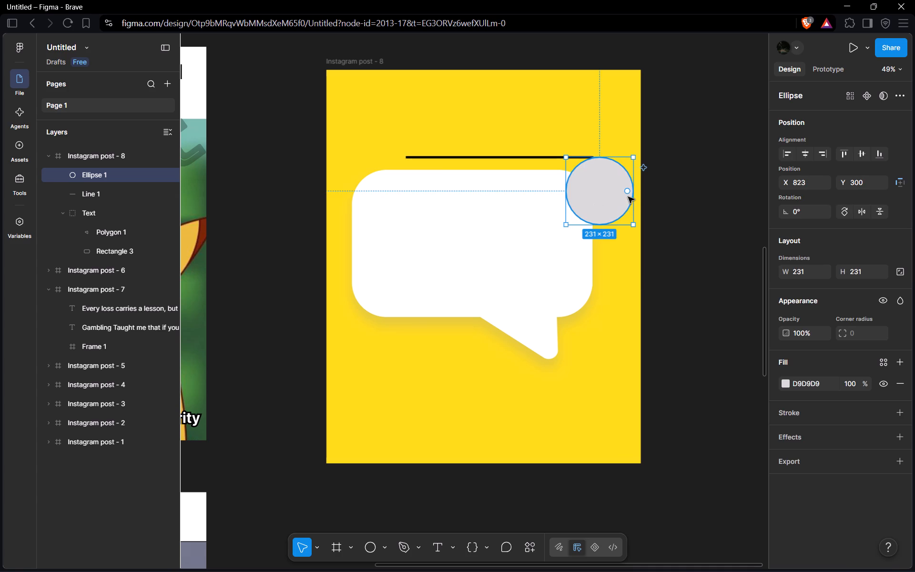
Reduce the circle to its upper-right quarter wedge with an arc sweep of -25%.
{"action": "left_click_drag", "start_coordinate": [629, 192], "coordinate": [580, 205]}
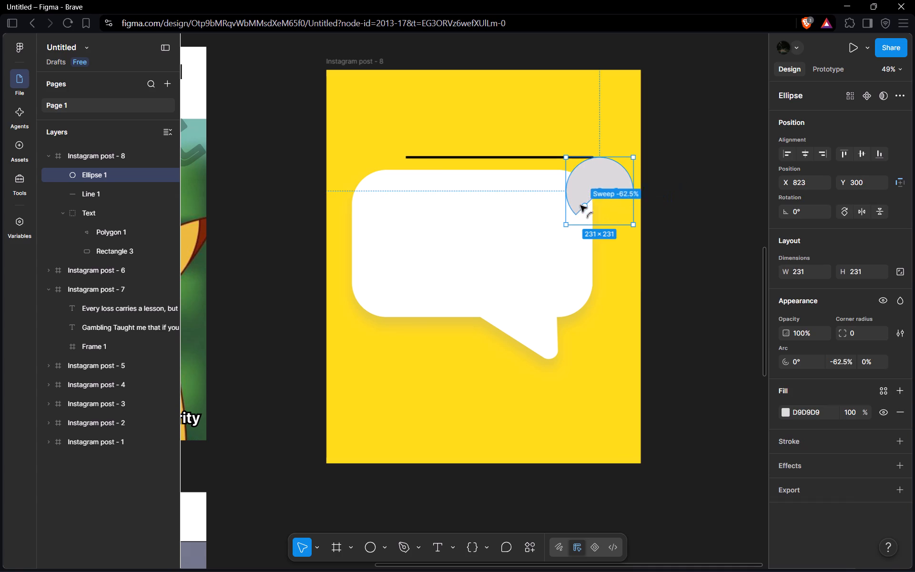
{"action": "left_click_drag", "start_coordinate": [580, 205], "coordinate": [586, 164]}
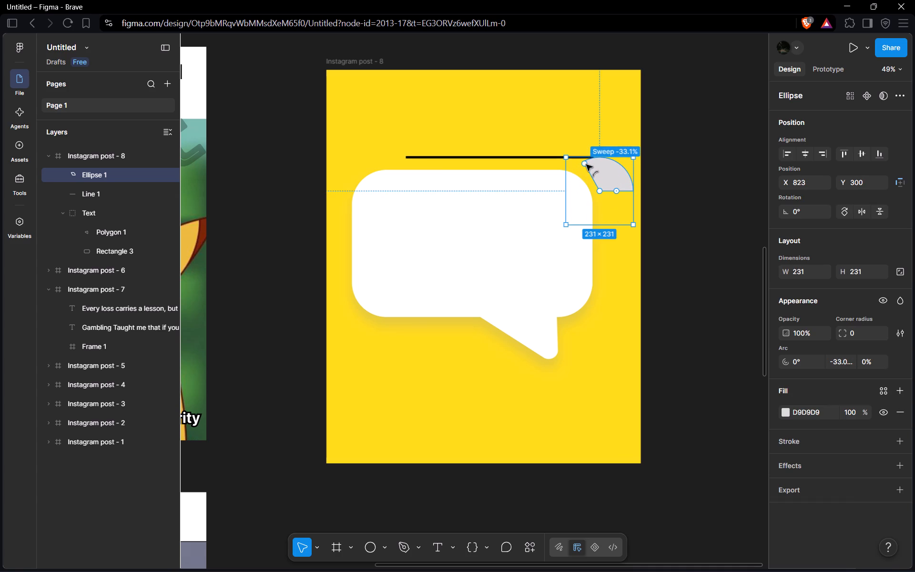
{"action": "left_click_drag", "start_coordinate": [586, 164], "coordinate": [598, 160]}
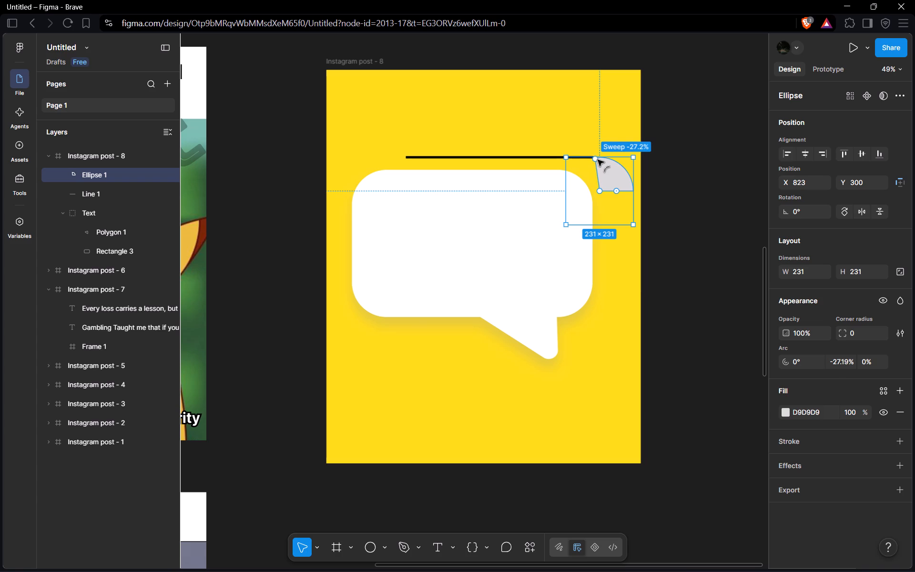
{"action": "left_click_drag", "start_coordinate": [598, 160], "coordinate": [601, 160]}
Move the quarter circle against the end of the horizontal line, at about X 798, Y 300.
{"action": "left_click_drag", "start_coordinate": [608, 176], "coordinate": [606, 176]}
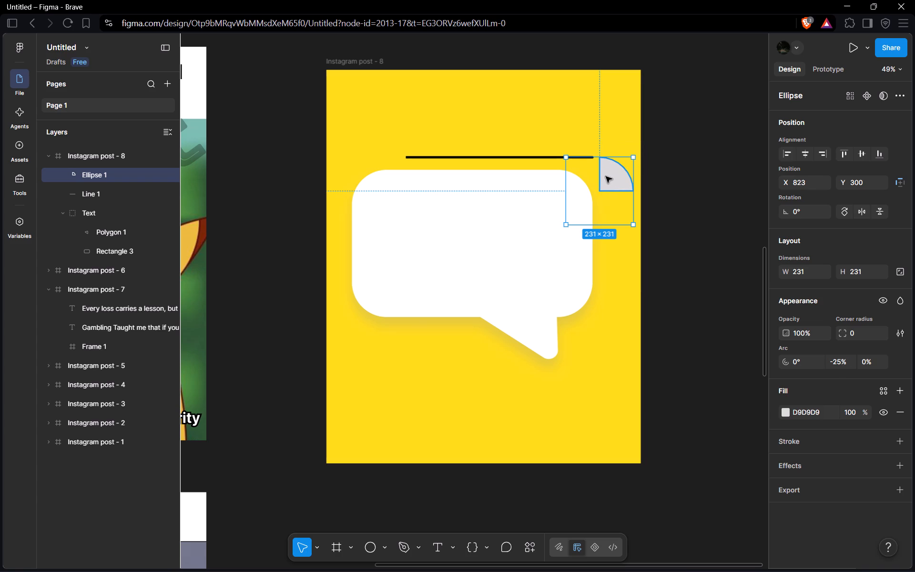
{"action": "left_click_drag", "start_coordinate": [606, 176], "coordinate": [602, 172]}
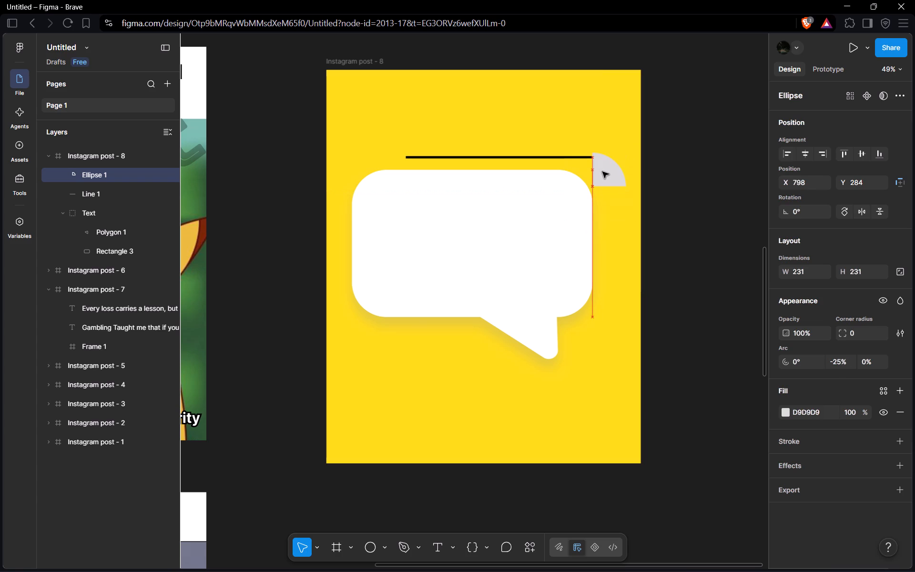
{"action": "left_click_drag", "start_coordinate": [602, 172], "coordinate": [601, 172]}
{"action": "left_click_drag", "start_coordinate": [601, 172], "coordinate": [600, 174]}
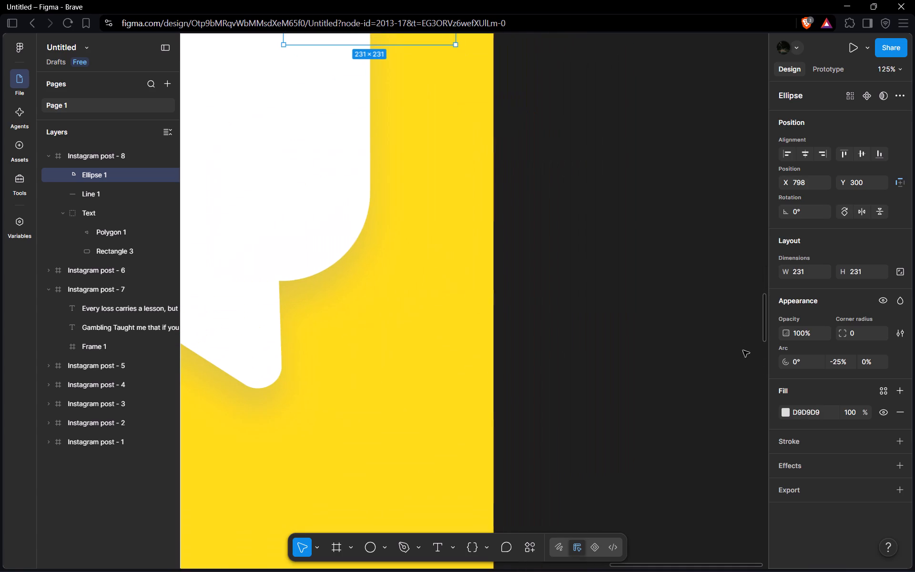
Add a black 000000 stroke to the quarter circle and remove its fill.
{"action": "scroll", "coordinate": [714, 367], "scroll_direction": "up", "scroll_amount": 3}
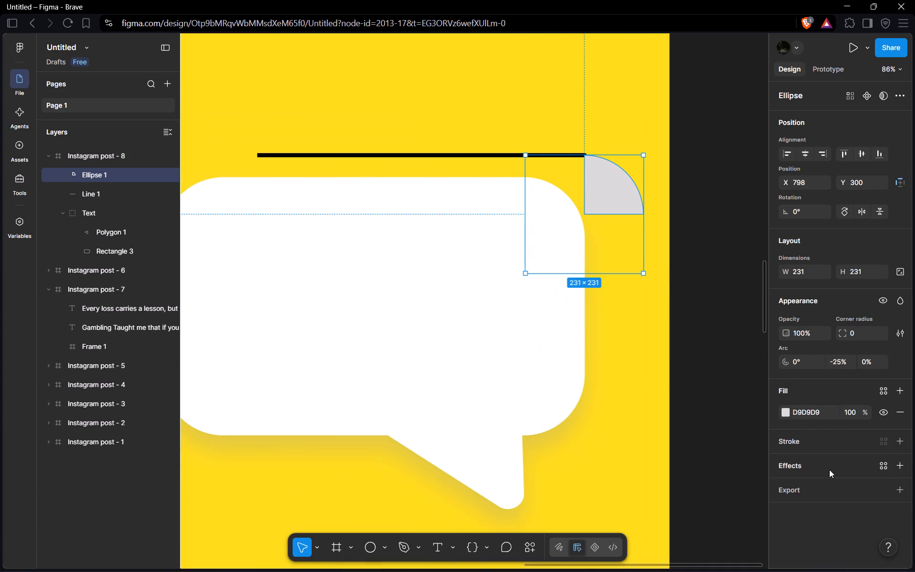
{"action": "left_click", "coordinate": [605, 186]}
{"action": "left_click", "coordinate": [897, 446]}
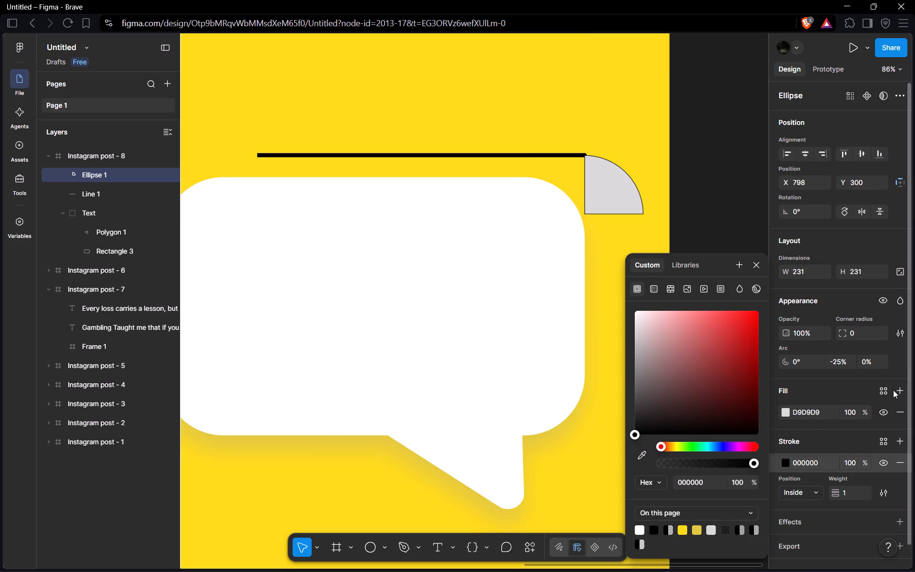
{"action": "left_click", "coordinate": [898, 391]}
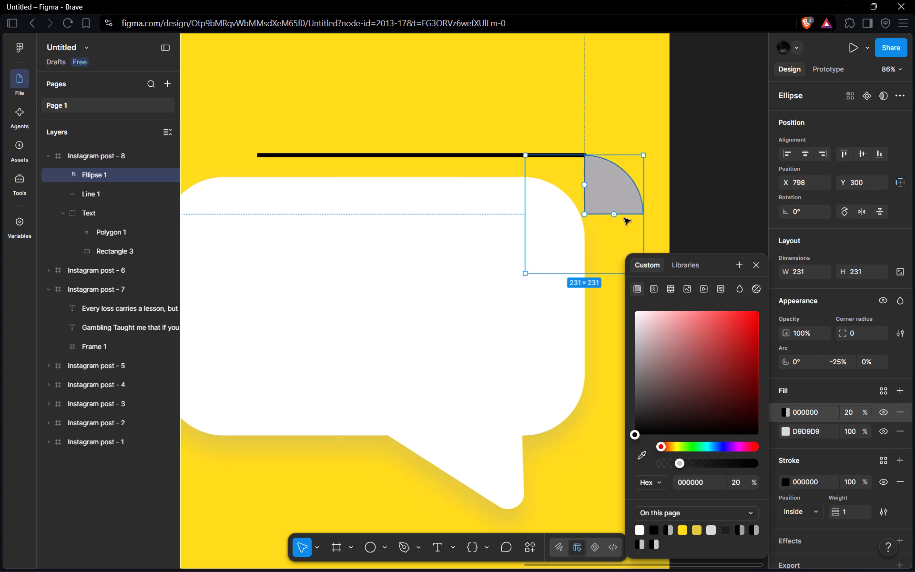
{"action": "double_click", "coordinate": [895, 409]}
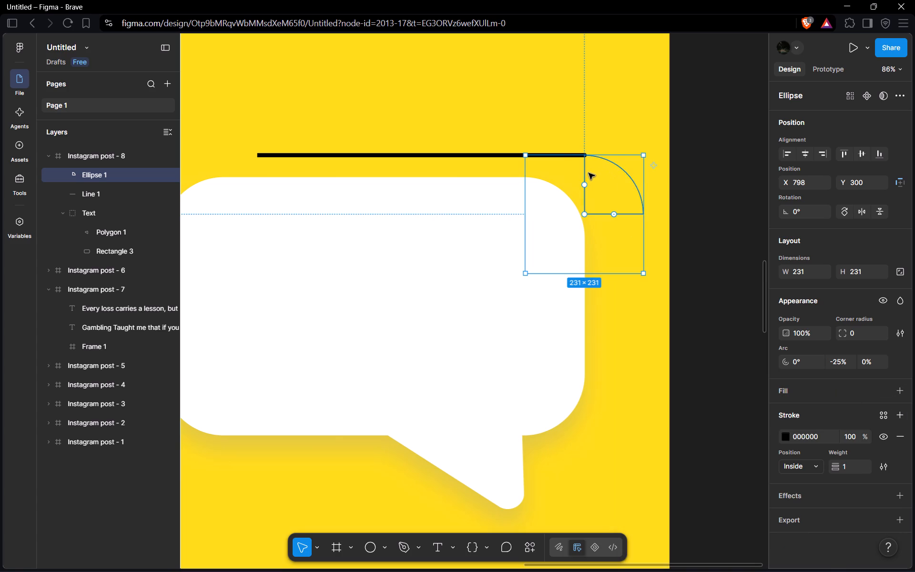
Hollow the quarter circle into a thin curved band by raising its arc ratio to about 91.48%.
{"action": "left_click_drag", "start_coordinate": [586, 215], "coordinate": [604, 197]}
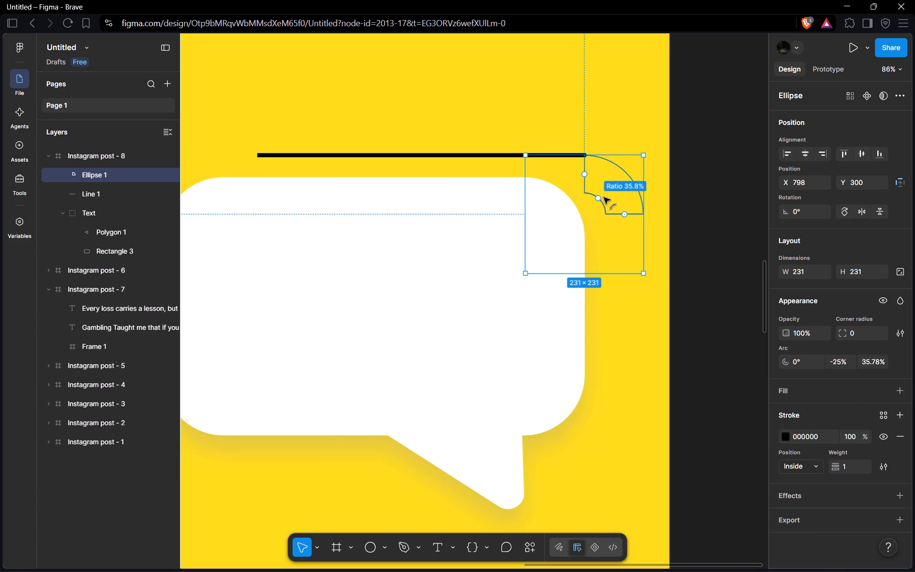
{"action": "left_click_drag", "start_coordinate": [604, 197], "coordinate": [621, 175]}
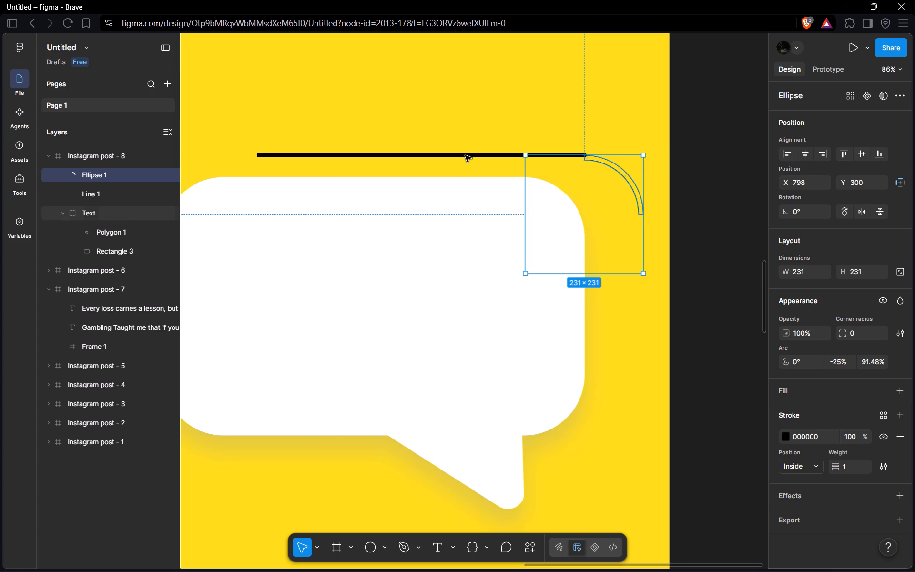
Check the horizontal line's stroke weight and set the quarter arc's stroke weight to 8 to match.
{"action": "left_click", "coordinate": [463, 150]}
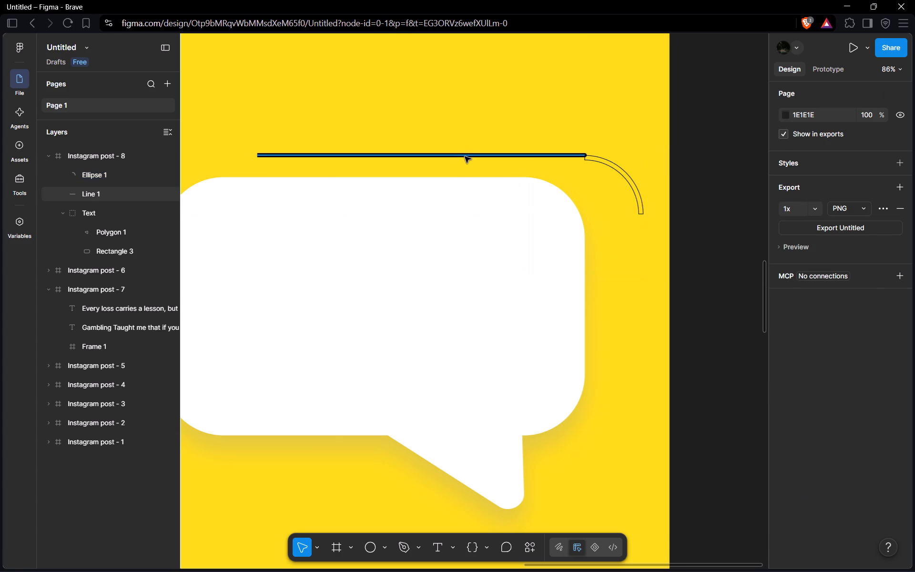
{"action": "left_click", "coordinate": [465, 157]}
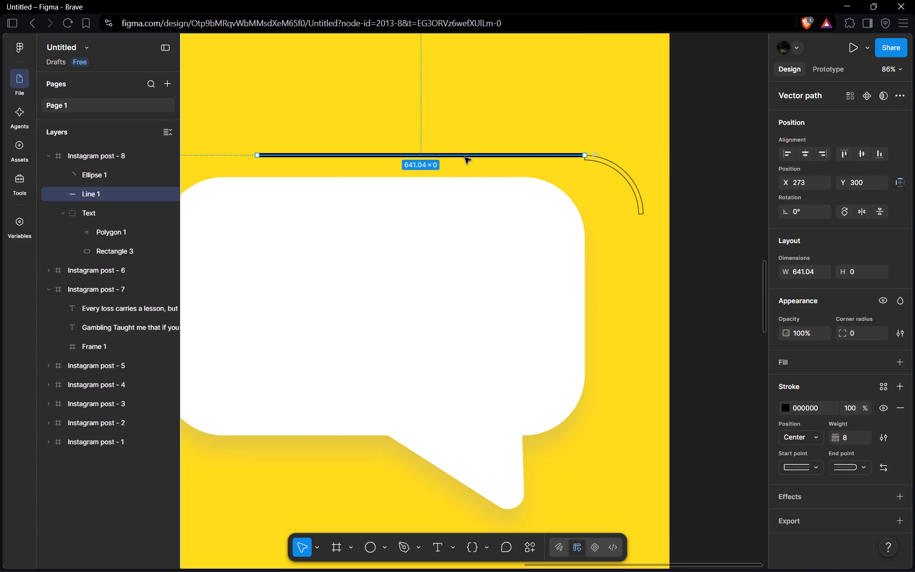
{"action": "left_click", "coordinate": [612, 168]}
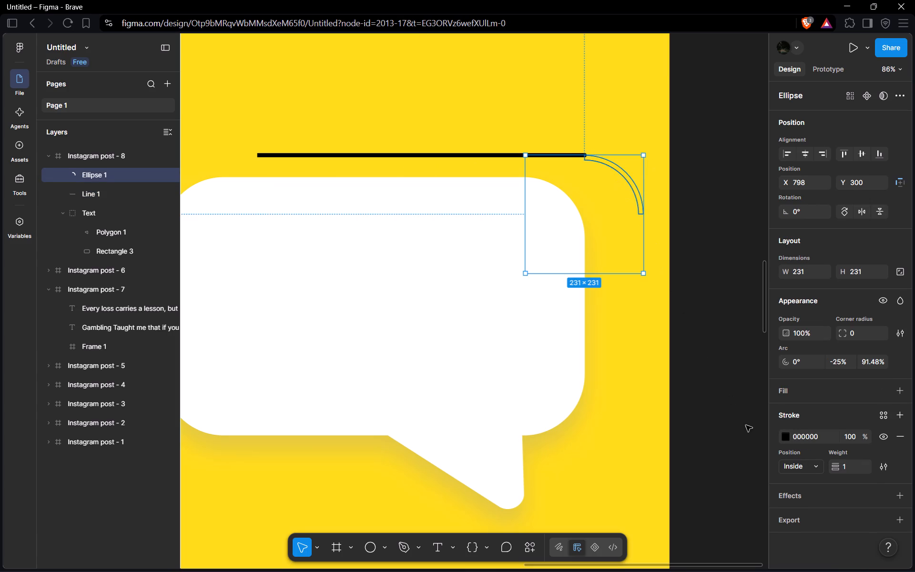
{"action": "left_click", "coordinate": [851, 469]}
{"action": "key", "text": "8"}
{"action": "key", "text": "Return"}
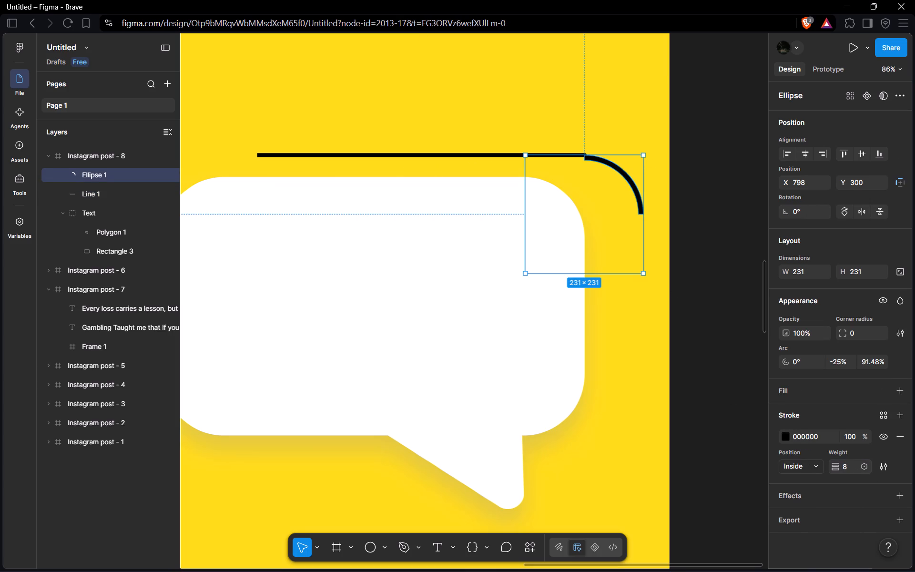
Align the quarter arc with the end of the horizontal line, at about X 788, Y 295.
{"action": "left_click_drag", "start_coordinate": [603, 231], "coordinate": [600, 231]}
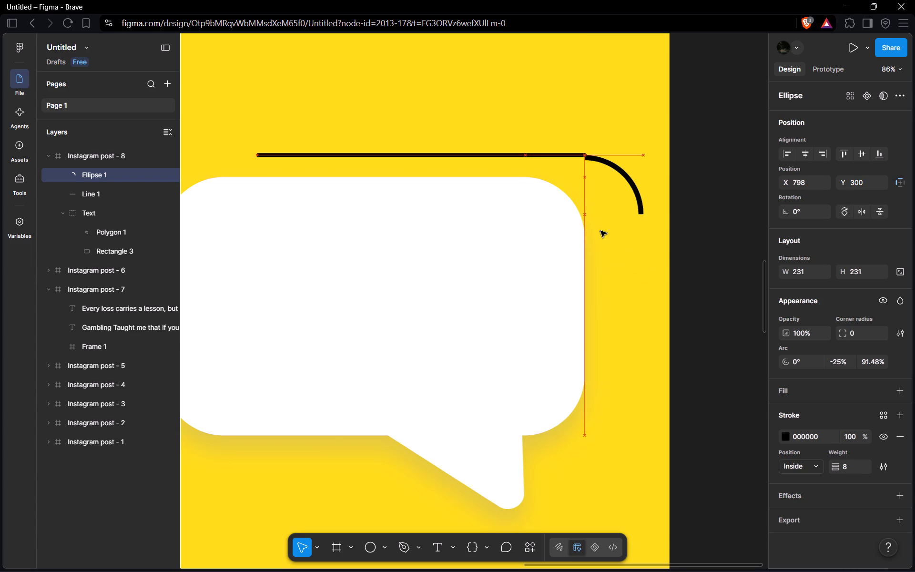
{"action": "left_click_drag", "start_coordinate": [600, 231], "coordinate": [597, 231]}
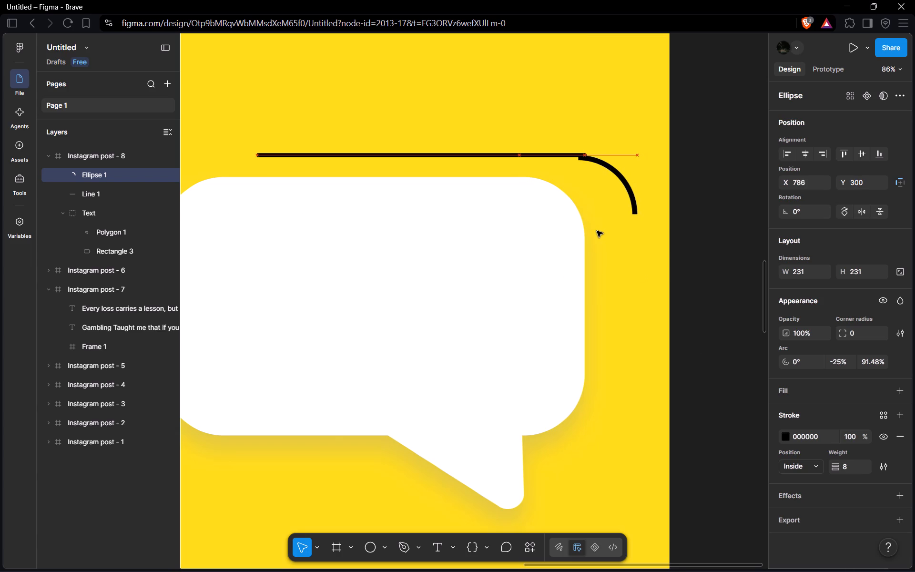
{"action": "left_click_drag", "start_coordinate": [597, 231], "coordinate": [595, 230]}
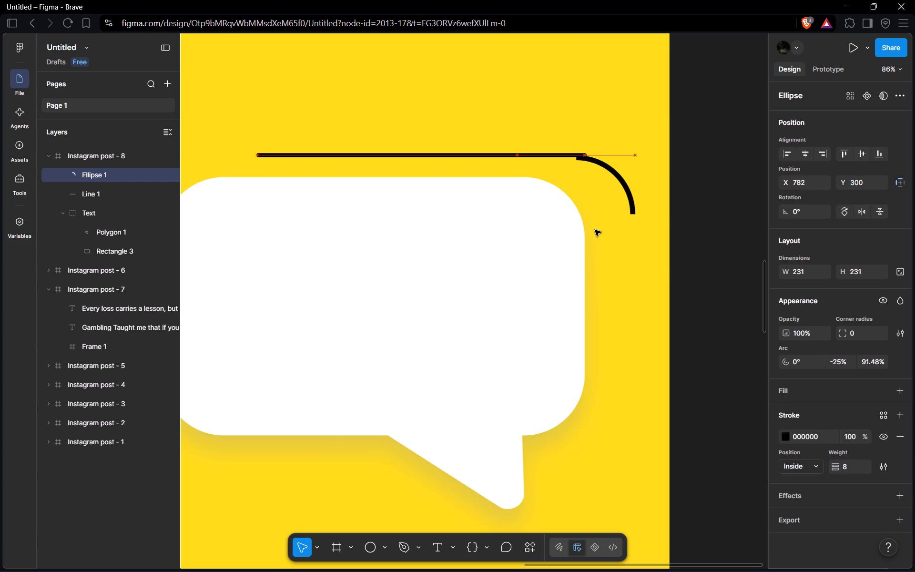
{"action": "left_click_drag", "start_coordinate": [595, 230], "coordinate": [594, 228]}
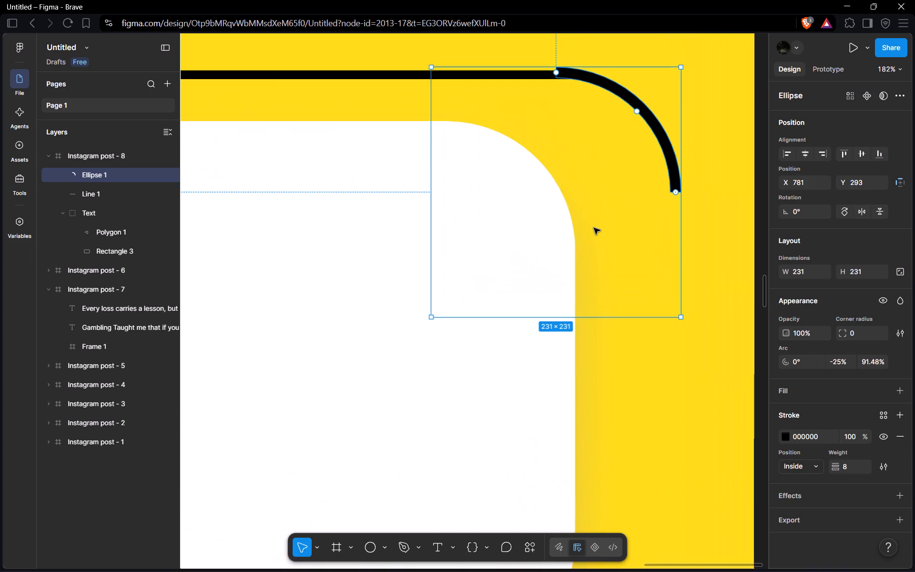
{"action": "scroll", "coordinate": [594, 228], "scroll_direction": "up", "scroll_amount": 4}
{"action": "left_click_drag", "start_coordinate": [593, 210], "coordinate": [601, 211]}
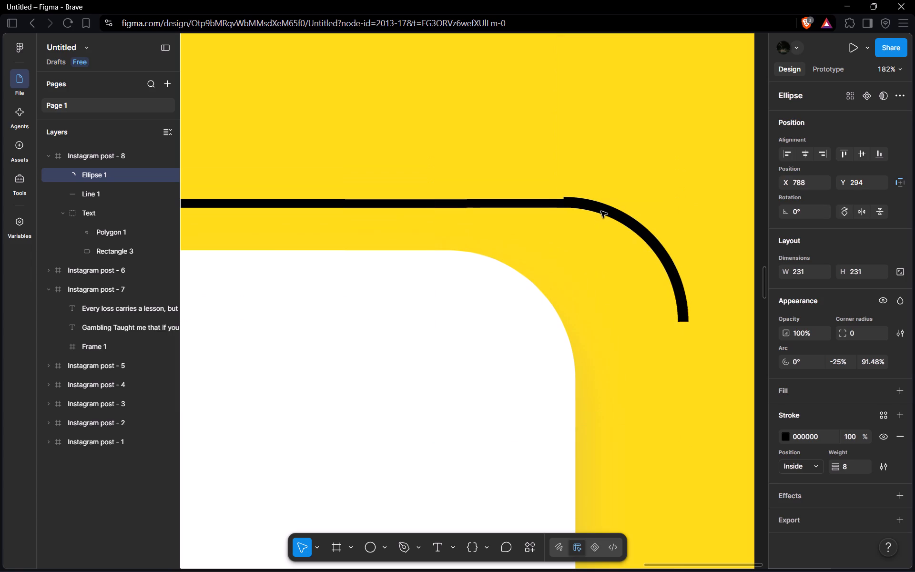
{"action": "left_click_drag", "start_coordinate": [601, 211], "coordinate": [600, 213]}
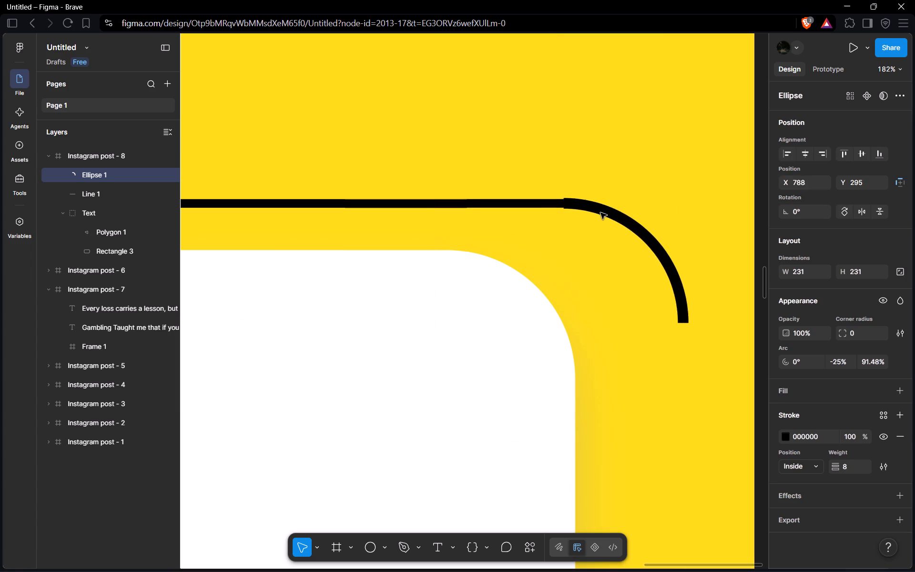
Move the quarter arc clear of the horizontal line, below and beyond its end, and select the line.
{"action": "left_click_drag", "start_coordinate": [600, 213], "coordinate": [622, 246]}
{"action": "left_click", "coordinate": [535, 204]}
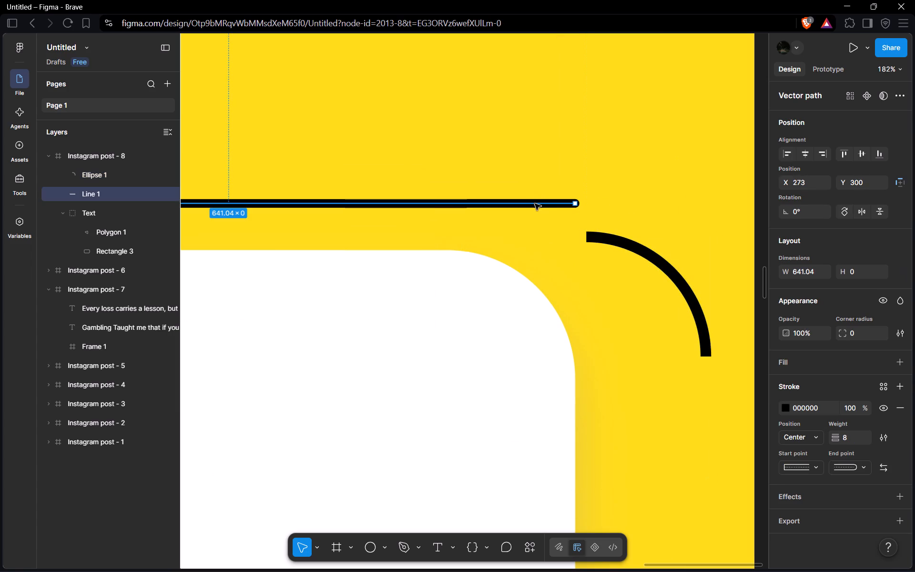
Set the horizontal line's end point style to None, keeping None as its start point.
{"action": "left_click", "coordinate": [814, 466]}
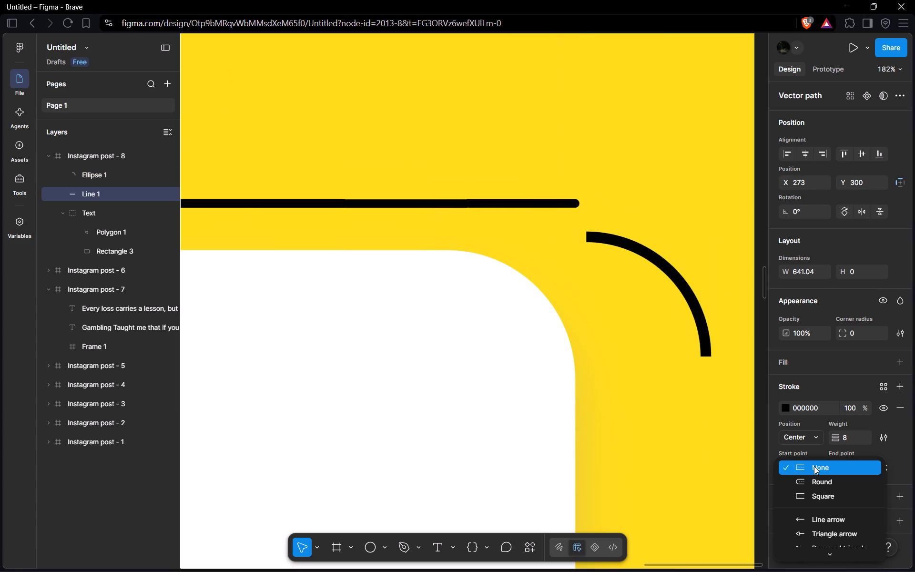
{"action": "left_click", "coordinate": [814, 466]}
{"action": "left_click", "coordinate": [848, 468]}
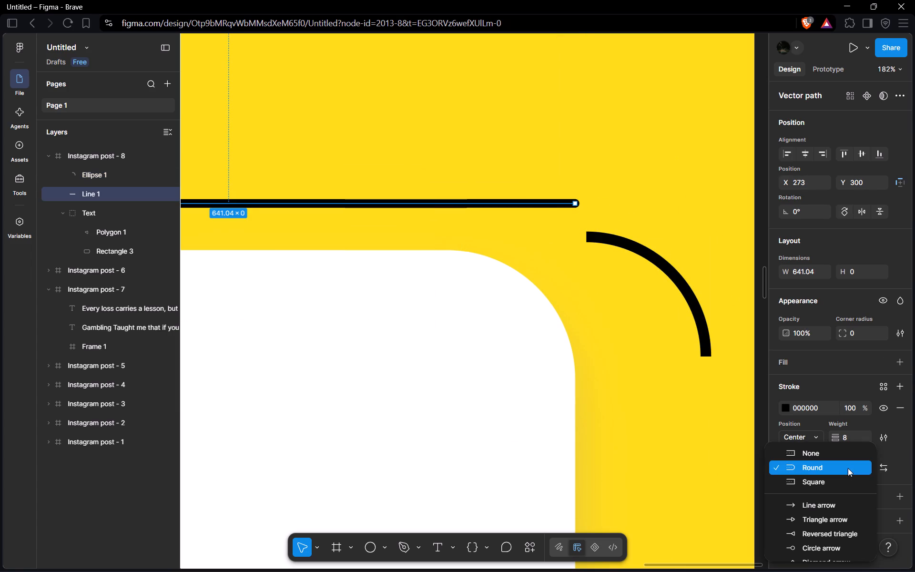
{"action": "left_click", "coordinate": [816, 449]}
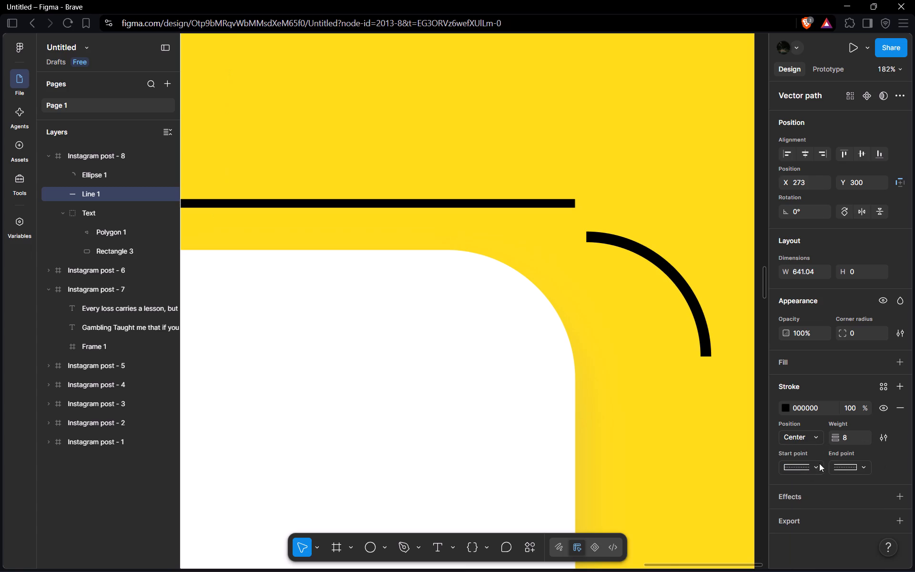
Move the black corner arc to about X 798, Y 297 so it joins the end of the horizontal line.
{"action": "left_click_drag", "start_coordinate": [666, 274], "coordinate": [665, 271]}
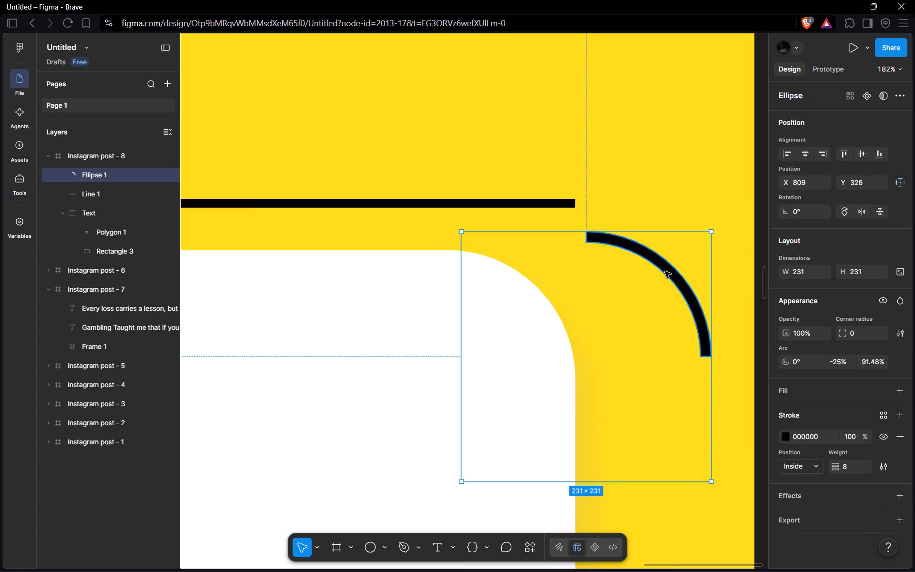
{"action": "left_click_drag", "start_coordinate": [665, 271], "coordinate": [651, 243]}
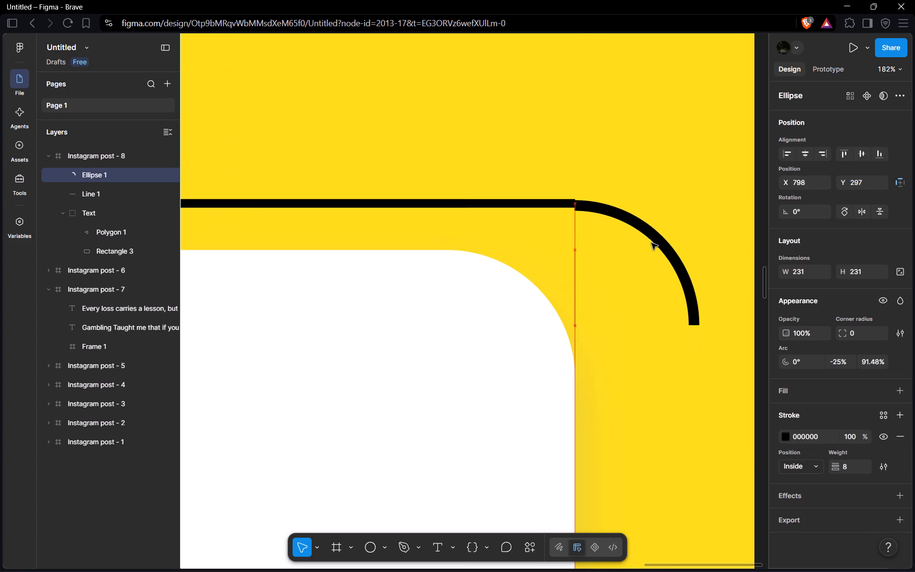
{"action": "left_click_drag", "start_coordinate": [651, 243], "coordinate": [651, 243]}
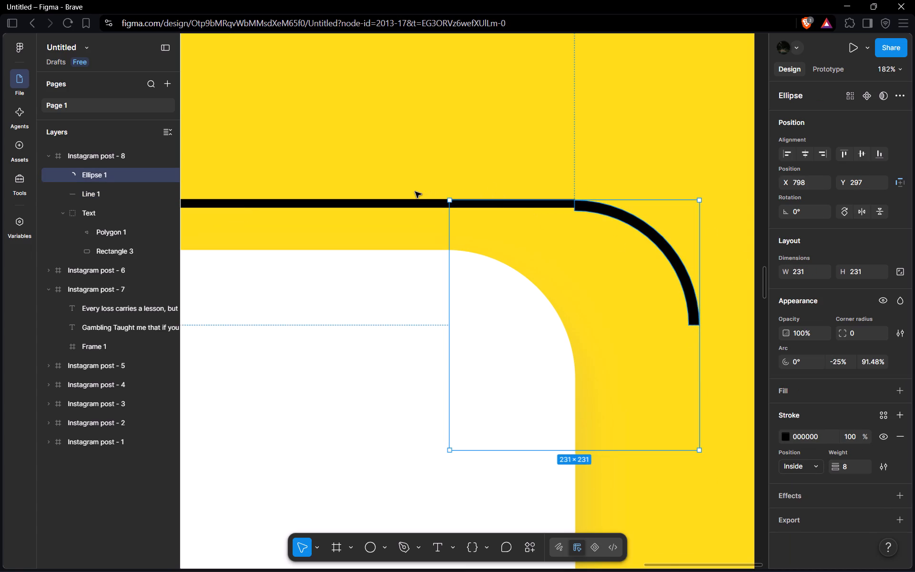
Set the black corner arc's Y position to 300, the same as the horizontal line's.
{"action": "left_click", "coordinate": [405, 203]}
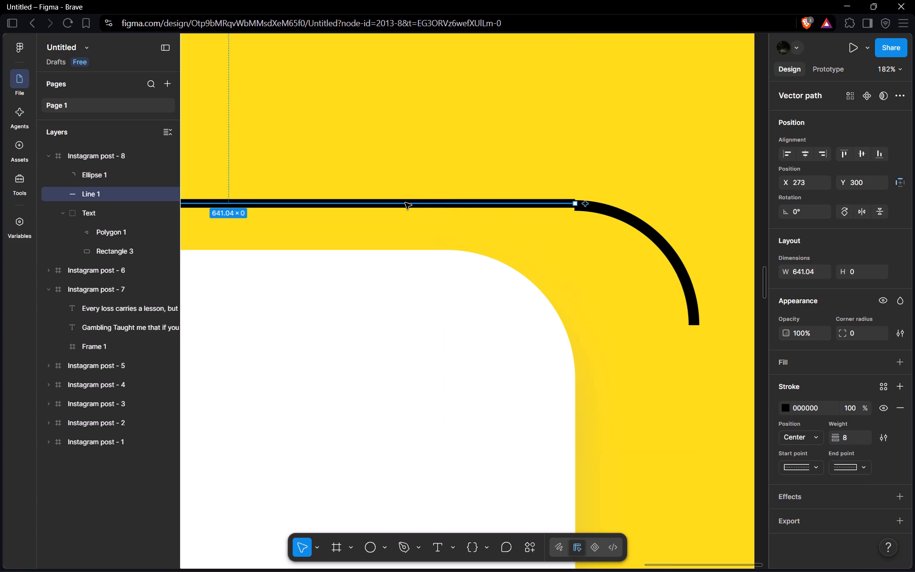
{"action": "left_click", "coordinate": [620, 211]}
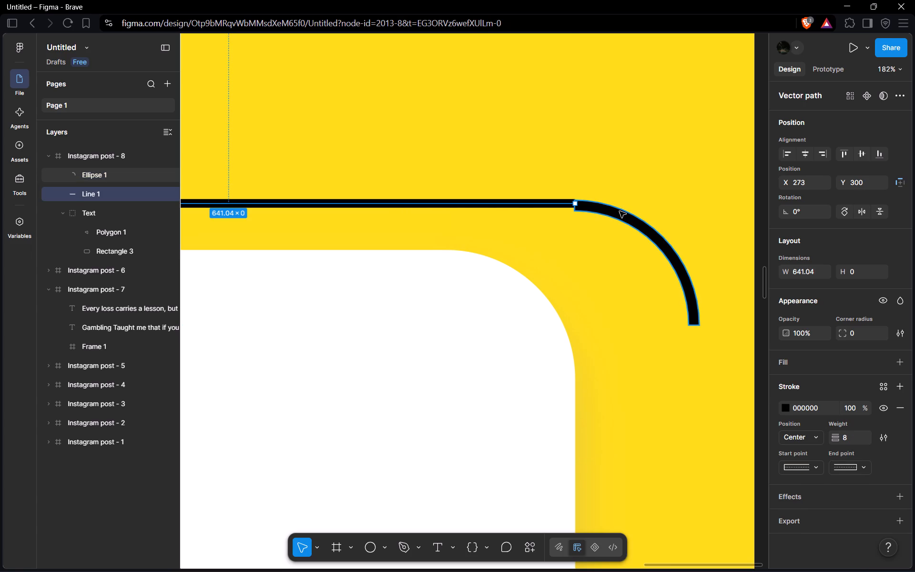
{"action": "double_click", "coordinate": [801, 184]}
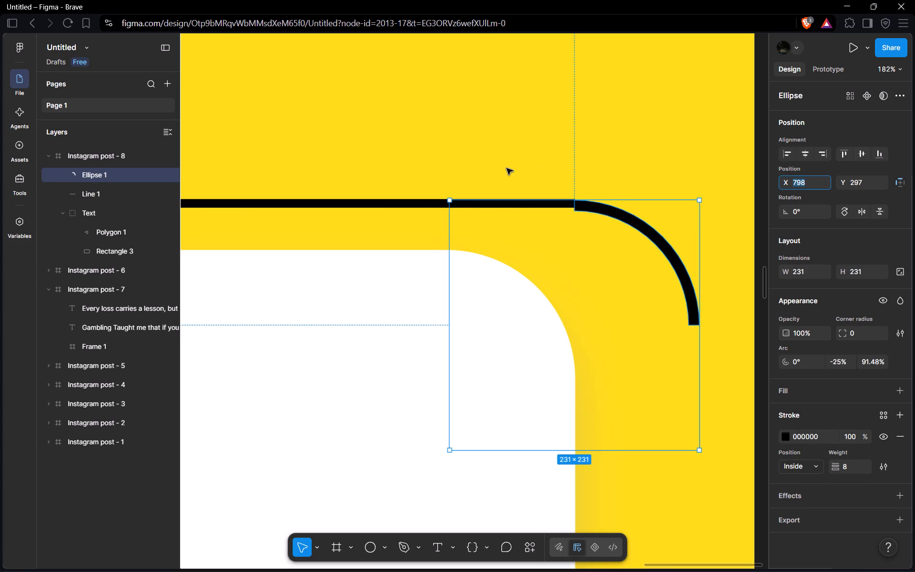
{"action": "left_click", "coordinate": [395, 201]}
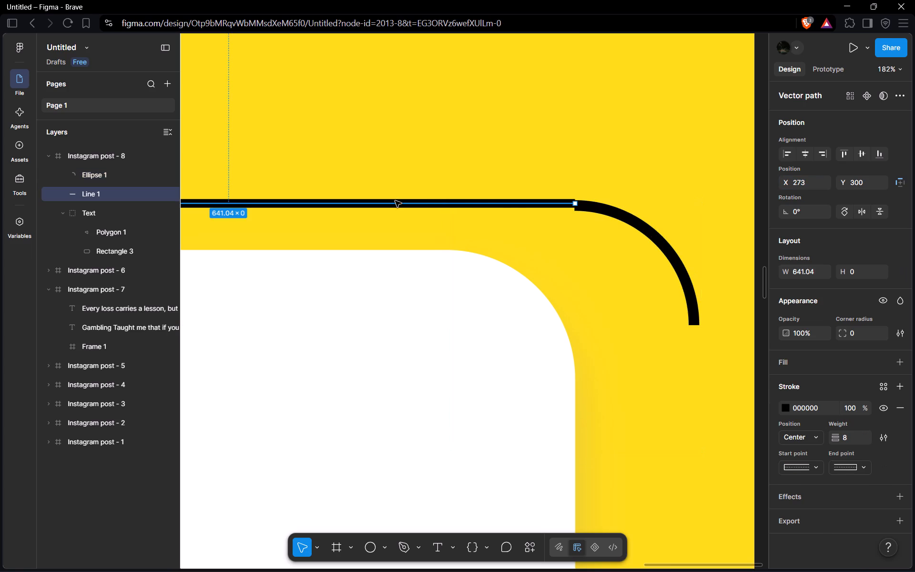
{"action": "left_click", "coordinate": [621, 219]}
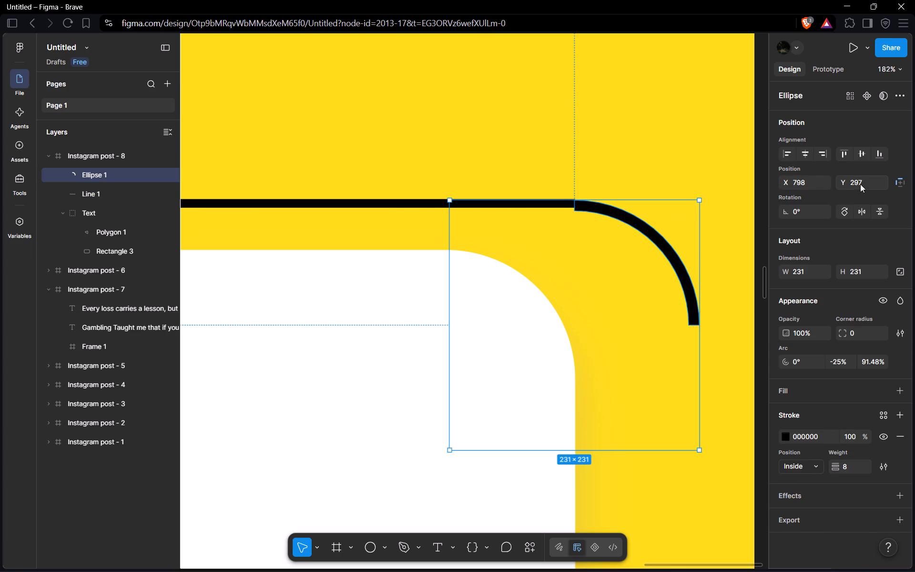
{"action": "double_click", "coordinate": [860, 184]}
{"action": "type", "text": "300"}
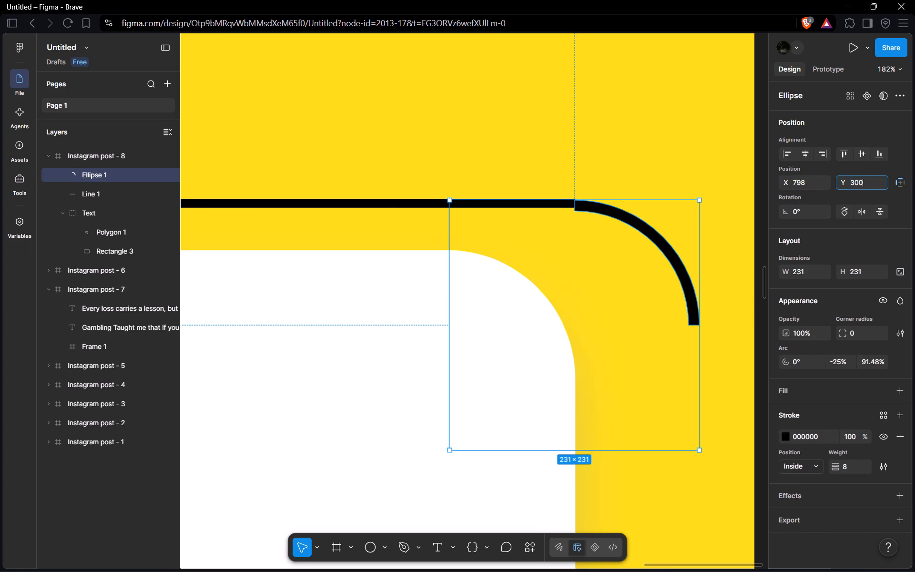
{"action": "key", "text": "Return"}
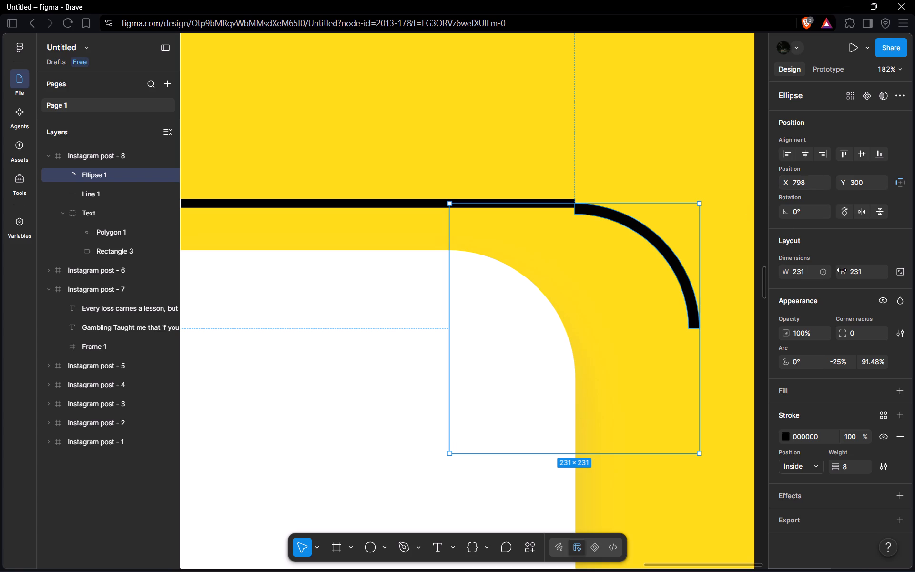
Nudge the black corner arc up to Y 296 so its upper edge lines up with the horizontal line.
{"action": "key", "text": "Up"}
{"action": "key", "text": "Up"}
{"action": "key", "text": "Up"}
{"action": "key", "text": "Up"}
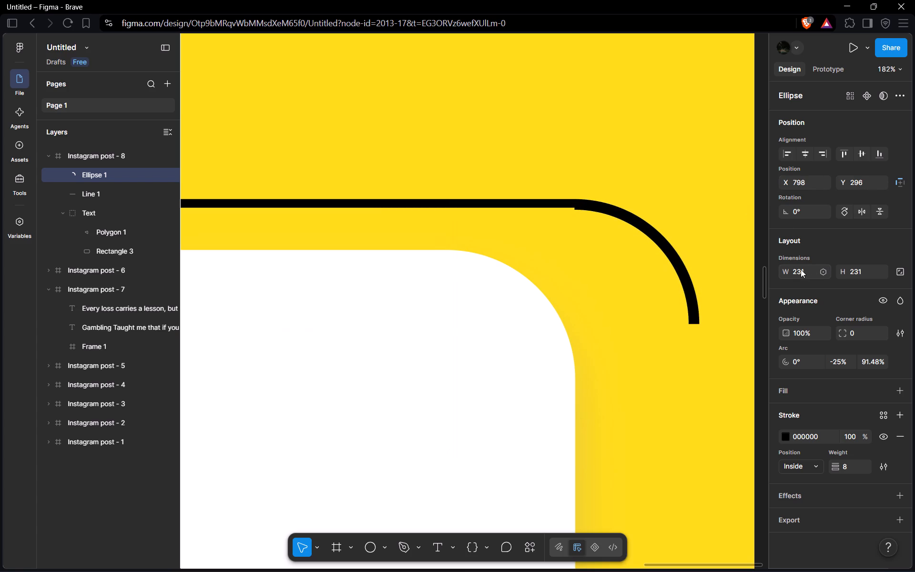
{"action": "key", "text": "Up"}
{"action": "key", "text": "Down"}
Thin the corner arc to match the line's thickness by raising its arc ratio to about 93.18%.
{"action": "scroll", "coordinate": [811, 462], "scroll_direction": "down", "scroll_amount": 1}
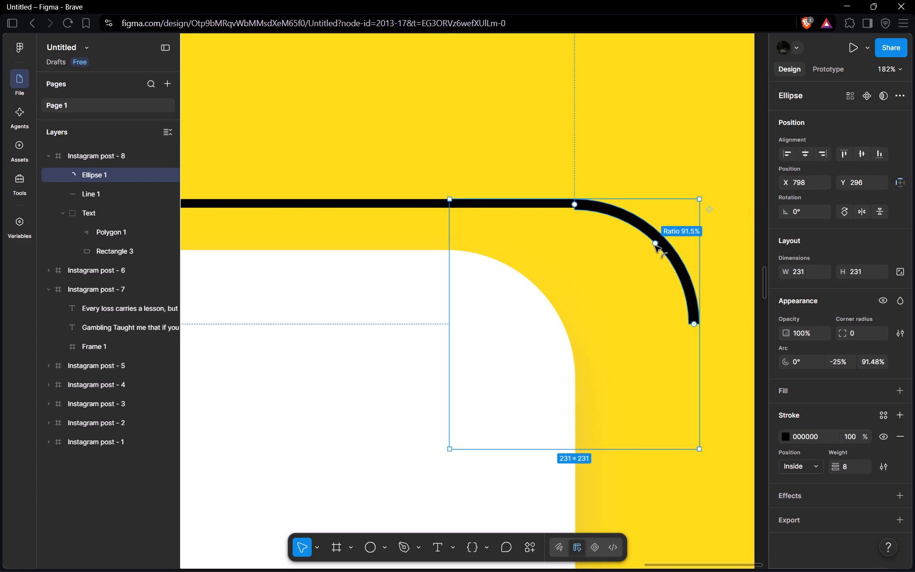
{"action": "left_click", "coordinate": [655, 246]}
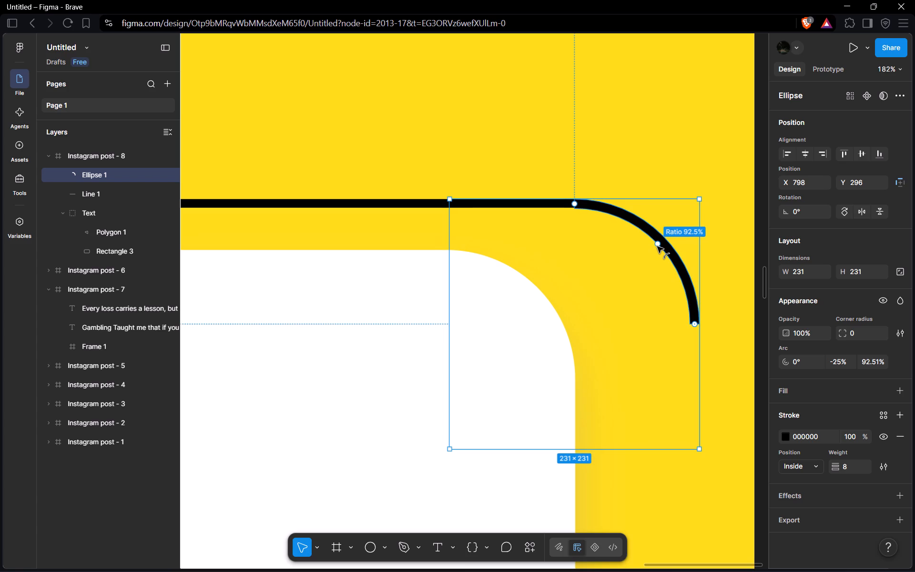
{"action": "left_click", "coordinate": [525, 118]}
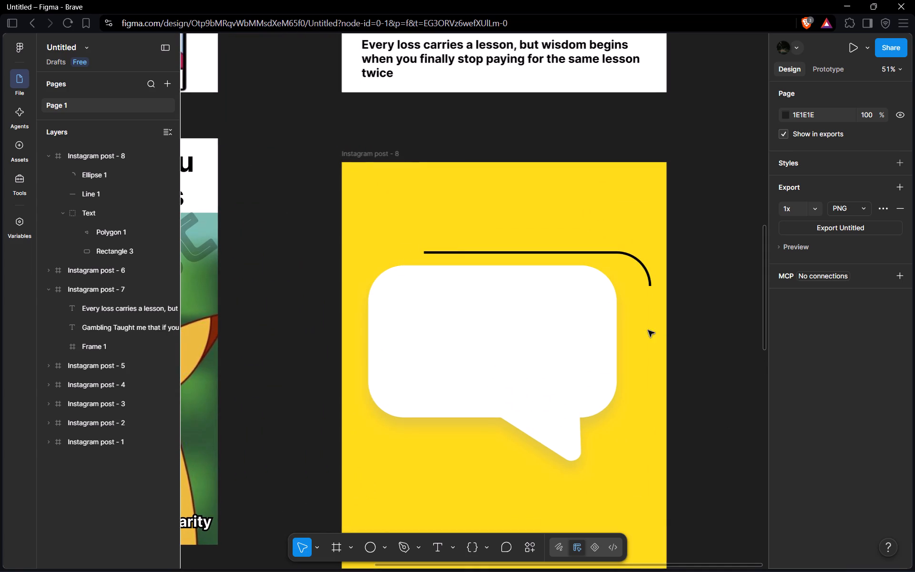
Fine-tune the corner arc's position to X 792, Y 296 so it slightly overlaps the horizontal line's end.
{"action": "left_click", "coordinate": [645, 272]}
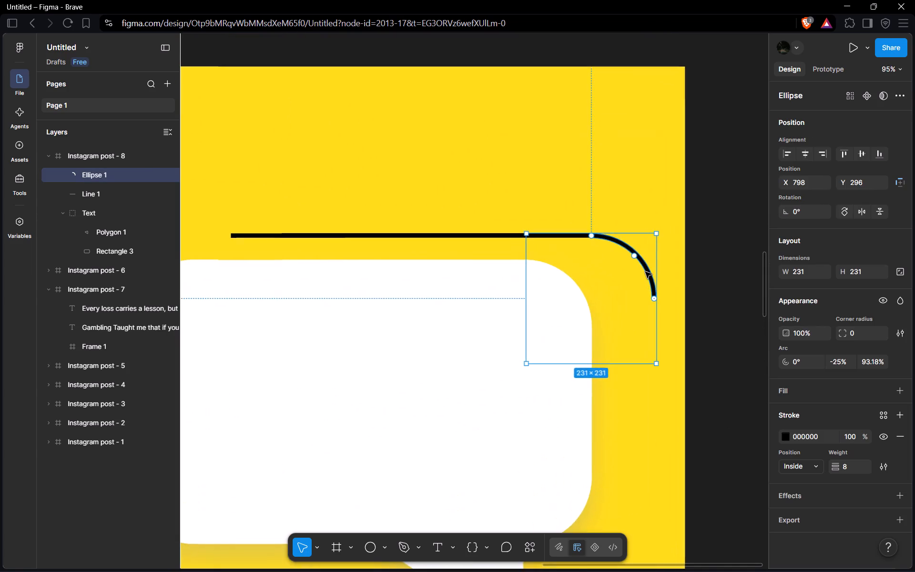
{"action": "key", "text": "Left"}
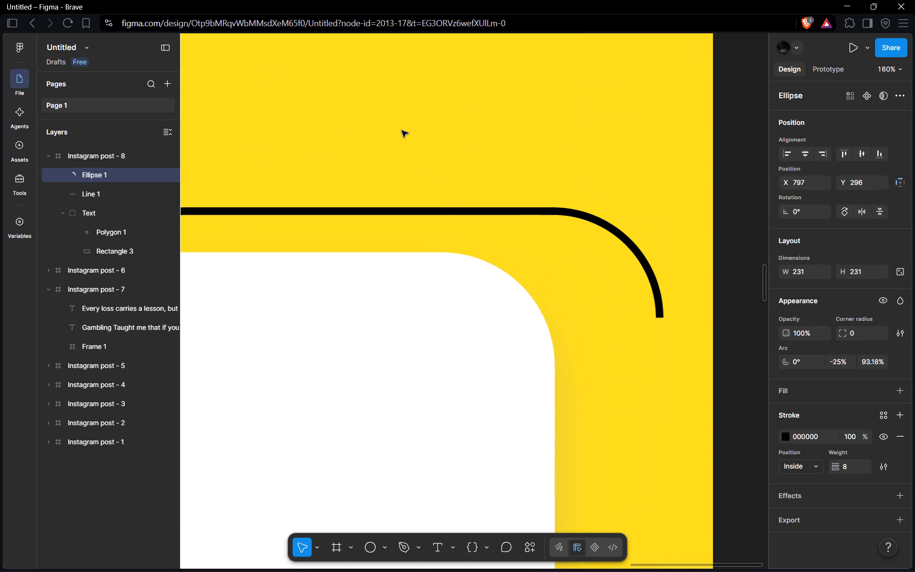
{"action": "key", "text": "Left"}
{"action": "key", "text": "Left"}
{"action": "key", "text": "Left"}
{"action": "key", "text": "Left"}
{"action": "key", "text": "Left"}
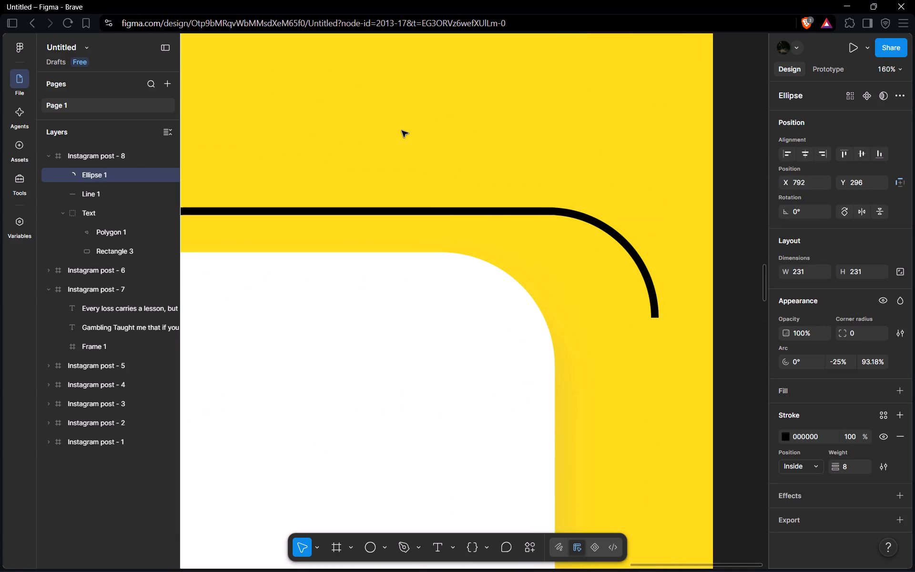
{"action": "key", "text": "Left"}
{"action": "key", "text": "Left"}
{"action": "key", "text": "Left"}
{"action": "key", "text": "Left"}
{"action": "key", "text": "Left"}
{"action": "key", "text": "Left"}
{"action": "key", "text": "Left"}
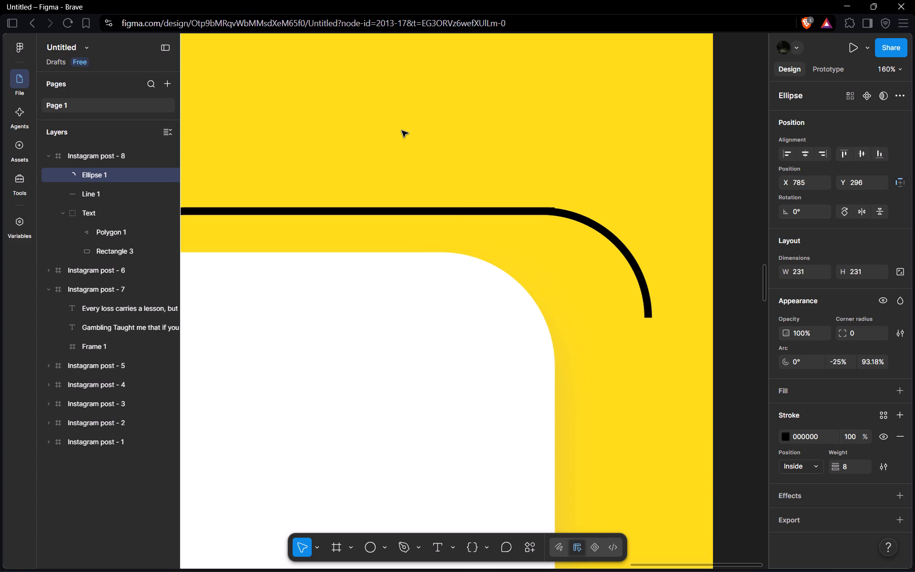
{"action": "key", "text": "Left"}
{"action": "key", "text": "Left"}
{"action": "key", "text": "Left"}
{"action": "key", "text": "Up"}
{"action": "key", "text": "Up"}
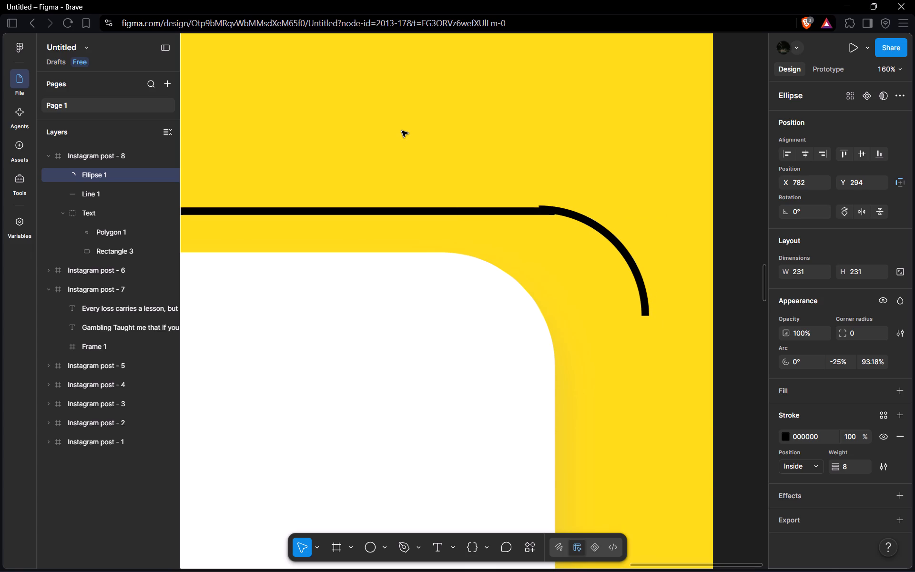
{"action": "key", "text": "Down"}
{"action": "key", "text": "Right"}
{"action": "key", "text": "Right"}
{"action": "key", "text": "Right"}
{"action": "key", "text": "Down"}
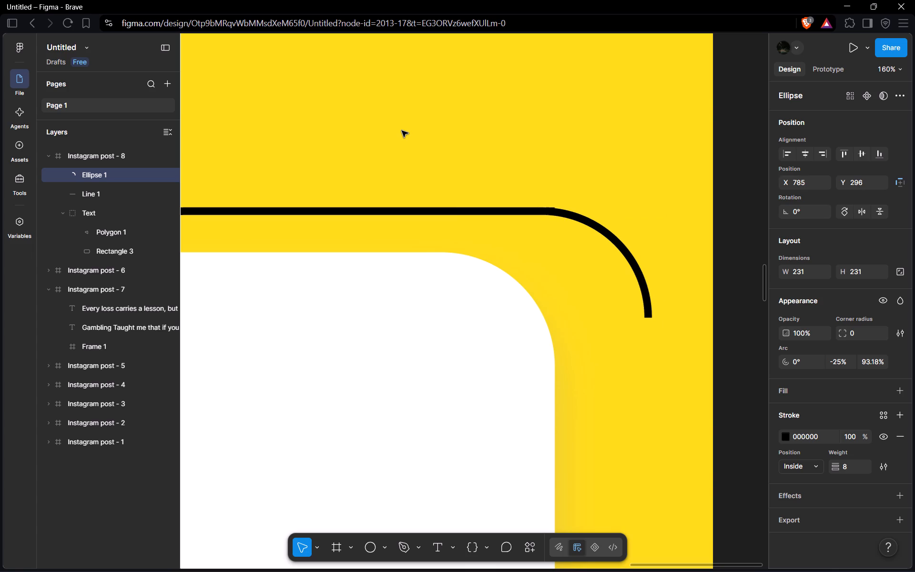
{"action": "key", "text": "Up"}
{"action": "key", "text": "Right"}
{"action": "key", "text": "Right"}
{"action": "key", "text": "Right"}
{"action": "key", "text": "Down"}
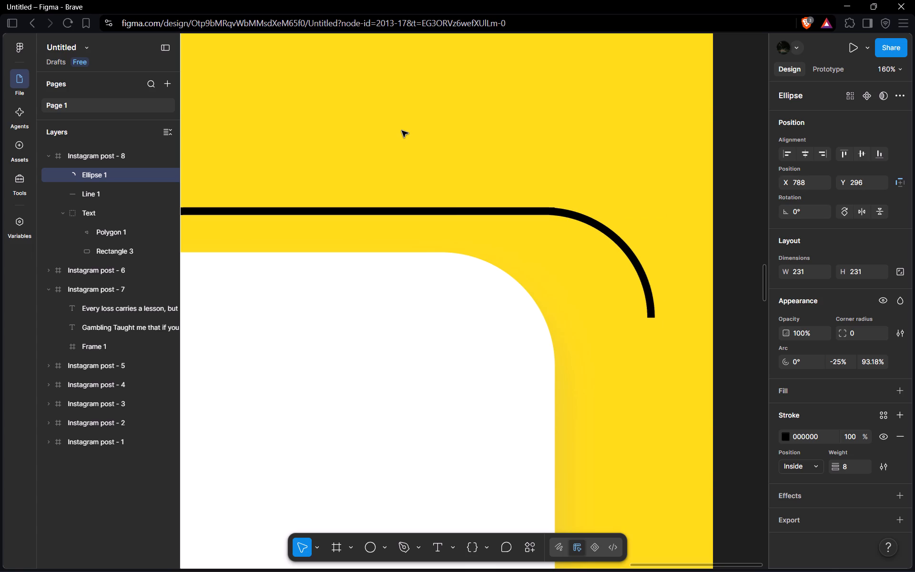
{"action": "key", "text": "Up"}
{"action": "key", "text": "Right"}
{"action": "key", "text": "Right"}
{"action": "key", "text": "Right"}
{"action": "key", "text": "Right"}
{"action": "key", "text": "Down"}
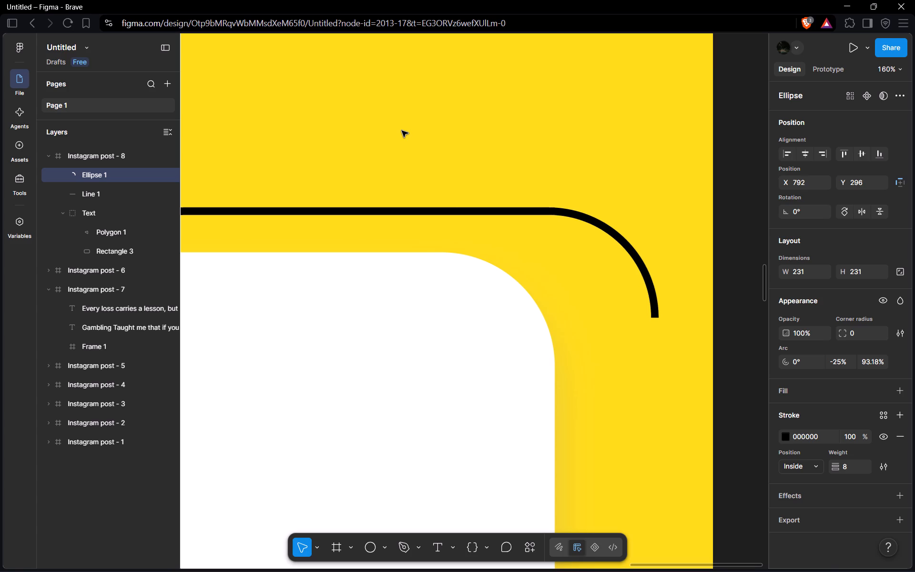
Move the white speech bubble group slightly, to about X 119, Y 341.
{"action": "left_click", "coordinate": [725, 266]}
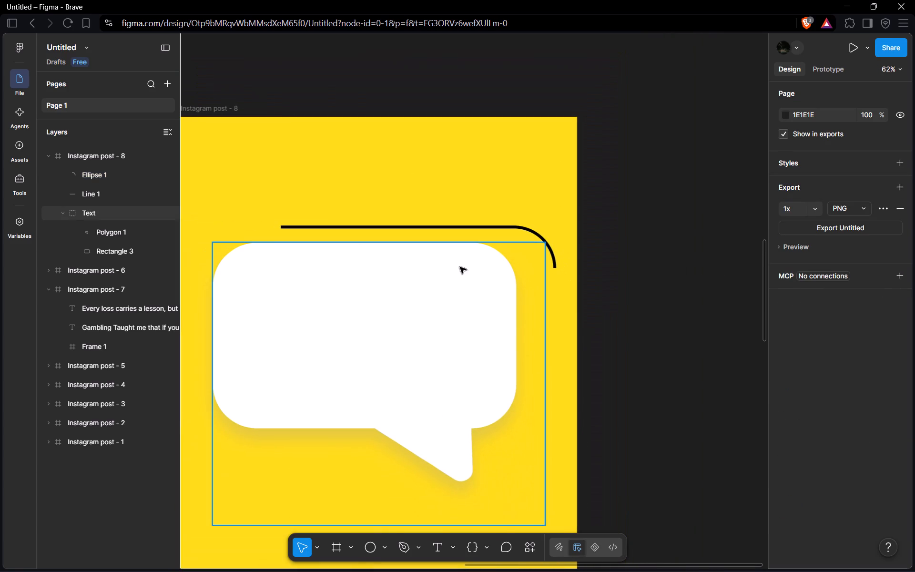
{"action": "left_click_drag", "start_coordinate": [446, 276], "coordinate": [460, 275]}
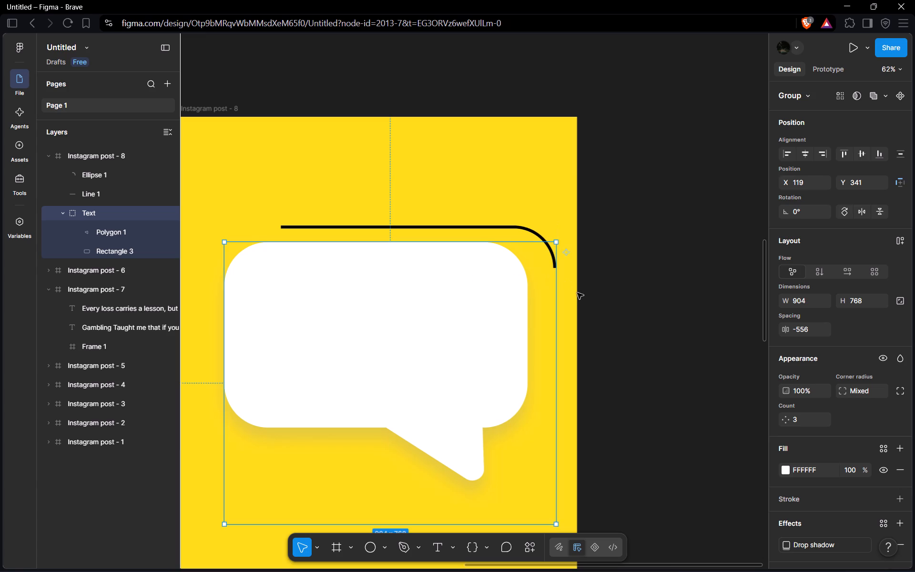
{"action": "left_click", "coordinate": [634, 337]}
Rotate the black corner arc slightly, to about -1.93°.
{"action": "left_click", "coordinate": [553, 258]}
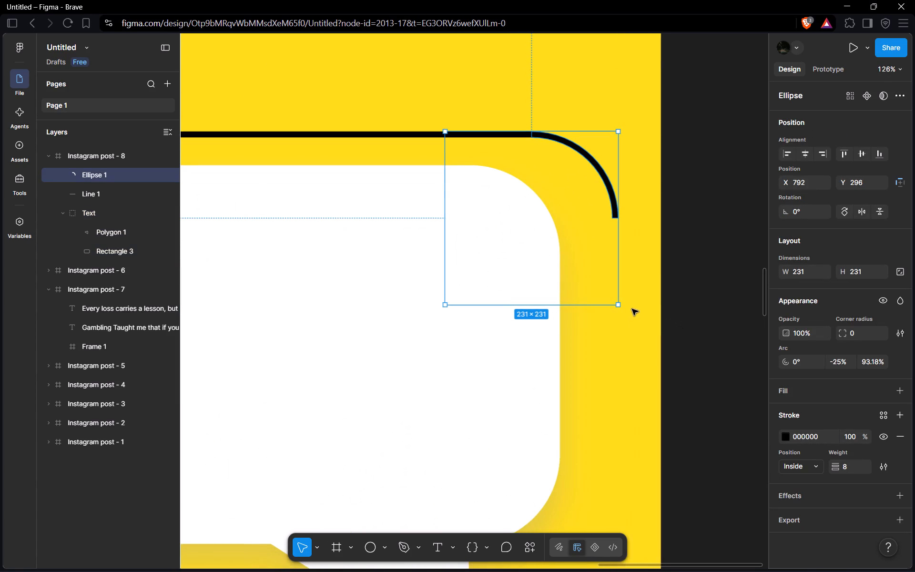
{"action": "left_click_drag", "start_coordinate": [623, 306], "coordinate": [620, 306]}
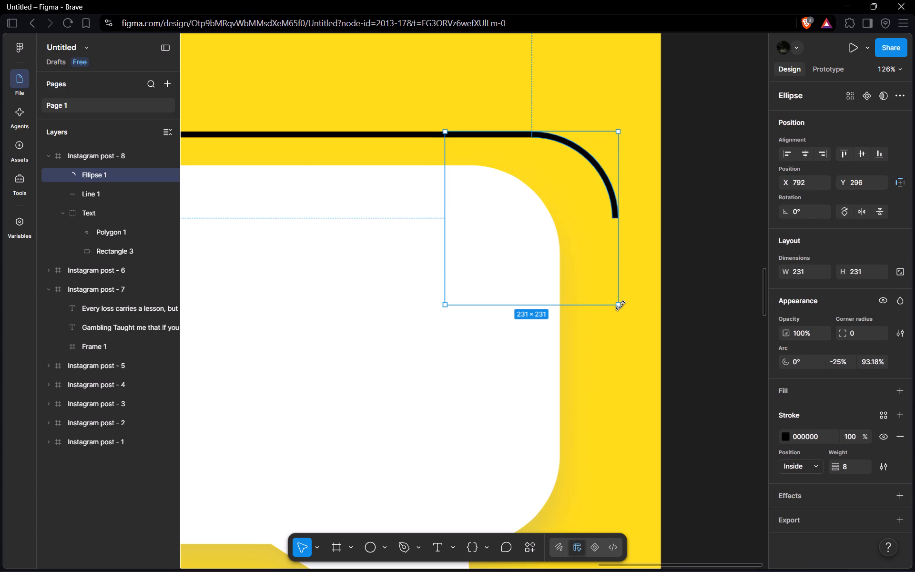
{"action": "left_click_drag", "start_coordinate": [620, 306], "coordinate": [618, 306]}
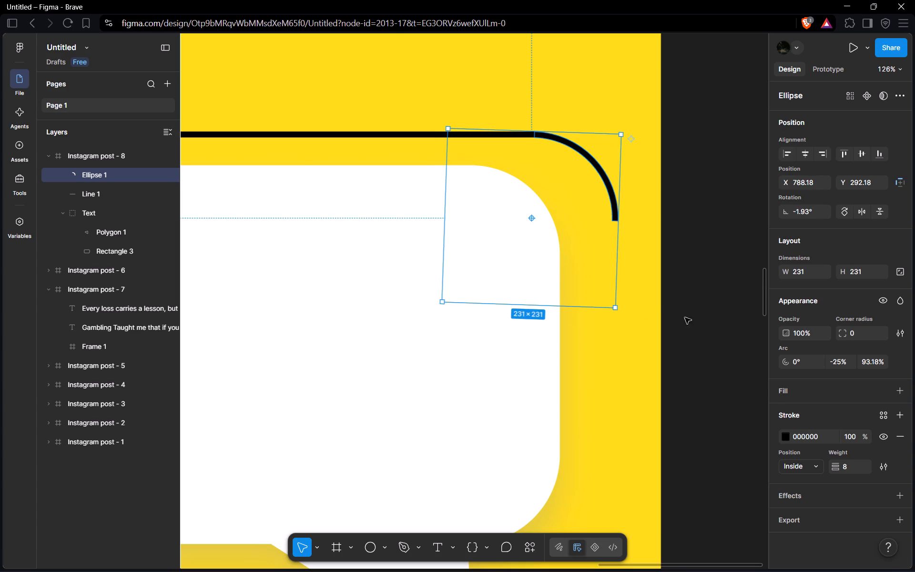
{"action": "left_click", "coordinate": [706, 327]}
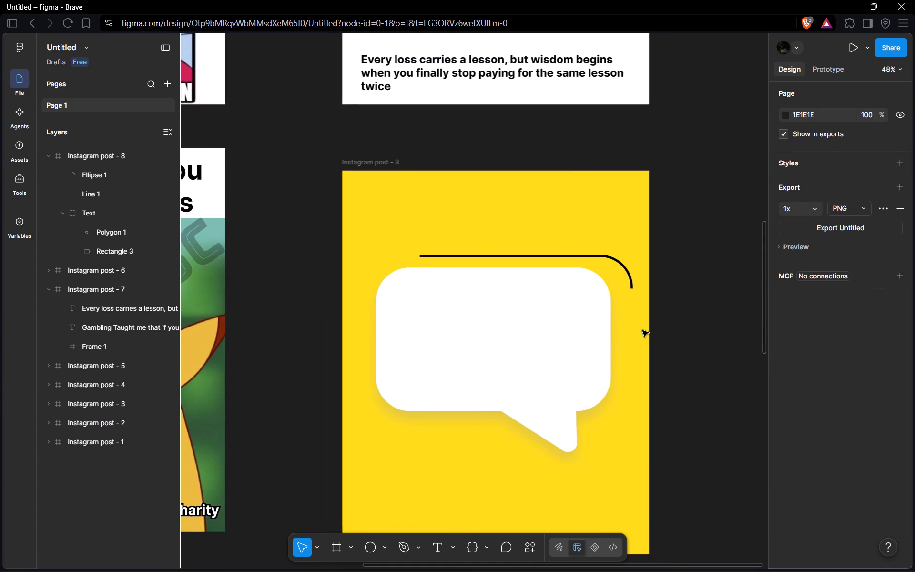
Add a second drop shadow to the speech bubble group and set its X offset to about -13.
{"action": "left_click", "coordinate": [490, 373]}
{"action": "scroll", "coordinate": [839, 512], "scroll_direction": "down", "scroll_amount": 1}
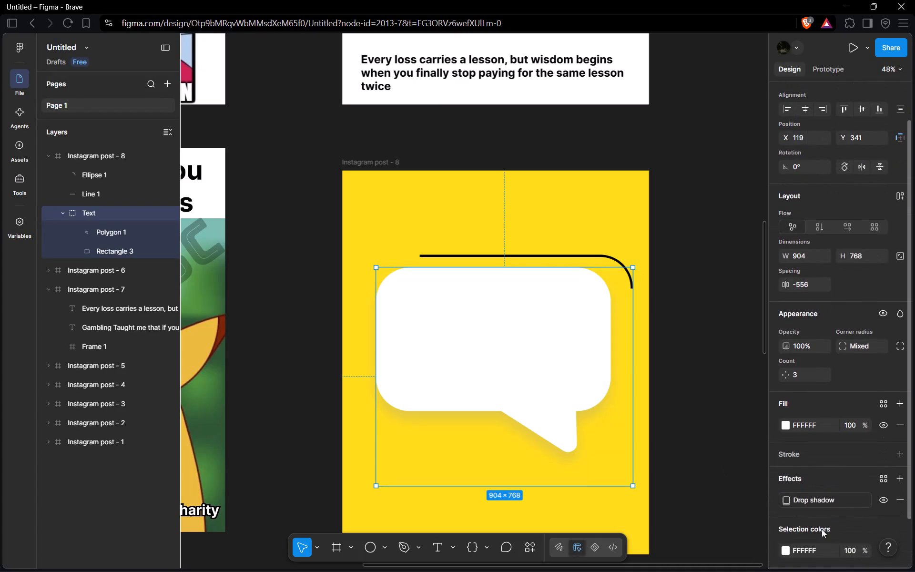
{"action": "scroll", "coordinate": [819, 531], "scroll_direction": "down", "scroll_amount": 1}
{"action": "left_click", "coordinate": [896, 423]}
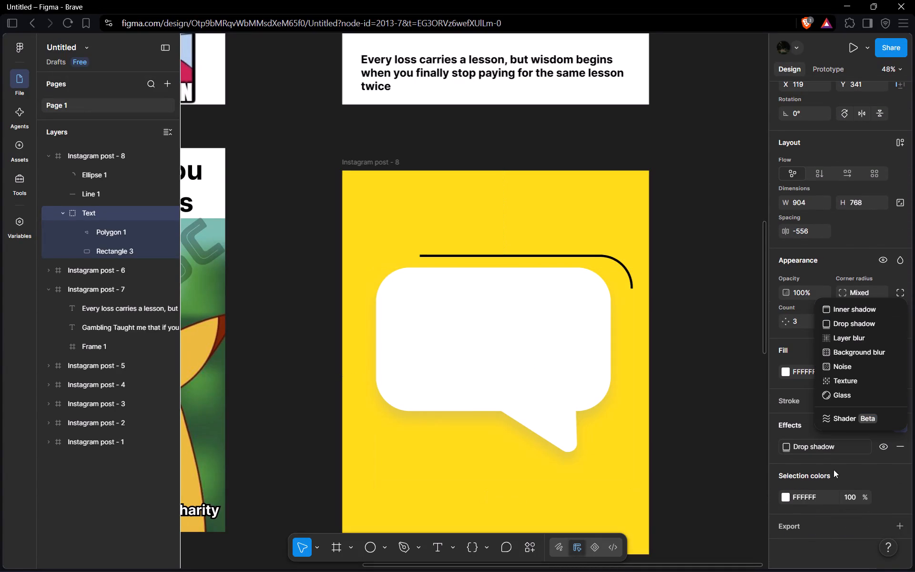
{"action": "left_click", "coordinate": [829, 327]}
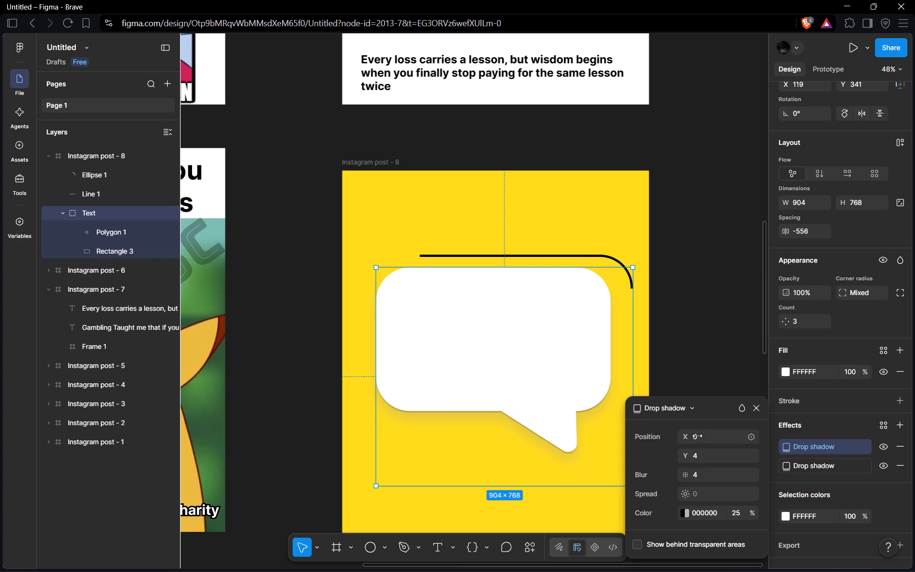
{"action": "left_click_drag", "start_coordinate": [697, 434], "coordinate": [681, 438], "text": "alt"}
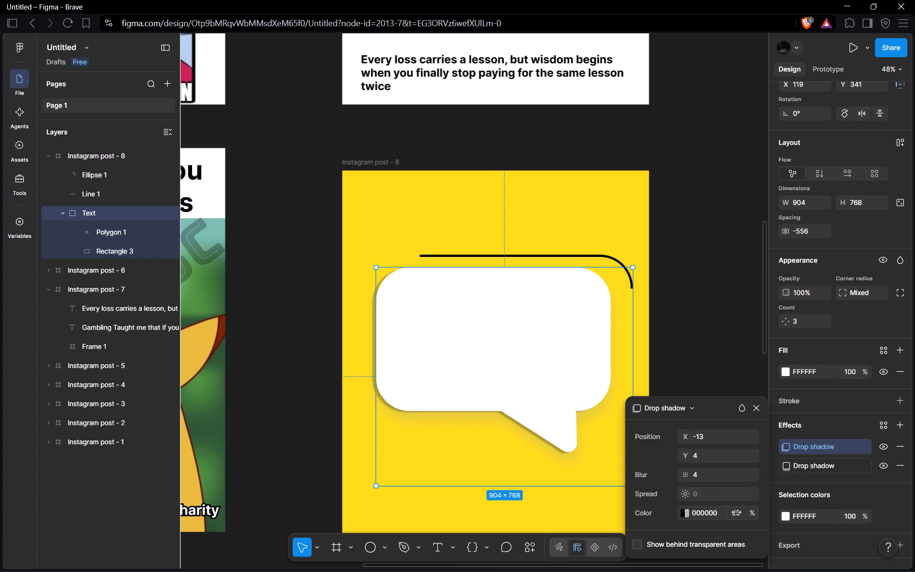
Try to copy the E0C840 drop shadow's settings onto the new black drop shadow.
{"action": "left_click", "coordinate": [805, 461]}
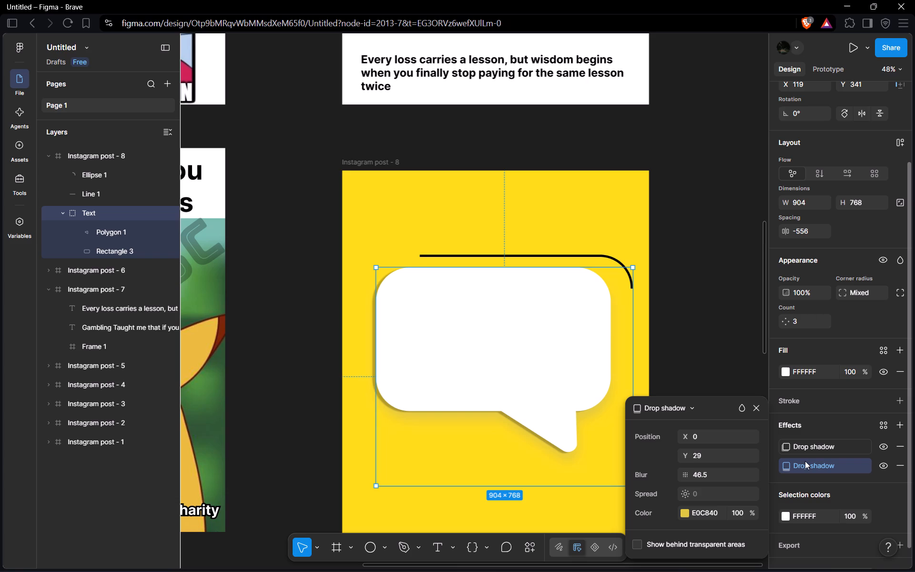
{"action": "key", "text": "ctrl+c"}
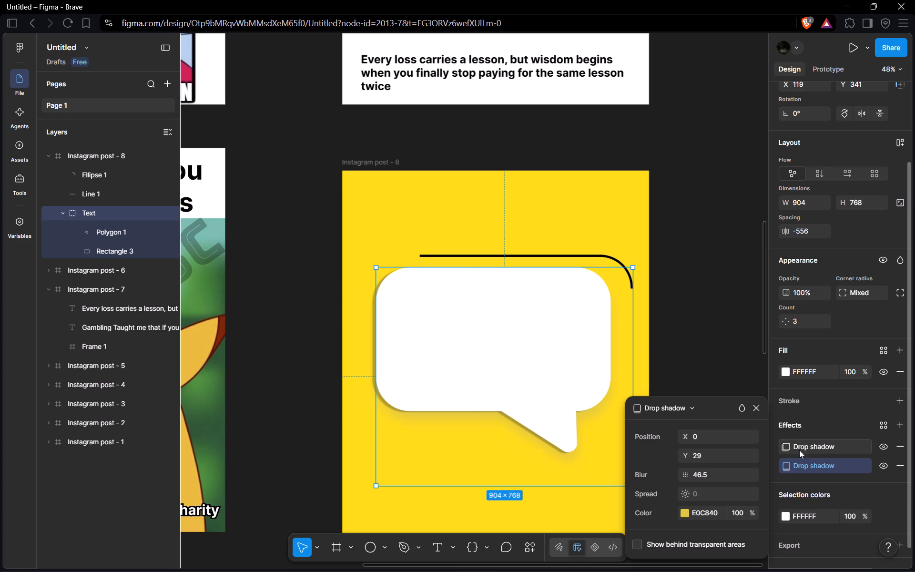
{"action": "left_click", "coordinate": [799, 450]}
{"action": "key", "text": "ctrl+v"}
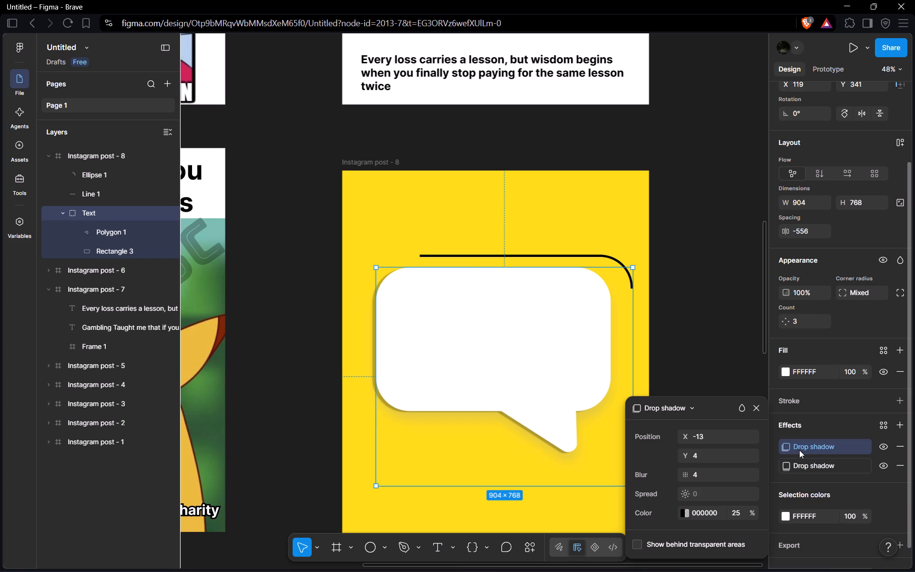
Replace the speech bubble's black drop shadow with a duplicate of its E0C840 drop shadow.
{"action": "left_click", "coordinate": [773, 465]}
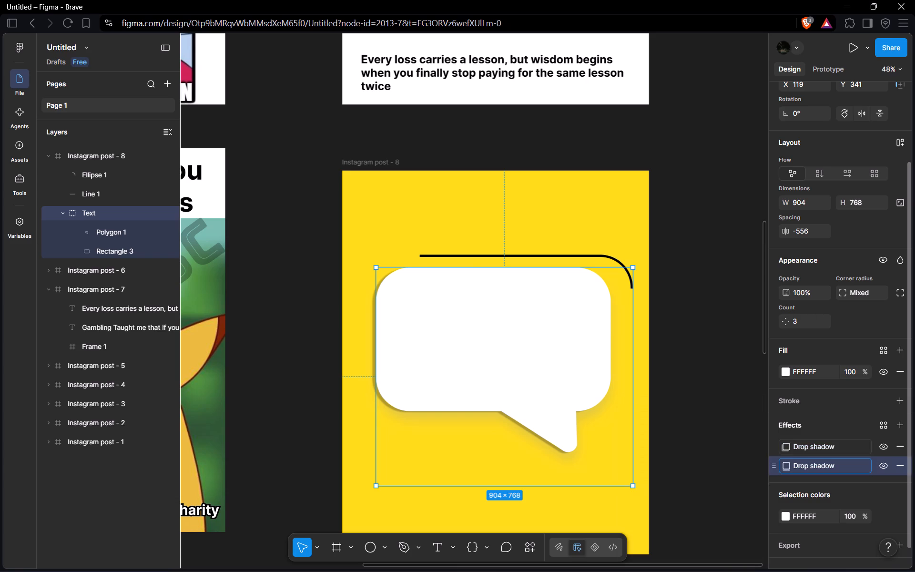
{"action": "key", "text": "ctrl+c"}
{"action": "left_click", "coordinate": [896, 443]}
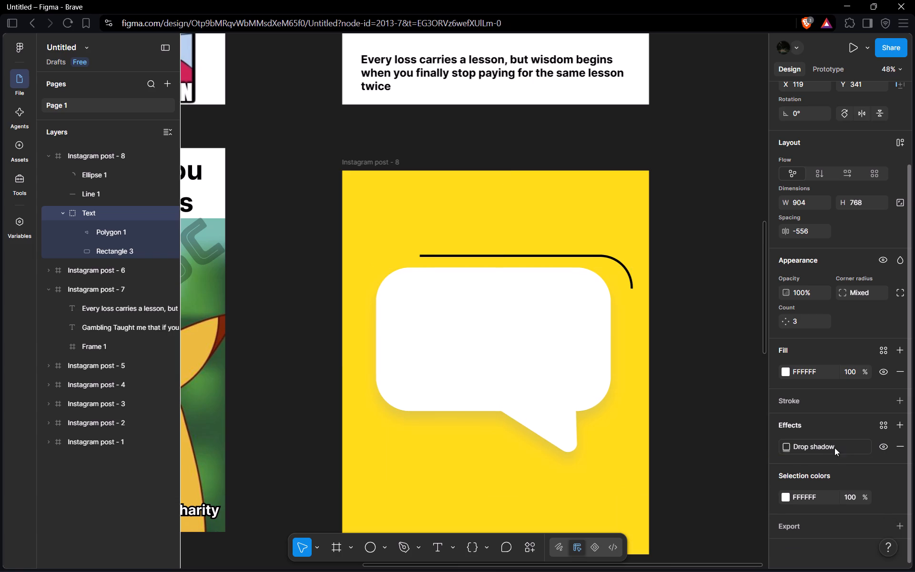
{"action": "key", "text": "ctrl+v"}
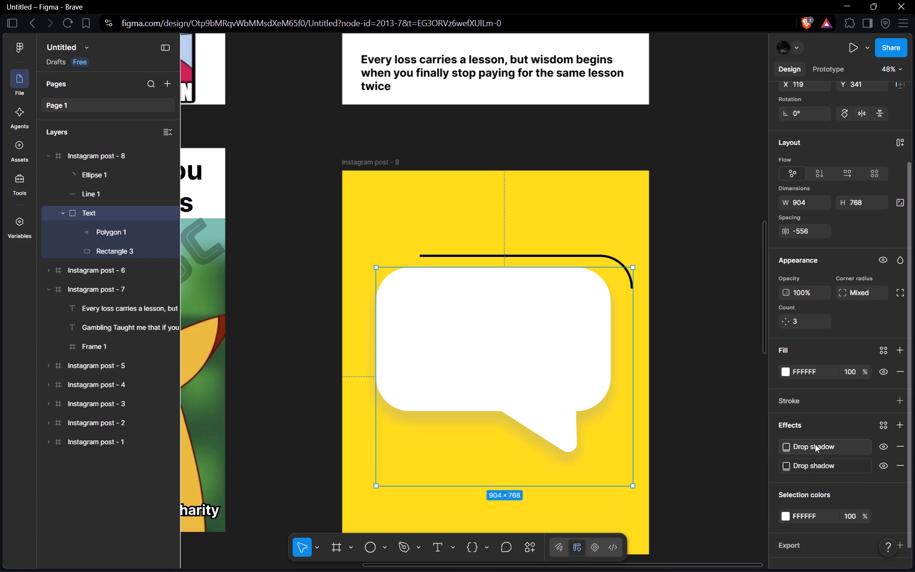
Set the X offset of the first E0C840 drop shadow in the effects list to about -36.
{"action": "left_click", "coordinate": [815, 444]}
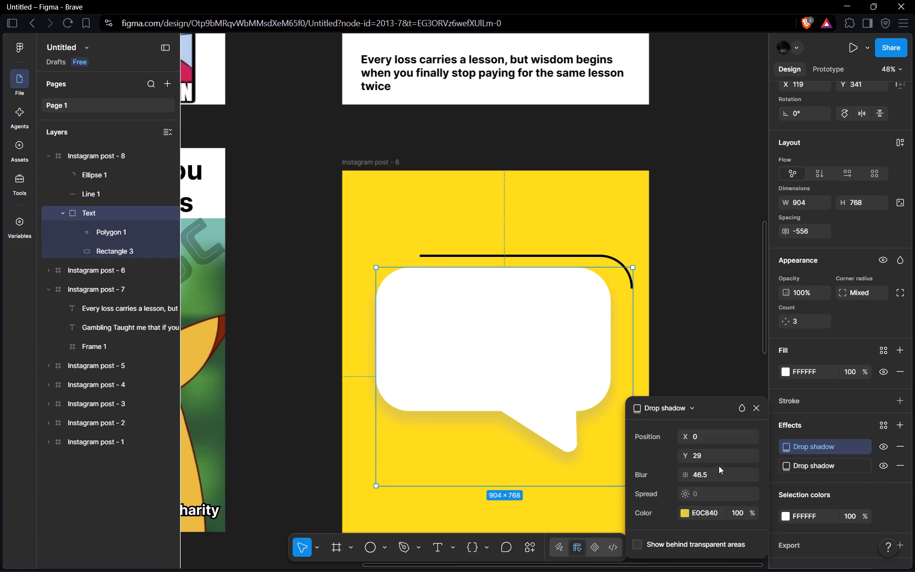
{"action": "left_click_drag", "start_coordinate": [709, 438], "coordinate": [701, 438], "text": "alt"}
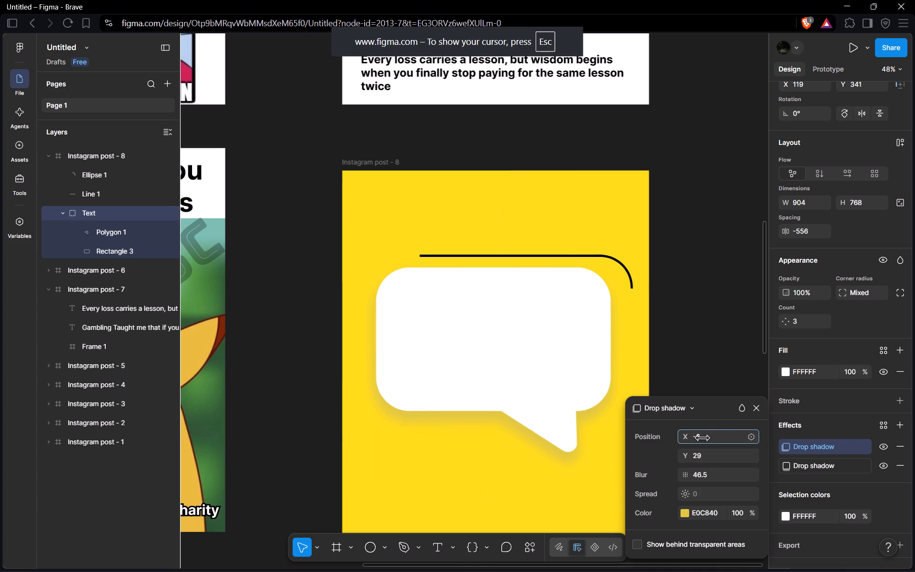
{"action": "left_click_drag", "start_coordinate": [701, 438], "coordinate": [627, 441], "text": "alt"}
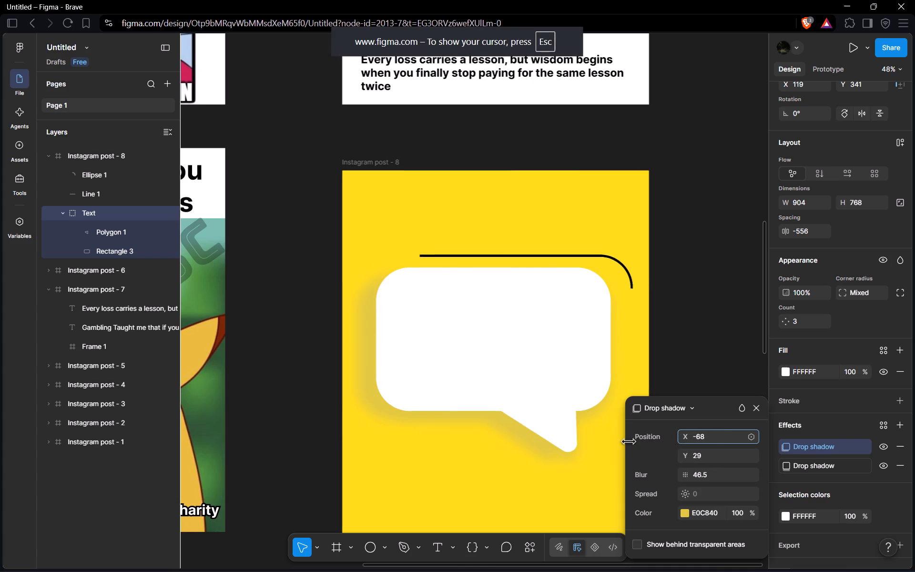
{"action": "left_click_drag", "start_coordinate": [627, 441], "coordinate": [661, 441], "text": "alt"}
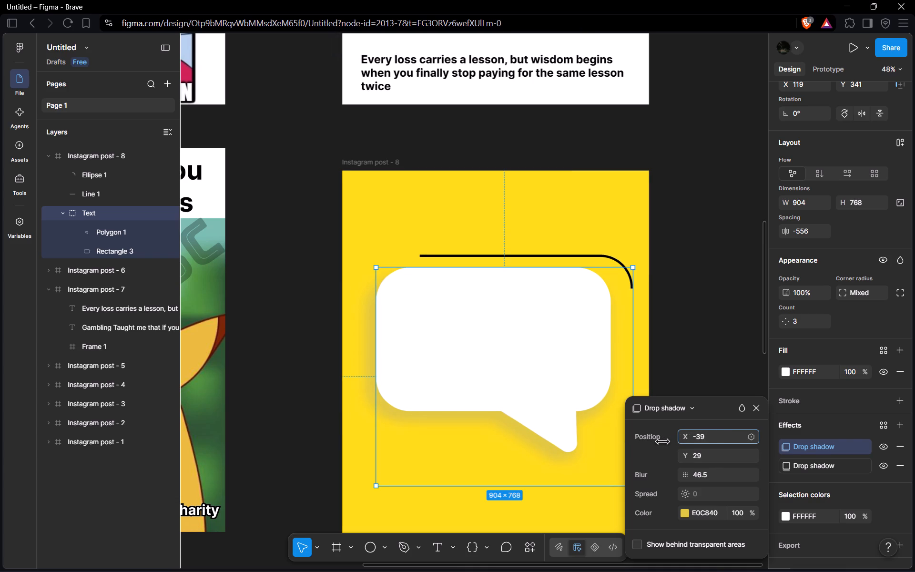
{"action": "left_click_drag", "start_coordinate": [661, 441], "coordinate": [665, 441], "text": "alt"}
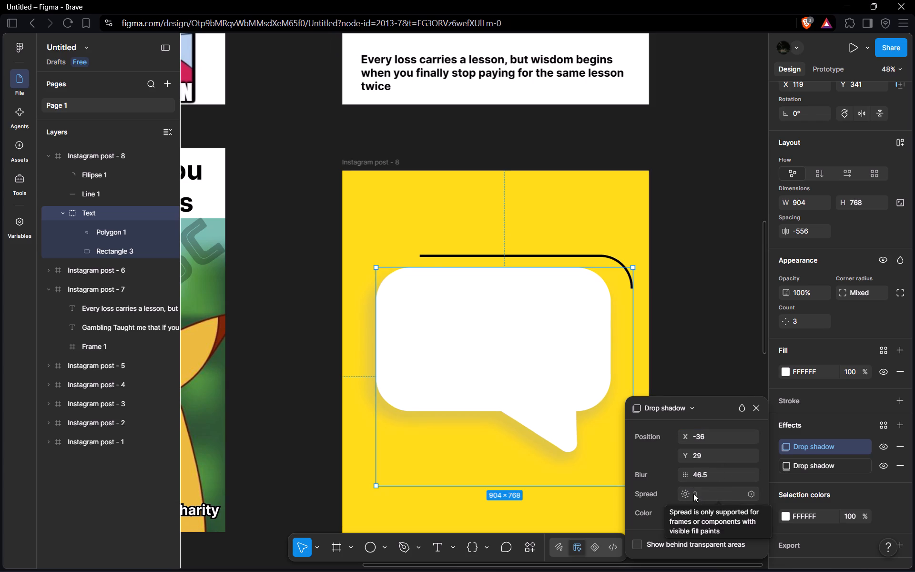
Darken the colour of the drop shadow with the -36 X offset to a muted olive gold.
{"action": "left_click", "coordinate": [685, 515]}
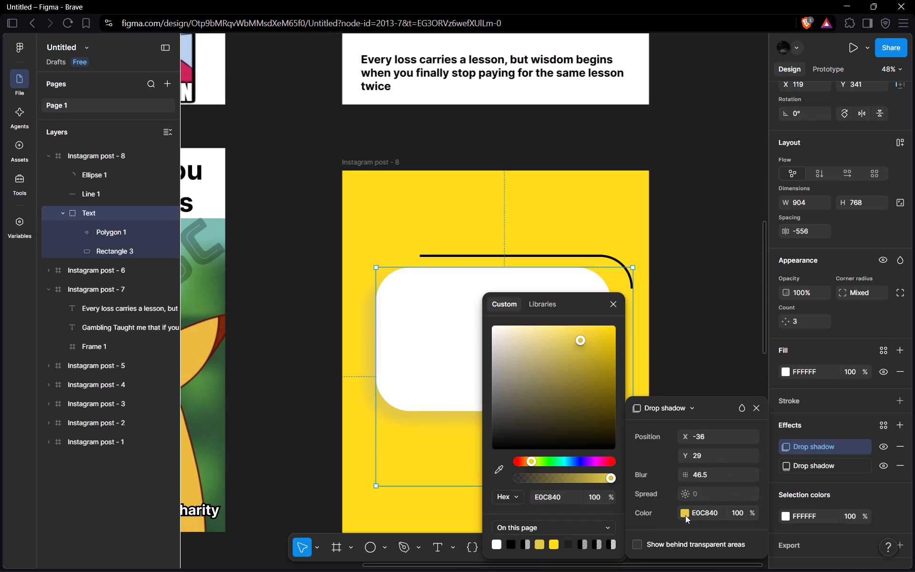
{"action": "left_click_drag", "start_coordinate": [579, 344], "coordinate": [580, 383]}
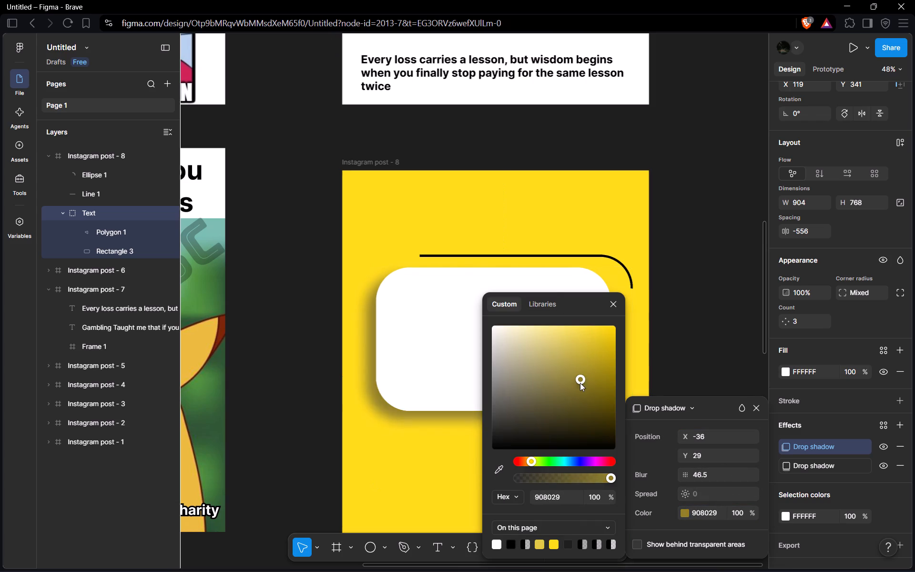
{"action": "left_click_drag", "start_coordinate": [580, 383], "coordinate": [580, 367]}
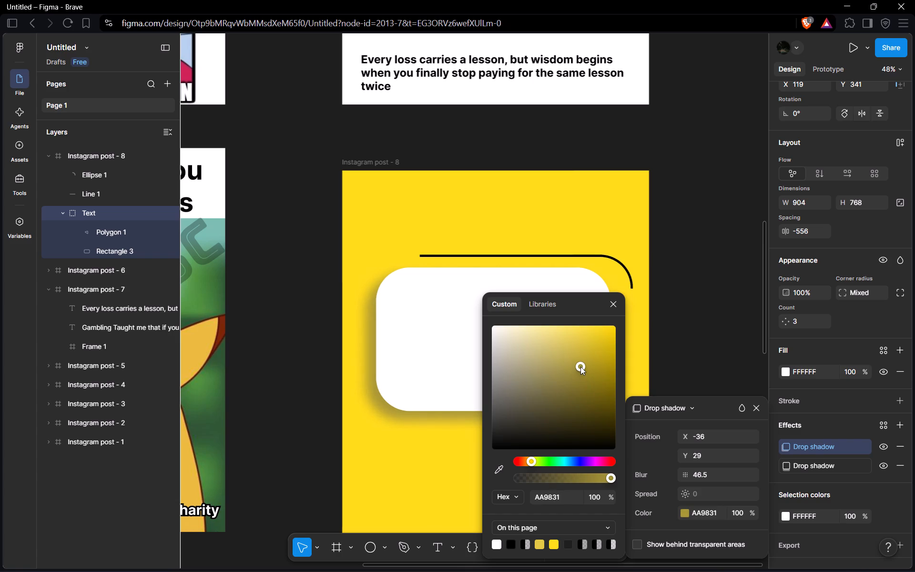
{"action": "left_click_drag", "start_coordinate": [580, 367], "coordinate": [580, 361]}
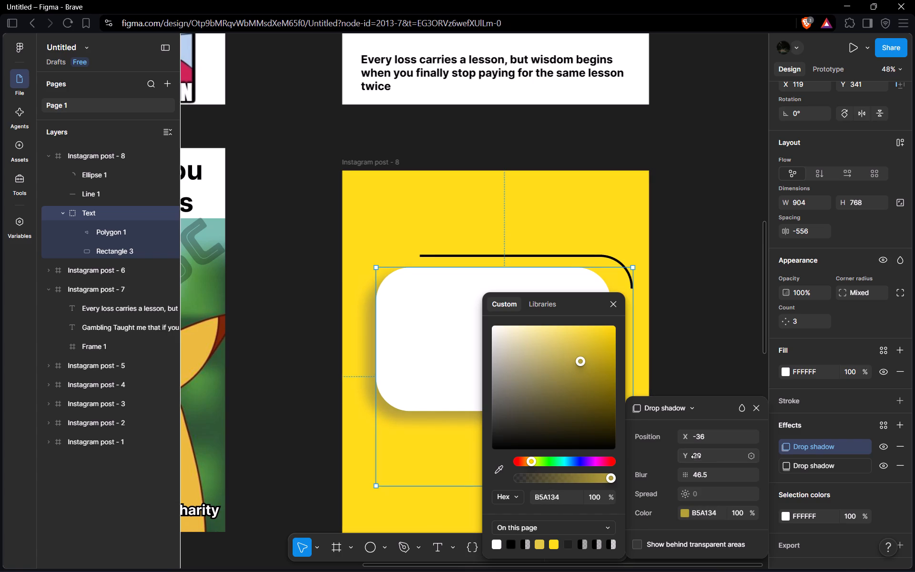
Set the B5A134 drop shadow's Y offset to 50 and reduce its blur to about 25.7.
{"action": "left_click_drag", "start_coordinate": [696, 457], "coordinate": [721, 465], "text": "alt"}
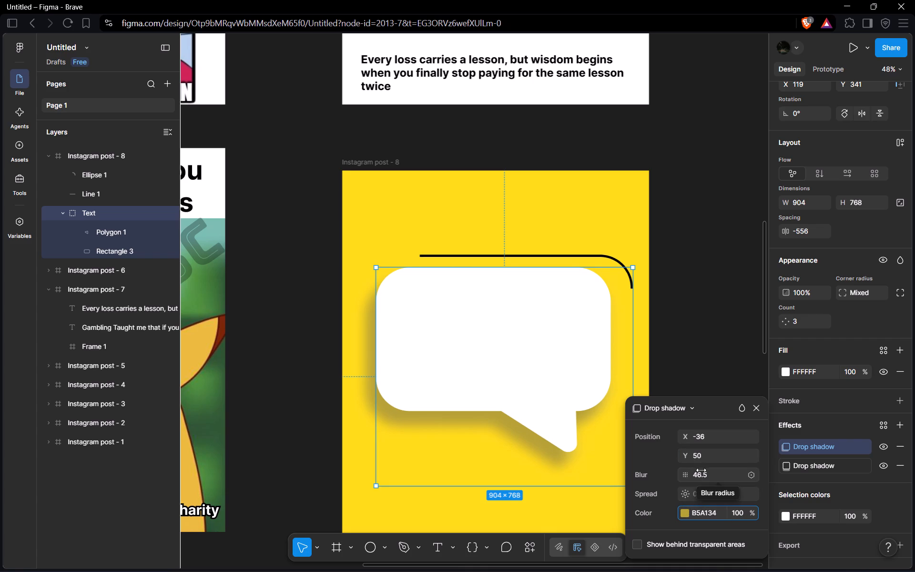
{"action": "left_click_drag", "start_coordinate": [701, 470], "coordinate": [600, 475], "text": "alt"}
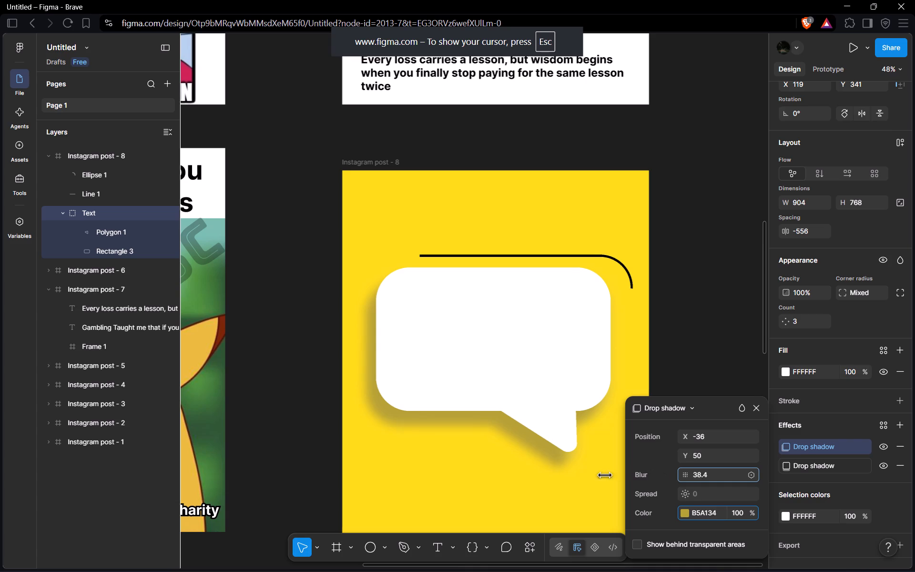
{"action": "left_click_drag", "start_coordinate": [600, 475], "coordinate": [525, 482], "text": "alt"}
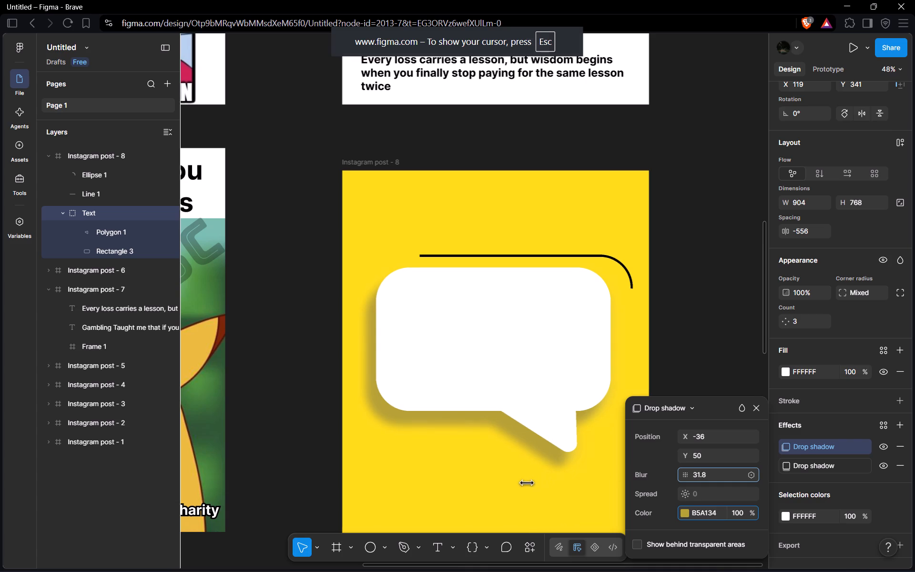
{"action": "left_click_drag", "start_coordinate": [525, 482], "coordinate": [419, 480], "text": "alt"}
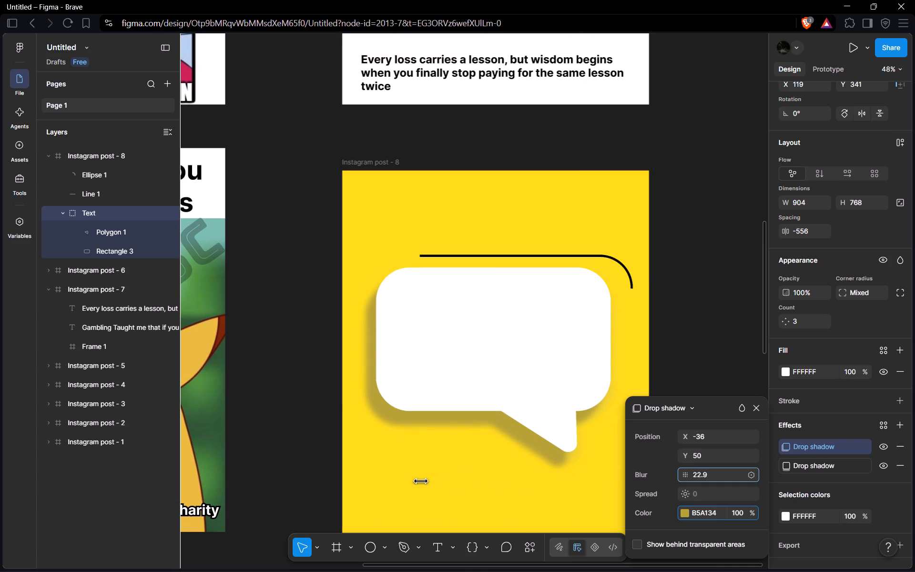
{"action": "left_click_drag", "start_coordinate": [419, 480], "coordinate": [453, 483], "text": "alt"}
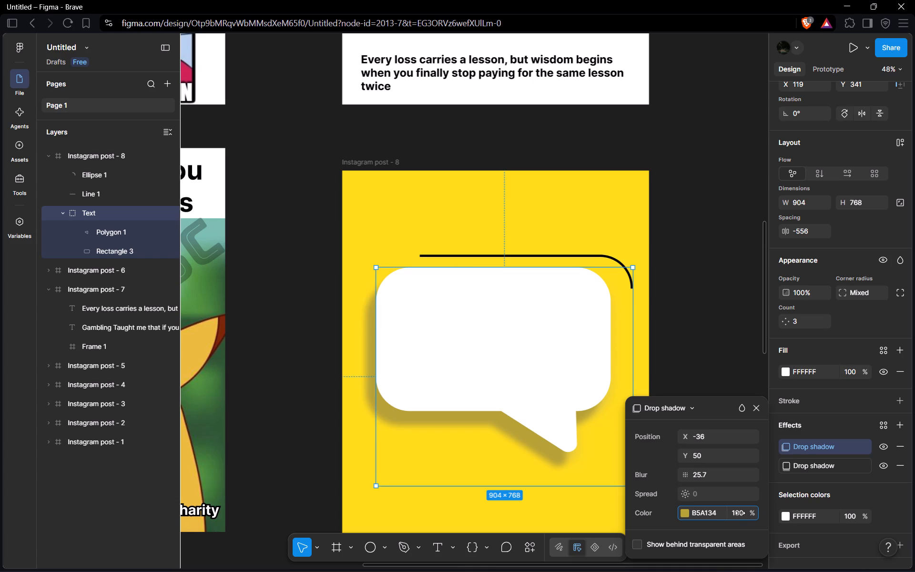
Lower the opacity of the speech bubble's B5A134 drop shadow colour to about 42% and deselect the bubble.
{"action": "left_click_drag", "start_coordinate": [740, 513], "coordinate": [388, 310], "text": "alt"}
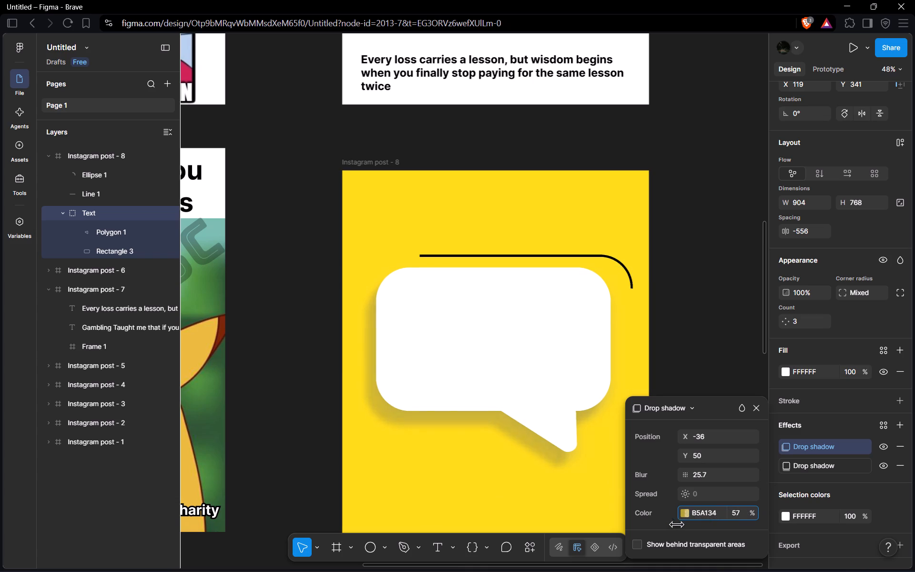
{"action": "left_click_drag", "start_coordinate": [388, 310], "coordinate": [372, 305], "text": "alt"}
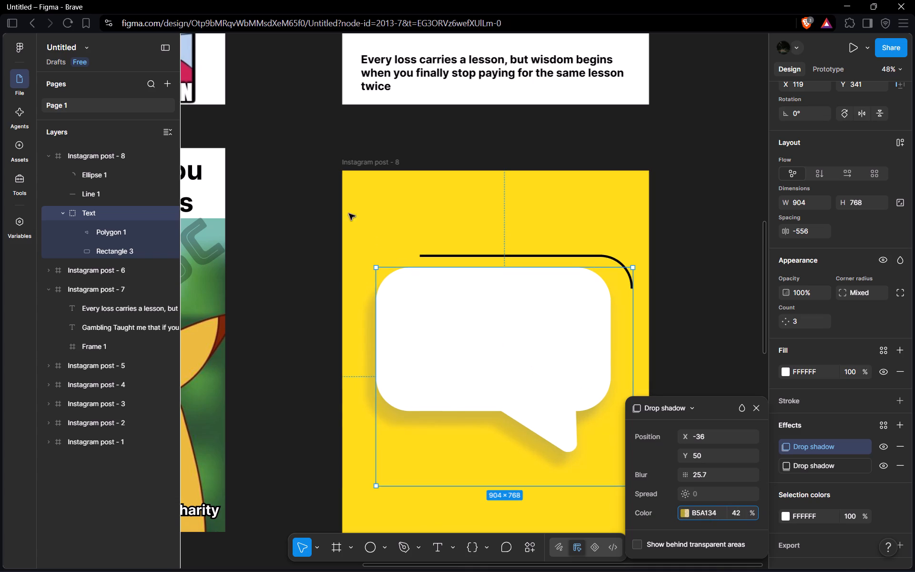
{"action": "left_click", "coordinate": [246, 155]}
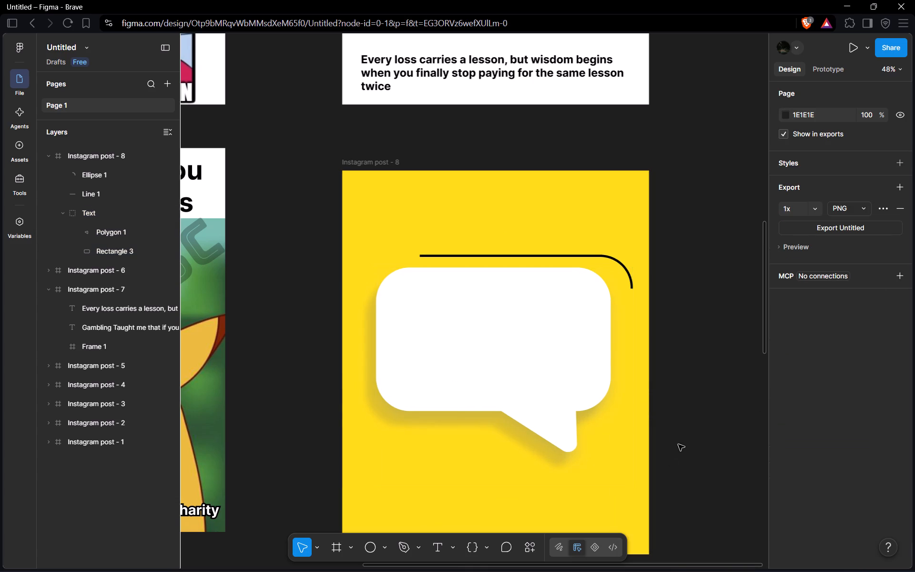
Duplicate the horizontal black outline line onto the speech bubble and set the copy's rotation to 90°.
{"action": "scroll", "coordinate": [678, 444], "scroll_direction": "down", "scroll_amount": 1}
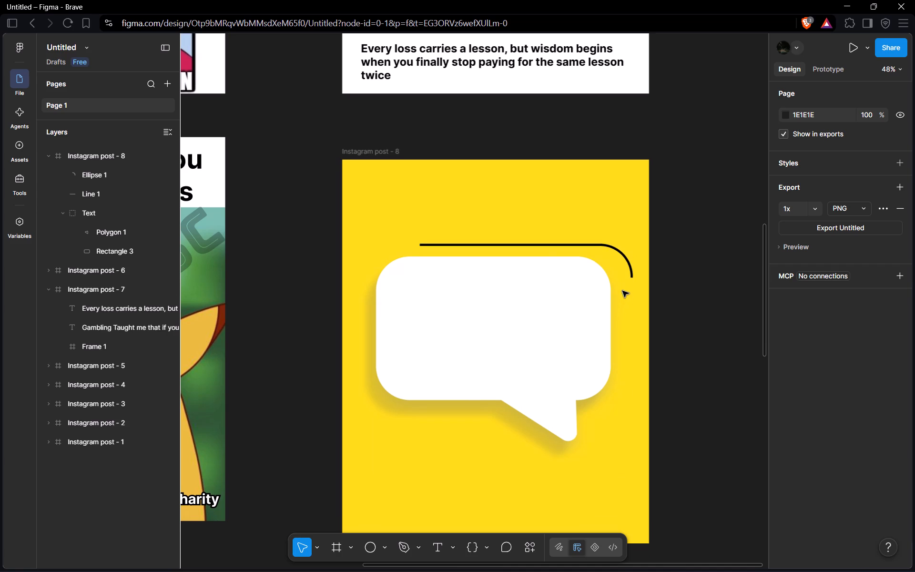
{"action": "left_click", "coordinate": [526, 243]}
{"action": "key", "text": "ctrl+c"}
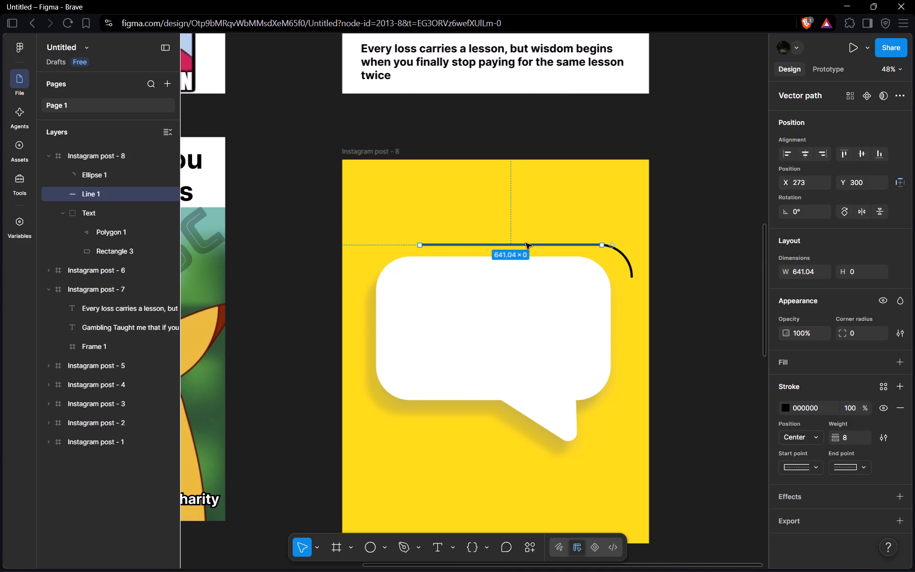
{"action": "left_click", "coordinate": [635, 296]}
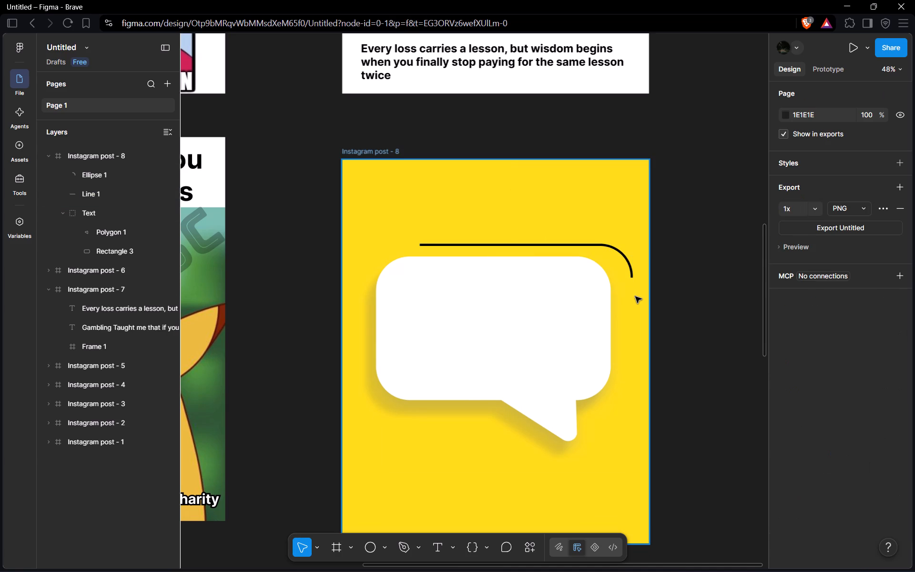
{"action": "left_click", "coordinate": [516, 246]}
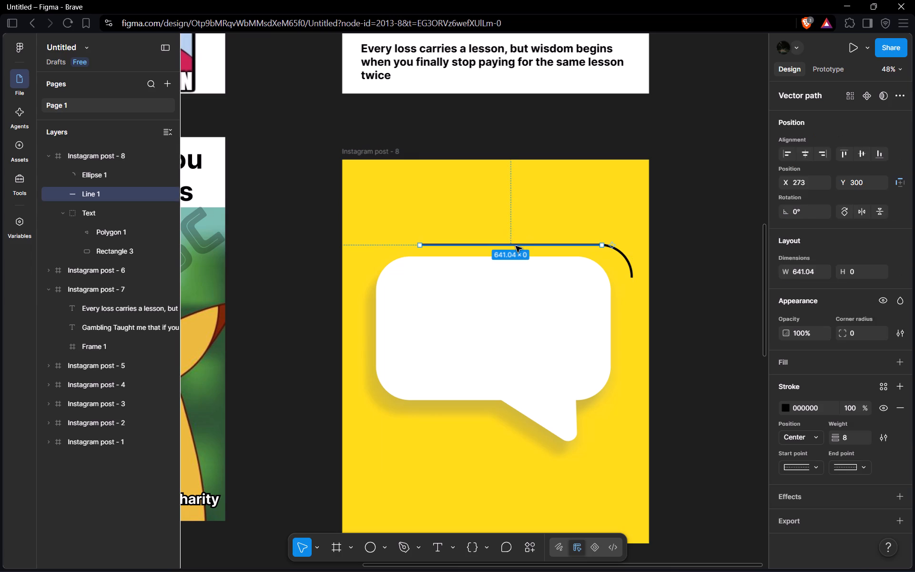
{"action": "left_click_drag", "start_coordinate": [516, 246], "coordinate": [546, 343], "text": "alt"}
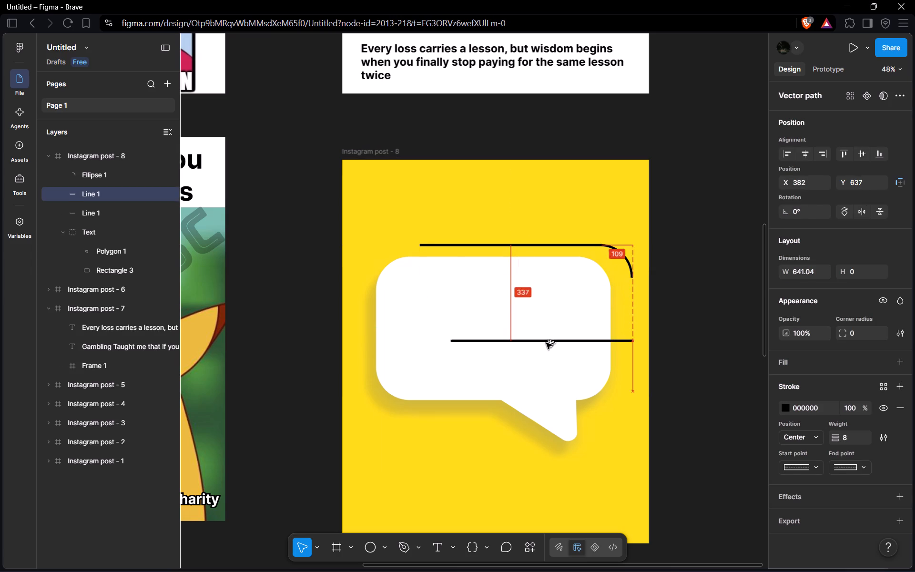
{"action": "left_click_drag", "start_coordinate": [546, 343], "coordinate": [547, 344], "text": "alt"}
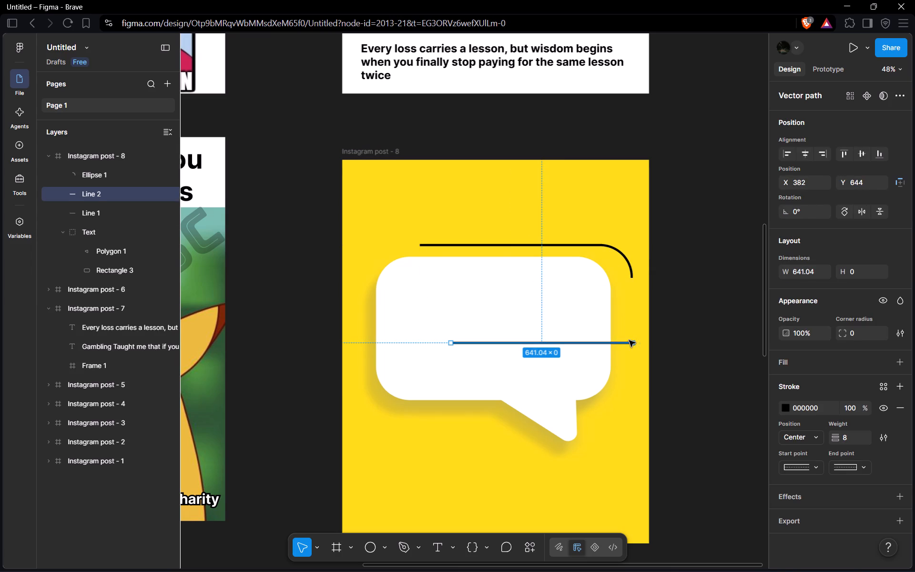
{"action": "left_click", "coordinate": [798, 210]}
{"action": "type", "text": "90"}
{"action": "key", "text": "Return"}
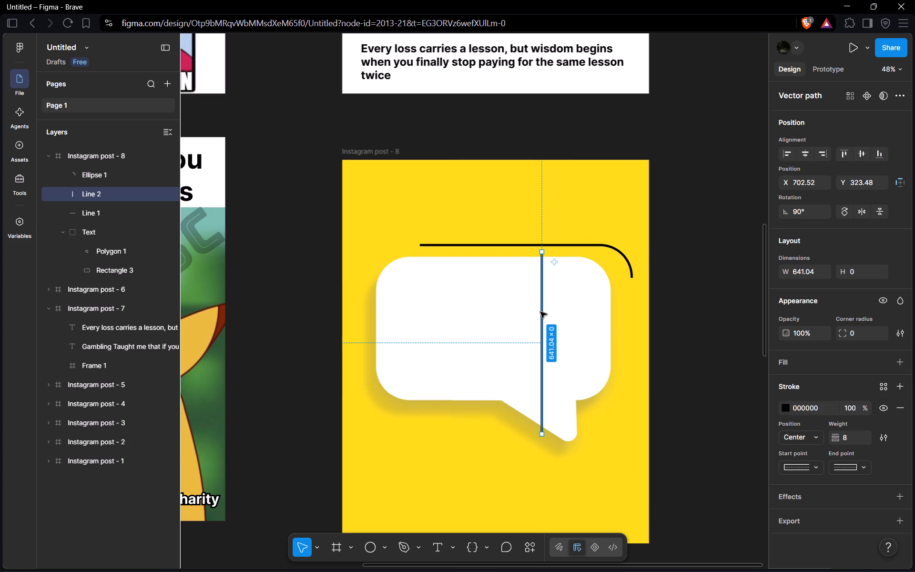
Move the vertical line to X 1019, Y 412 so it continues down from the lower end of the black arc.
{"action": "left_click_drag", "start_coordinate": [540, 312], "coordinate": [629, 338]}
{"action": "key", "text": "Left"}
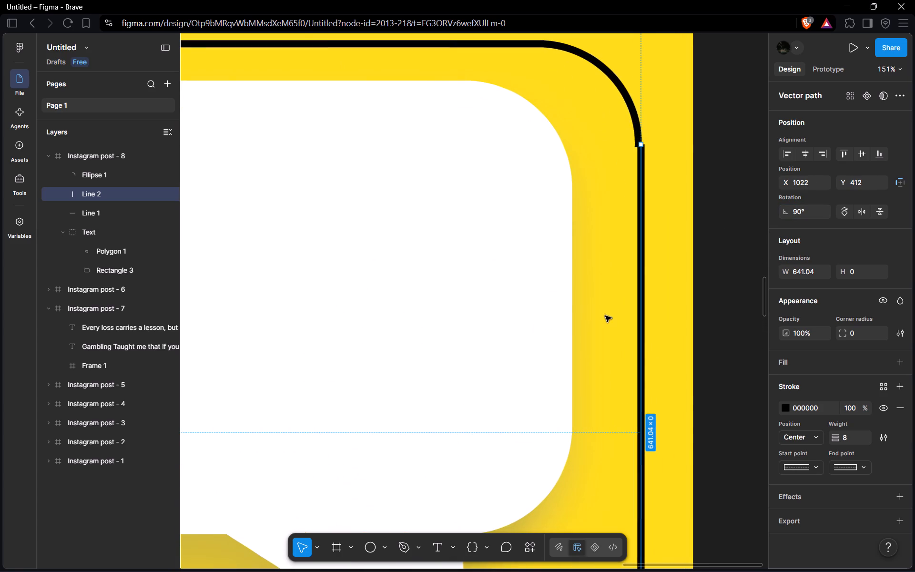
{"action": "key", "text": "Left"}
{"action": "key", "text": "Left"}
{"action": "key", "text": "Left"}
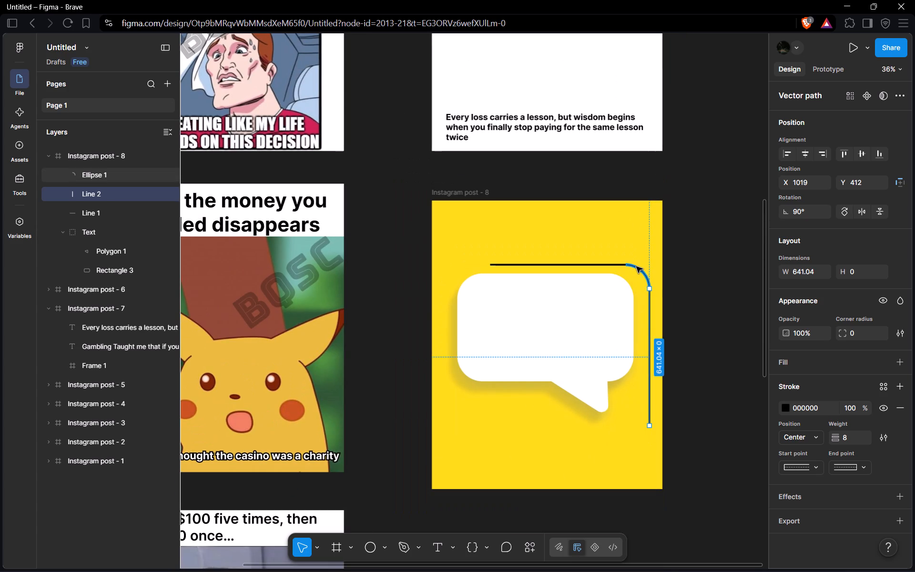
Duplicate the black corner arc and place the copy at the lower end of the vertical line.
{"action": "left_click", "coordinate": [636, 266]}
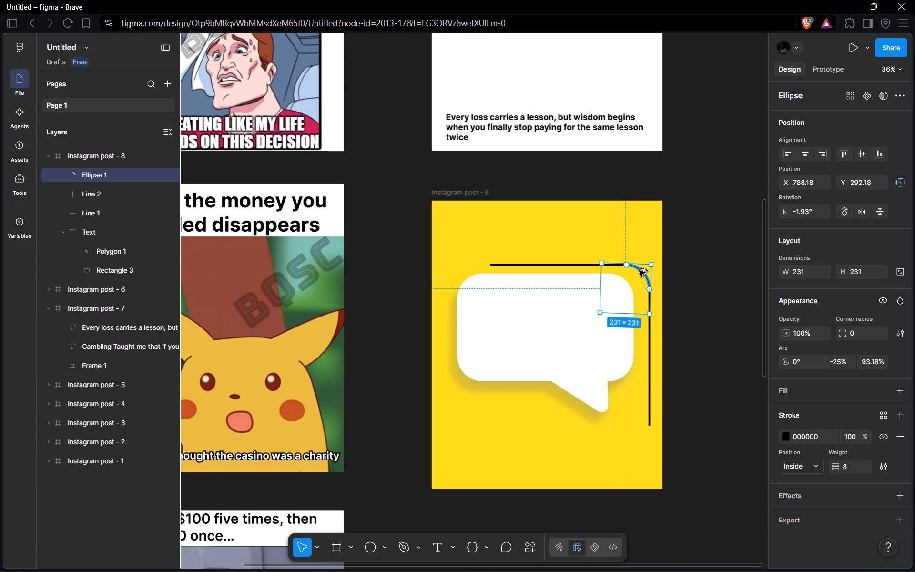
{"action": "left_click_drag", "start_coordinate": [639, 270], "coordinate": [654, 433], "text": "alt"}
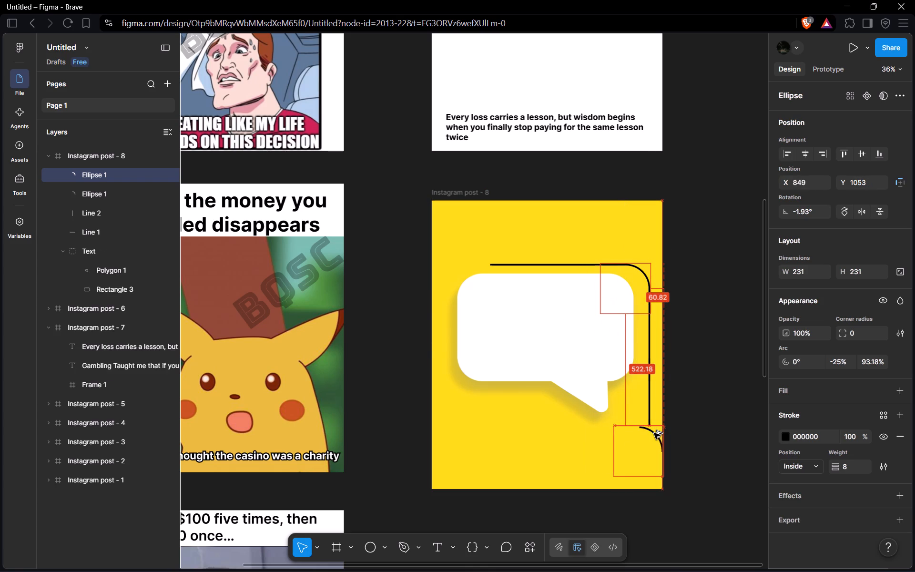
{"action": "left_click_drag", "start_coordinate": [654, 433], "coordinate": [661, 429], "text": "alt"}
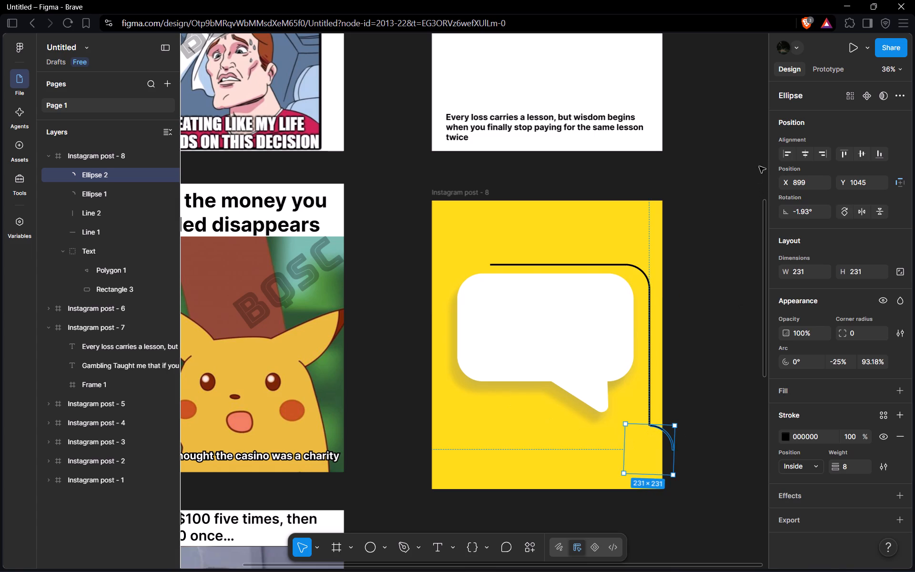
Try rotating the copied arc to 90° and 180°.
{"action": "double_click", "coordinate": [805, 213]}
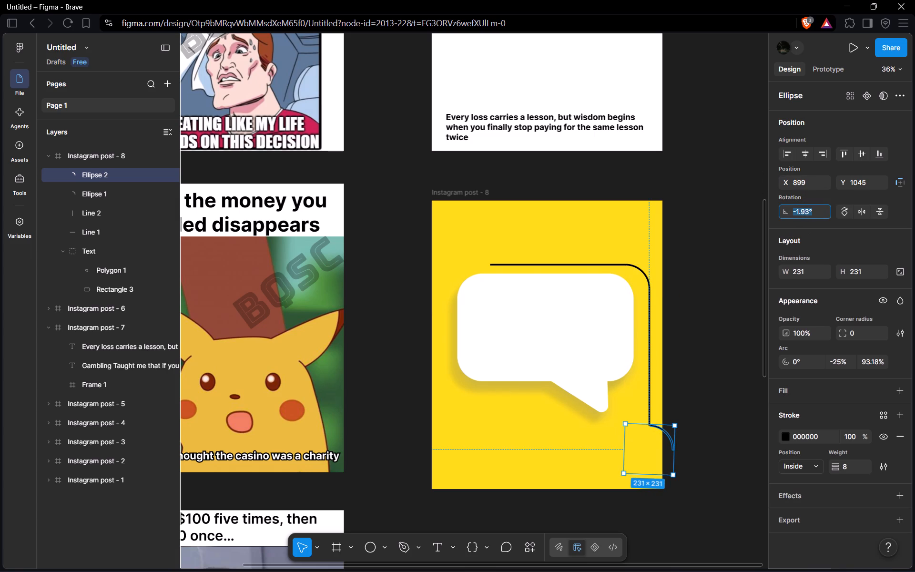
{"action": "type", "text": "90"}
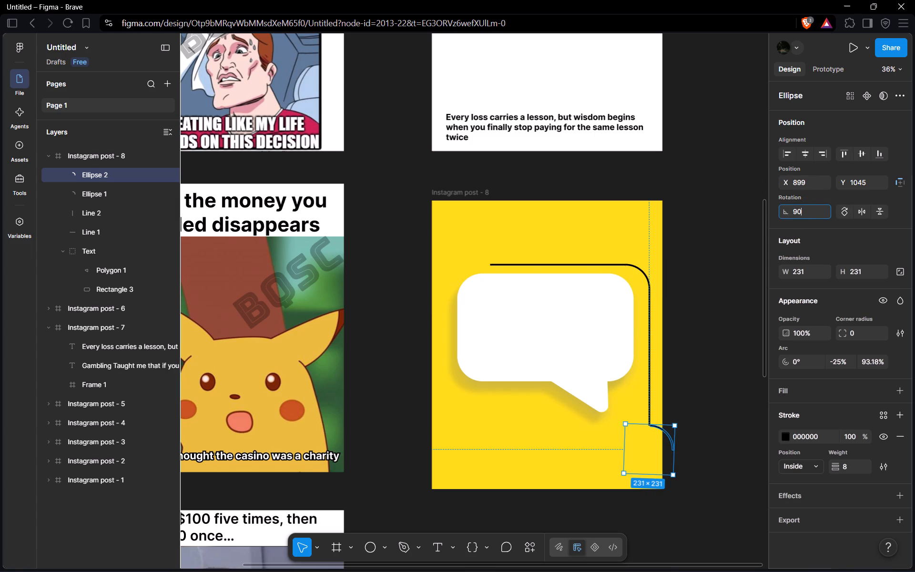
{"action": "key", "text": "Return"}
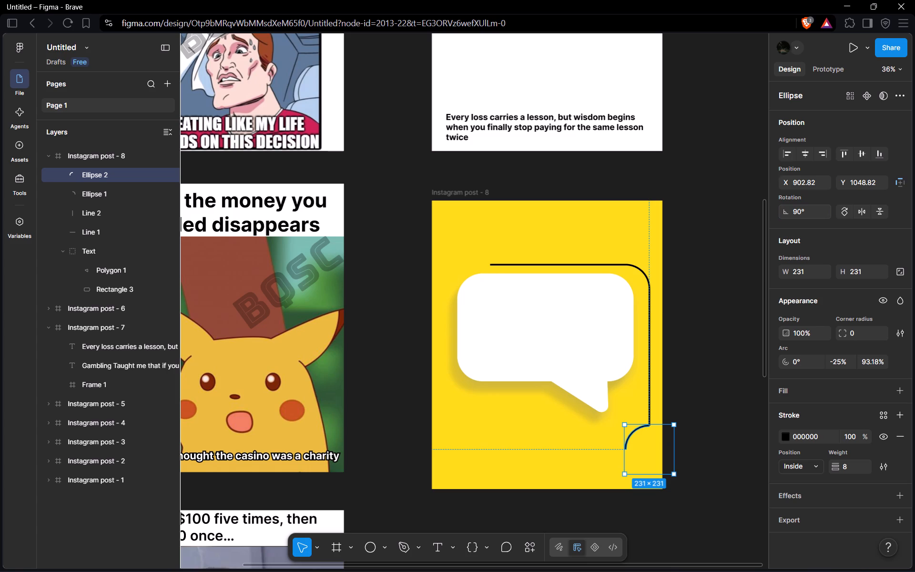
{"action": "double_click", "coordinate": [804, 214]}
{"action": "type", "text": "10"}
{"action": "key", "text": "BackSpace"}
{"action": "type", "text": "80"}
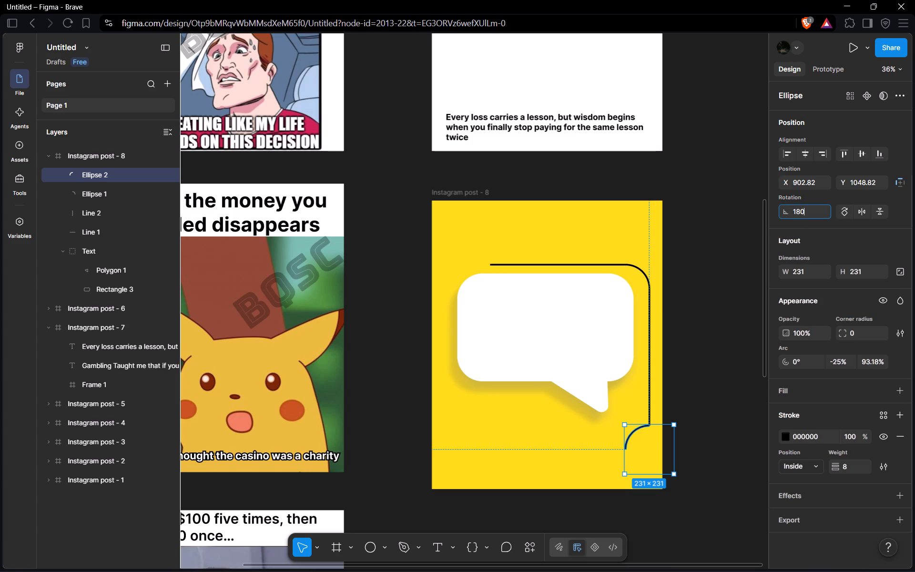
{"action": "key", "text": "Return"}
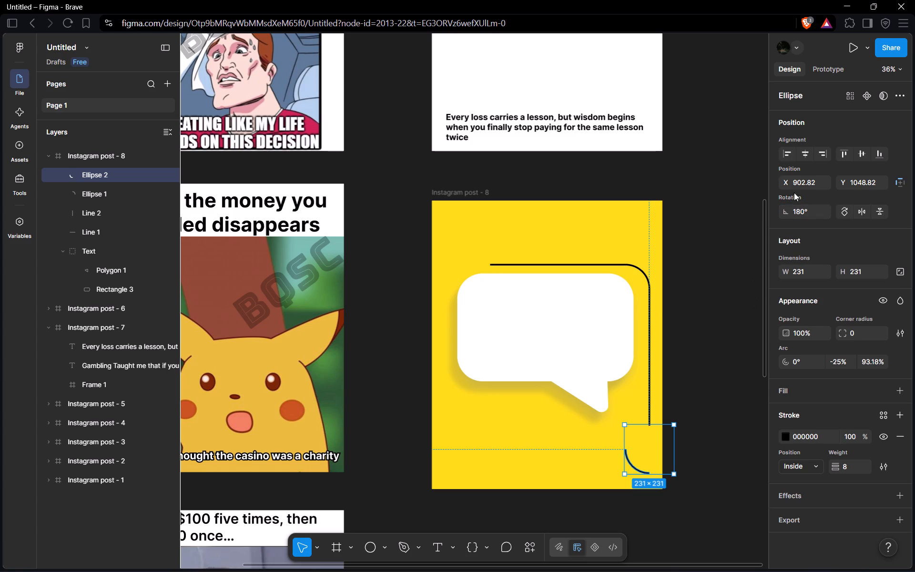
Set the copied arc's rotation to 270° so it curves as a lower corner of the outline.
{"action": "double_click", "coordinate": [802, 210]}
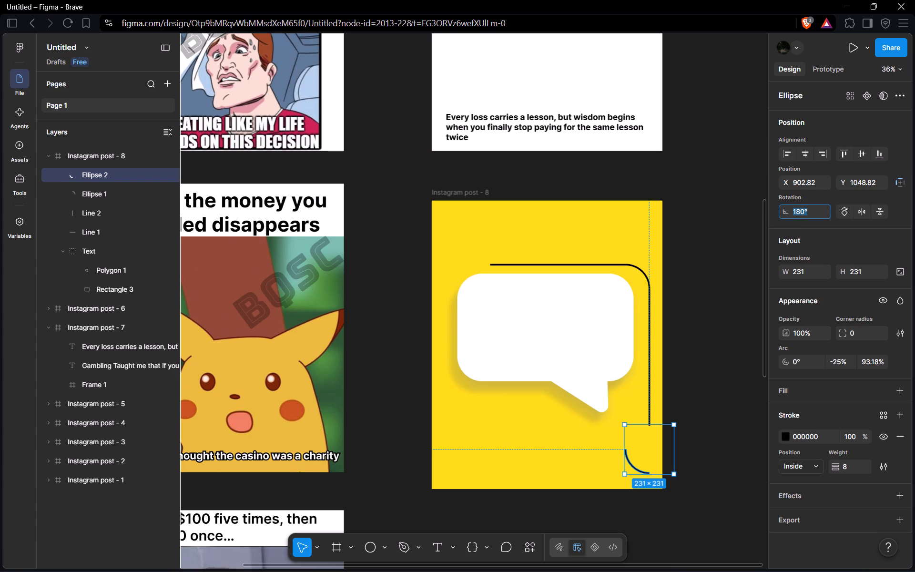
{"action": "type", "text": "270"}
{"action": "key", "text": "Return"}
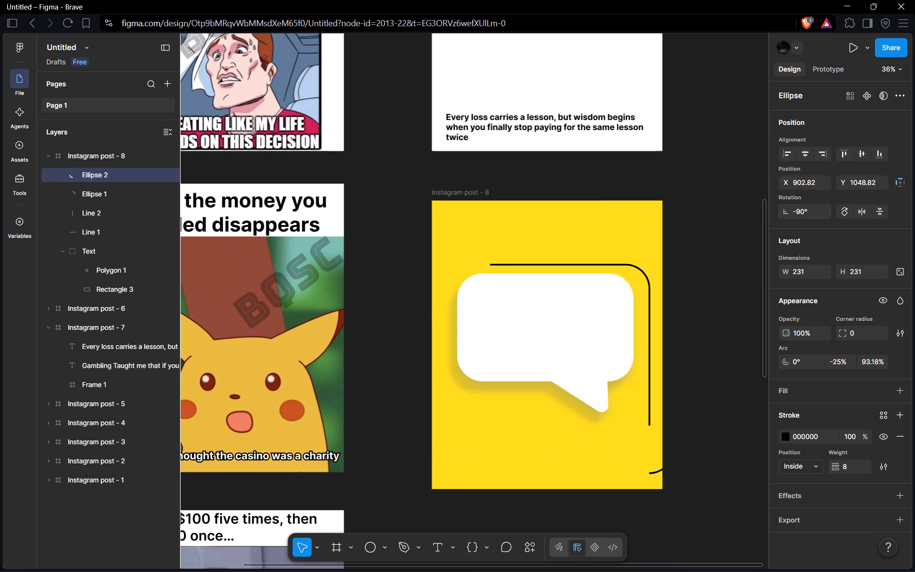
Move the copied arc to X 792, Y 937 so it joins the lower end of the vertical line.
{"action": "left_click_drag", "start_coordinate": [637, 452], "coordinate": [608, 437]}
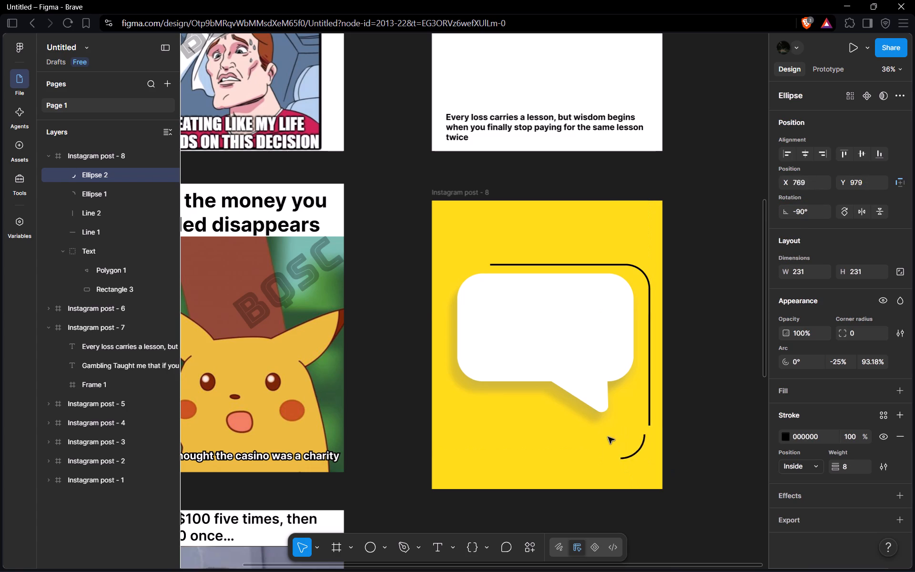
{"action": "left_click_drag", "start_coordinate": [608, 437], "coordinate": [613, 428]}
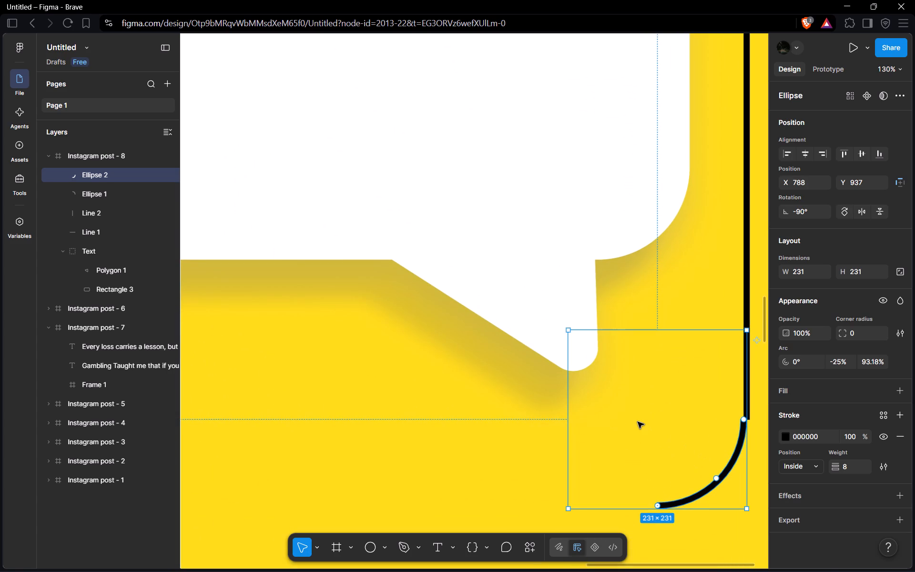
{"action": "key", "text": "Right"}
{"action": "key", "text": "Right"}
{"action": "key", "text": "Right"}
{"action": "key", "text": "Right"}
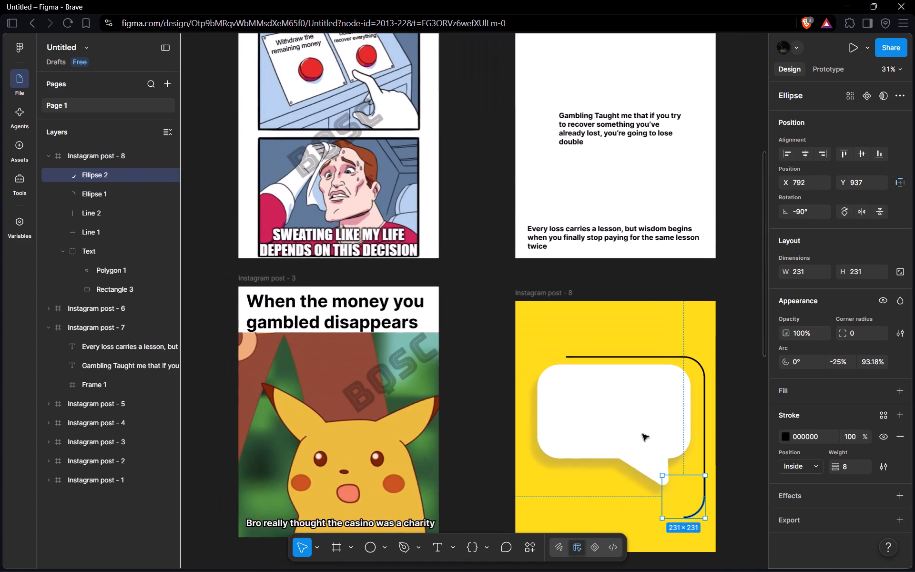
Switch to the quotes template image search results to check the reference speech bubble design.
{"action": "key", "text": "alt+Tab"}
{"action": "key", "text": "alt+Tab"}
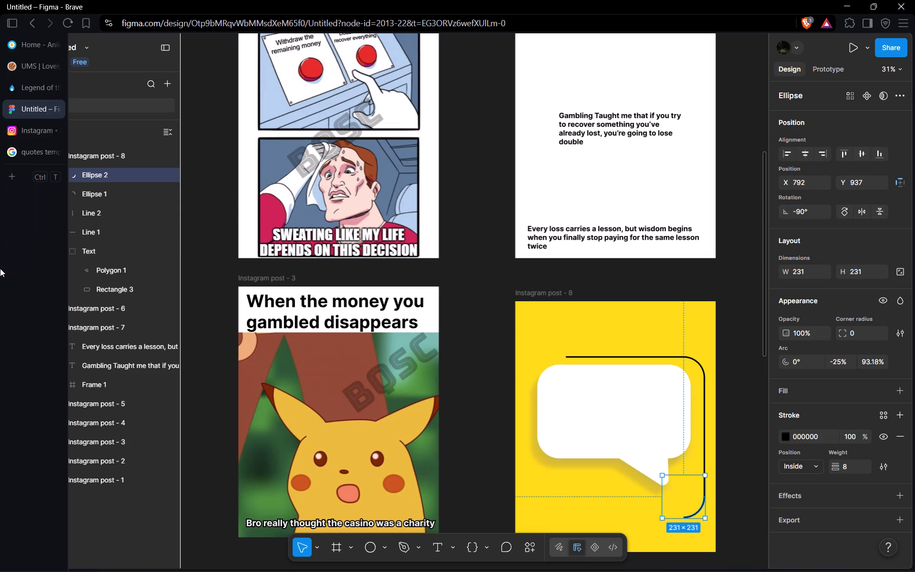
{"action": "left_click", "coordinate": [16, 144]}
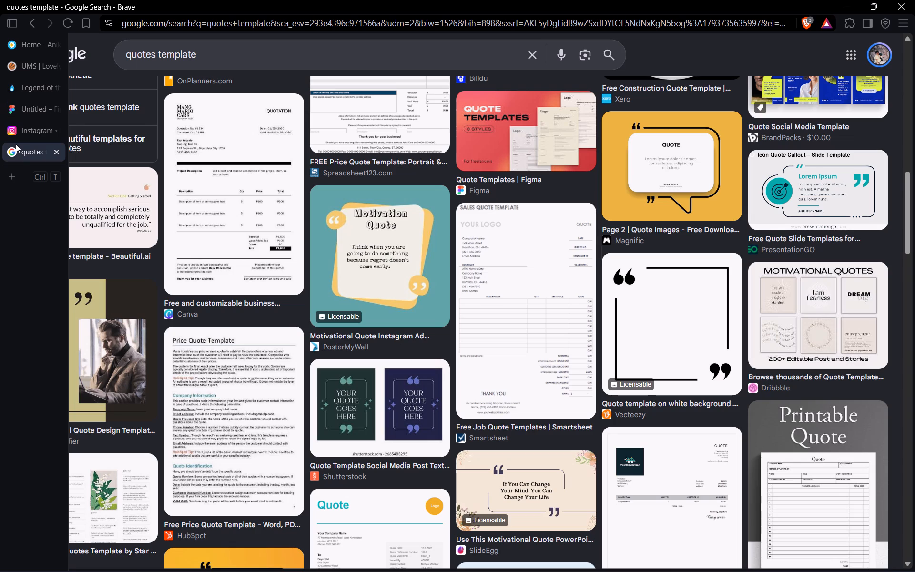
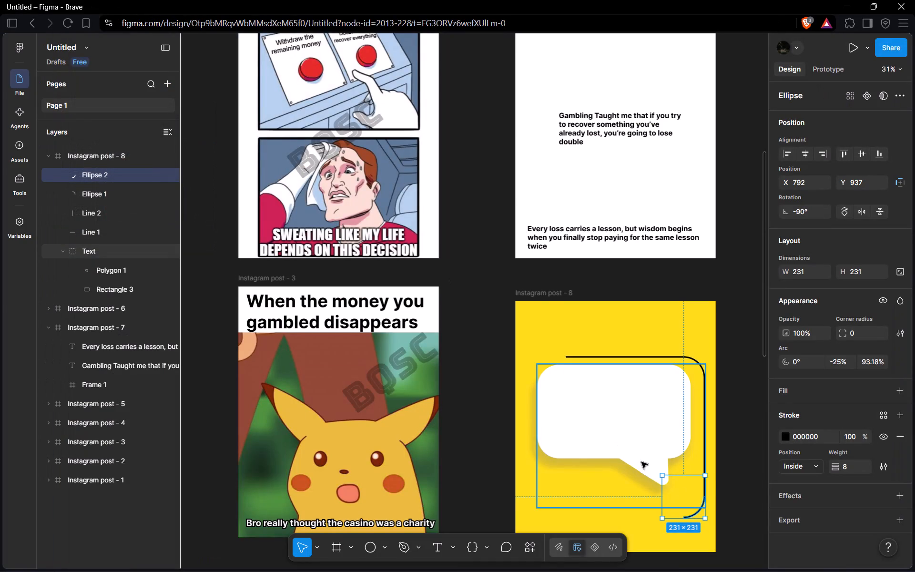
Delete the white triangular tail polygon from the speech bubble in Instagram post - 8.
{"action": "double_click", "coordinate": [522, 375]}
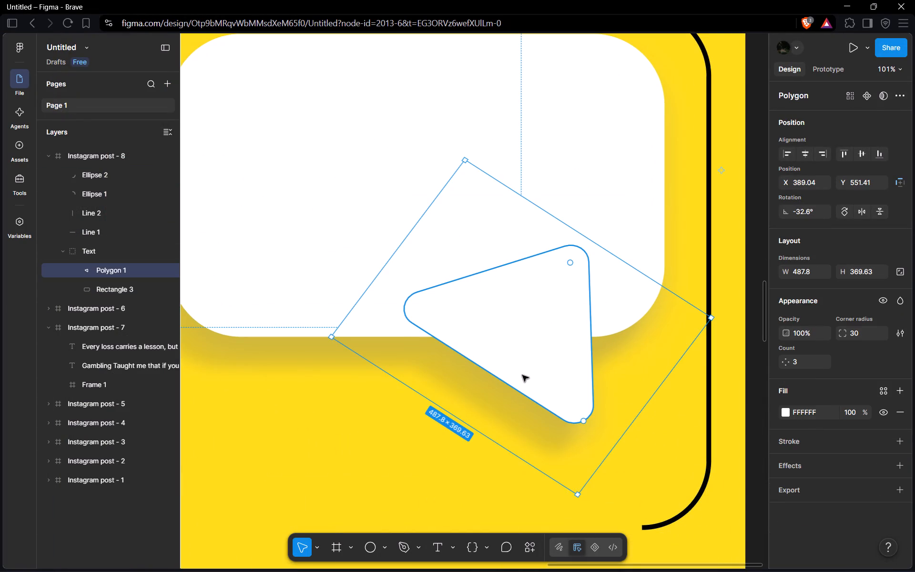
{"action": "key", "text": "Delete"}
Move the lower black quarter arc away from the vertical line to about X 672, Y 878, below the white bubble.
{"action": "left_click_drag", "start_coordinate": [688, 508], "coordinate": [678, 441]}
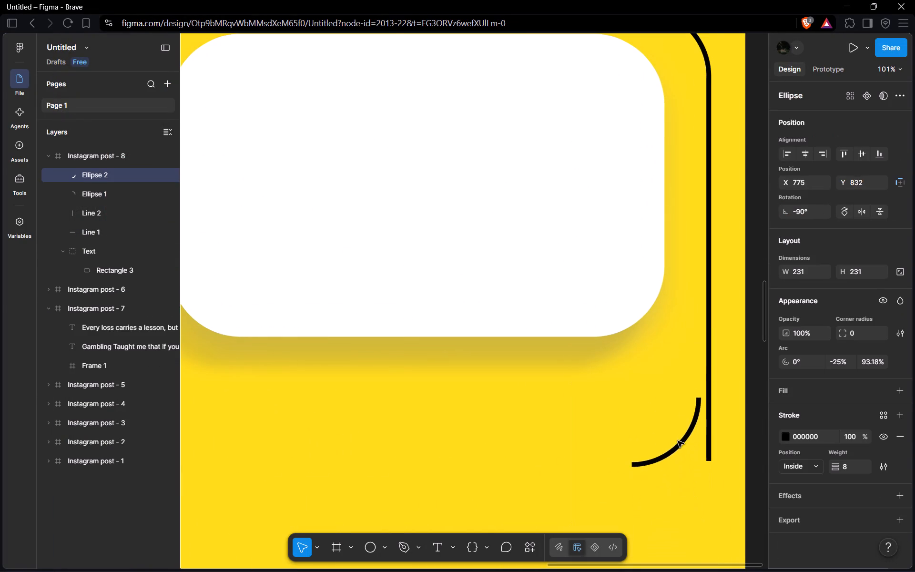
{"action": "left_click_drag", "start_coordinate": [678, 441], "coordinate": [614, 472]}
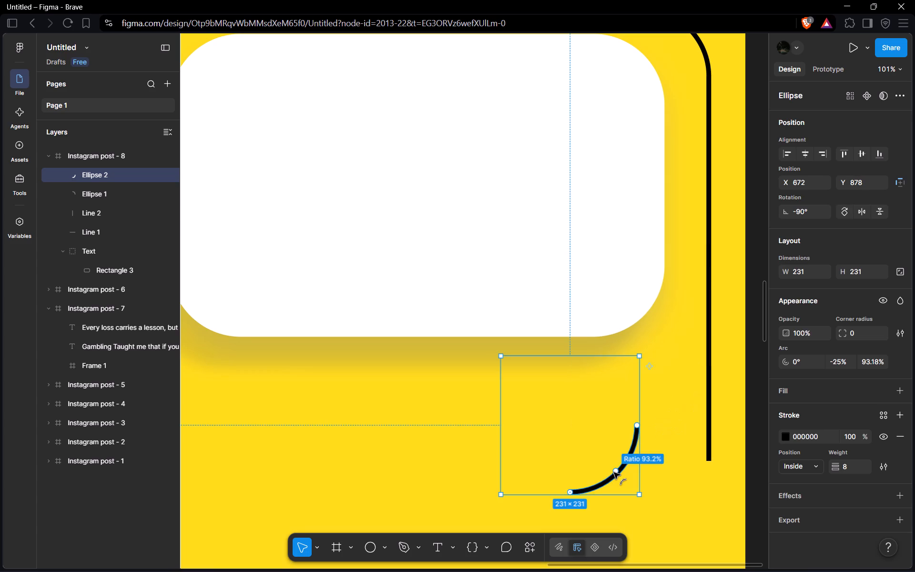
Select the vertical black outline line beside the white rounded rectangle.
{"action": "left_click", "coordinate": [706, 452]}
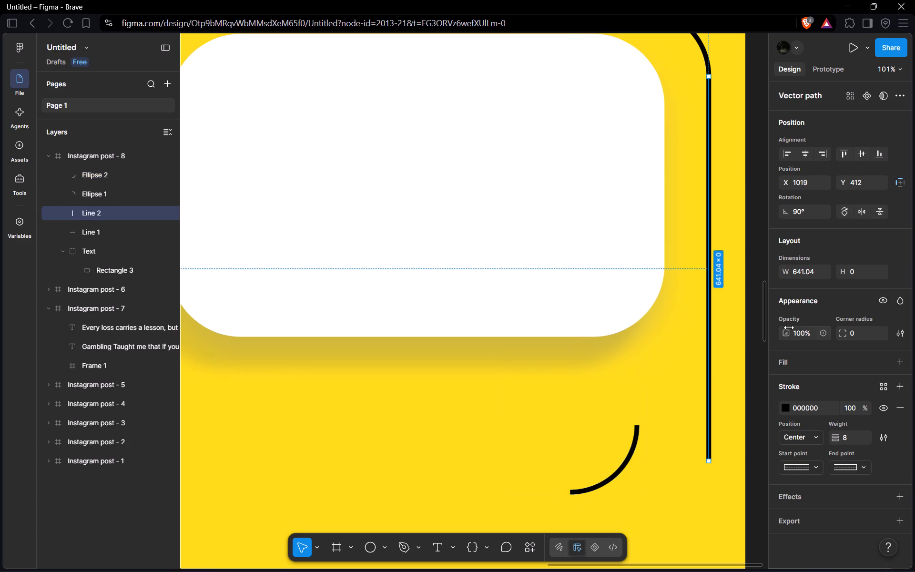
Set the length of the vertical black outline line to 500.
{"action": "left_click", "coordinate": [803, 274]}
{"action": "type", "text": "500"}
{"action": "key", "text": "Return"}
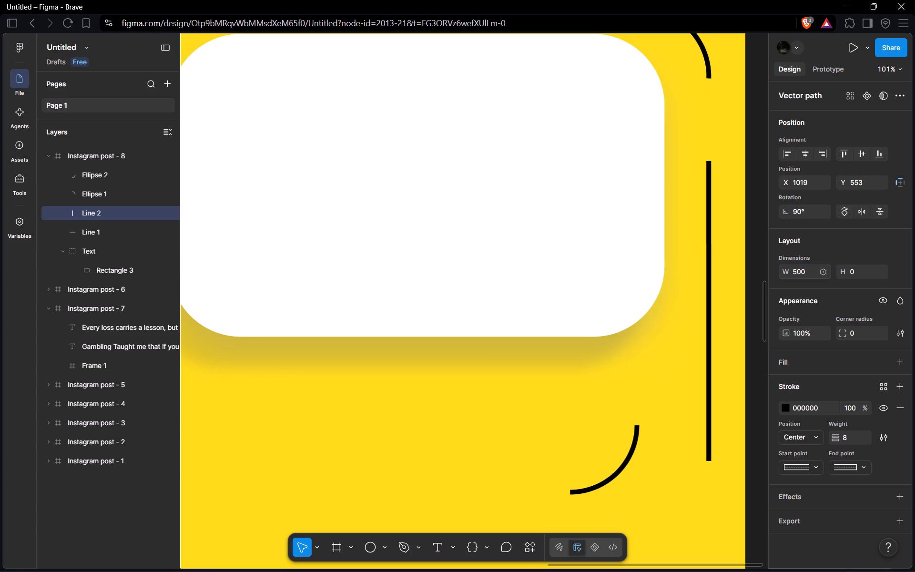
Move the shortened vertical line to X 1019, Y 412 so it joins the lower end of the upper black arc.
{"action": "left_click_drag", "start_coordinate": [707, 222], "coordinate": [712, 171]}
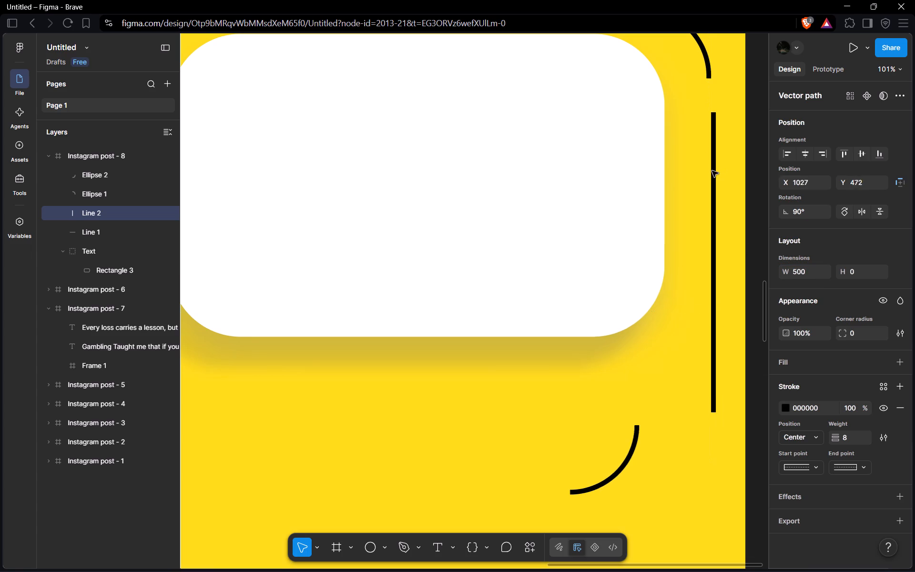
{"action": "left_click_drag", "start_coordinate": [712, 171], "coordinate": [706, 139]}
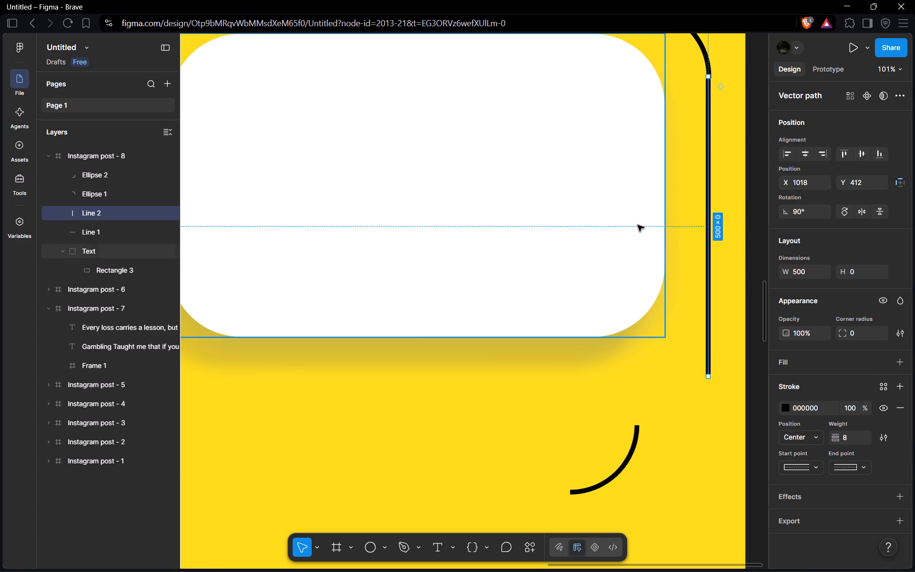
{"action": "left_click", "coordinate": [642, 223]}
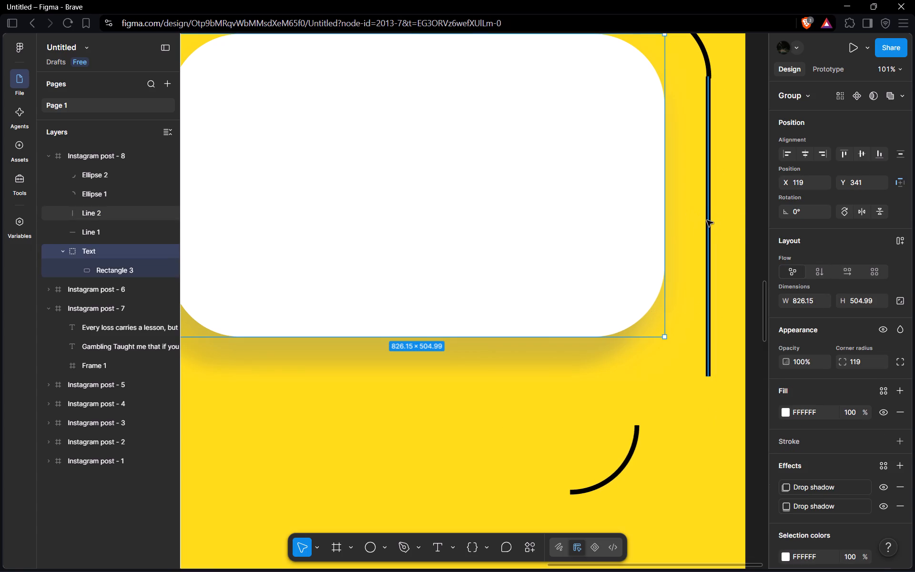
{"action": "left_click", "coordinate": [707, 220]}
{"action": "key", "text": "0"}
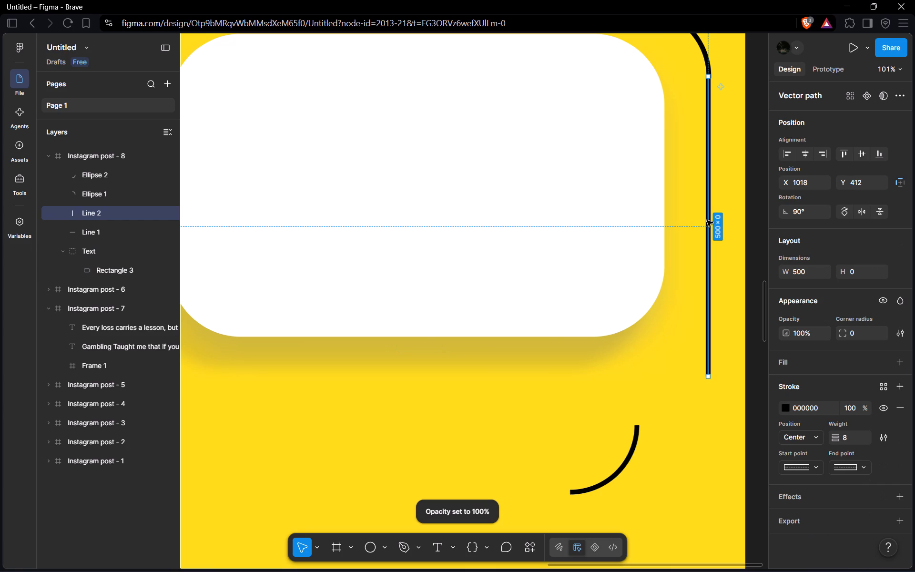
{"action": "scroll", "coordinate": [681, 192], "scroll_direction": "up", "scroll_amount": 4}
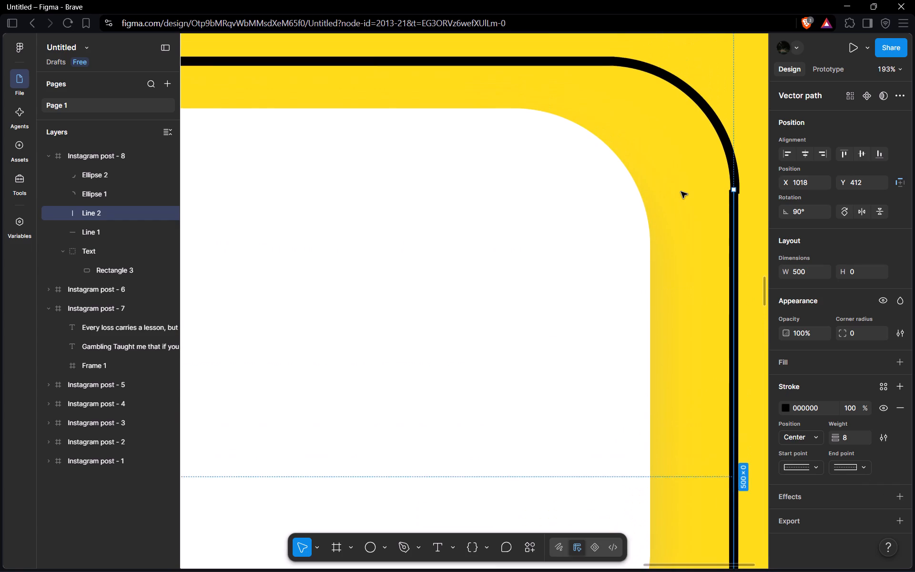
{"action": "key", "text": "Right"}
{"action": "key", "text": "Right"}
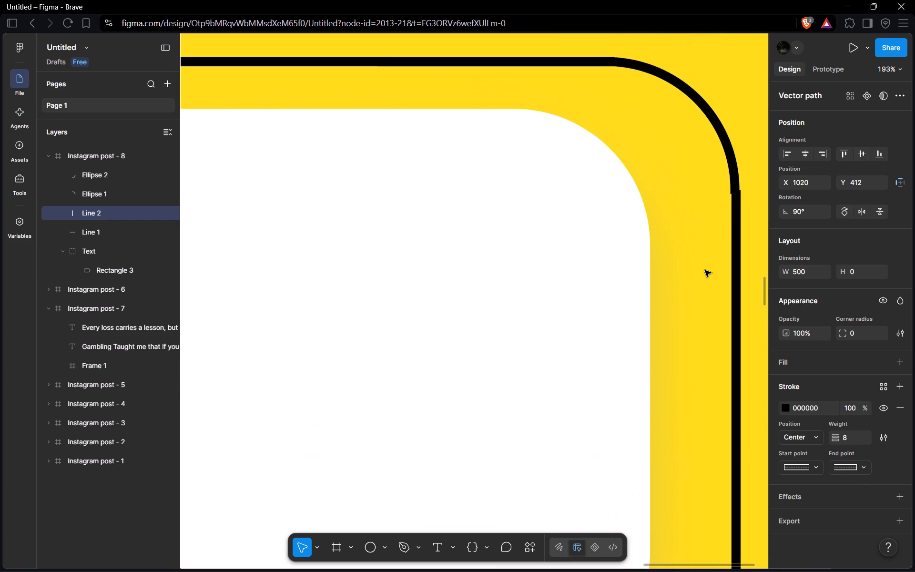
{"action": "key", "text": "Left"}
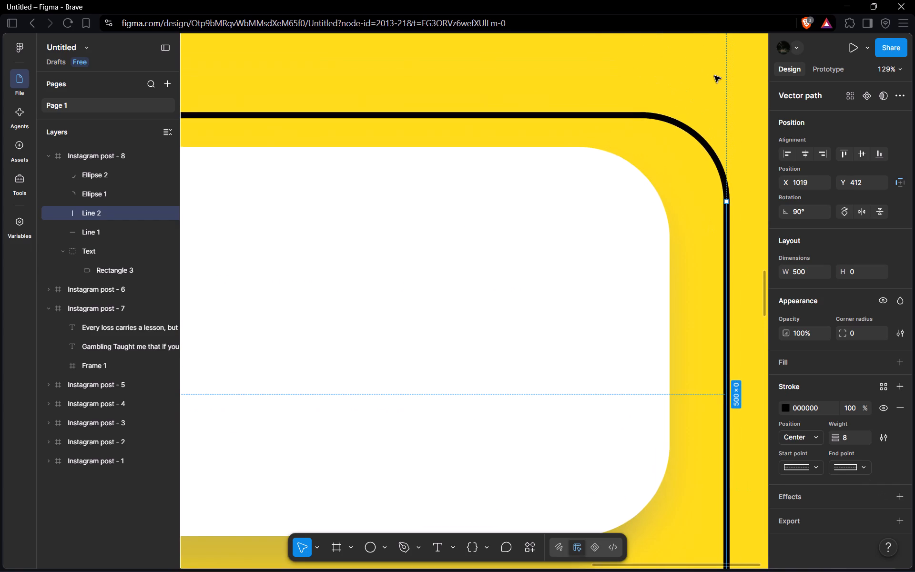
Move the lower black arc to X 793, Y 772 so it overlaps the lower end of the vertical line.
{"action": "scroll", "coordinate": [714, 76], "scroll_direction": "down", "scroll_amount": 4}
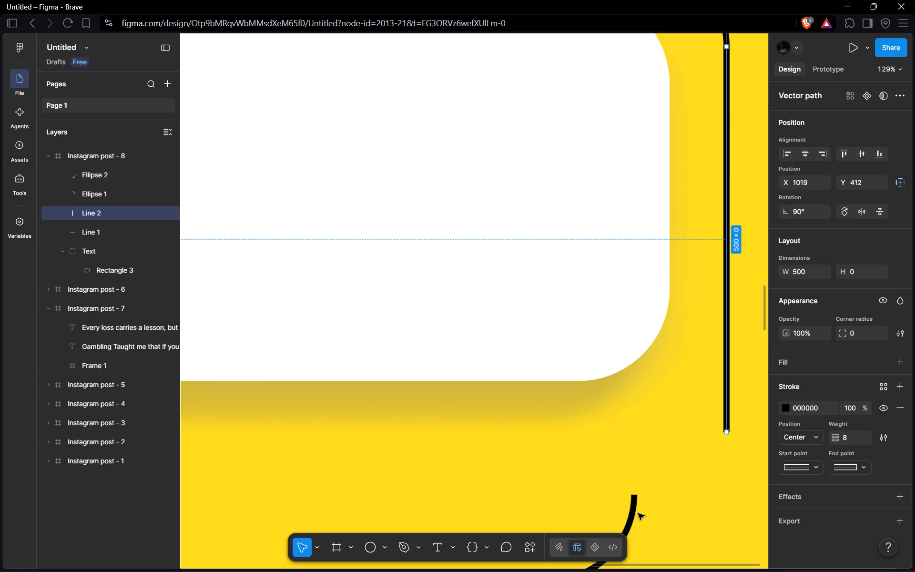
{"action": "left_click_drag", "start_coordinate": [635, 511], "coordinate": [725, 446]}
{"action": "key", "text": "Right"}
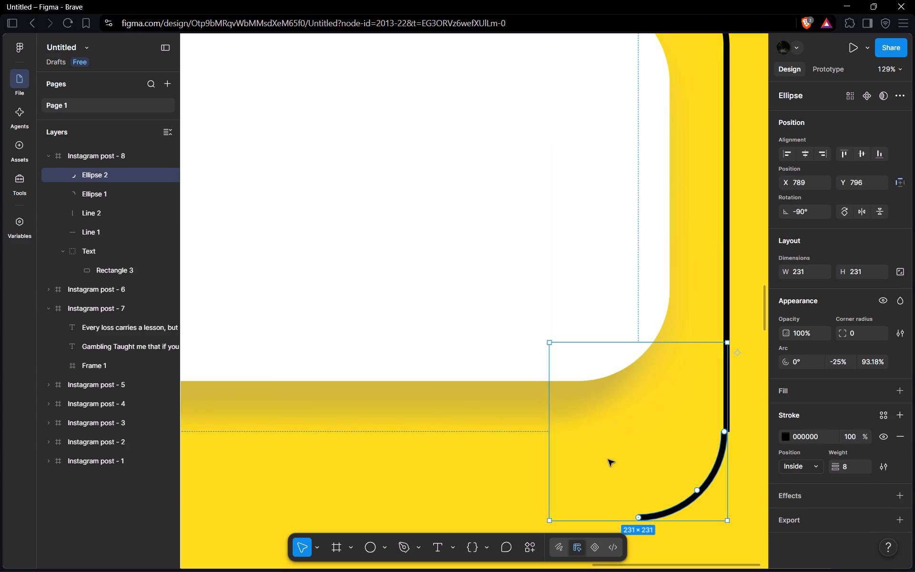
{"action": "key", "text": "Right"}
{"action": "key", "text": "Right"}
{"action": "key", "text": "Right"}
{"action": "key", "text": "Up"}
{"action": "key", "text": "Up"}
{"action": "key", "text": "Up"}
{"action": "key", "text": "Up"}
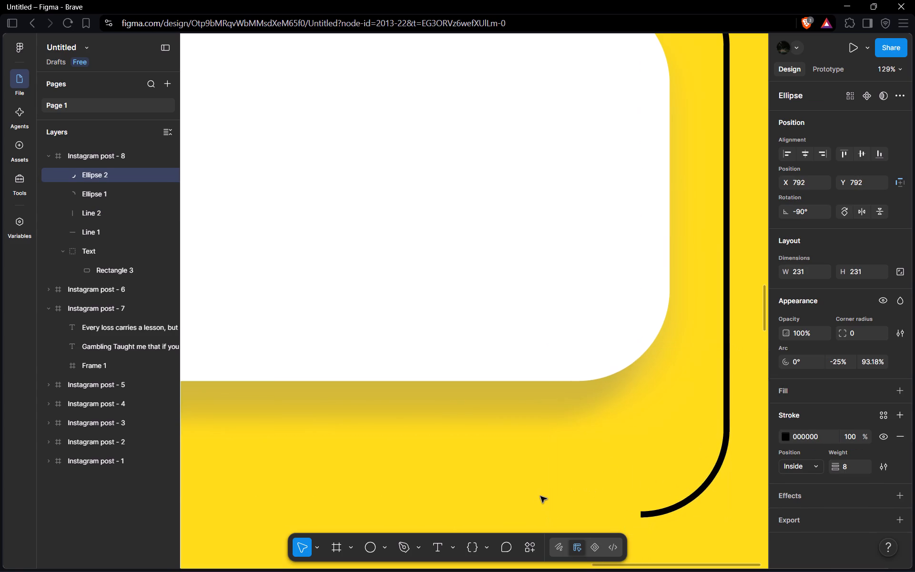
{"action": "key", "text": "Up"}
{"action": "key", "text": "Up"}
{"action": "key", "text": "Up"}
{"action": "key", "text": "Up"}
{"action": "key", "text": "Up"}
{"action": "key", "text": "Up"}
{"action": "key", "text": "Up"}
{"action": "key", "text": "Up"}
{"action": "key", "text": "Up"}
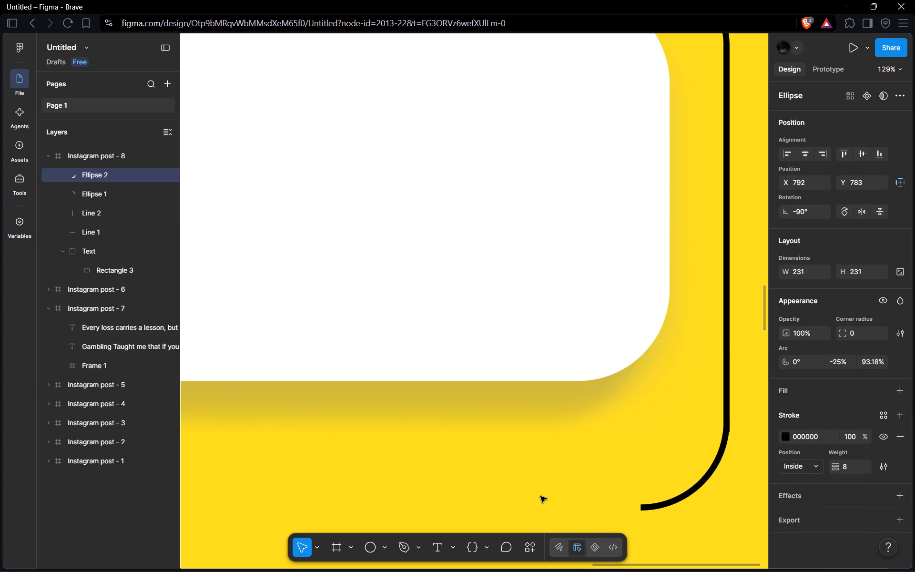
{"action": "key", "text": "Up"}
{"action": "key", "text": "Up"}
{"action": "key", "text": "Up"}
{"action": "key", "text": "Up"}
{"action": "key", "text": "Right"}
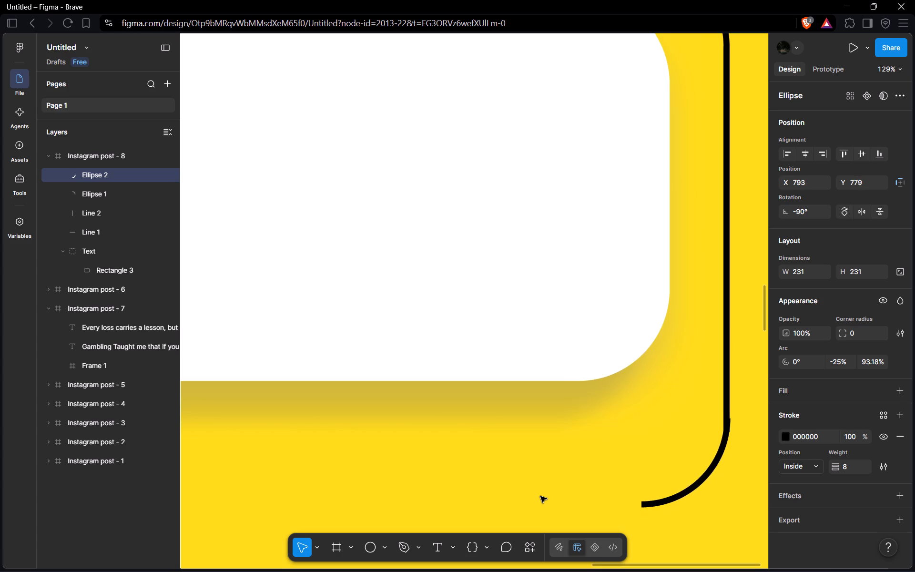
{"action": "key", "text": "Up"}
{"action": "key", "text": "Up"}
{"action": "key", "text": "Up"}
{"action": "key", "text": "Up"}
{"action": "key", "text": "Up"}
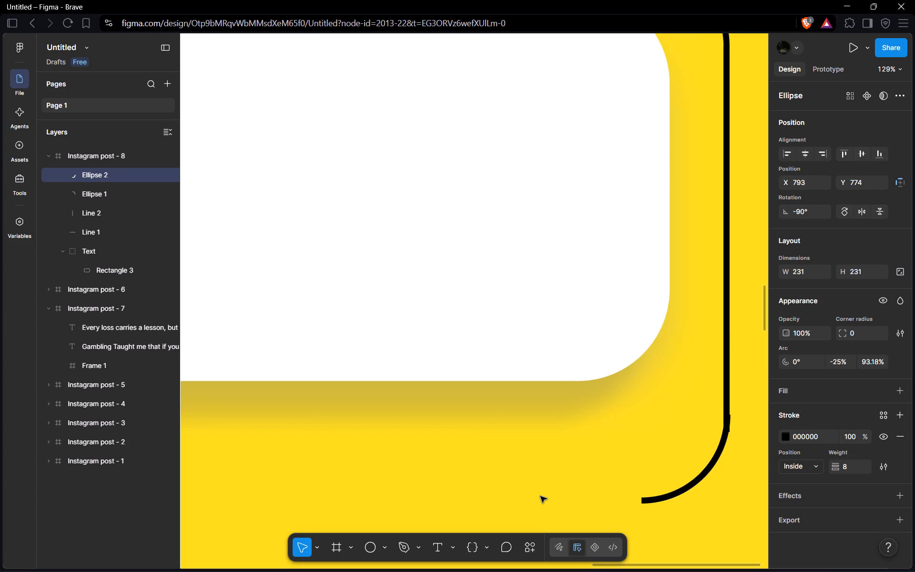
{"action": "key", "text": "Up"}
{"action": "key", "text": "Up"}
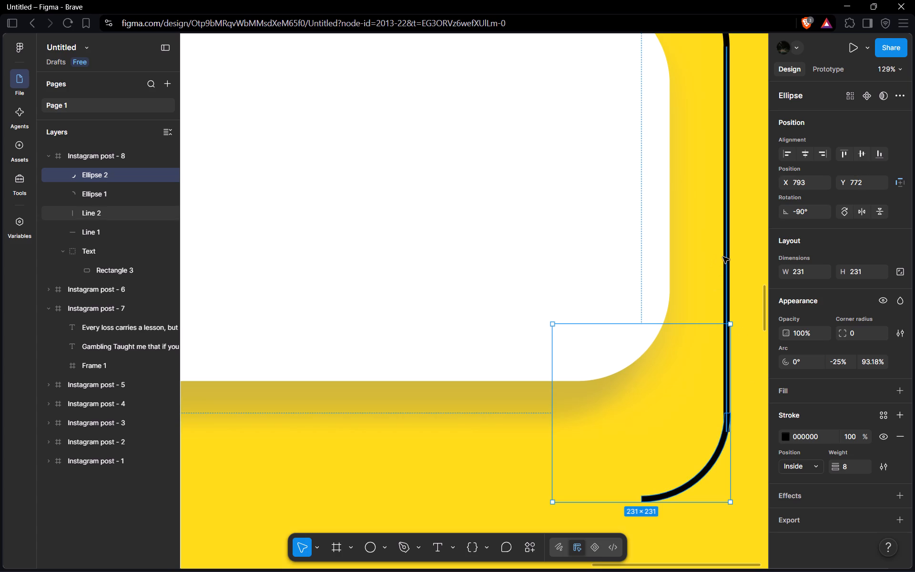
Set the length of the vertical black outline line to 450.
{"action": "left_click", "coordinate": [723, 257]}
{"action": "left_click", "coordinate": [804, 276]}
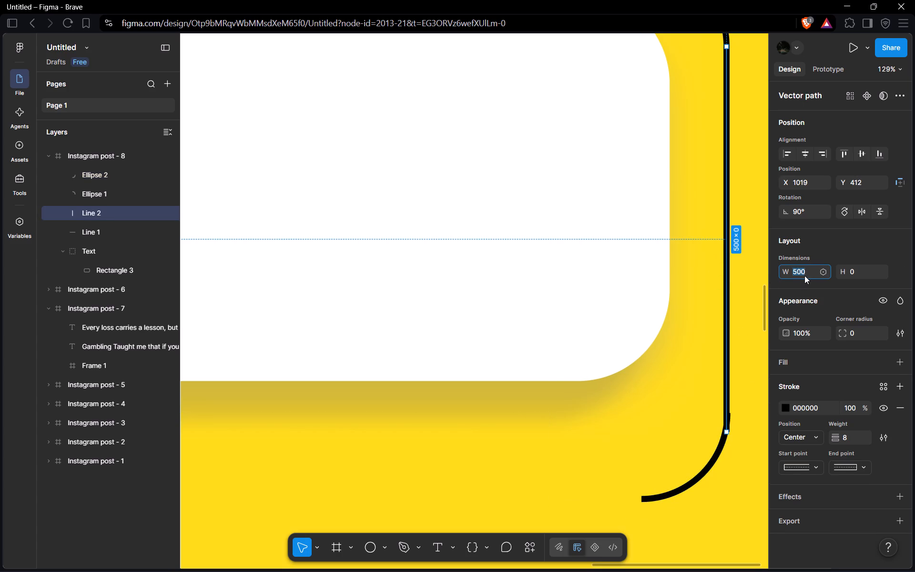
{"action": "type", "text": "450"}
{"action": "key", "text": "Return"}
Move the vertical line up to Y 415 so its upper end meets the upper black arc.
{"action": "scroll", "coordinate": [707, 313], "scroll_direction": "up", "scroll_amount": 2}
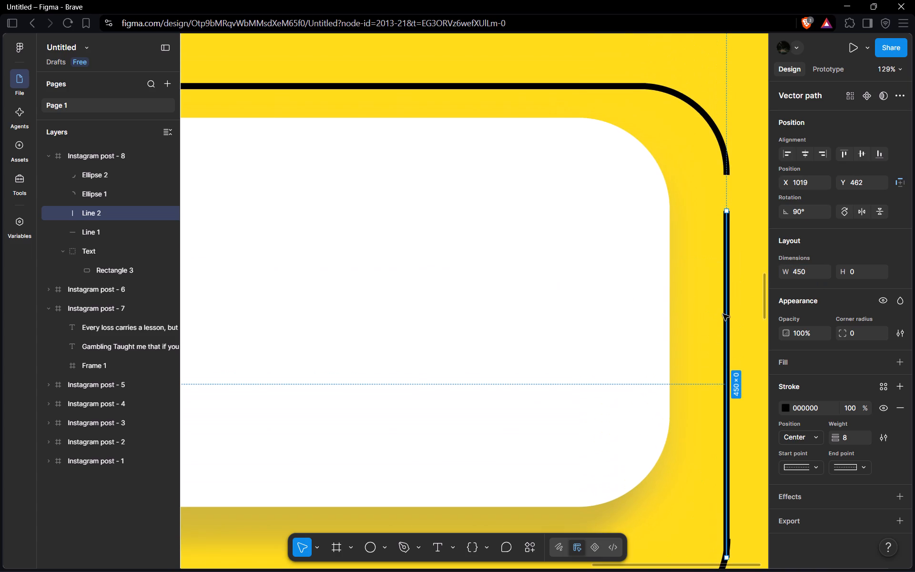
{"action": "key", "text": "Up"}
{"action": "key", "text": "Up"}
{"action": "key", "text": "Up"}
{"action": "key", "text": "Up"}
{"action": "key", "text": "Up"}
{"action": "key", "text": "Up"}
{"action": "key", "text": "Up"}
{"action": "key", "text": "Up"}
{"action": "key", "text": "Up"}
{"action": "key", "text": "Up"}
{"action": "key", "text": "Up"}
{"action": "key", "text": "Up"}
{"action": "key", "text": "Up"}
{"action": "key", "text": "Up"}
{"action": "key", "text": "Up"}
{"action": "key", "text": "Up"}
{"action": "key", "text": "Up"}
{"action": "key", "text": "Up"}
{"action": "key", "text": "Up"}
{"action": "key", "text": "Up"}
{"action": "key", "text": "Up"}
{"action": "key", "text": "Up"}
{"action": "key", "text": "Up"}
{"action": "key", "text": "Up"}
{"action": "key", "text": "Up"}
{"action": "key", "text": "Up"}
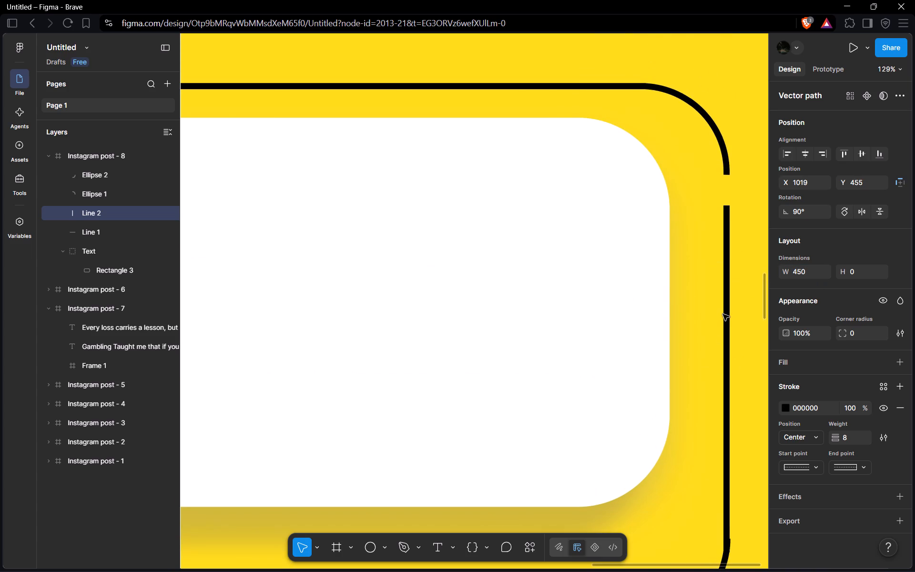
{"action": "key", "text": "Up"}
{"action": "key", "text": "Up"}
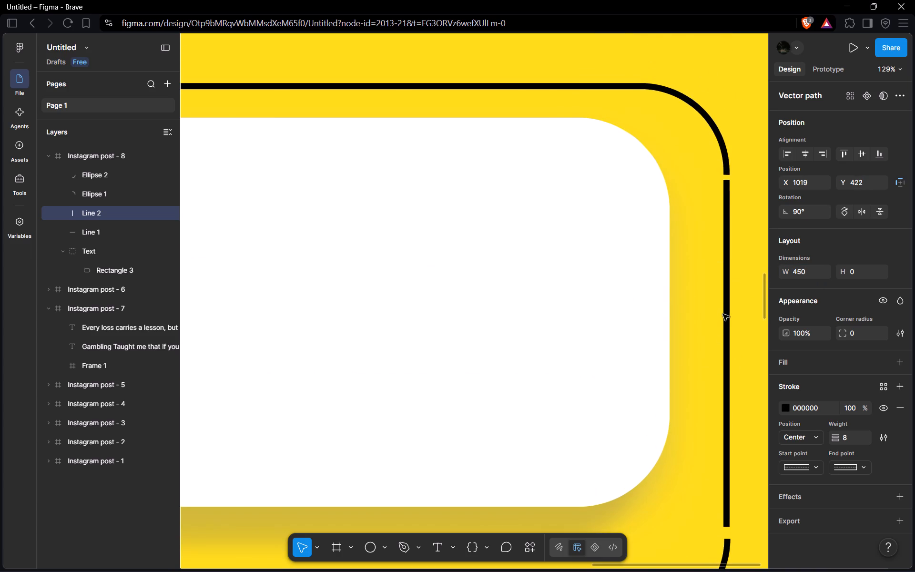
{"action": "key", "text": "Up"}
{"action": "key", "text": "Up"}
{"action": "key", "text": "Up"}
{"action": "key", "text": "Up"}
{"action": "key", "text": "Up"}
{"action": "key", "text": "Up"}
{"action": "key", "text": "Up"}
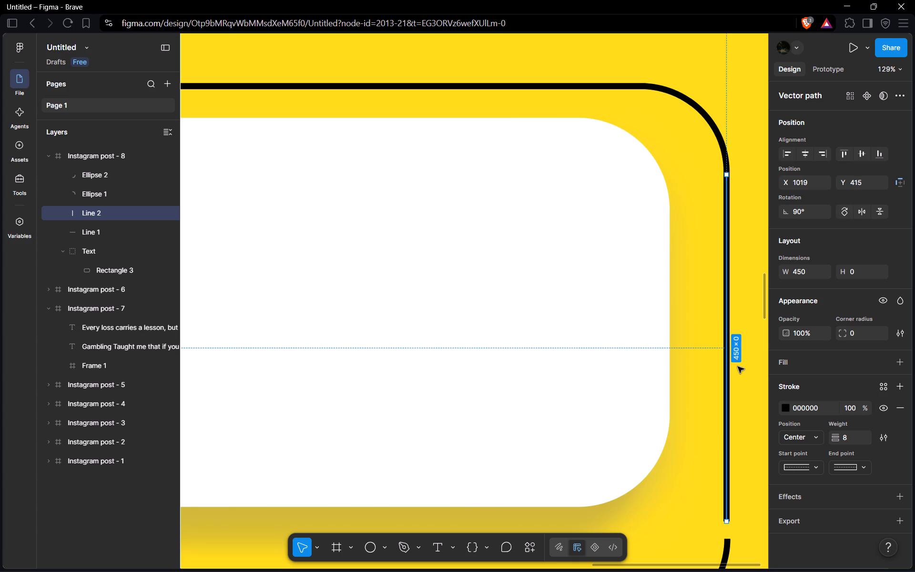
Move the lower black arc up to about X 791, Y 756, towards the lower end of the vertical line.
{"action": "scroll", "coordinate": [723, 438], "scroll_direction": "down", "scroll_amount": 2}
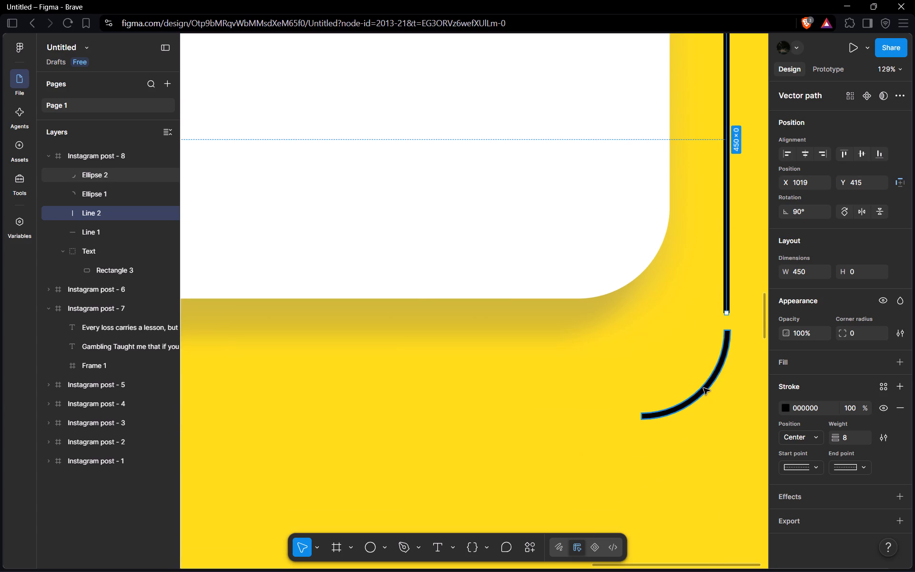
{"action": "left_click_drag", "start_coordinate": [703, 388], "coordinate": [703, 377]}
{"action": "key", "text": "Up"}
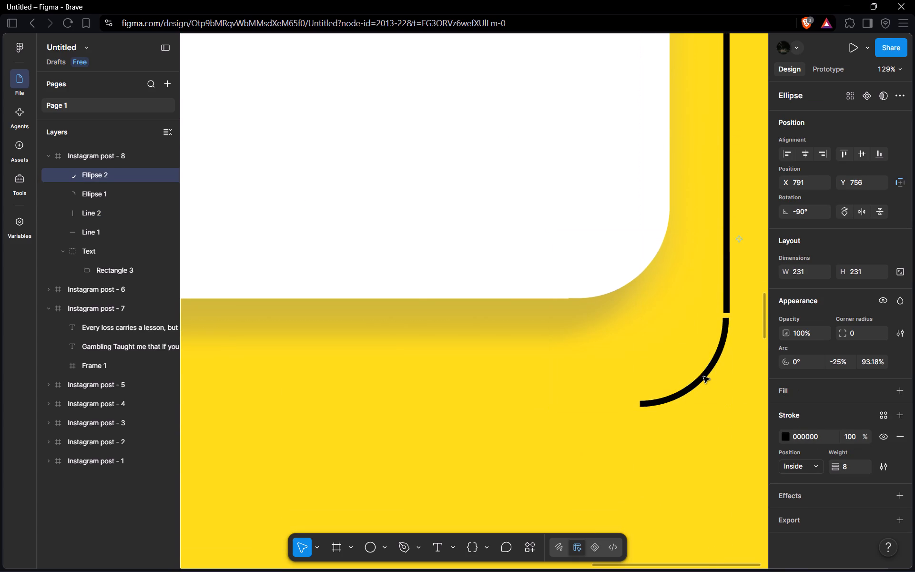
Move the lower black arc up to X 792, Y 740 so it joins the lower end of the vertical line.
{"action": "key", "text": "Up"}
{"action": "key", "text": "Up"}
{"action": "key", "text": "Up"}
{"action": "key", "text": "Right"}
{"action": "key", "text": "Right"}
{"action": "key", "text": "Left"}
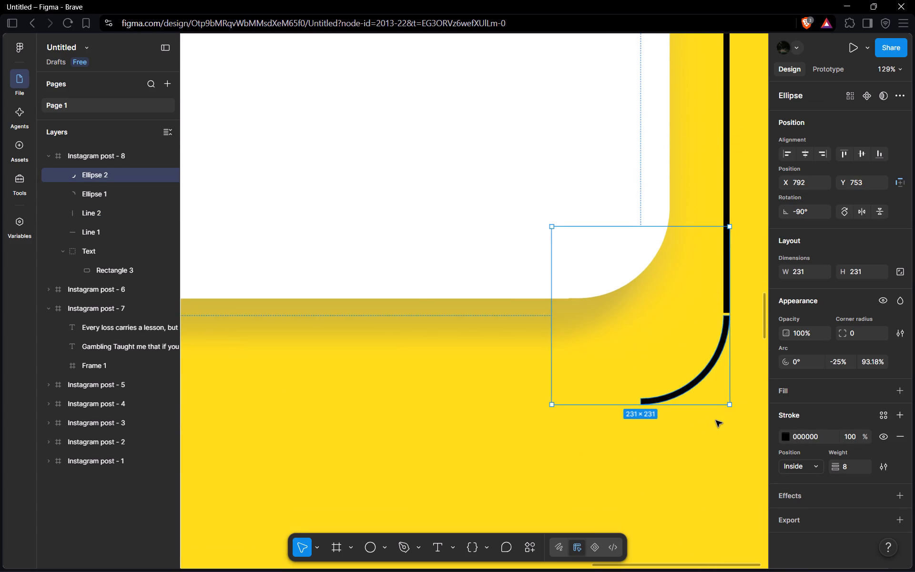
{"action": "key", "text": "Up"}
{"action": "key", "text": "Up"}
{"action": "key", "text": "Up"}
{"action": "key", "text": "Up"}
{"action": "key", "text": "Up"}
{"action": "key", "text": "Up"}
{"action": "key", "text": "Up"}
{"action": "key", "text": "Up"}
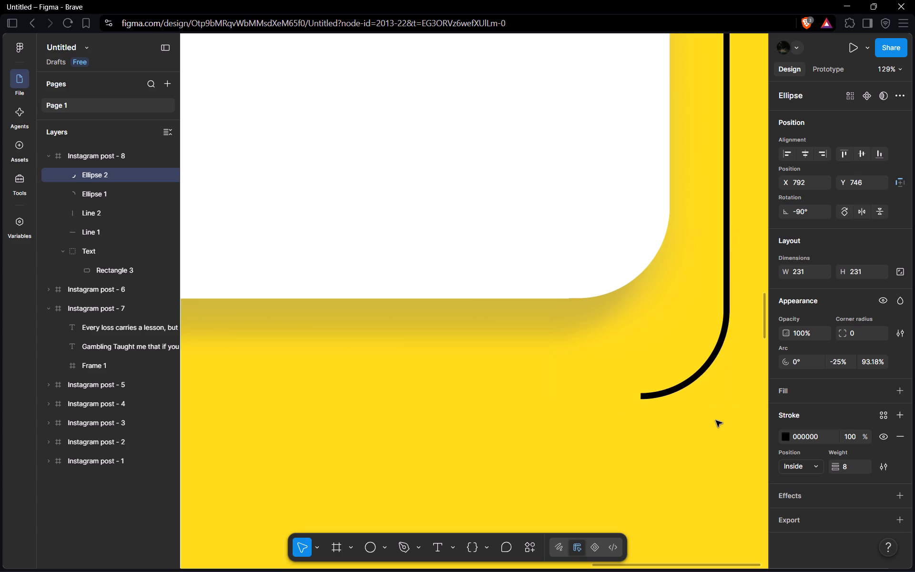
{"action": "key", "text": "Up"}
{"action": "key", "text": "Up"}
{"action": "key", "text": "Up"}
{"action": "key", "text": "Up"}
{"action": "key", "text": "Up"}
{"action": "key", "text": "Right"}
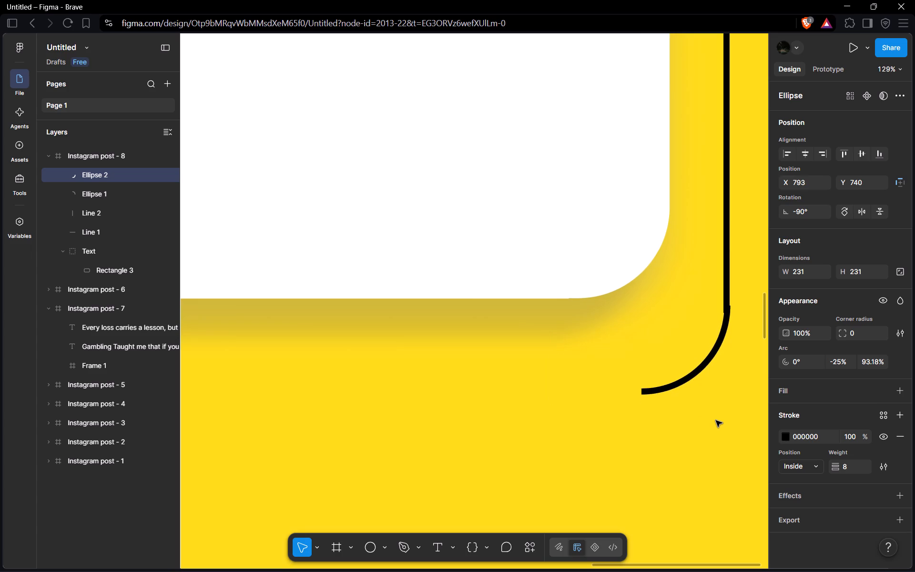
{"action": "key", "text": "Left"}
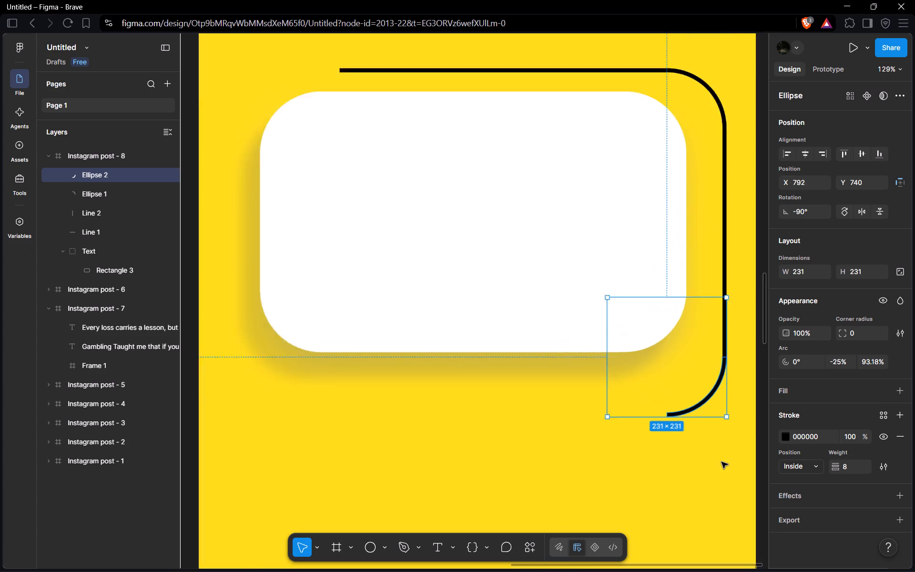
{"action": "left_click", "coordinate": [757, 502]}
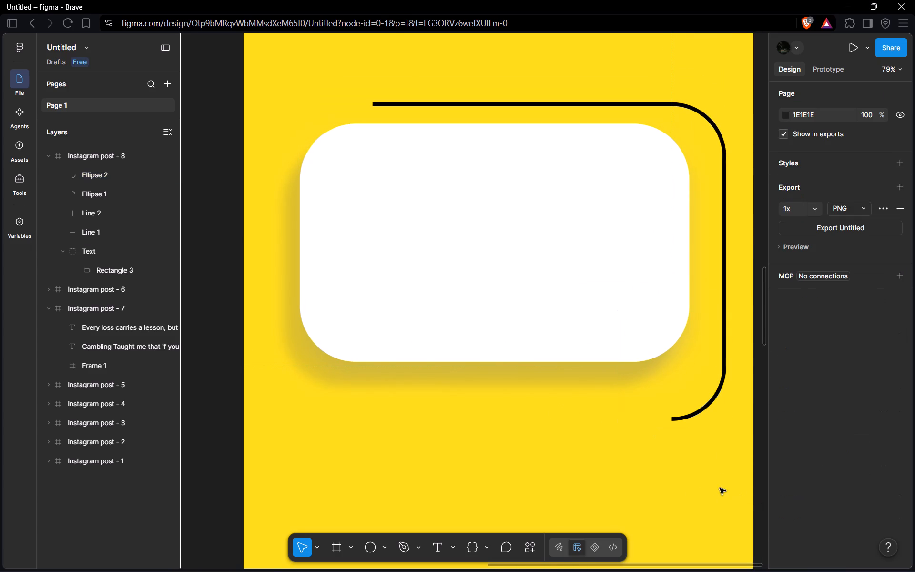
Switch to the quotes template image search to compare the outline with the reference quote designs.
{"action": "scroll", "coordinate": [653, 488], "scroll_direction": "down", "scroll_amount": 1}
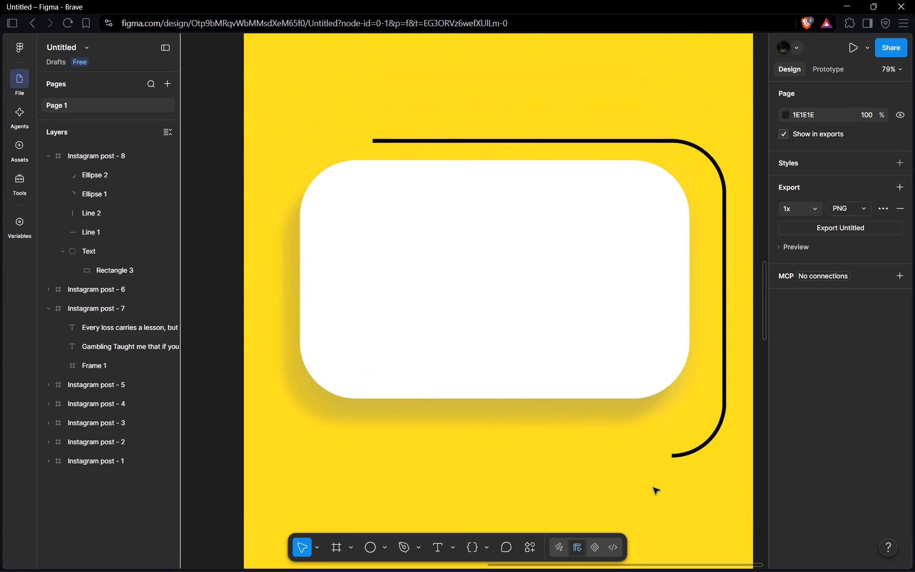
{"action": "scroll", "coordinate": [588, 510], "scroll_direction": "down", "scroll_amount": 1}
{"action": "key", "text": "alt+Tab"}
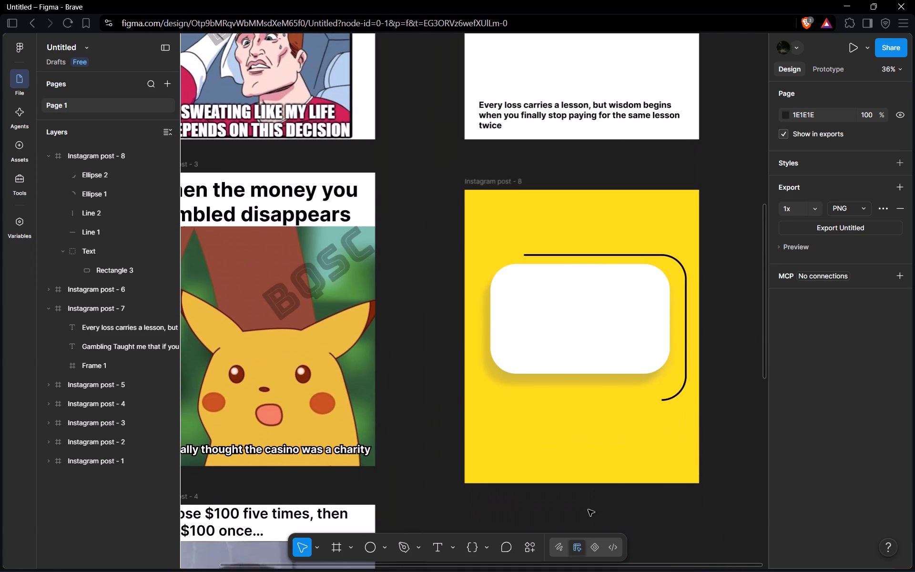
{"action": "key", "text": "alt+Tab"}
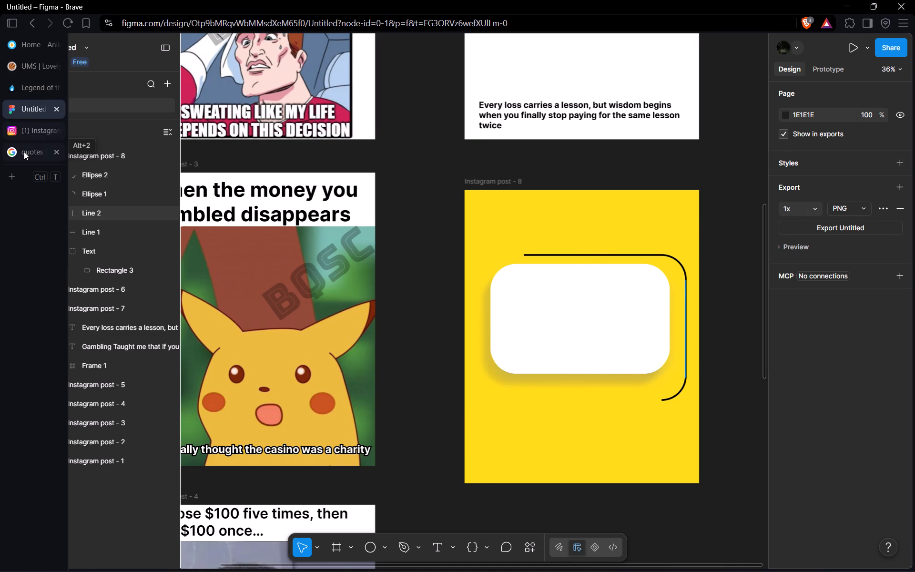
{"action": "left_click", "coordinate": [24, 152]}
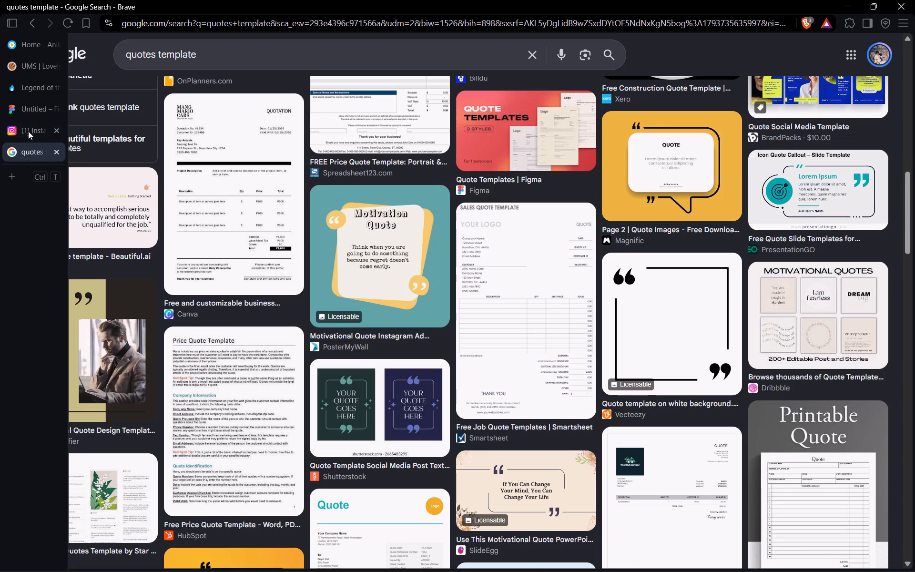
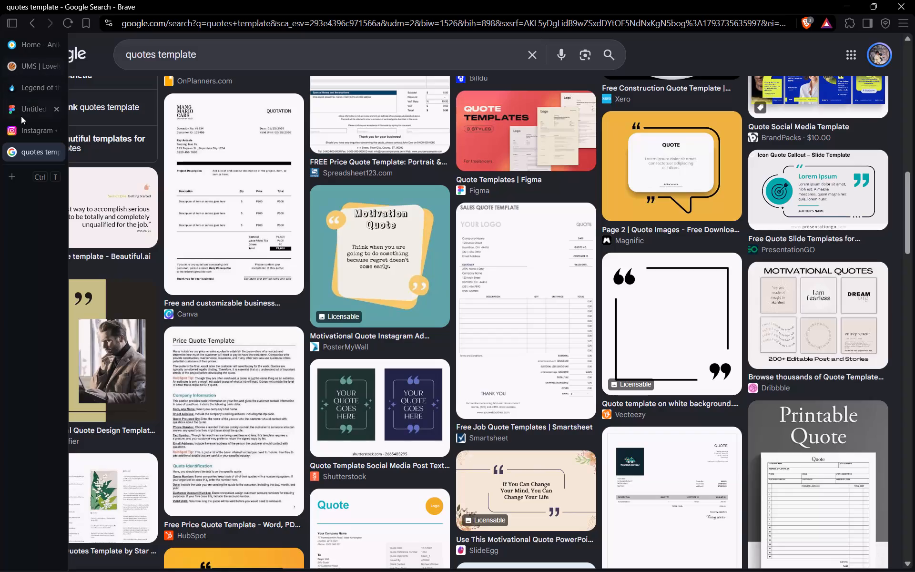
Compare post 8's partial black outline in Figma with the yellow quote template in the browser's image search results.
{"action": "left_click", "coordinate": [20, 111]}
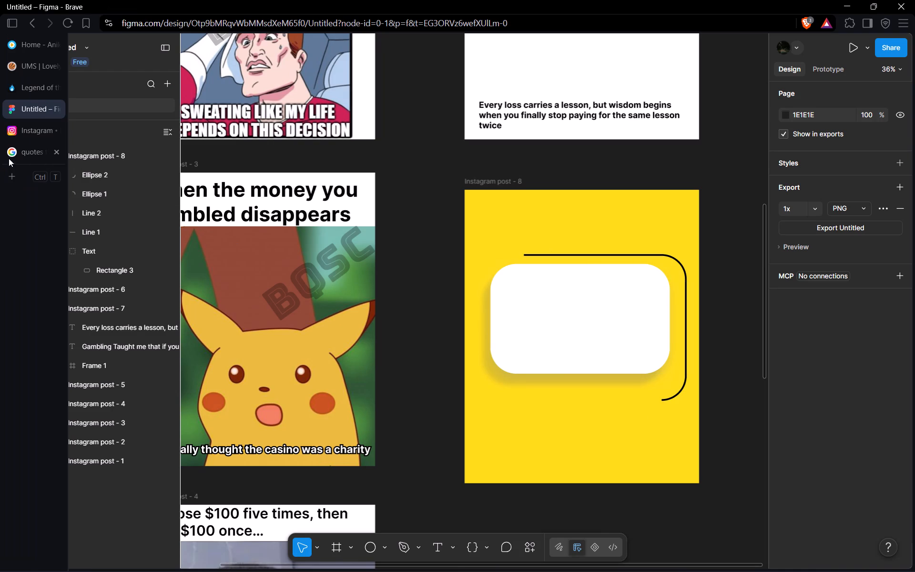
{"action": "left_click", "coordinate": [21, 155]}
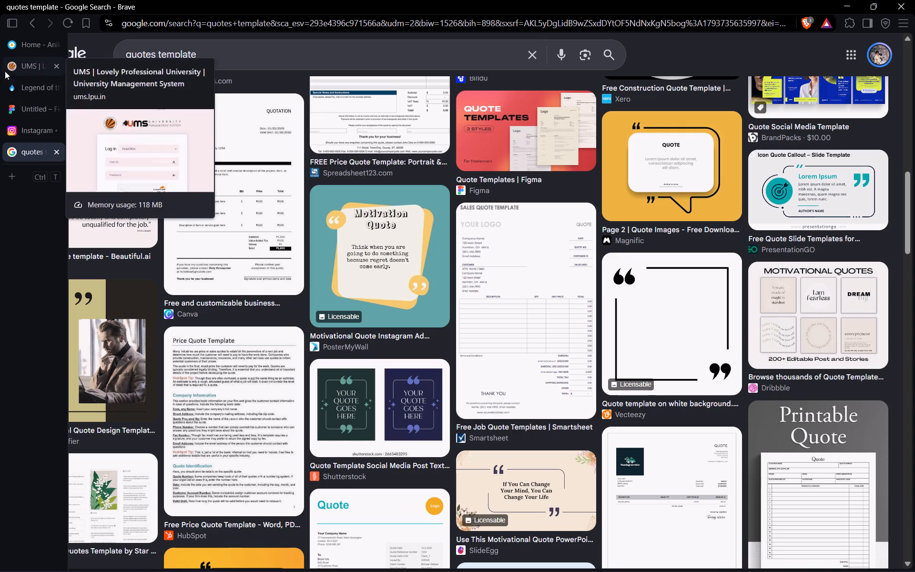
Draw a nearly horizontal line about 126 long beside the lower black arc's open end, with a stroke weight of 8.
{"action": "left_click", "coordinate": [19, 106]}
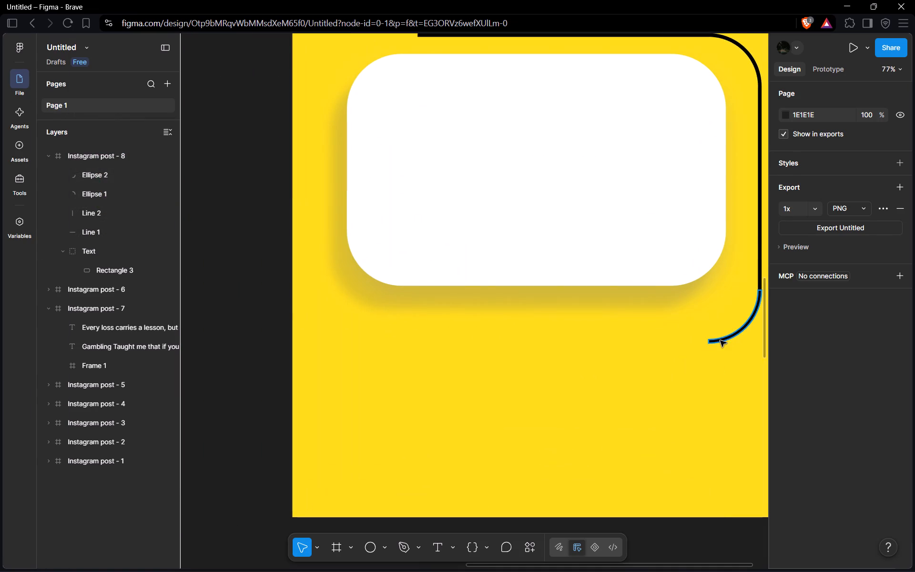
{"action": "left_click", "coordinate": [720, 340]}
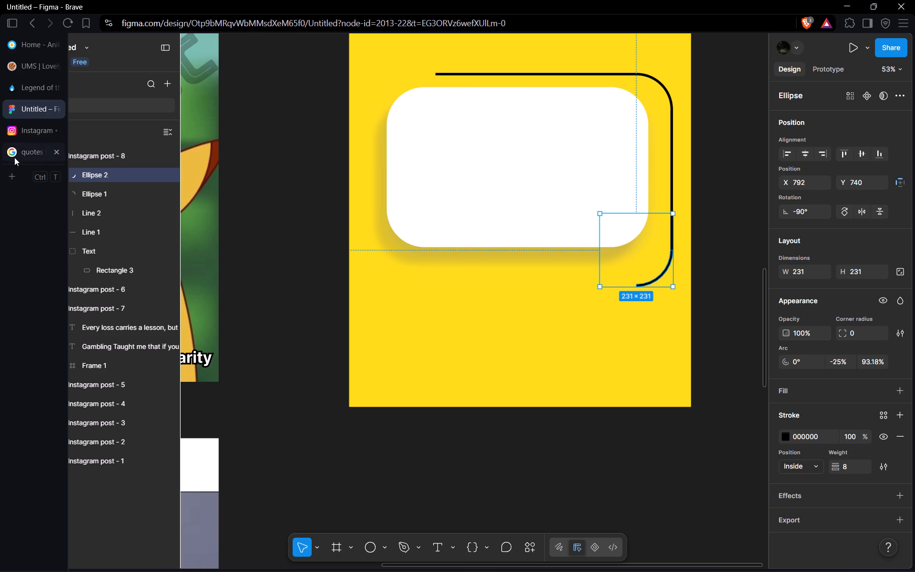
{"action": "left_click", "coordinate": [14, 157]}
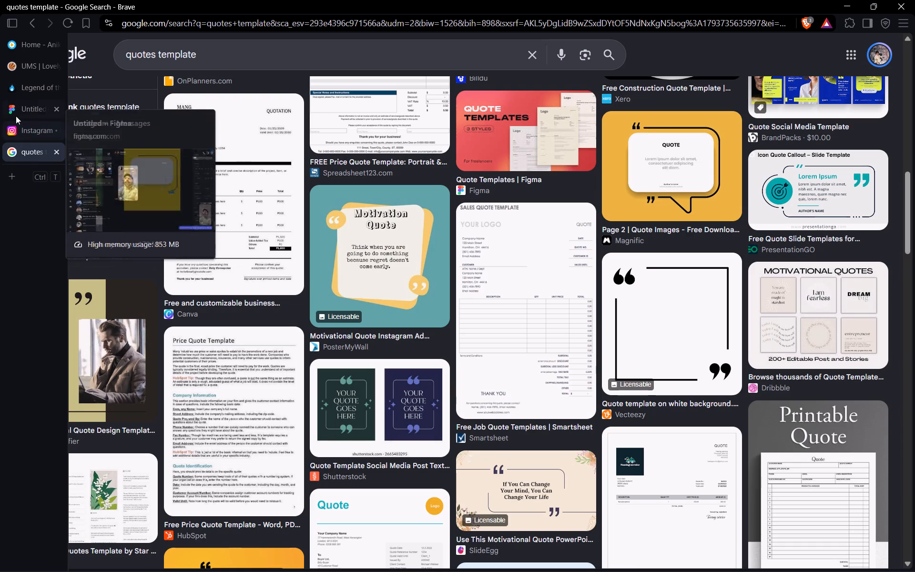
{"action": "left_click", "coordinate": [16, 115]}
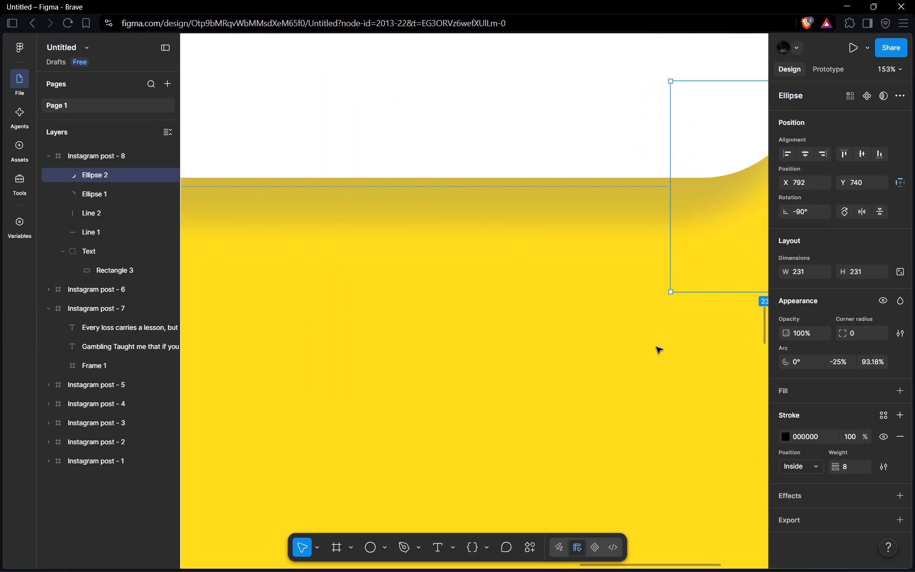
{"action": "left_click", "coordinate": [656, 347]}
{"action": "scroll", "coordinate": [389, 314], "scroll_direction": "right", "scroll_amount": 1}
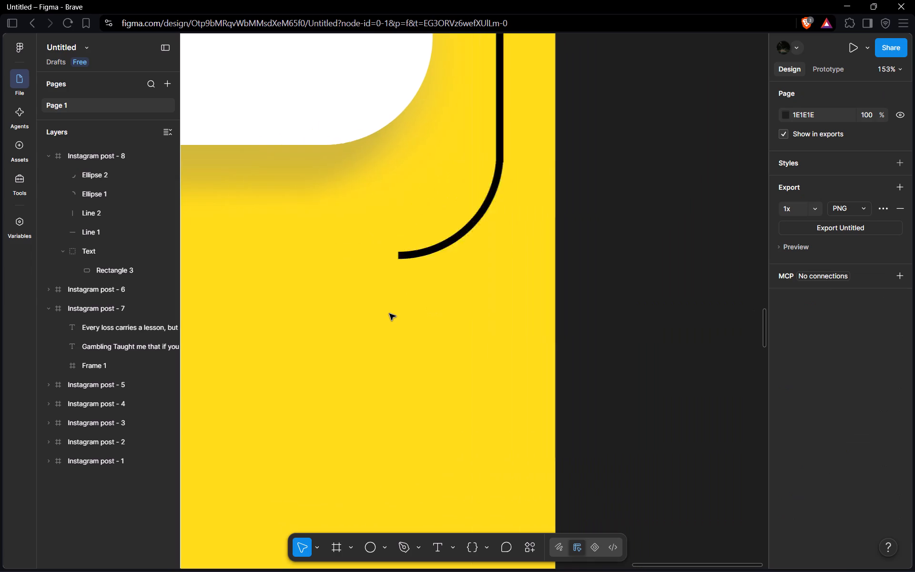
{"action": "scroll", "coordinate": [389, 314], "scroll_direction": "right", "scroll_amount": 1}
{"action": "key", "text": "l"}
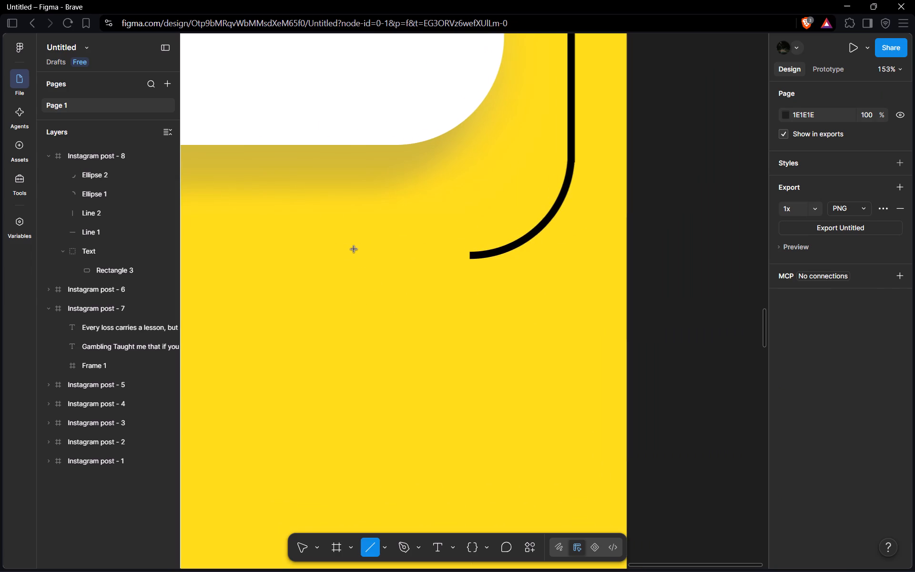
{"action": "left_click_drag", "start_coordinate": [354, 249], "coordinate": [469, 252]}
{"action": "left_click", "coordinate": [355, 249]}
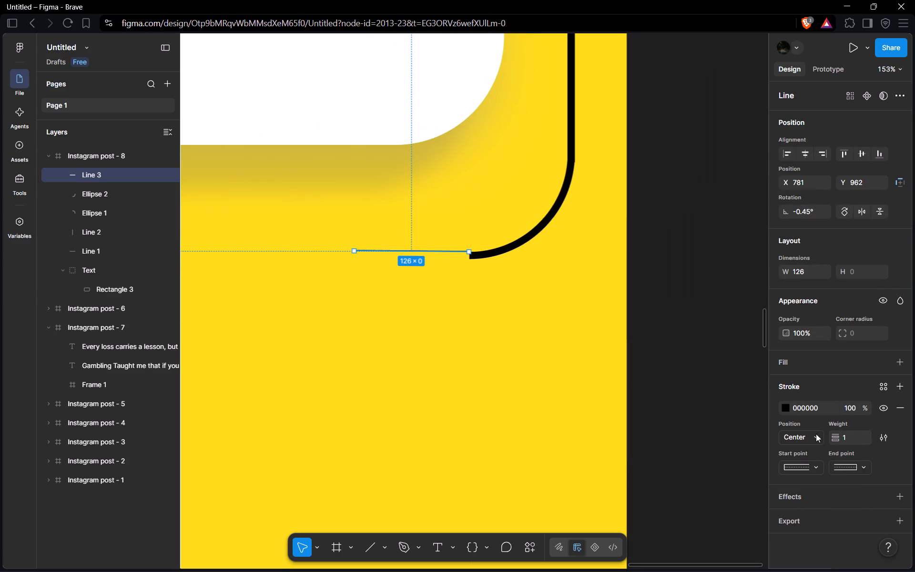
{"action": "left_click", "coordinate": [847, 441]}
{"action": "key", "text": "8"}
{"action": "key", "text": "Return"}
Move the new lower line down and right to about X 788, Y 970 so it meets the lower arc's open end.
{"action": "key", "text": "Down"}
{"action": "key", "text": "Down"}
{"action": "key", "text": "Down"}
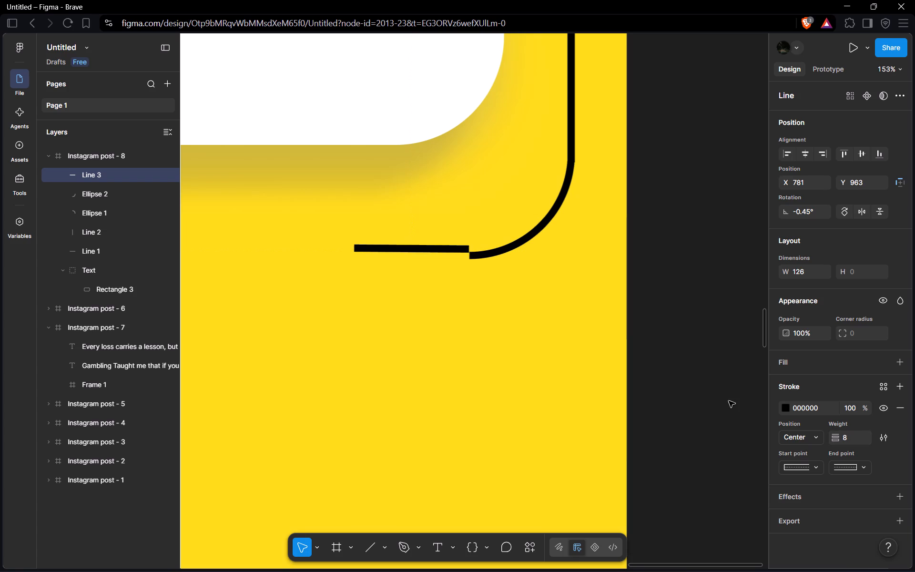
{"action": "key", "text": "Down"}
{"action": "key", "text": "Down"}
{"action": "key", "text": "Down"}
{"action": "key", "text": "Down"}
{"action": "key", "text": "Down"}
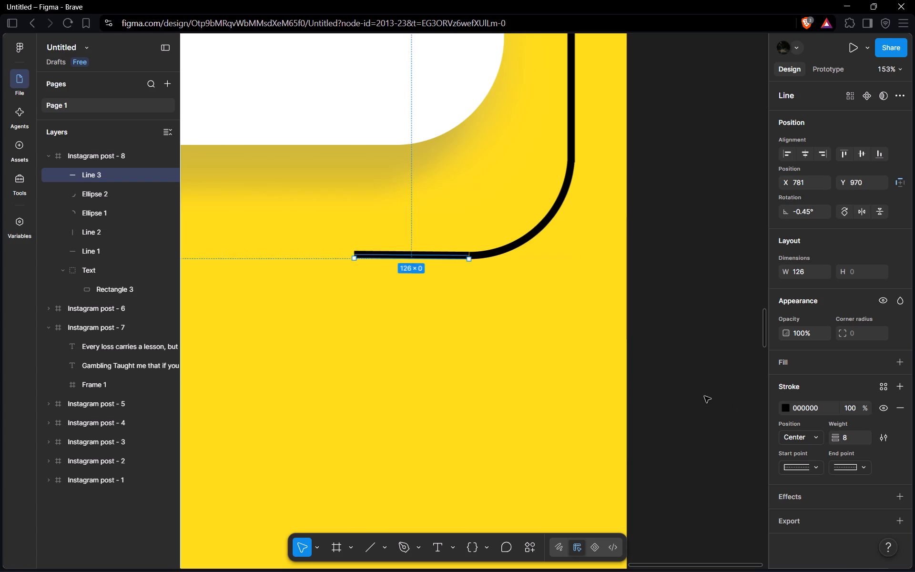
{"action": "key", "text": "Right"}
{"action": "key", "text": "Right"}
{"action": "key", "text": "Right"}
{"action": "key", "text": "Right"}
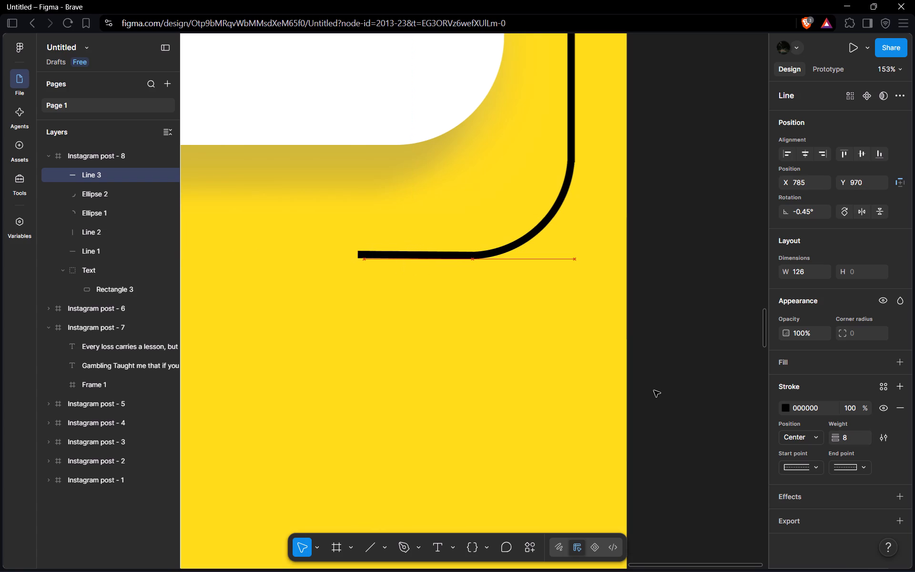
{"action": "key", "text": "Right"}
{"action": "key", "text": "Right"}
{"action": "key", "text": "Right"}
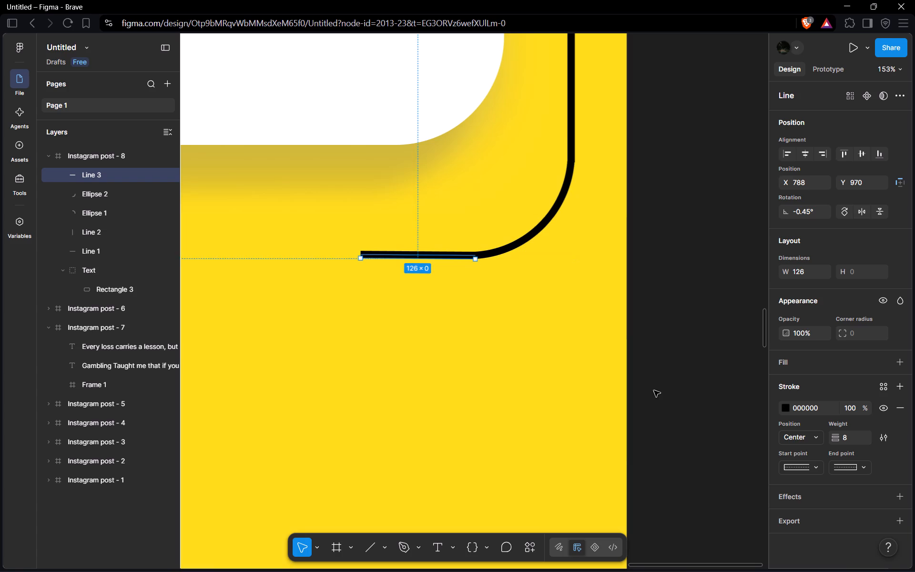
{"action": "key", "text": "Up"}
{"action": "key", "text": "Down"}
Set the length of the line at the lower arc's open end to 120.
{"action": "left_click", "coordinate": [799, 272]}
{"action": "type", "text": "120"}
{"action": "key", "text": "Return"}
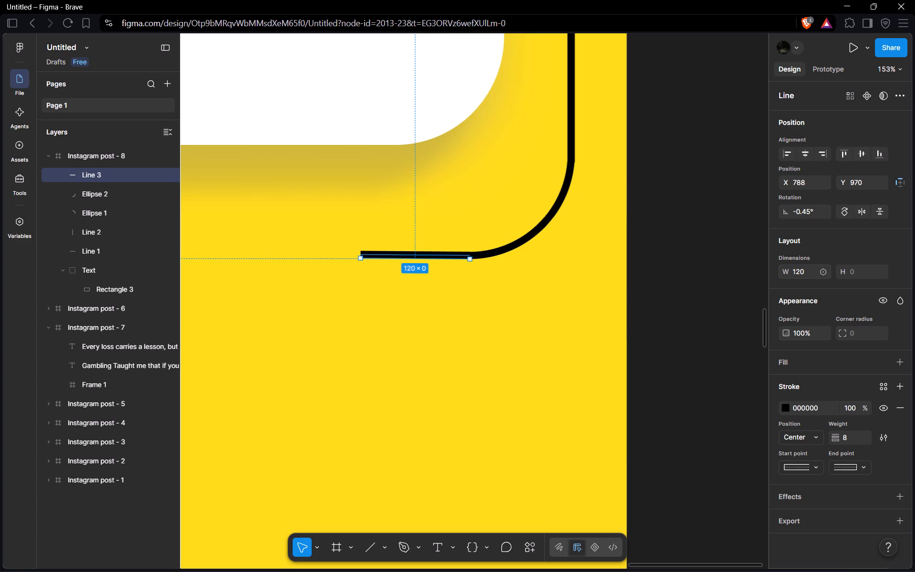
{"action": "left_click", "coordinate": [717, 331]}
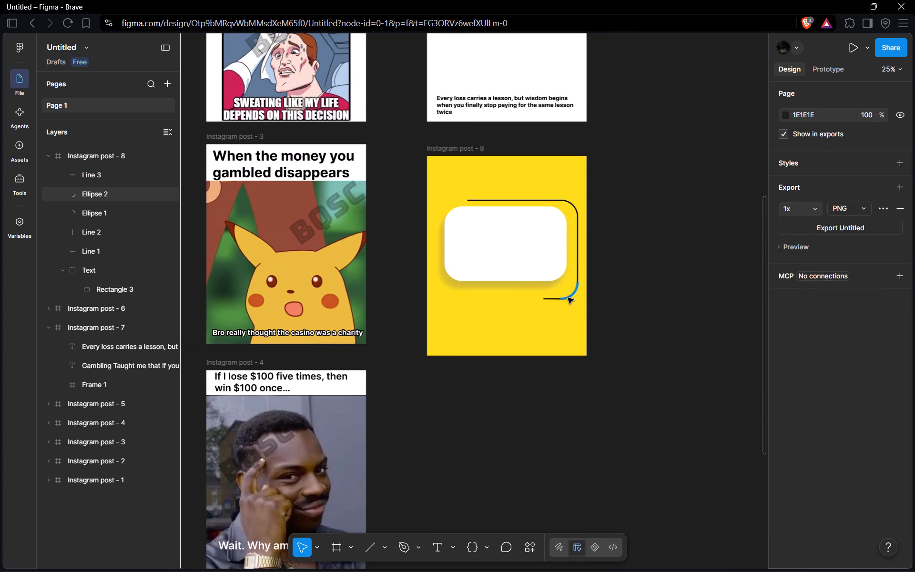
Shorten the vertical black line beside the white box to a length of 400.
{"action": "left_click", "coordinate": [577, 267]}
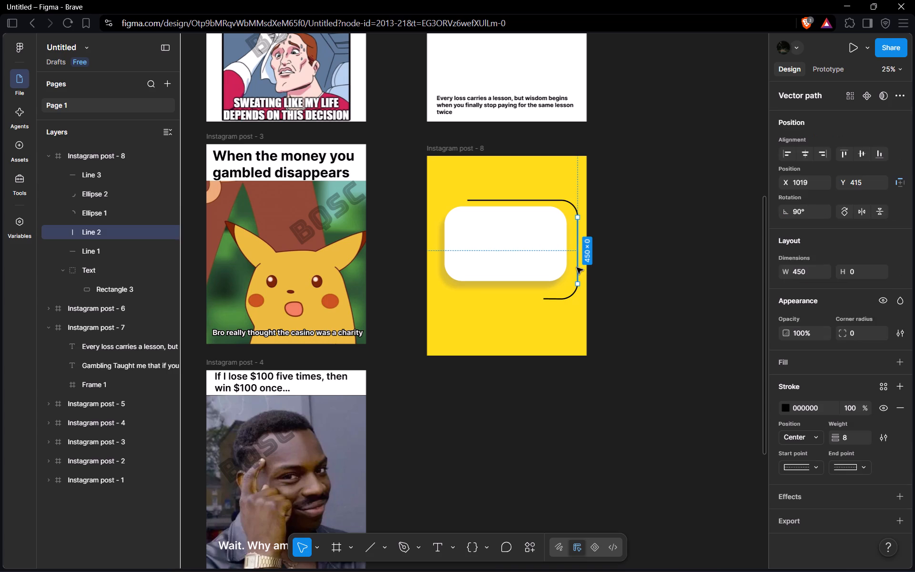
{"action": "left_click", "coordinate": [810, 268]}
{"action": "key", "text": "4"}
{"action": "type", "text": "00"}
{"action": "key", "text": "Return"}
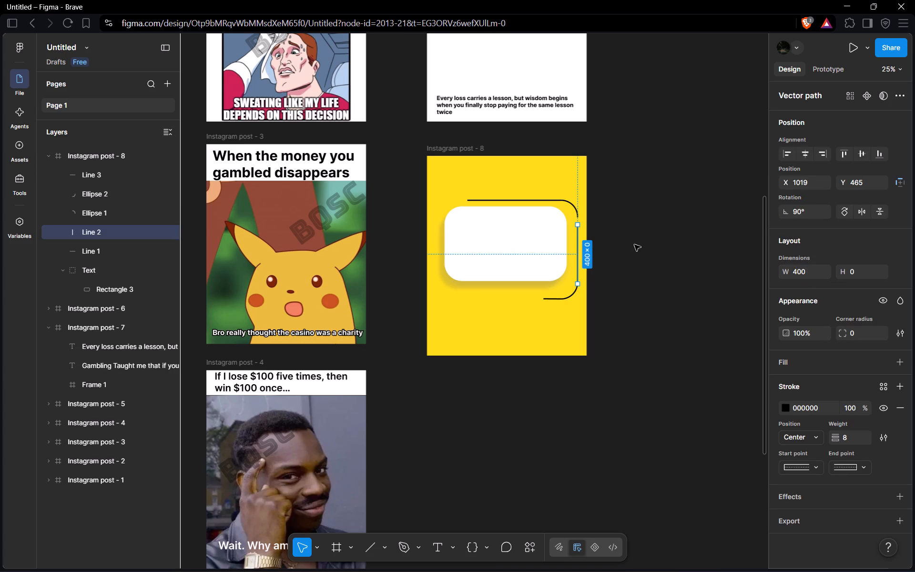
Move the shortened vertical line up to Y 414 so its upper end meets the upper black arc.
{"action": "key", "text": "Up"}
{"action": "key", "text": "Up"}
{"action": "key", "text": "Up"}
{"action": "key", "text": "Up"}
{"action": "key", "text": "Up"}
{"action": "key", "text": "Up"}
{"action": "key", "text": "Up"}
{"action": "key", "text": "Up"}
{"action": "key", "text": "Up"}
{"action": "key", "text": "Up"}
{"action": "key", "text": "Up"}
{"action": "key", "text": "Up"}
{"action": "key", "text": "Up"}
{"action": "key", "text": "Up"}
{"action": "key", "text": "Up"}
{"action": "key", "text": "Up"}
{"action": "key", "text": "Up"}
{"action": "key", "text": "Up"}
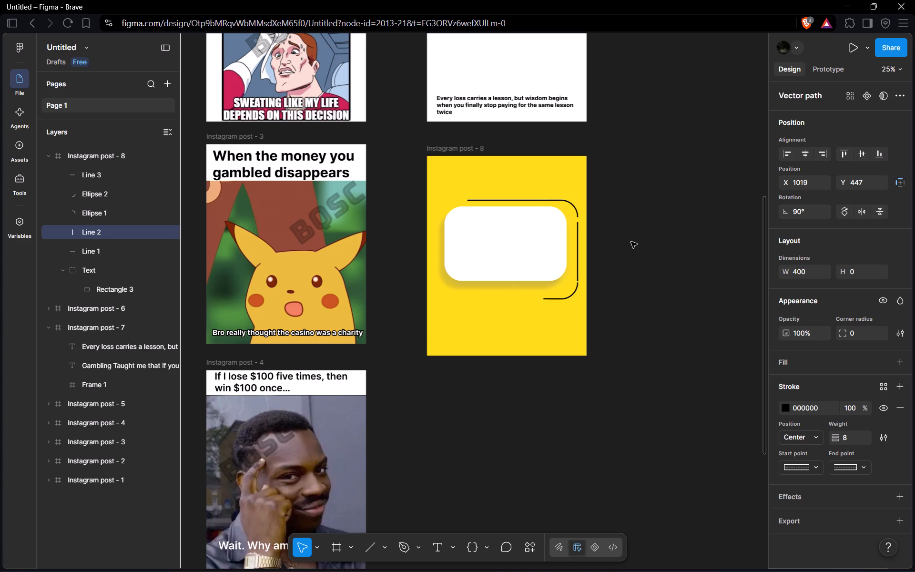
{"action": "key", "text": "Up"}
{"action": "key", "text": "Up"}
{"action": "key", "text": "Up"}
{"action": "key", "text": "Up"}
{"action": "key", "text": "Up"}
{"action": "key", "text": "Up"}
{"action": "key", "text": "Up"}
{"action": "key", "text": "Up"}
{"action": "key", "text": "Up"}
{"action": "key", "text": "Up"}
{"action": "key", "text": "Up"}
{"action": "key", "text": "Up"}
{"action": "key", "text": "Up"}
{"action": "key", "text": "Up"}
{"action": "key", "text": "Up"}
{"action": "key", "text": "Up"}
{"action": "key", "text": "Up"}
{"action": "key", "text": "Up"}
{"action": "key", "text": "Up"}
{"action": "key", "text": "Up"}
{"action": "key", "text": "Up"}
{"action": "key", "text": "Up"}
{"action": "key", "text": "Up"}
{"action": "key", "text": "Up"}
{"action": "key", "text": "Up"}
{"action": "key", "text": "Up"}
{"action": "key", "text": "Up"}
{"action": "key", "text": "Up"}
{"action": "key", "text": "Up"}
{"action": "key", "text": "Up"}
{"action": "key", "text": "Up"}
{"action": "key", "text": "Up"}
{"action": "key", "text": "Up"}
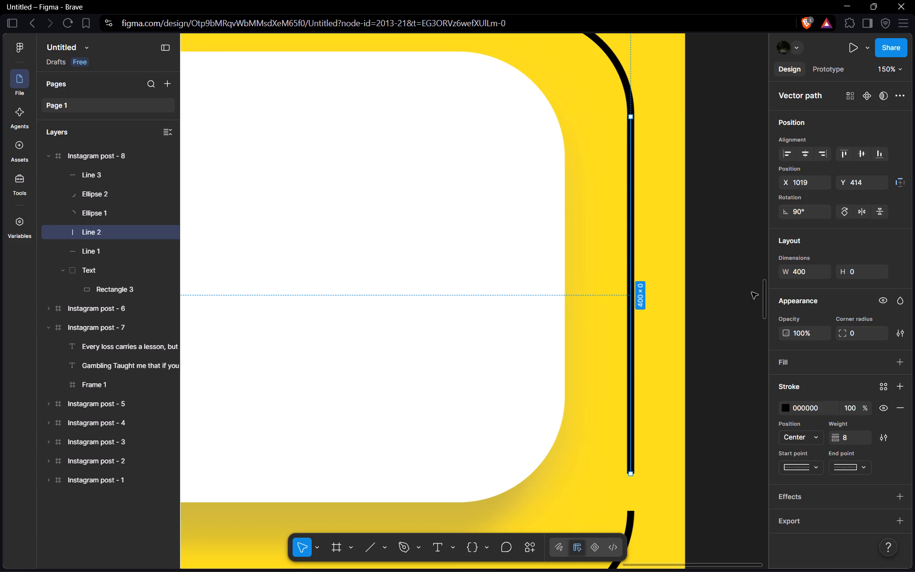
{"action": "left_click", "coordinate": [752, 292]}
Move the lower black arc up to about X 792, Y 692 so it joins the lower end of the vertical line.
{"action": "scroll", "coordinate": [693, 305], "scroll_direction": "down", "scroll_amount": 2}
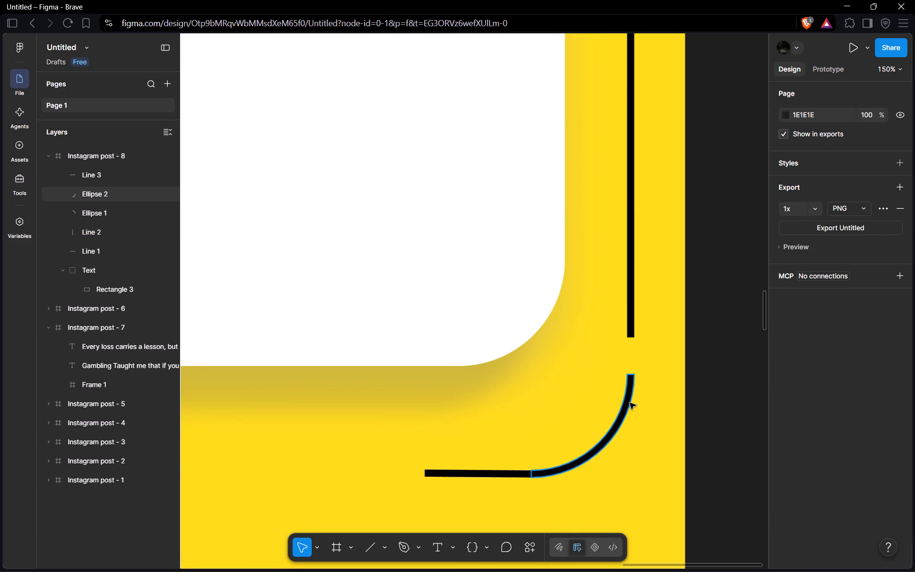
{"action": "left_click", "coordinate": [630, 403]}
{"action": "key", "text": "Up"}
{"action": "key", "text": "Up"}
{"action": "key", "text": "Up"}
{"action": "key", "text": "Up"}
{"action": "key", "text": "Up"}
{"action": "key", "text": "Up"}
{"action": "key", "text": "Up"}
{"action": "key", "text": "Up"}
{"action": "key", "text": "Up"}
{"action": "key", "text": "Up"}
{"action": "key", "text": "Up"}
{"action": "key", "text": "Up"}
{"action": "key", "text": "Up"}
{"action": "key", "text": "Up"}
{"action": "key", "text": "Up"}
{"action": "key", "text": "Up"}
{"action": "key", "text": "Up"}
{"action": "key", "text": "Up"}
{"action": "key", "text": "Up"}
{"action": "key", "text": "Up"}
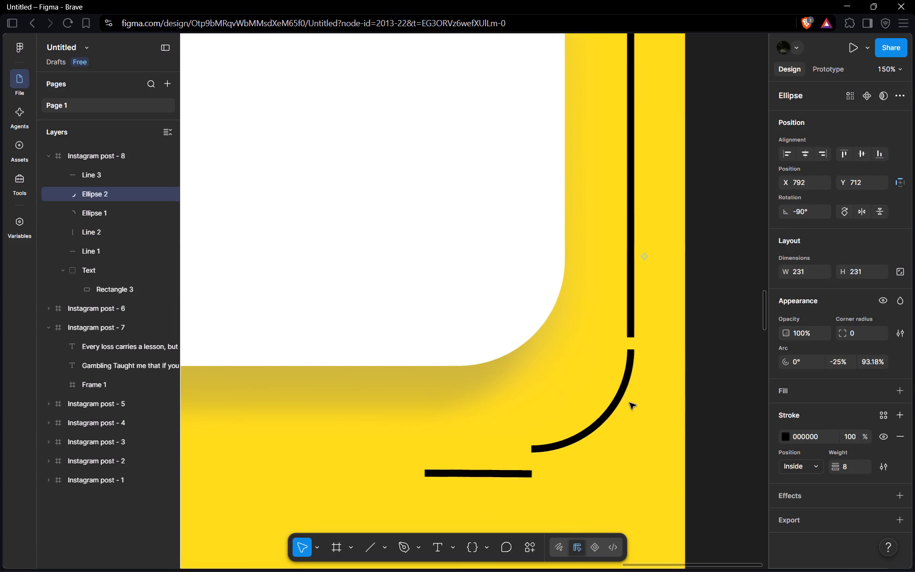
{"action": "key", "text": "Up"}
{"action": "key", "text": "Up"}
{"action": "key", "text": "Up"}
{"action": "key", "text": "Up"}
{"action": "key", "text": "Up"}
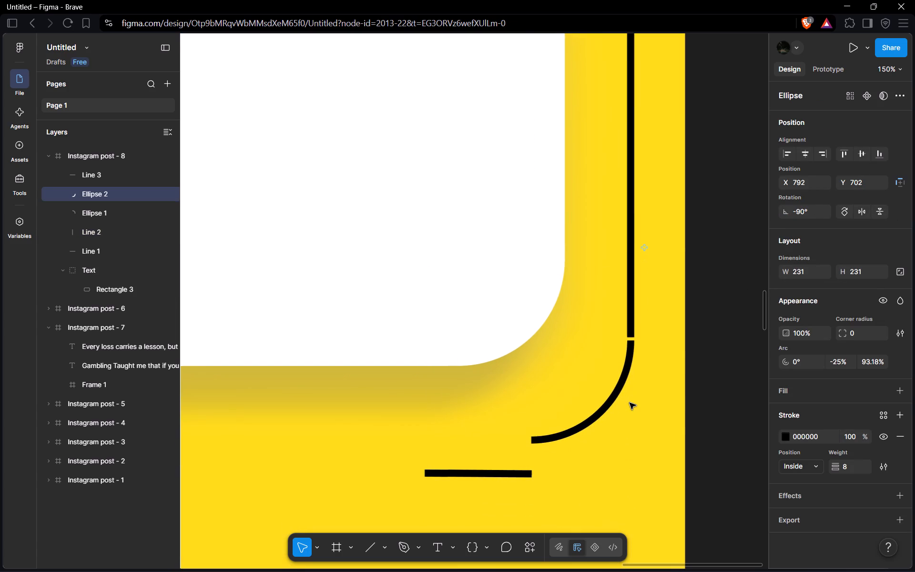
{"action": "key", "text": "Up"}
{"action": "key", "text": "Up"}
{"action": "key", "text": "Up"}
{"action": "key", "text": "Up"}
{"action": "key", "text": "Up"}
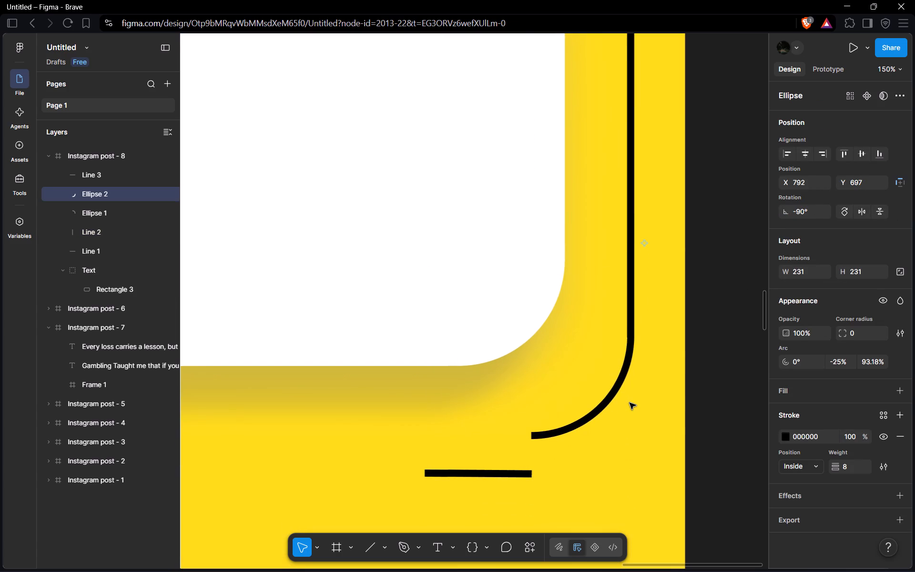
{"action": "key", "text": "Up"}
{"action": "key", "text": "Up"}
{"action": "key", "text": "Up"}
{"action": "key", "text": "Up"}
{"action": "key", "text": "Up"}
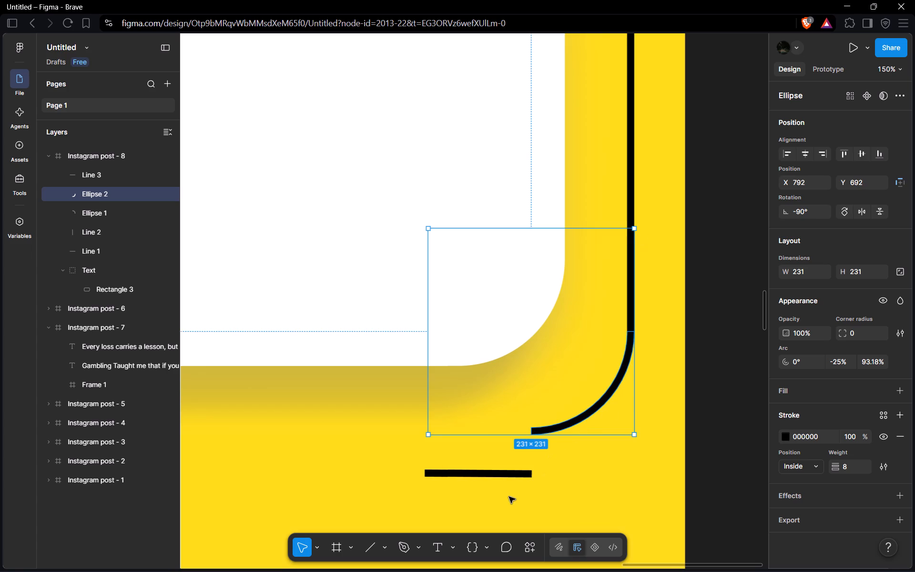
{"action": "key", "text": "Up"}
Move the short lower line straight up towards the open end of the lower black arc.
{"action": "left_click", "coordinate": [502, 476]}
{"action": "key", "text": "Up"}
{"action": "key", "text": "Up"}
{"action": "key", "text": "Up"}
{"action": "key", "text": "Up"}
{"action": "key", "text": "Up"}
{"action": "key", "text": "Up"}
{"action": "key", "text": "Up"}
{"action": "key", "text": "Up"}
{"action": "key", "text": "Up"}
{"action": "key", "text": "Up"}
{"action": "key", "text": "Up"}
{"action": "key", "text": "Up"}
{"action": "key", "text": "Up"}
{"action": "key", "text": "Up"}
{"action": "key", "text": "Up"}
{"action": "key", "text": "Up"}
{"action": "key", "text": "Up"}
{"action": "key", "text": "Up"}
{"action": "key", "text": "Up"}
{"action": "key", "text": "Up"}
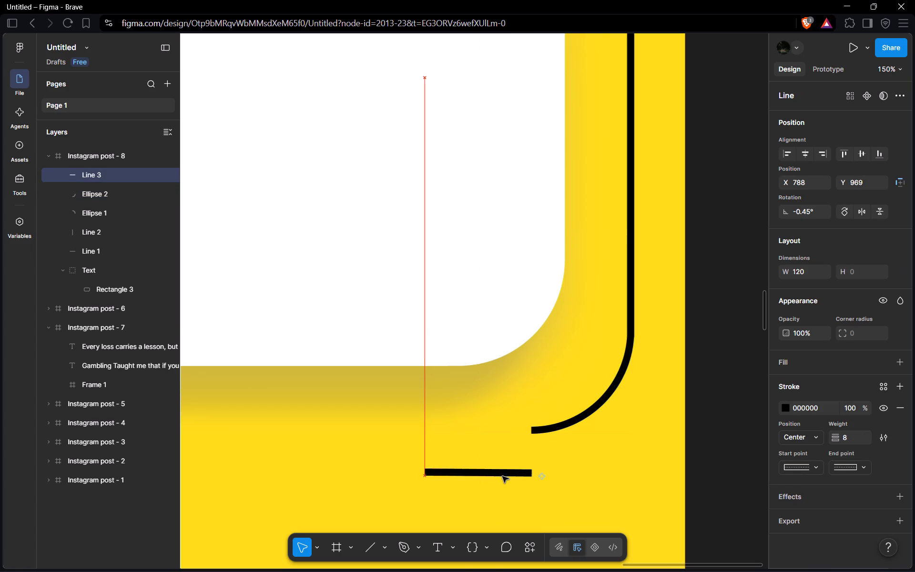
Move the short lower line to X 798, Y 921 so it overlaps the lower arc's open end.
{"action": "key", "text": "Up"}
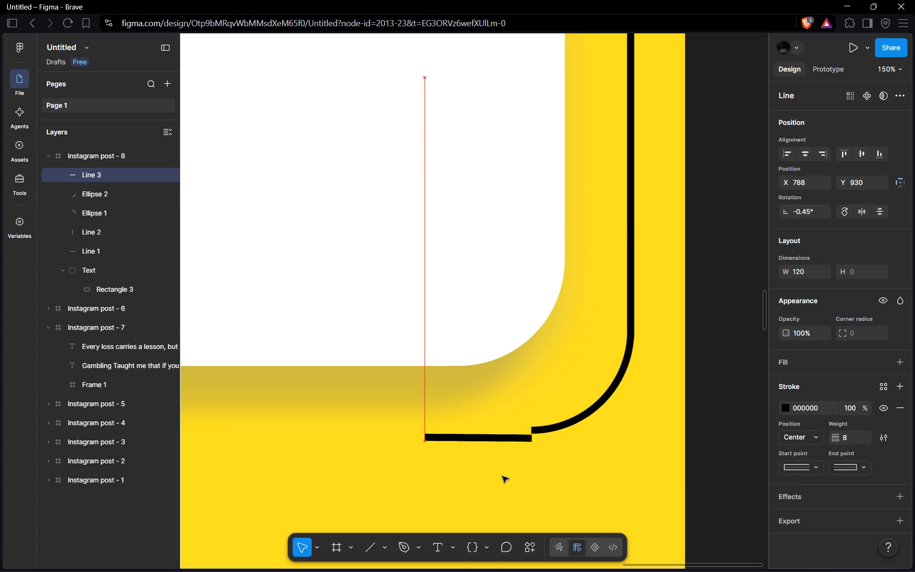
{"action": "key", "text": "Up"}
{"action": "key", "text": "Up"}
{"action": "key", "text": "Up"}
{"action": "key", "text": "Up"}
{"action": "key", "text": "Up"}
{"action": "key", "text": "Up"}
{"action": "key", "text": "Up"}
{"action": "key", "text": "Up"}
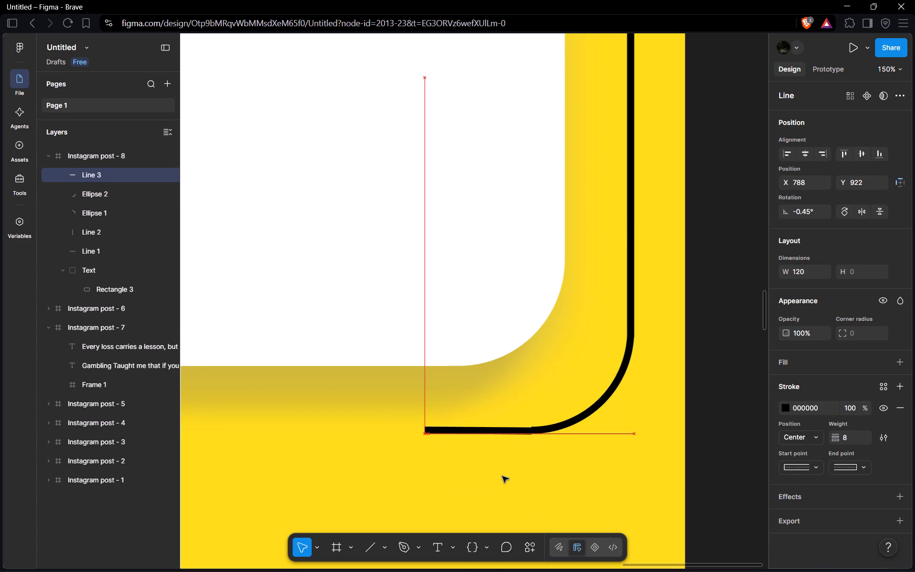
{"action": "key", "text": "Up"}
{"action": "key", "text": "Right"}
{"action": "key", "text": "Right"}
{"action": "key", "text": "Right"}
{"action": "key", "text": "Right"}
{"action": "key", "text": "Right"}
{"action": "key", "text": "Right"}
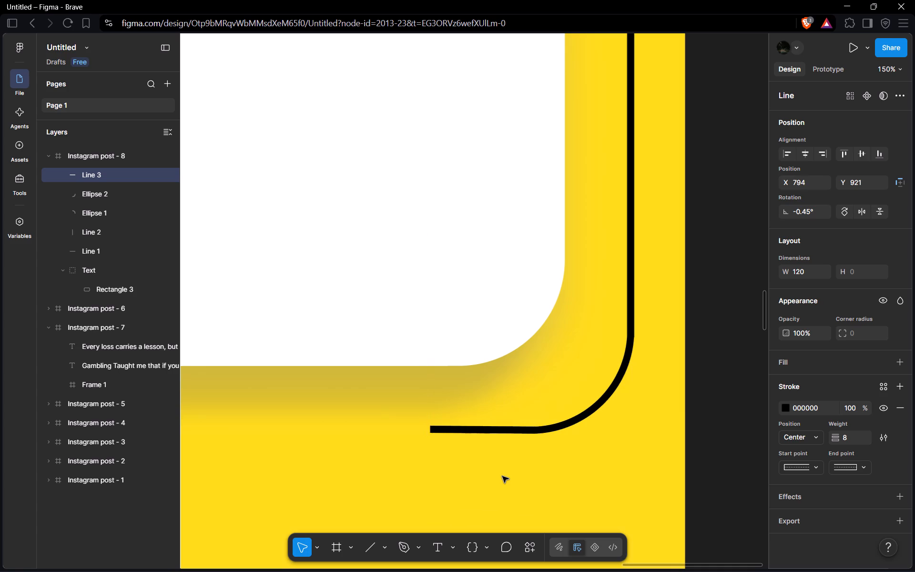
{"action": "key", "text": "Right"}
{"action": "key", "text": "Right"}
{"action": "key", "text": "Right"}
{"action": "key", "text": "Right"}
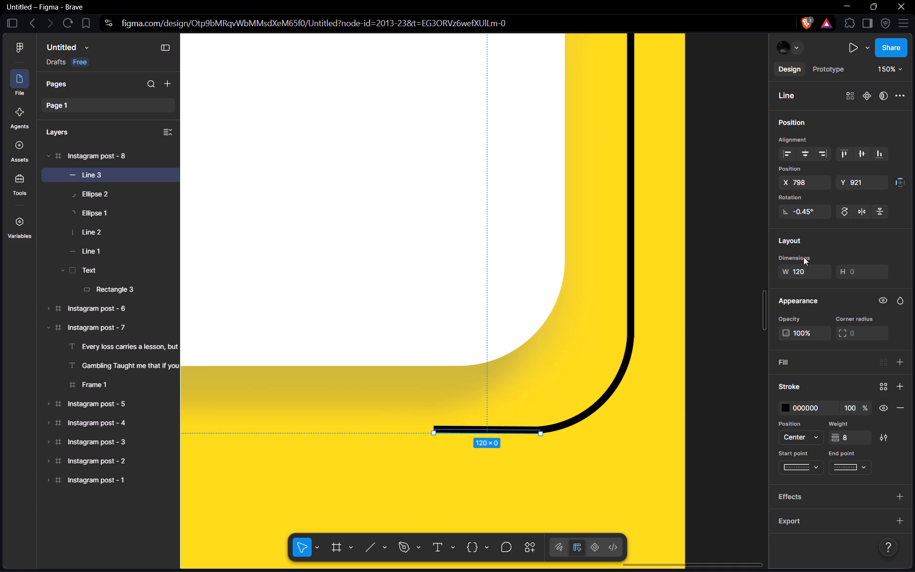
Set the length of the short lower line to 100.
{"action": "left_click", "coordinate": [808, 269]}
{"action": "type", "text": "100"}
{"action": "key", "text": "Return"}
Move the short lower line right to X 809, keeping Y 921, so it rejoins the lower arc.
{"action": "key", "text": "Right"}
{"action": "key", "text": "Right"}
{"action": "key", "text": "Right"}
{"action": "key", "text": "Right"}
{"action": "key", "text": "Right"}
{"action": "key", "text": "Right"}
{"action": "key", "text": "Right"}
{"action": "key", "text": "Right"}
{"action": "key", "text": "Right"}
{"action": "key", "text": "Right"}
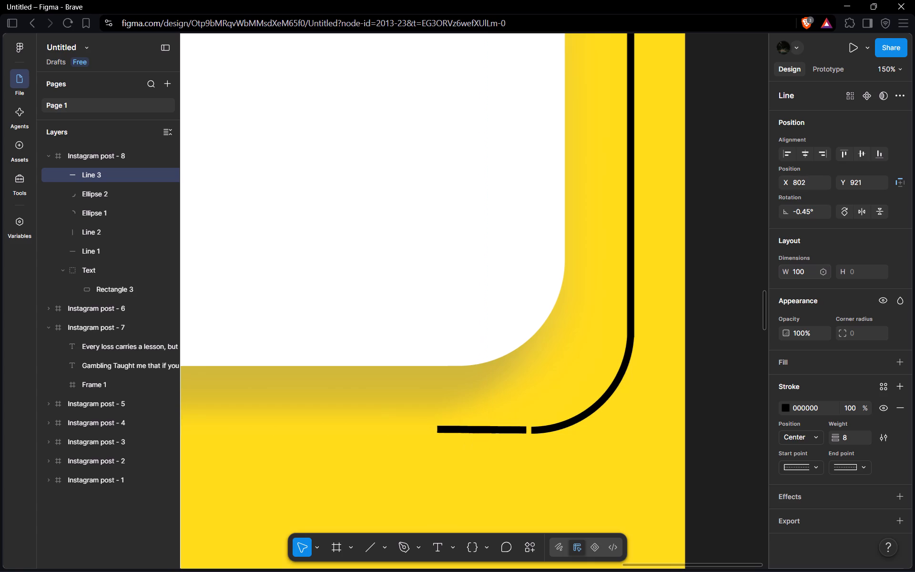
{"action": "key", "text": "Right"}
{"action": "key", "text": "Down"}
{"action": "key", "text": "Up"}
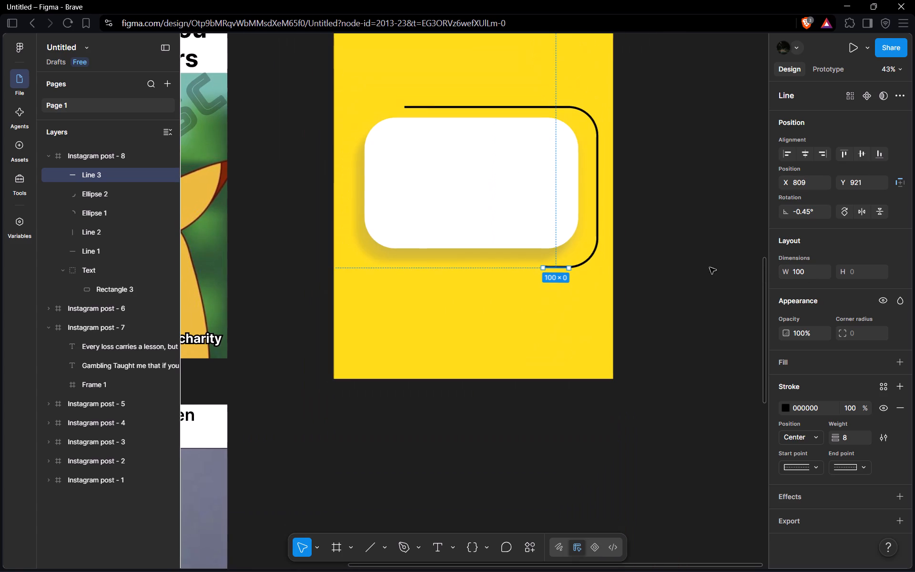
{"action": "left_click", "coordinate": [686, 300]}
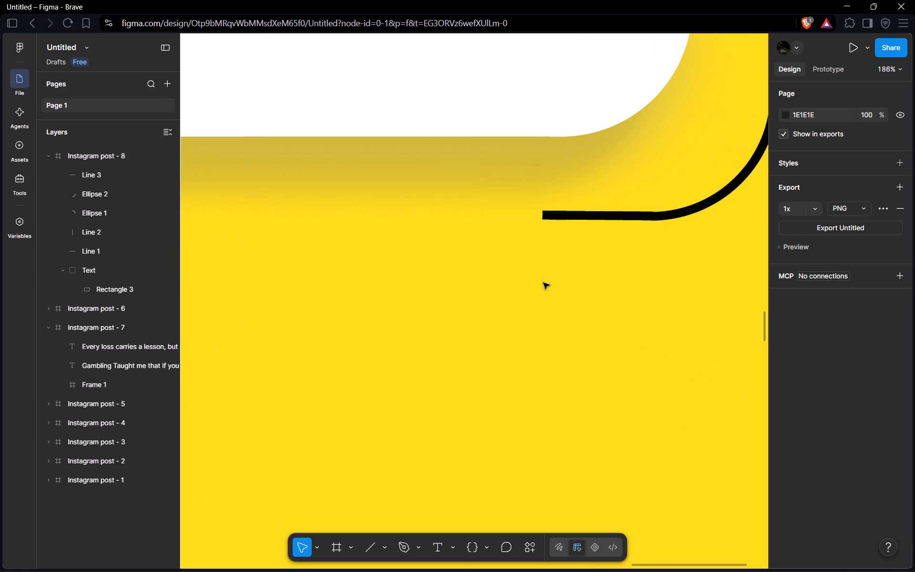
Draw a line about 149 long downward from the short lower line's open end and set its rotation to 90°.
{"action": "key", "text": "l"}
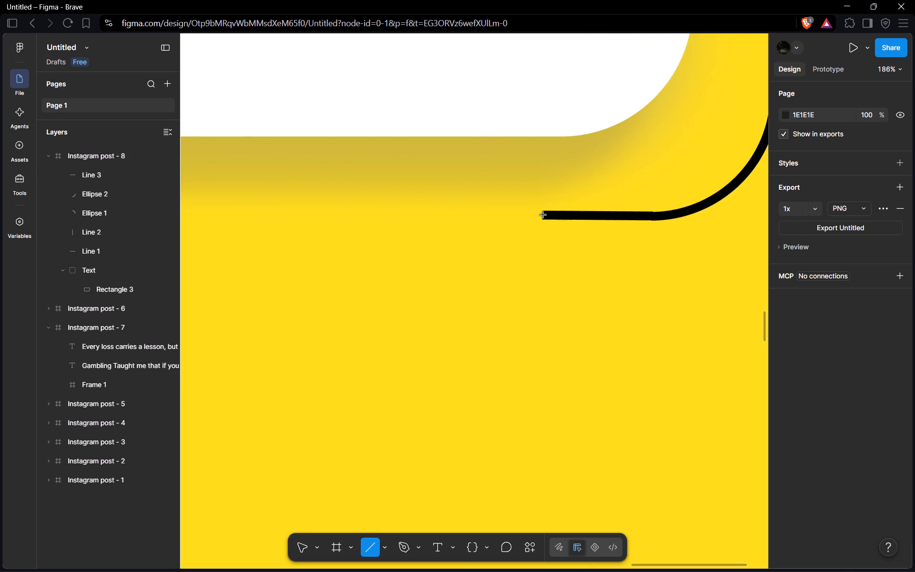
{"action": "left_click_drag", "start_coordinate": [543, 215], "coordinate": [543, 319]}
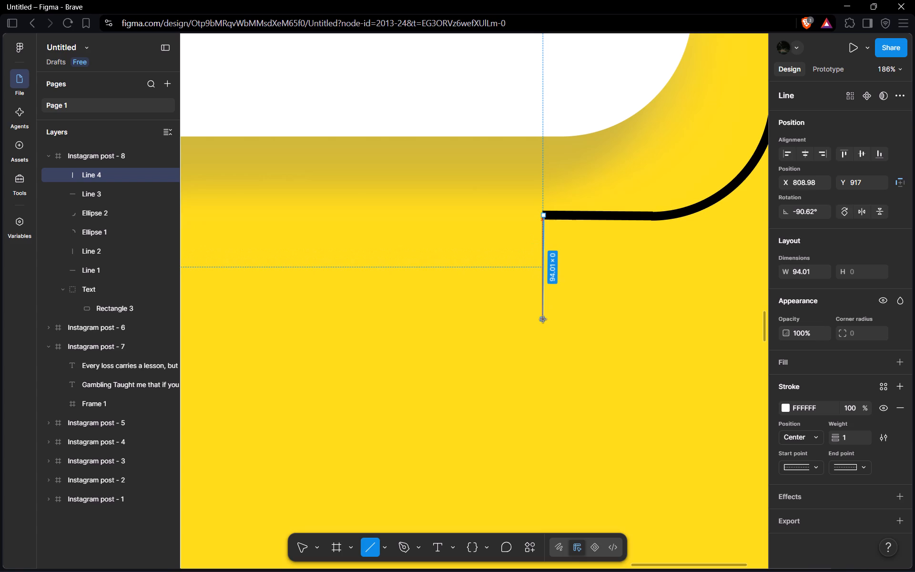
{"action": "left_click_drag", "start_coordinate": [543, 319], "coordinate": [539, 384]}
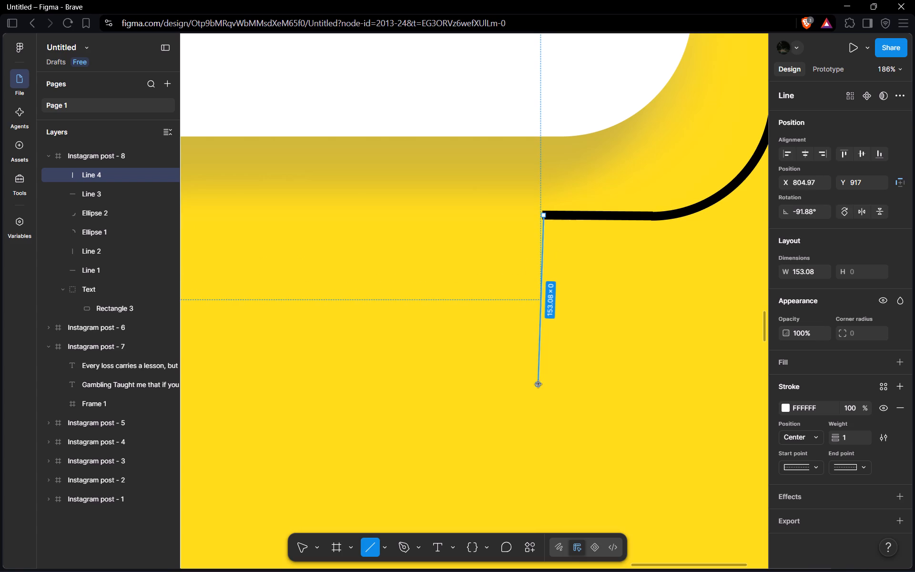
{"action": "left_click_drag", "start_coordinate": [539, 384], "coordinate": [542, 379]}
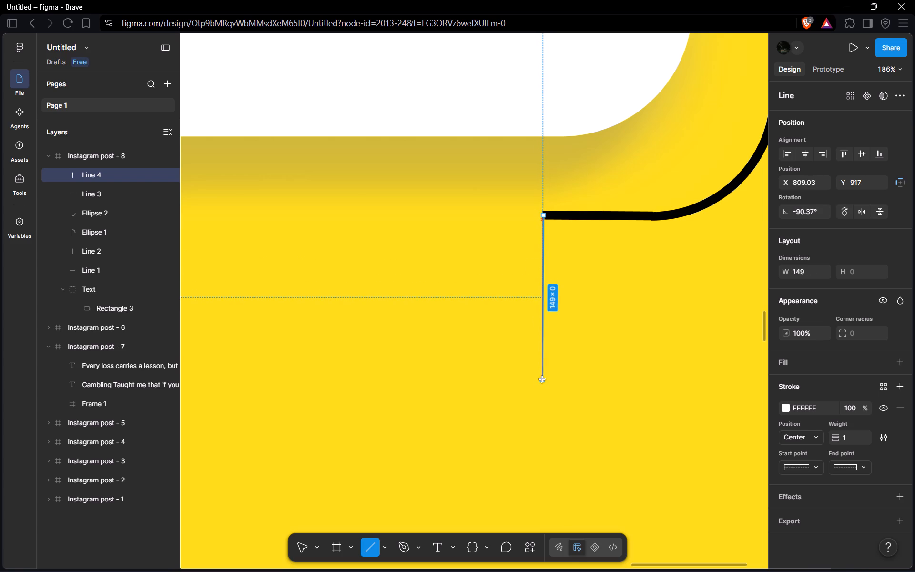
{"action": "left_click_drag", "start_coordinate": [542, 379], "coordinate": [542, 379]}
{"action": "left_click", "coordinate": [804, 216]}
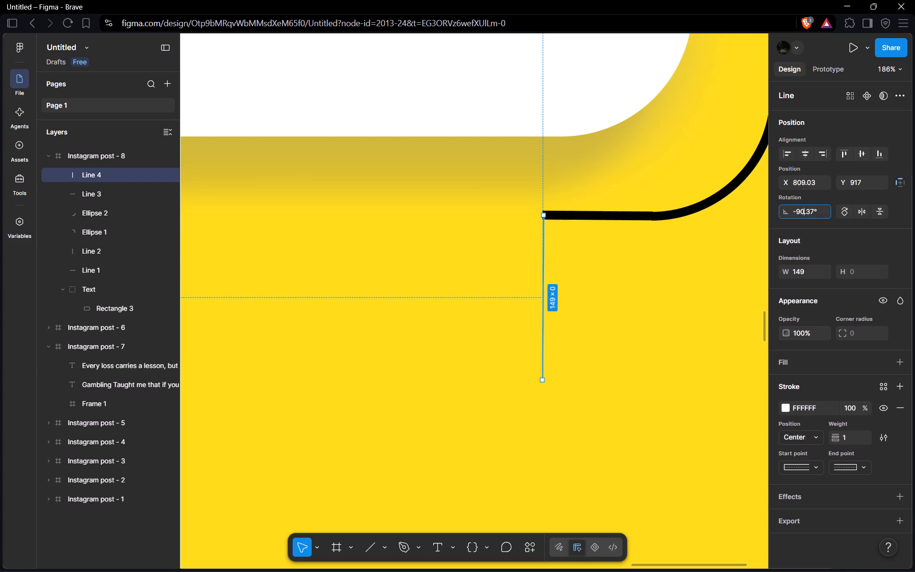
{"action": "type", "text": "90"}
{"action": "key", "text": "Return"}
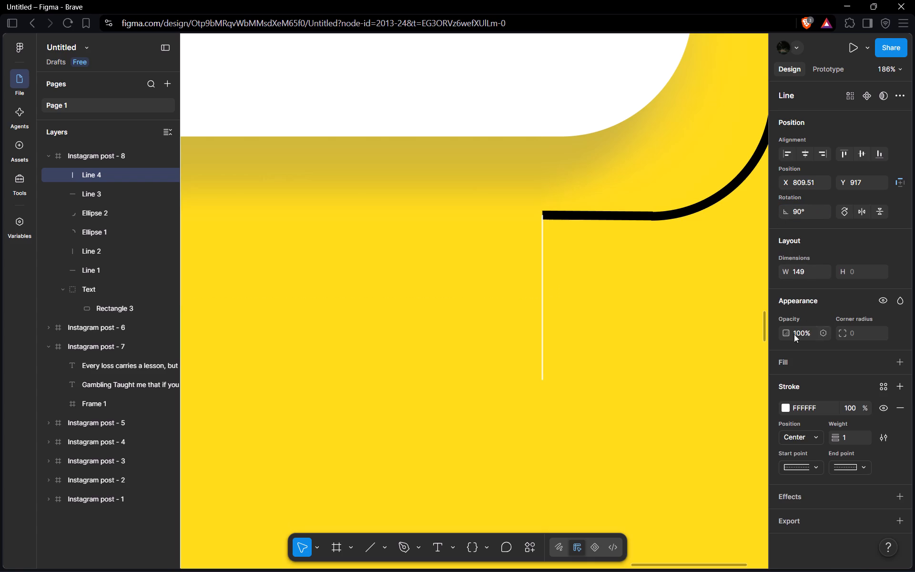
Give the new downward line a black 000000 stroke with a weight of 8.
{"action": "left_click", "coordinate": [805, 409]}
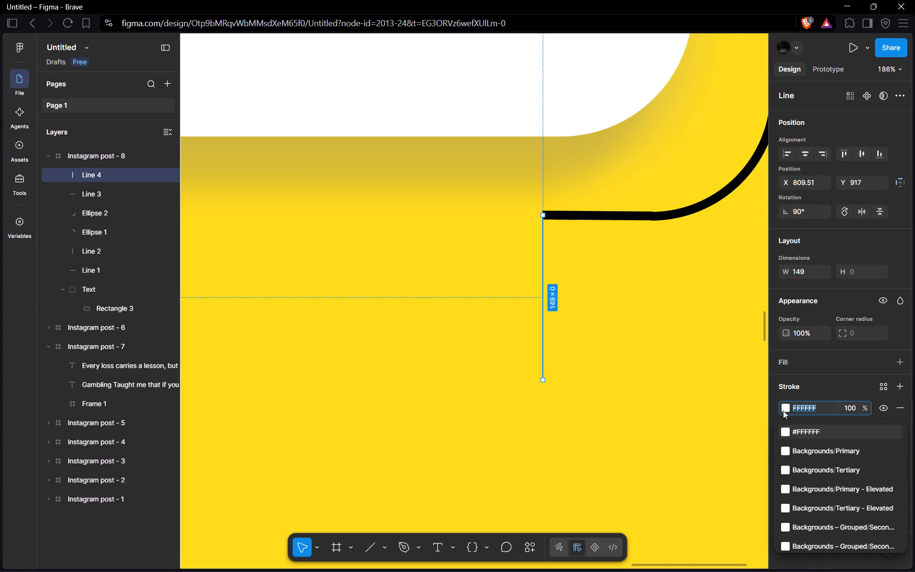
{"action": "left_click", "coordinate": [784, 409]}
{"action": "left_click_drag", "start_coordinate": [632, 307], "coordinate": [640, 361]}
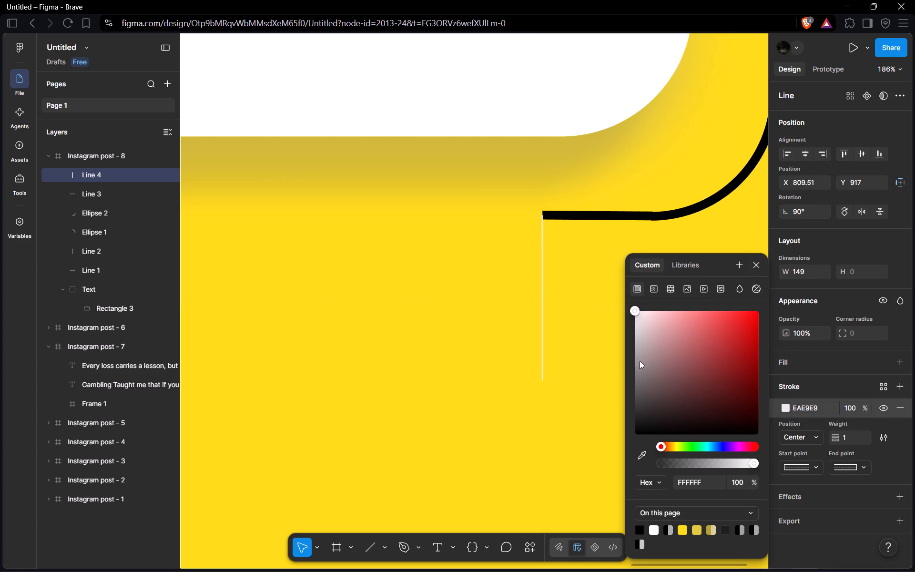
{"action": "left_click_drag", "start_coordinate": [640, 361], "coordinate": [649, 449]}
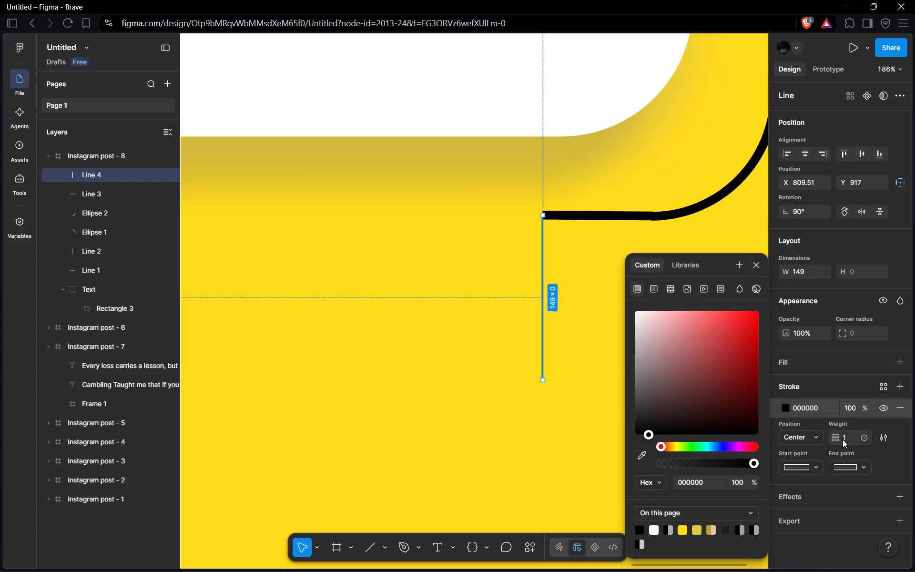
{"action": "left_click_drag", "start_coordinate": [842, 439], "coordinate": [457, 301]}
{"action": "key", "text": "8"}
{"action": "key", "text": "Return"}
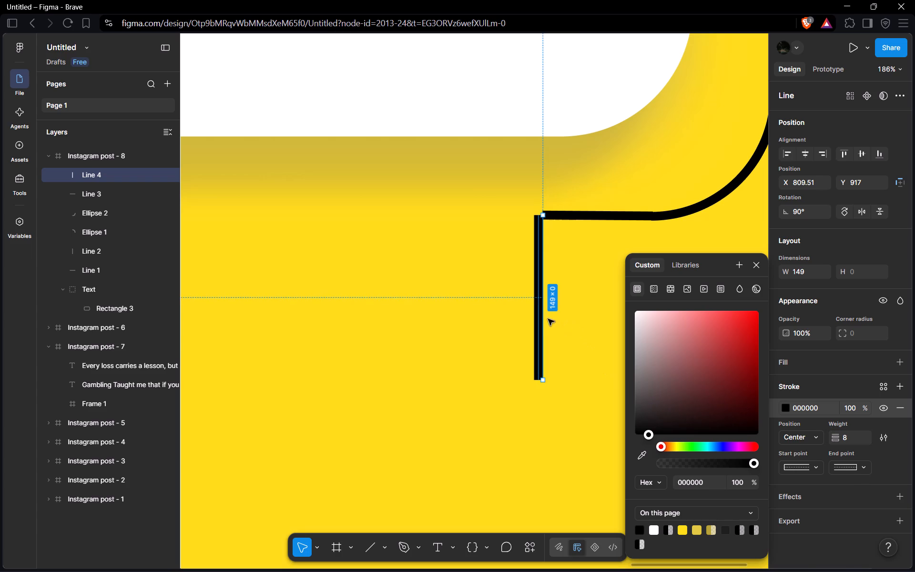
Move the vertical tail line up to Y 913 so its top end meets the corner of the short lower line.
{"action": "left_click", "coordinate": [538, 321]}
{"action": "key", "text": "Up"}
{"action": "key", "text": "Up"}
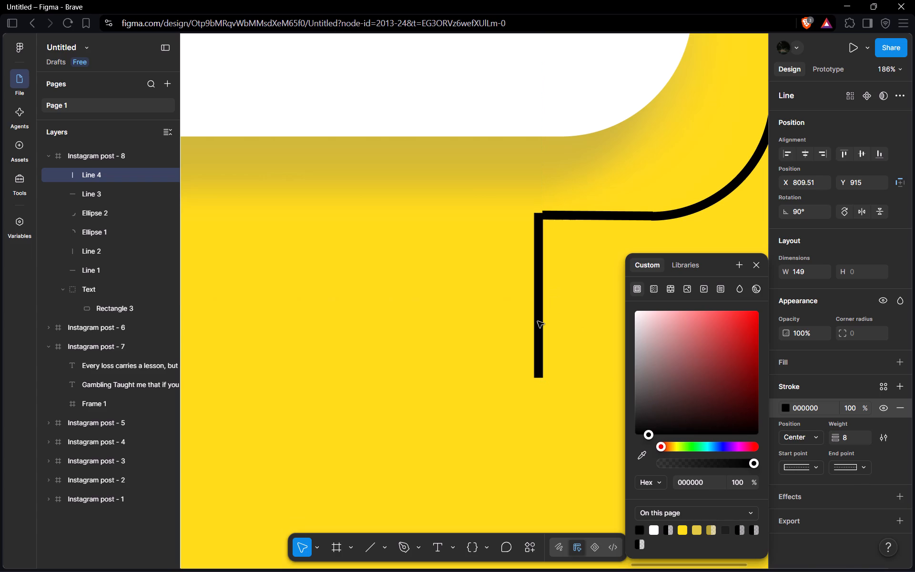
{"action": "key", "text": "Up"}
{"action": "key", "text": "Up"}
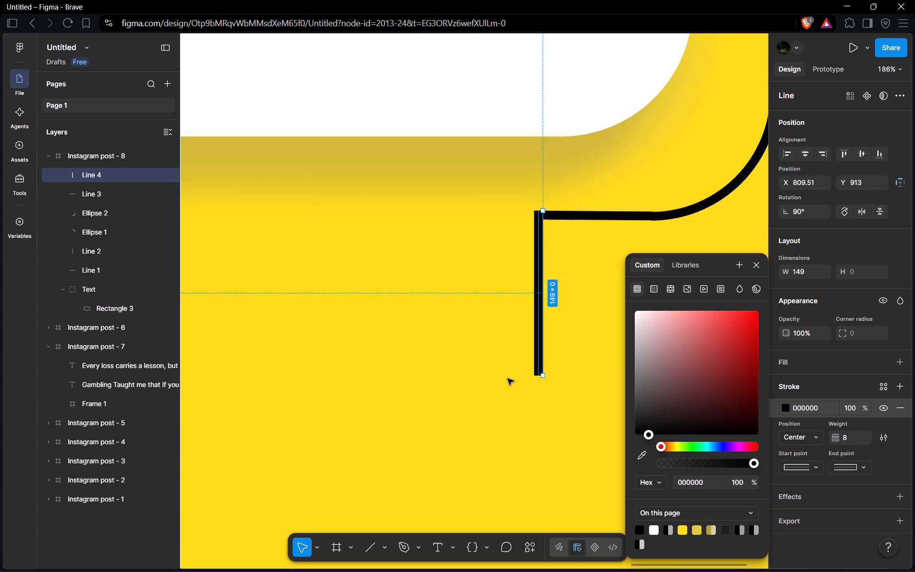
Give the vertical tail line a Round end point and set its start point to None.
{"action": "left_click", "coordinate": [857, 470]}
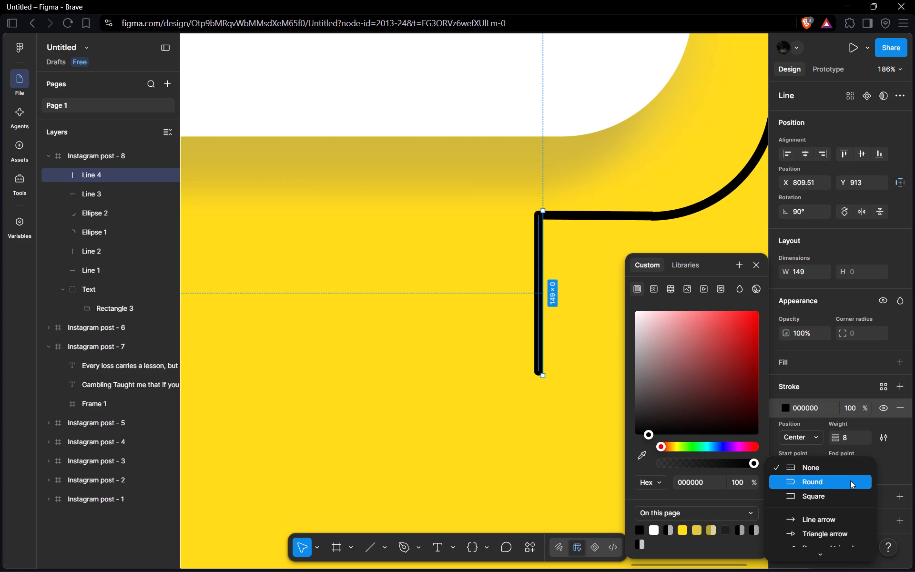
{"action": "left_click", "coordinate": [850, 480]}
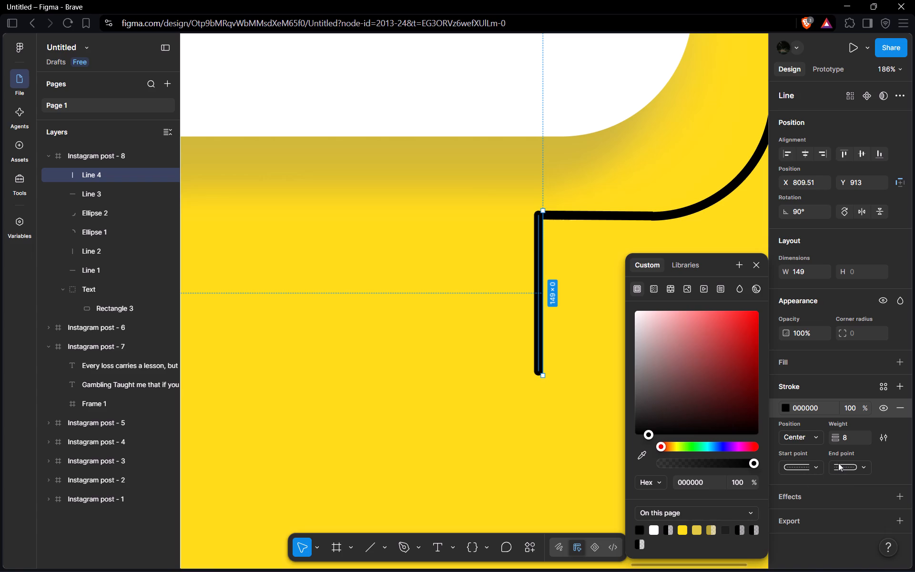
{"action": "left_click", "coordinate": [801, 466]}
{"action": "left_click", "coordinate": [798, 453]}
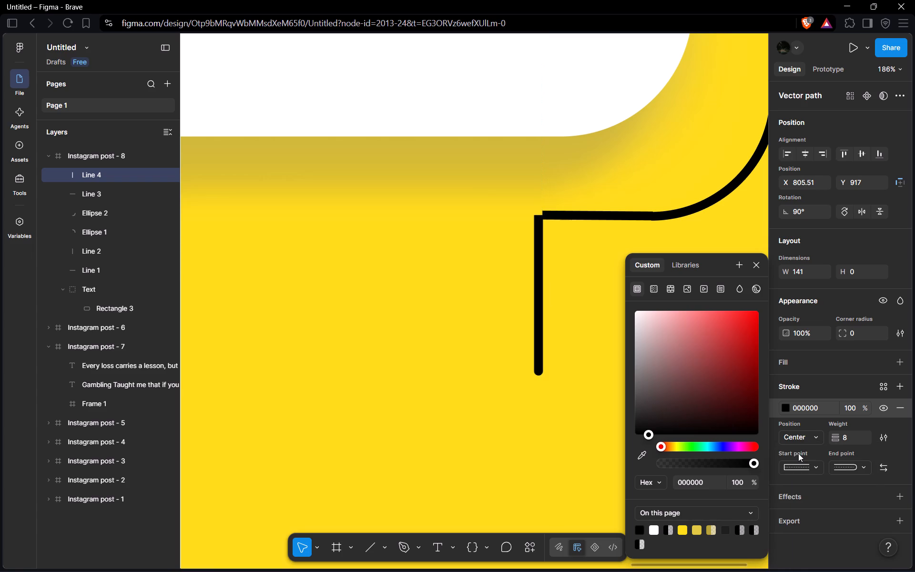
Move the round-ended vertical line up to Y 913, flush with the short lower line.
{"action": "key", "text": "Up"}
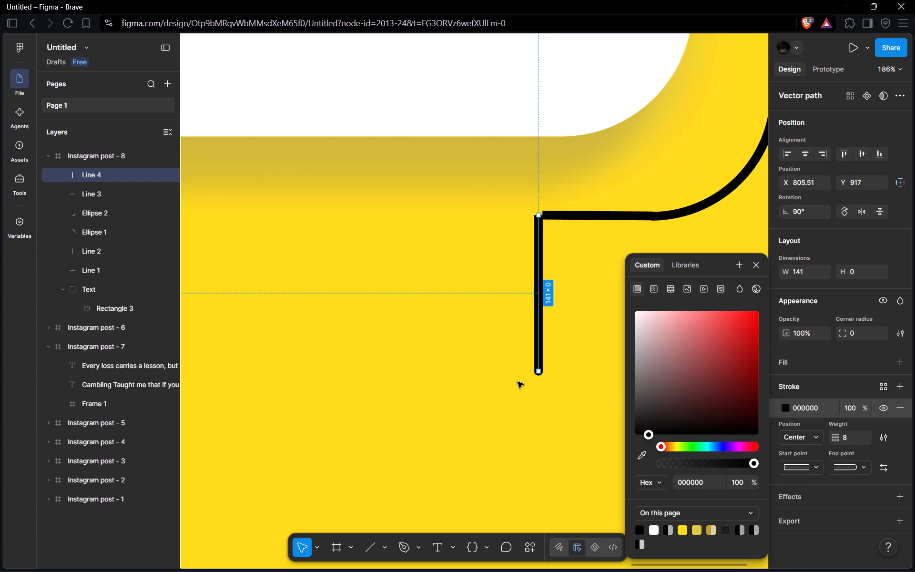
{"action": "key", "text": "Up"}
{"action": "key", "text": "Up"}
{"action": "key", "text": "Up"}
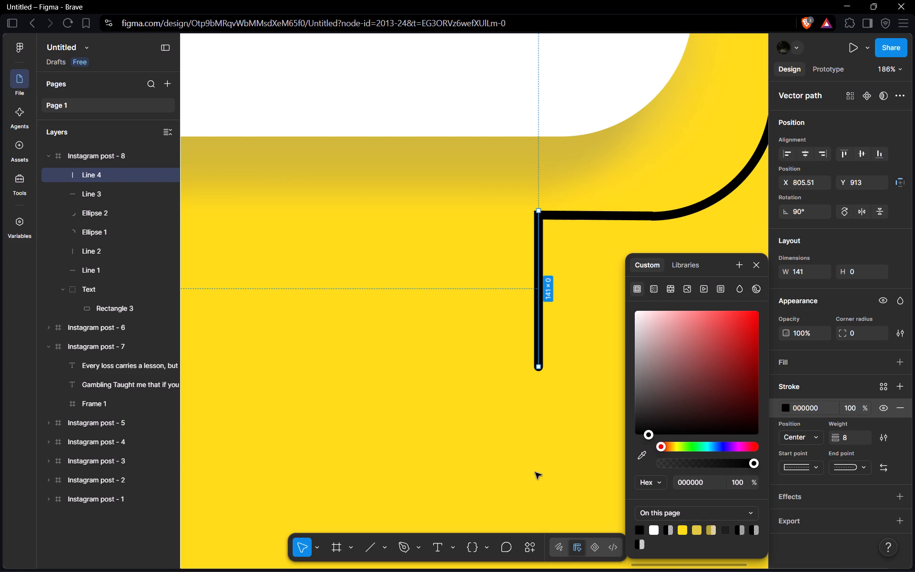
Draw a diagonal line about 192.5 long from the vertical line's bottom end up and left to X 672, Y 913.
{"action": "left_click", "coordinate": [491, 445]}
{"action": "key", "text": "l"}
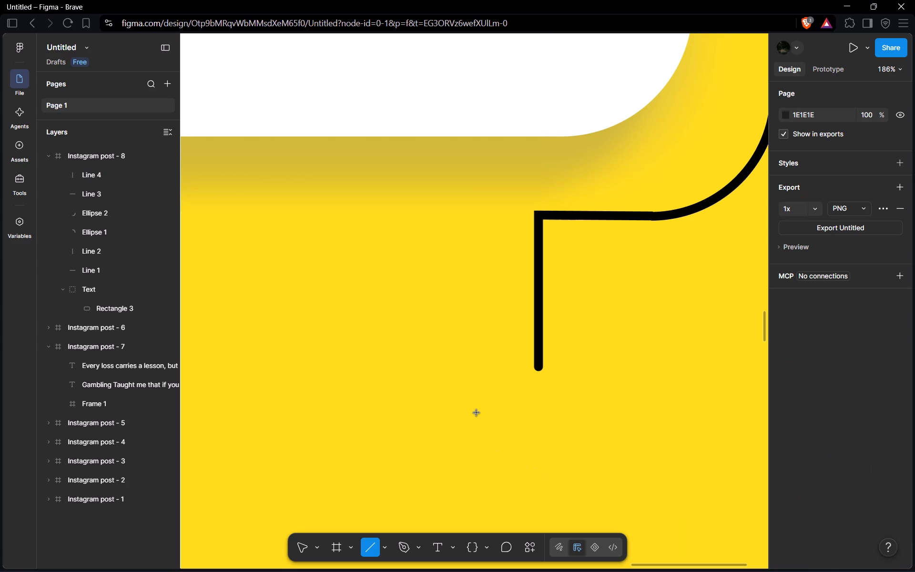
{"action": "left_click_drag", "start_coordinate": [535, 368], "coordinate": [419, 235]}
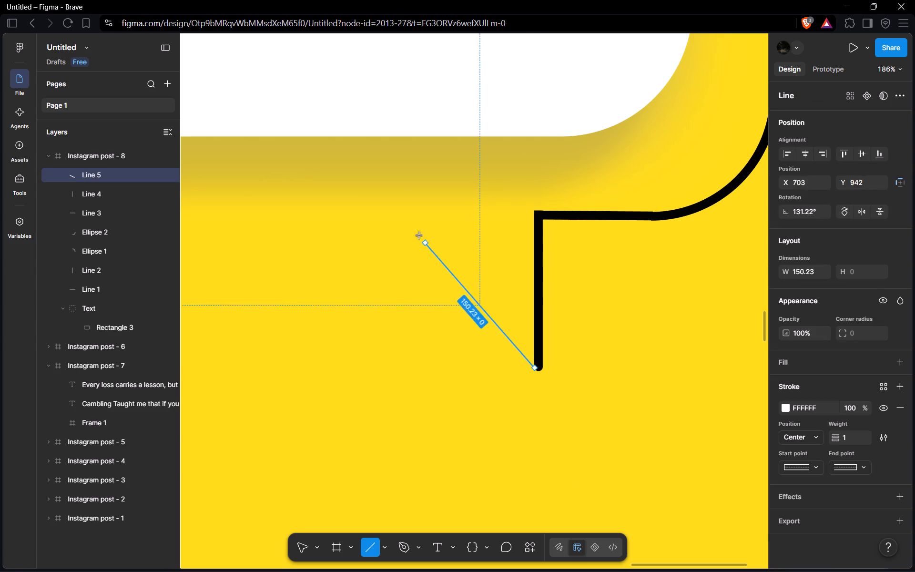
{"action": "left_click_drag", "start_coordinate": [419, 235], "coordinate": [395, 208]}
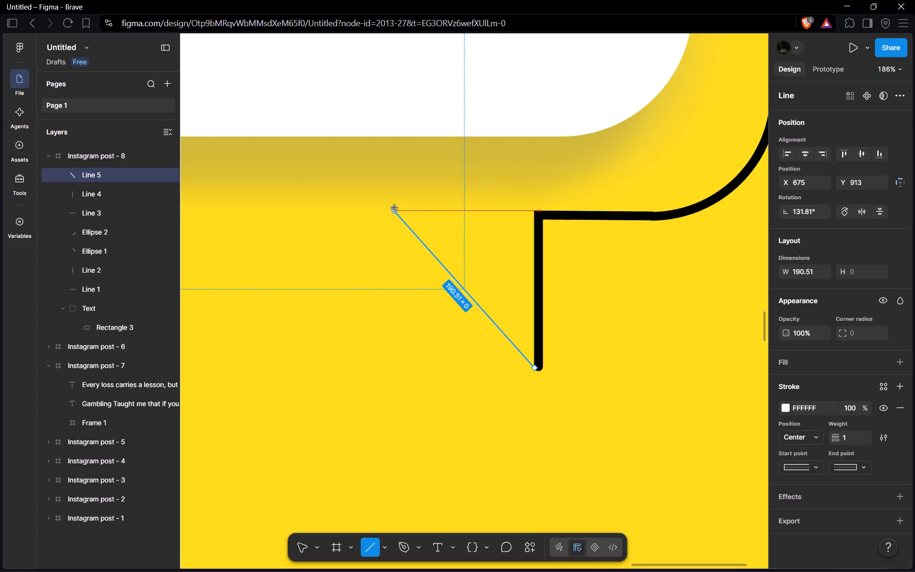
{"action": "left_click_drag", "start_coordinate": [395, 208], "coordinate": [391, 210]}
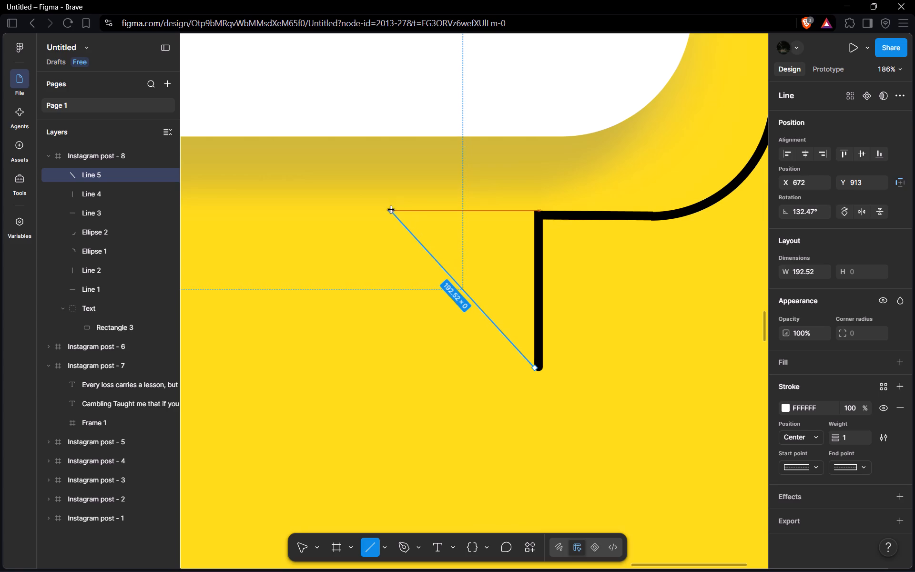
{"action": "left_click_drag", "start_coordinate": [391, 210], "coordinate": [391, 210]}
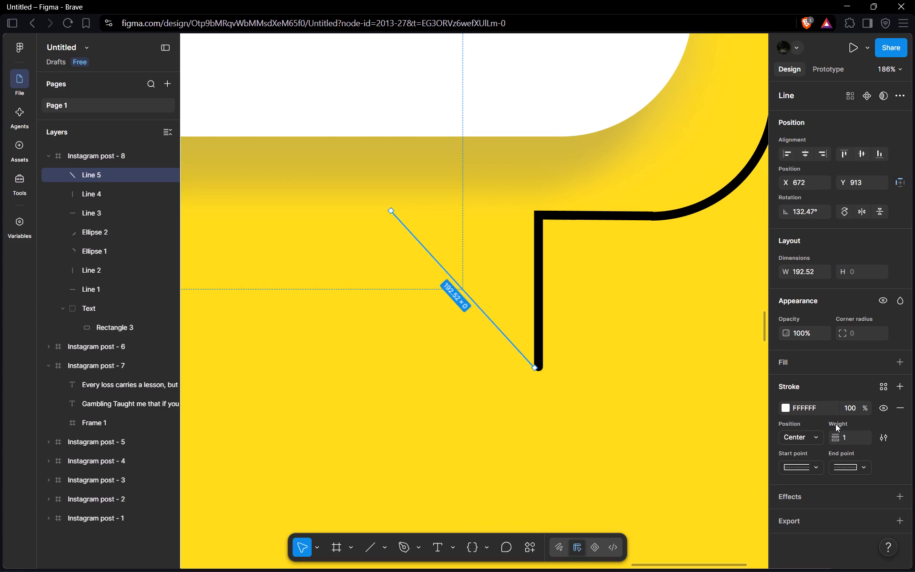
Give the diagonal line a stroke weight of 8 and a black 000000 stroke color.
{"action": "left_click", "coordinate": [845, 439]}
{"action": "type", "text": "8'"}
{"action": "key", "text": "BackSpace"}
{"action": "key", "text": "Return"}
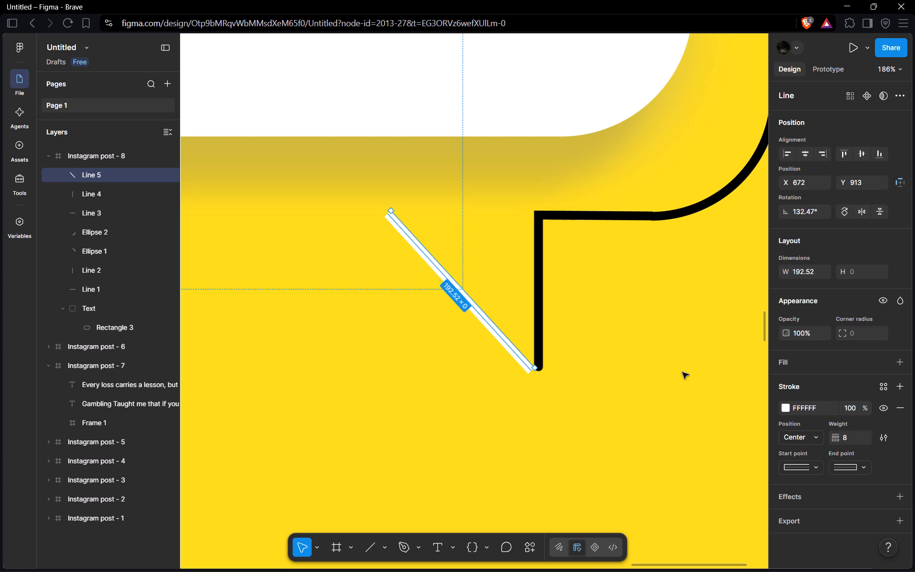
{"action": "left_click", "coordinate": [783, 408]}
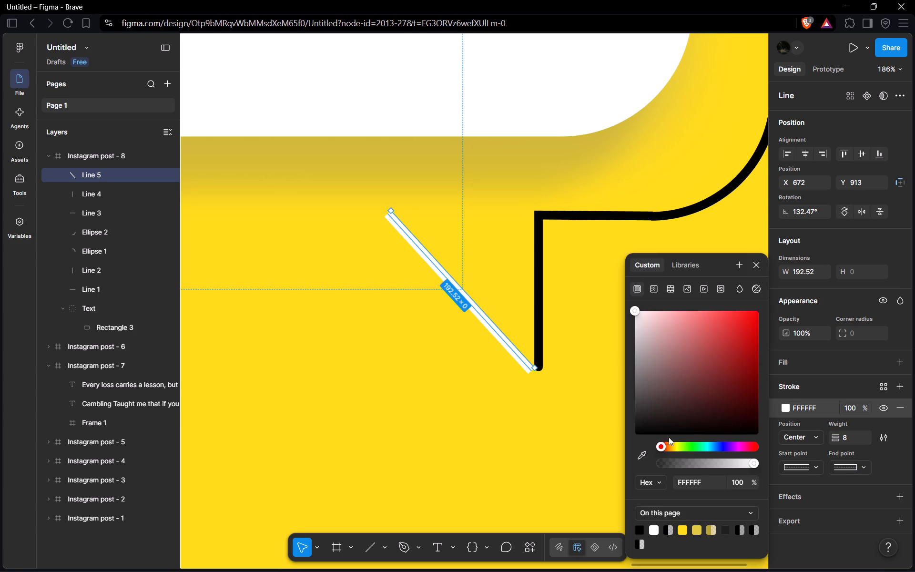
{"action": "left_click_drag", "start_coordinate": [632, 308], "coordinate": [641, 444]}
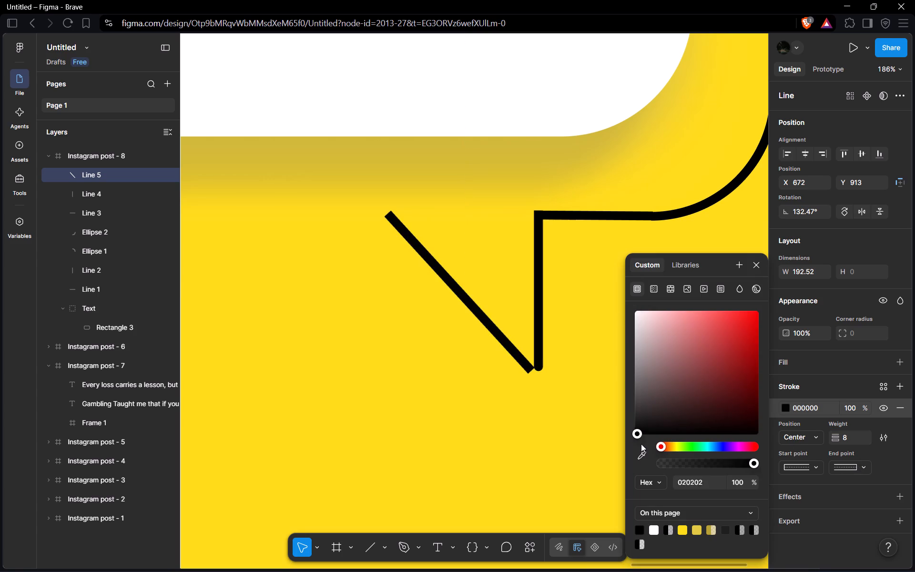
{"action": "left_click_drag", "start_coordinate": [641, 444], "coordinate": [642, 448]}
Give the diagonal line a Round end point and set its start point to None.
{"action": "left_click", "coordinate": [864, 465]}
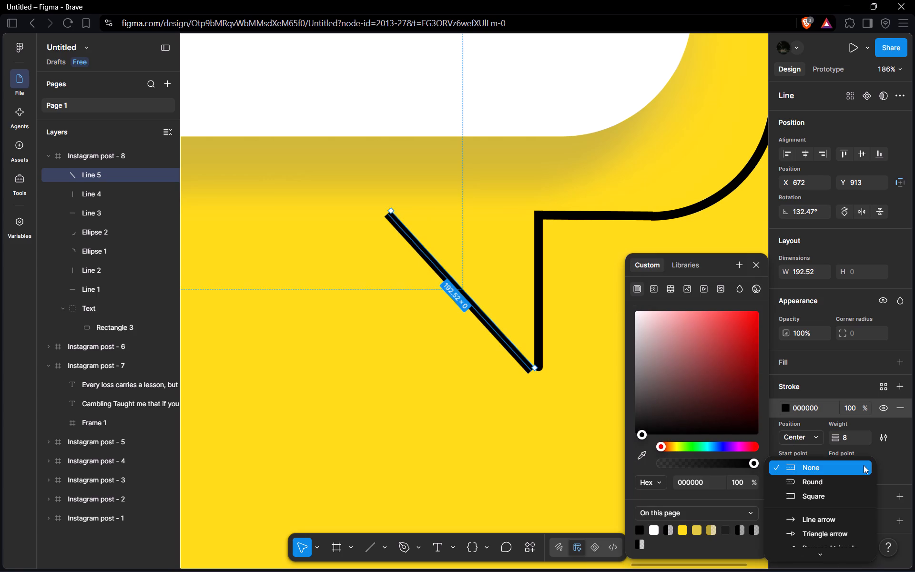
{"action": "left_click", "coordinate": [825, 482]}
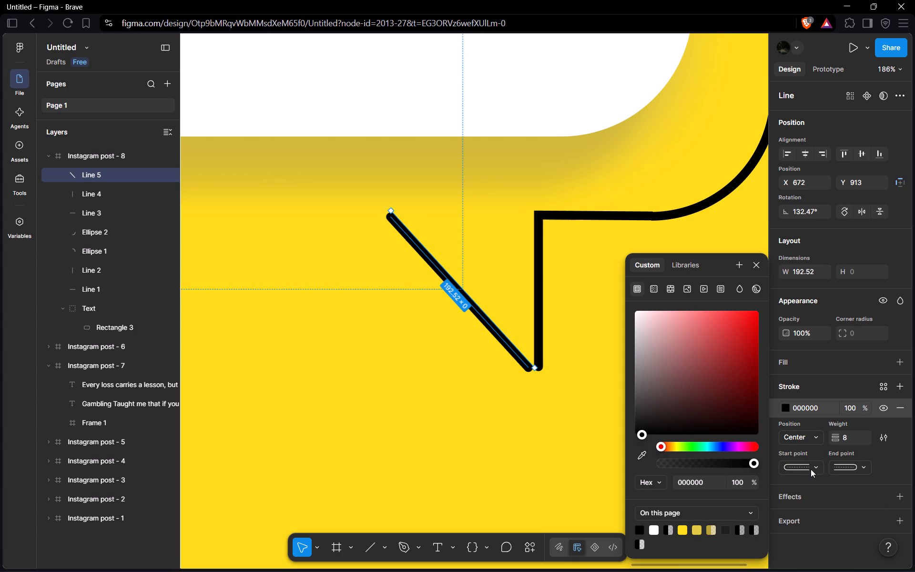
{"action": "left_click", "coordinate": [808, 466]}
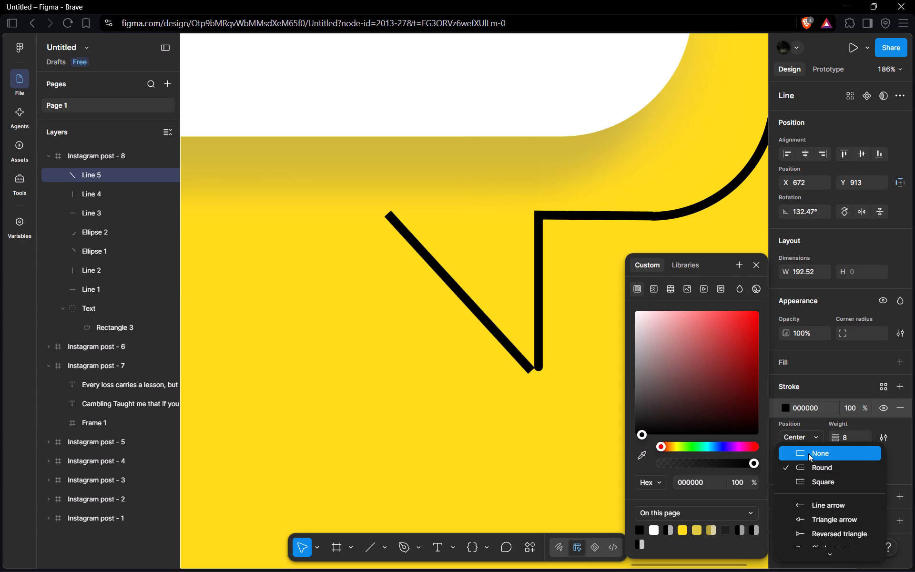
{"action": "left_click", "coordinate": [808, 453]}
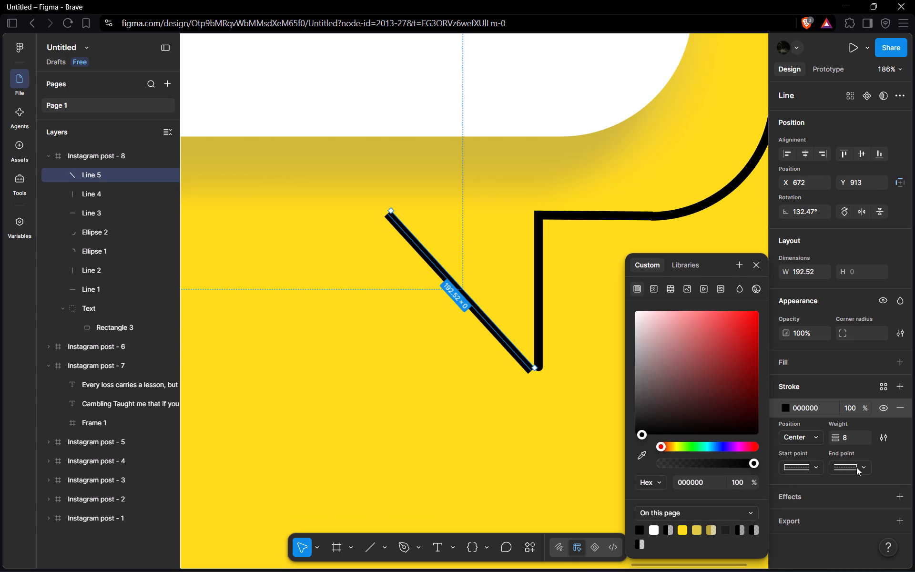
{"action": "left_click", "coordinate": [864, 465]}
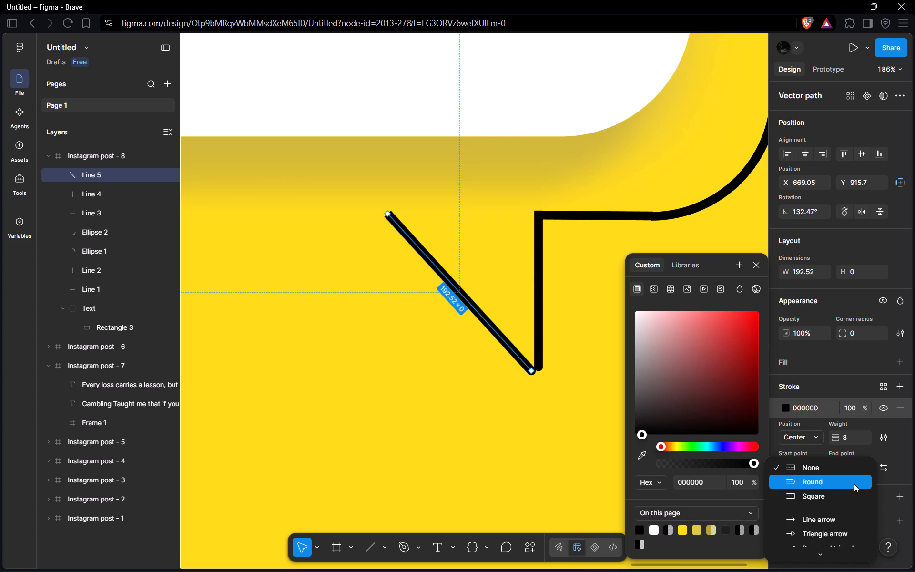
{"action": "left_click", "coordinate": [854, 484]}
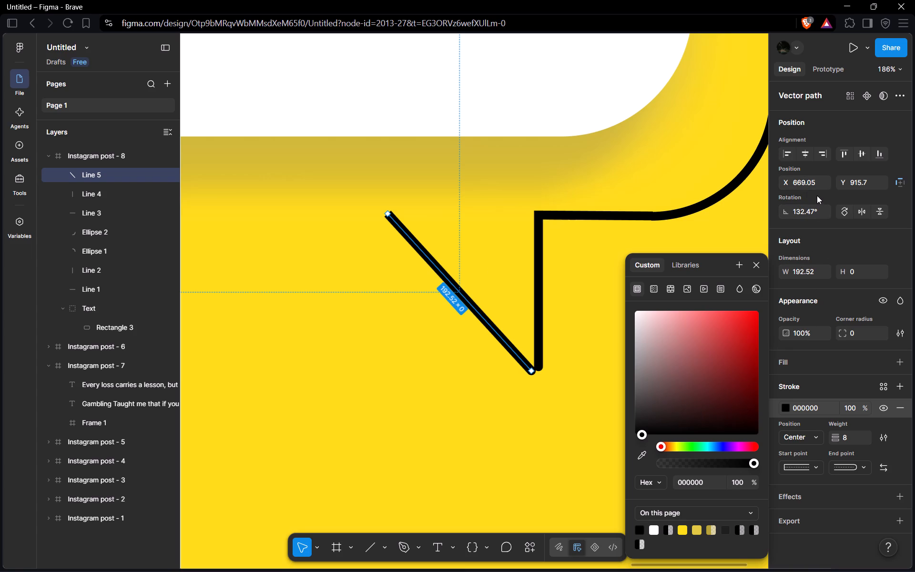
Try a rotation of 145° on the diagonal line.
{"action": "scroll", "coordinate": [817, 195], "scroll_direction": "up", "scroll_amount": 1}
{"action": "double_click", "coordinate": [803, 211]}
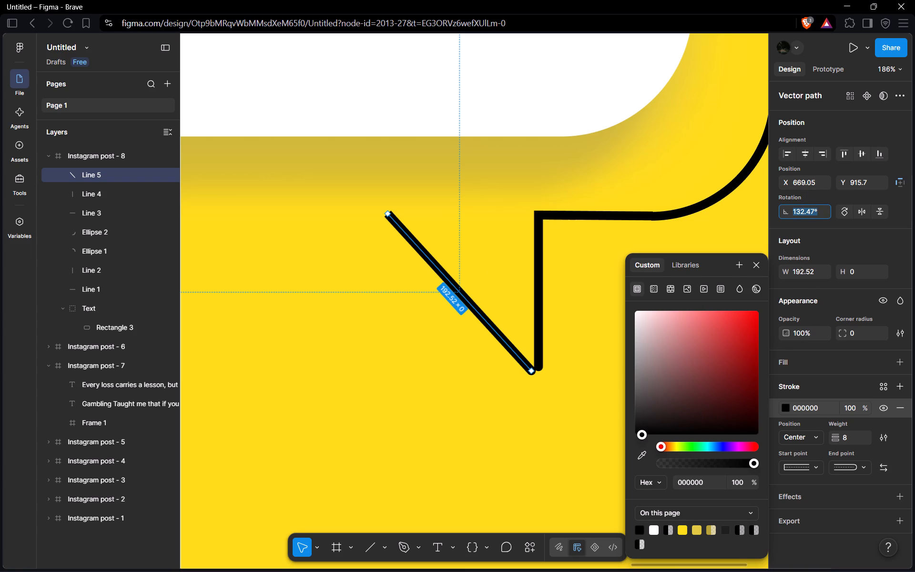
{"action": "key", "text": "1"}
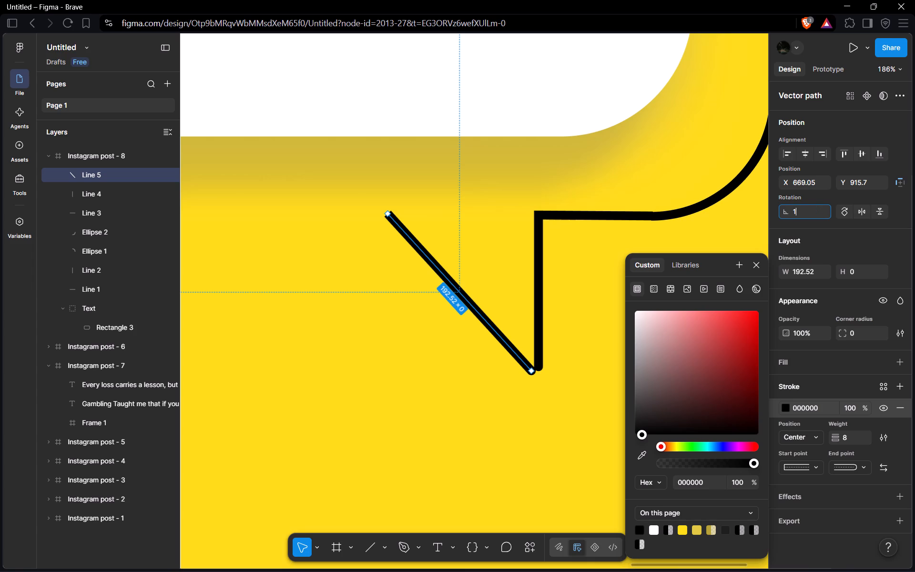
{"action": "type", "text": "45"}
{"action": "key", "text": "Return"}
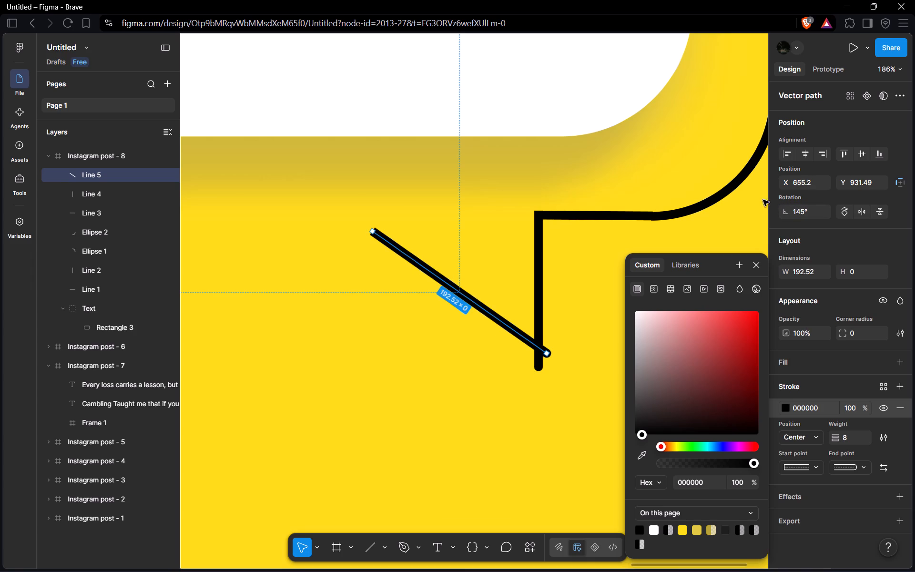
Set the diagonal line's rotation to 130°.
{"action": "double_click", "coordinate": [793, 205]}
{"action": "type", "text": "130"}
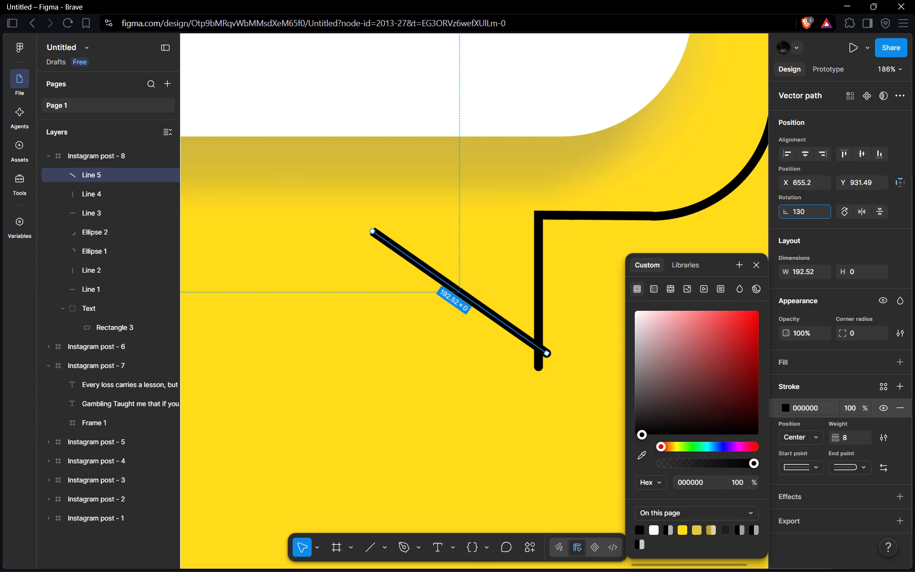
{"action": "key", "text": "Return"}
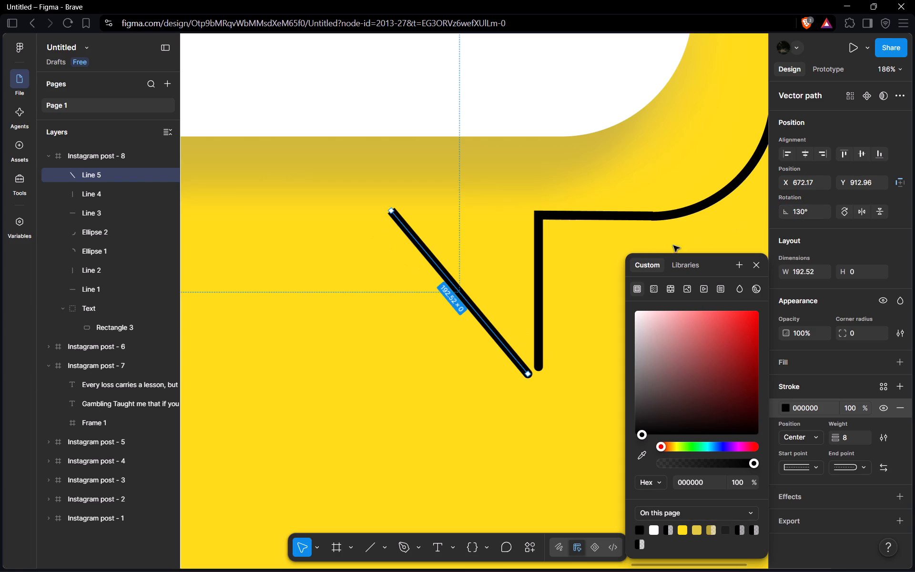
Move the diagonal line to X 681.17, Y 905.96 so its lower tip joins the bottom of the vertical line.
{"action": "key", "text": "Right"}
{"action": "key", "text": "Right"}
{"action": "key", "text": "Right"}
{"action": "key", "text": "Right"}
{"action": "key", "text": "Right"}
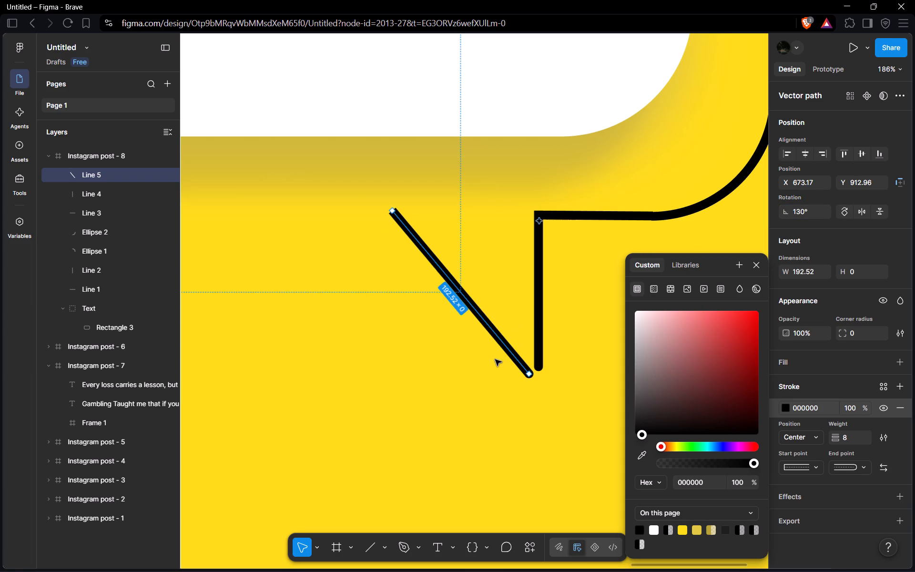
{"action": "key", "text": "Up"}
{"action": "key", "text": "Up"}
{"action": "key", "text": "Up"}
{"action": "key", "text": "Up"}
{"action": "key", "text": "Right"}
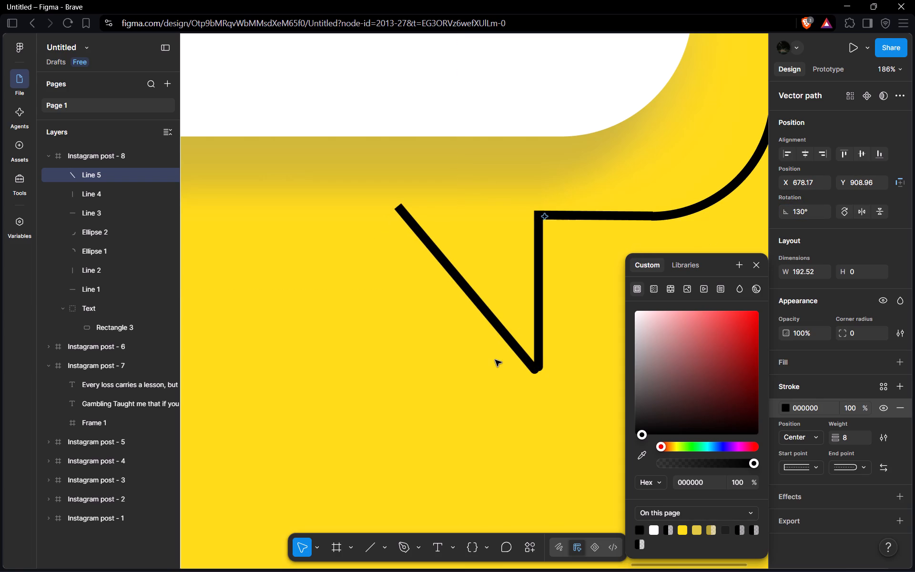
{"action": "key", "text": "Up"}
{"action": "key", "text": "Right"}
{"action": "key", "text": "Right"}
{"action": "key", "text": "Up"}
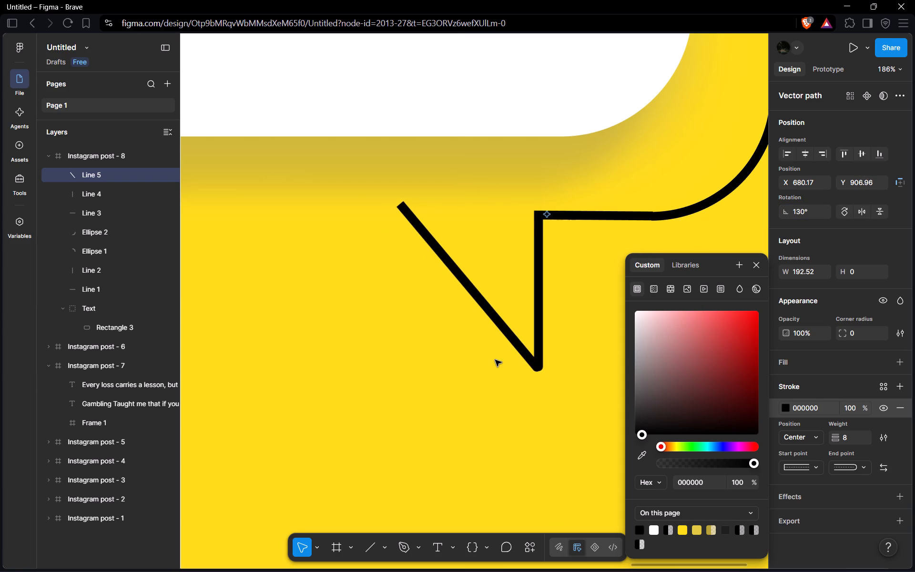
{"action": "key", "text": "Up"}
{"action": "key", "text": "Up"}
{"action": "key", "text": "Right"}
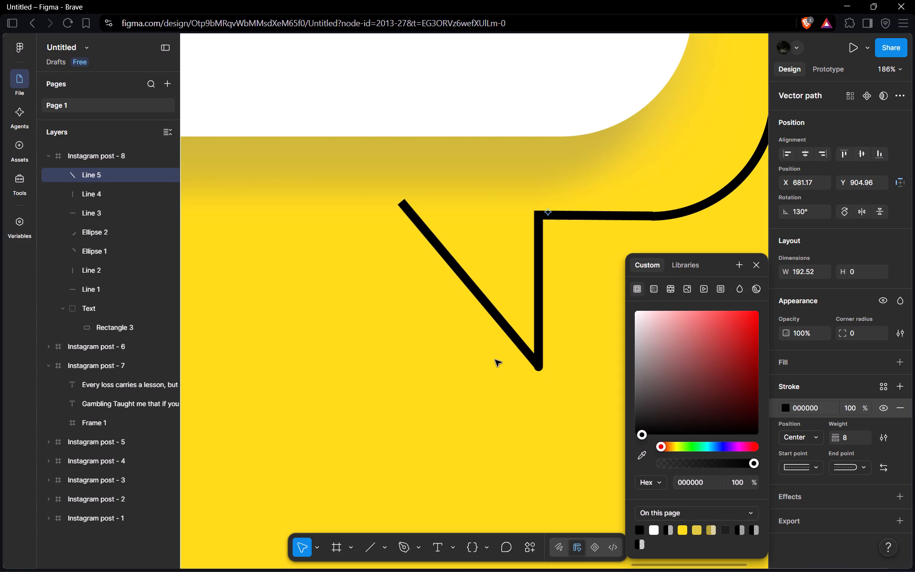
{"action": "key", "text": "Down"}
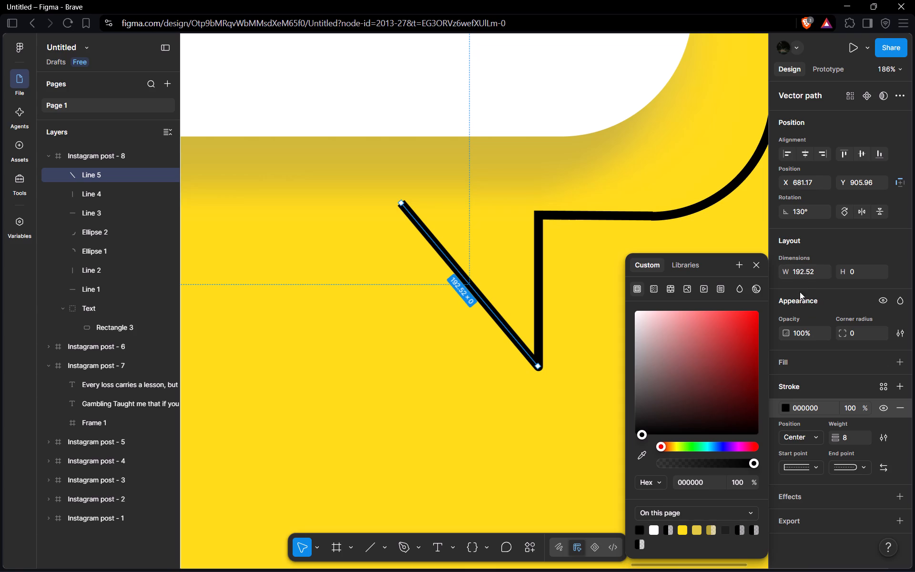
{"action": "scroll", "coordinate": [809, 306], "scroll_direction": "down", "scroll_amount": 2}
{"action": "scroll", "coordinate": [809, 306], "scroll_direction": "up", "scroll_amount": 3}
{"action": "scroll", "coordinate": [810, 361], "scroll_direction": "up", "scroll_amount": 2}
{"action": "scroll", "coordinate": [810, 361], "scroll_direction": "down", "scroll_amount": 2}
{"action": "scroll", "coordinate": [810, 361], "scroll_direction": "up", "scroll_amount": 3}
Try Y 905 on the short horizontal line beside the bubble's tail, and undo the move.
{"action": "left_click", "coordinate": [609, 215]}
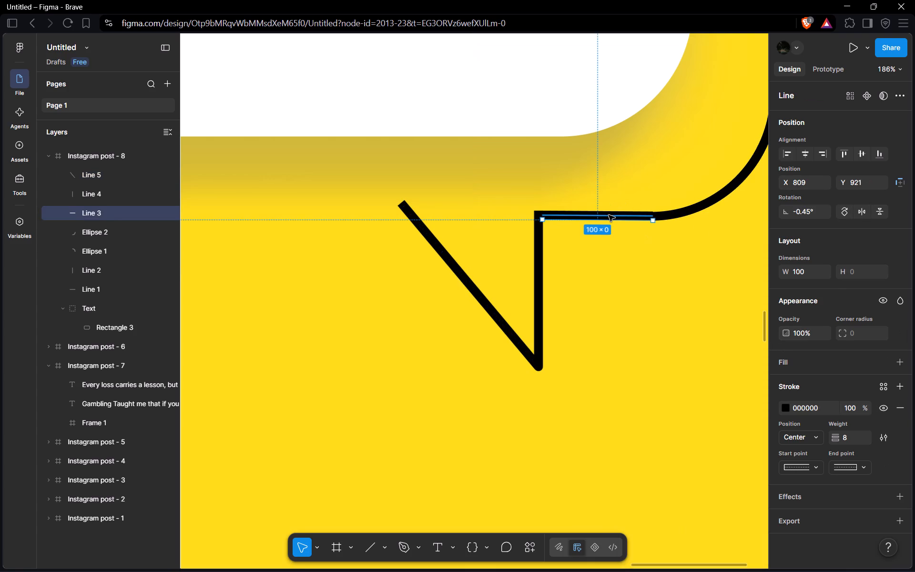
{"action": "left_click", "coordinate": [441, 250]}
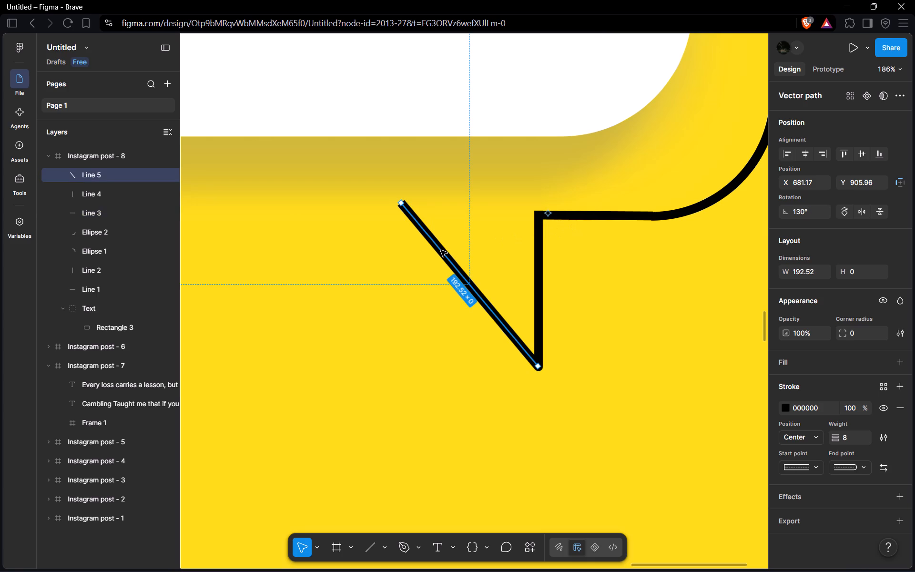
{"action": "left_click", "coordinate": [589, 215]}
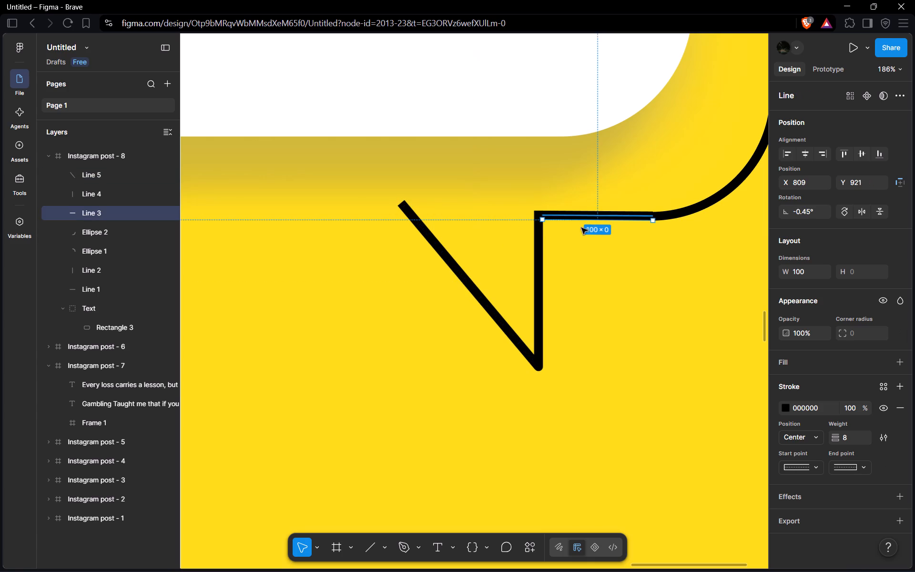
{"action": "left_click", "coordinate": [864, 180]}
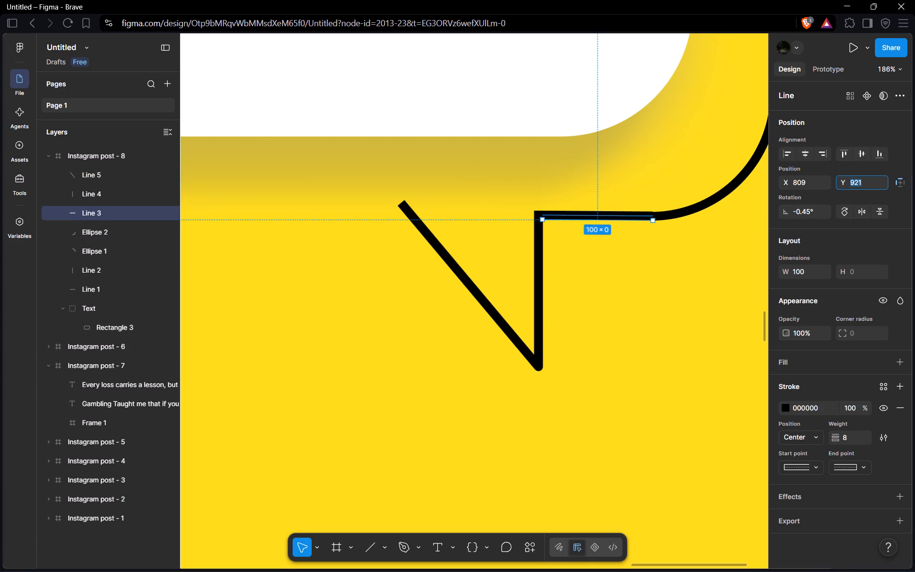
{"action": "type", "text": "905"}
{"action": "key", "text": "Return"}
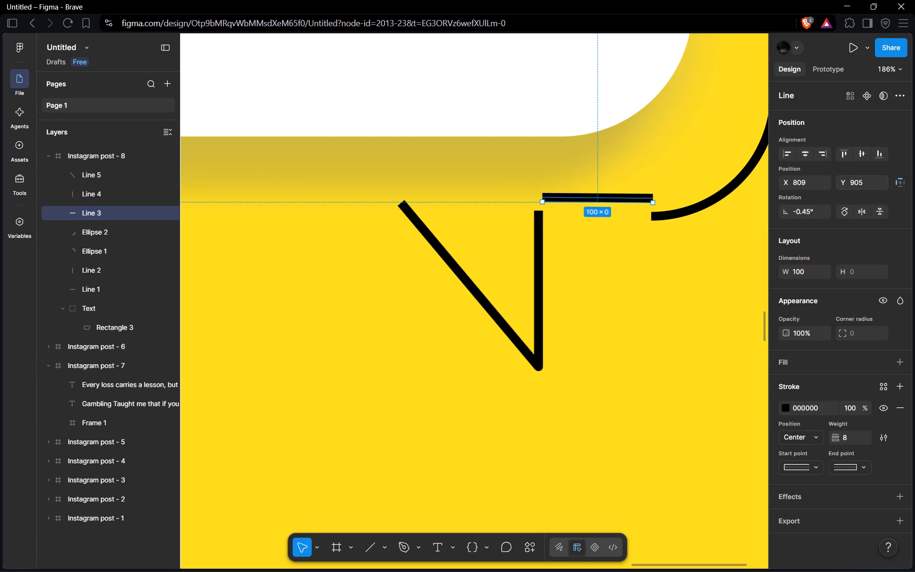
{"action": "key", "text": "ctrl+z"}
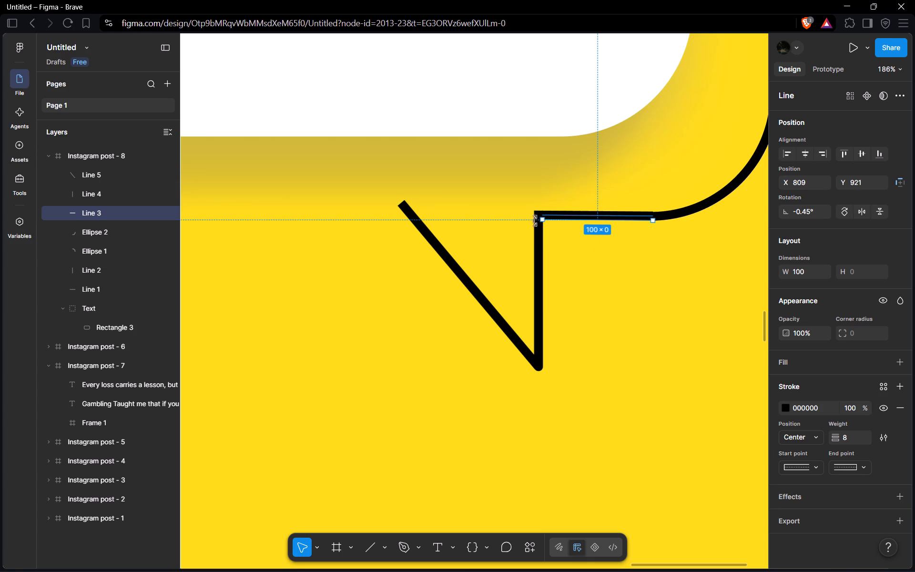
Set the diagonal tail line's Y position to 913 to match the vertical tail line.
{"action": "left_click", "coordinate": [539, 239]}
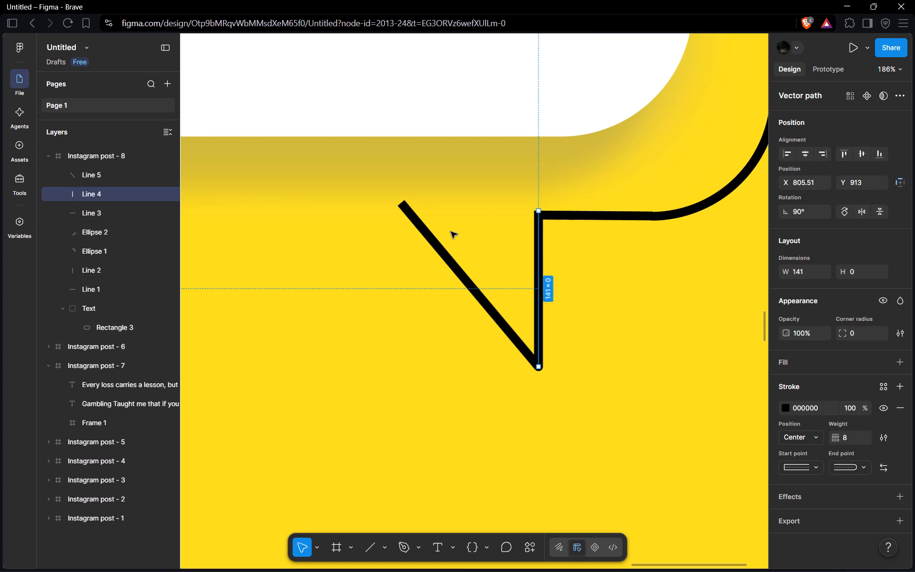
{"action": "left_click", "coordinate": [440, 239]}
{"action": "left_click", "coordinate": [868, 180]}
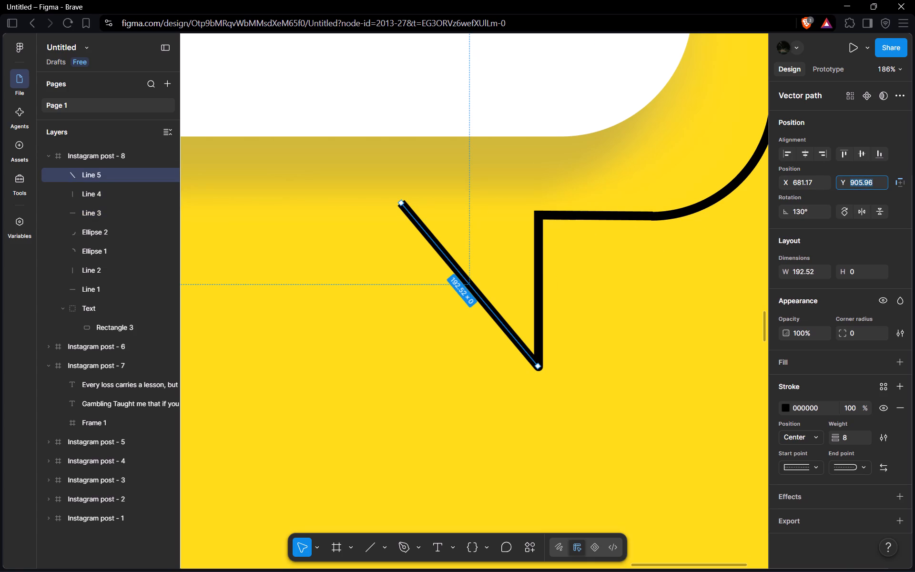
{"action": "type", "text": "913"}
{"action": "key", "text": "Return"}
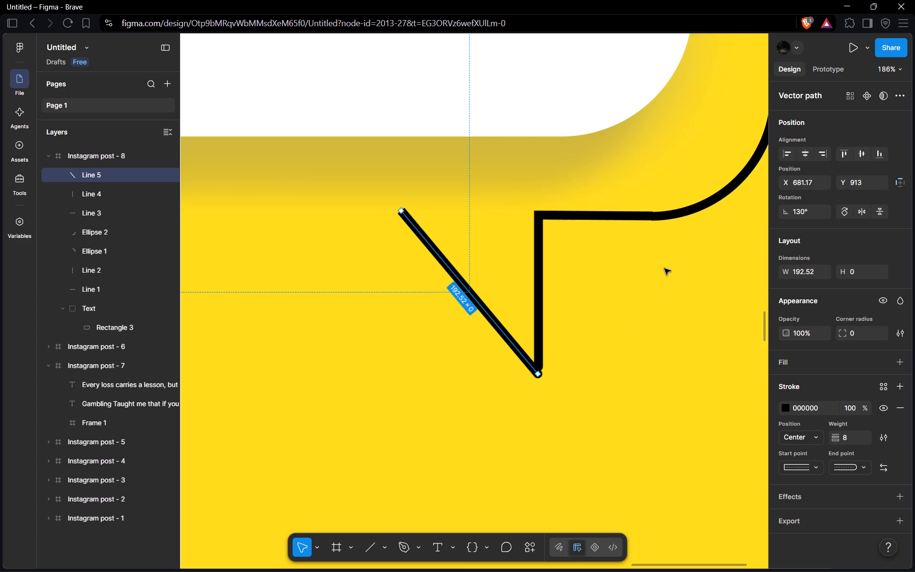
Shorten the diagonal tail line to a width of 180.
{"action": "left_click", "coordinate": [801, 272]}
{"action": "key", "text": "1"}
{"action": "type", "text": "80"}
{"action": "key", "text": "Return"}
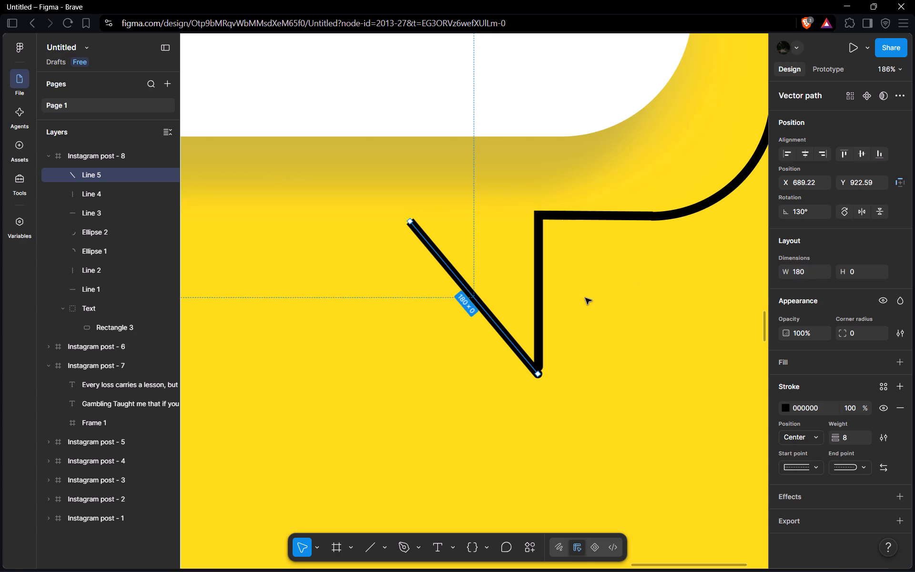
Nudge the diagonal line up to Y 915.59 so its lower tip meets the bottom of the vertical line, and deselect it.
{"action": "key", "text": "Up"}
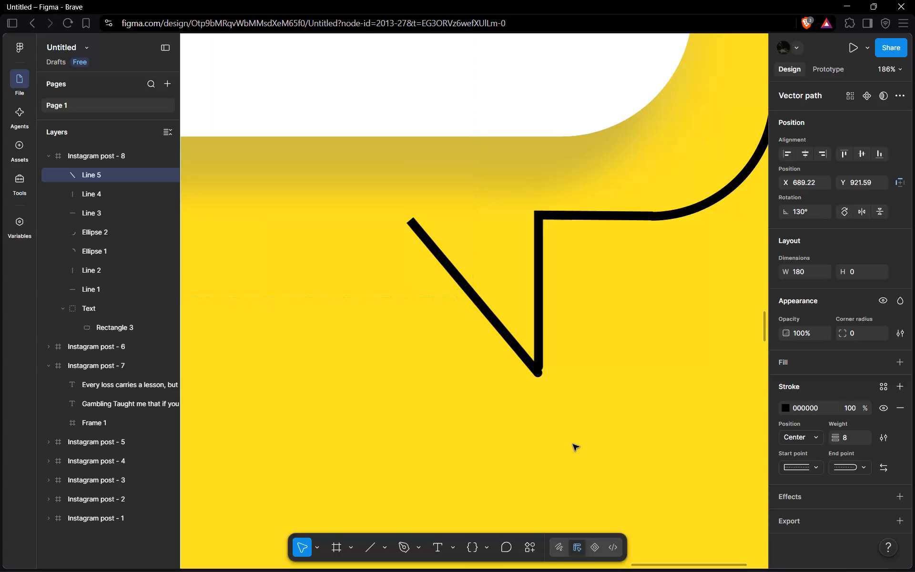
{"action": "key", "text": "Up"}
{"action": "key", "text": "Up"}
{"action": "key", "text": "Up"}
{"action": "key", "text": "Up"}
{"action": "key", "text": "Up"}
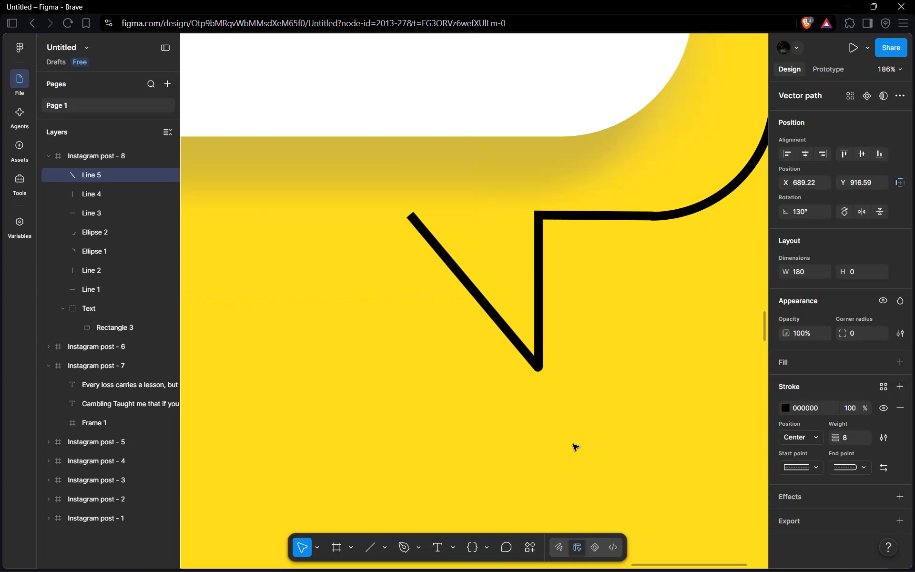
{"action": "key", "text": "Up"}
{"action": "key", "text": "Up"}
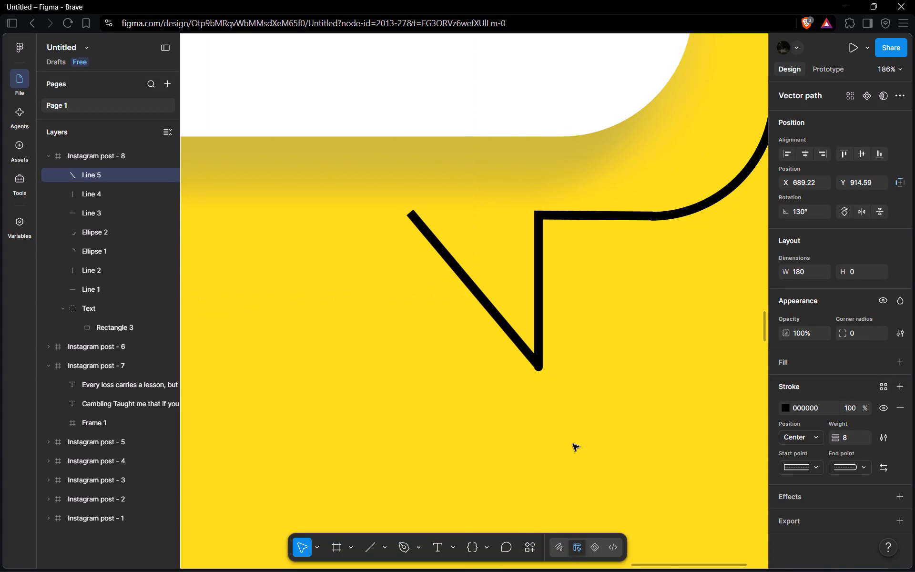
{"action": "key", "text": "Down"}
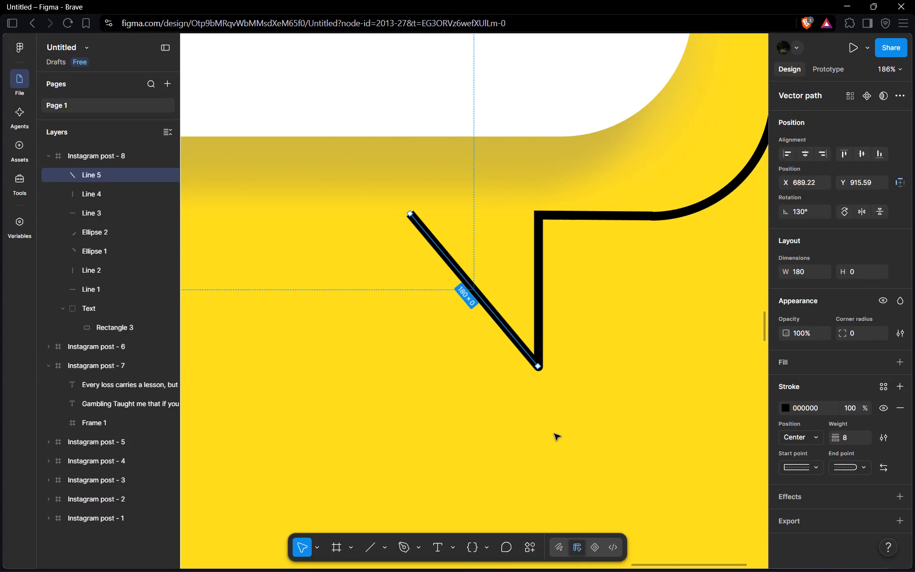
{"action": "left_click", "coordinate": [489, 430]}
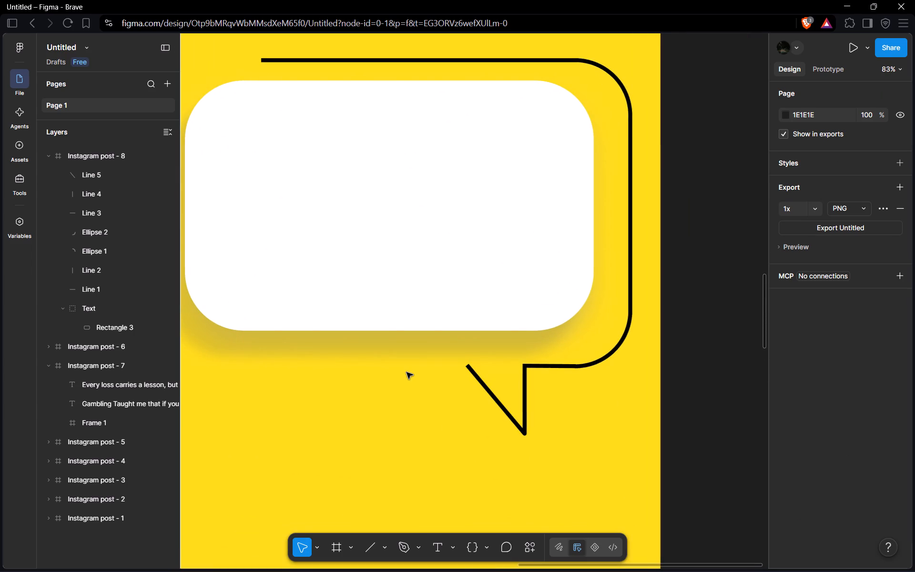
Draw a nearly horizontal line about 123 long leftward from the diagonal line's upper end, with a stroke weight of 8.
{"action": "key", "text": "l"}
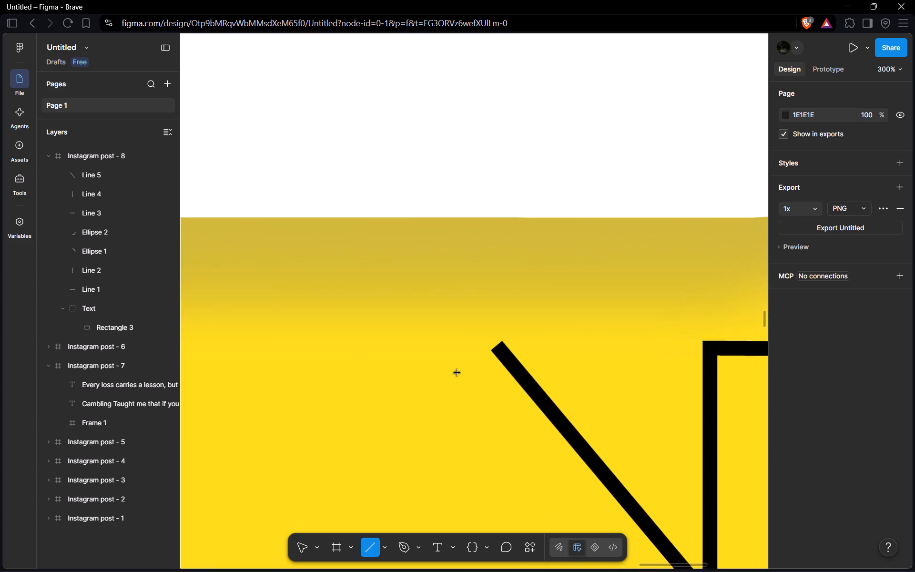
{"action": "left_click_drag", "start_coordinate": [504, 347], "coordinate": [305, 344]}
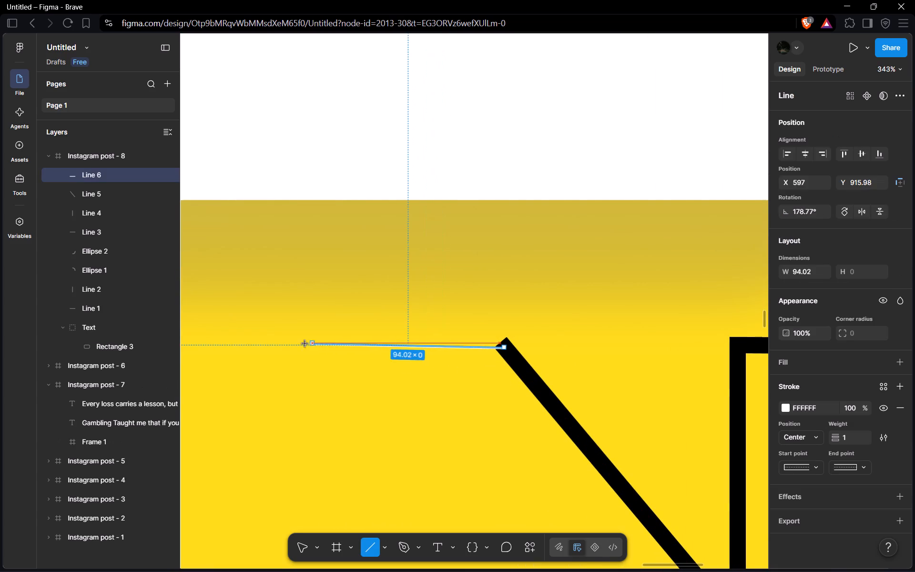
{"action": "left_click_drag", "start_coordinate": [305, 344], "coordinate": [253, 350]}
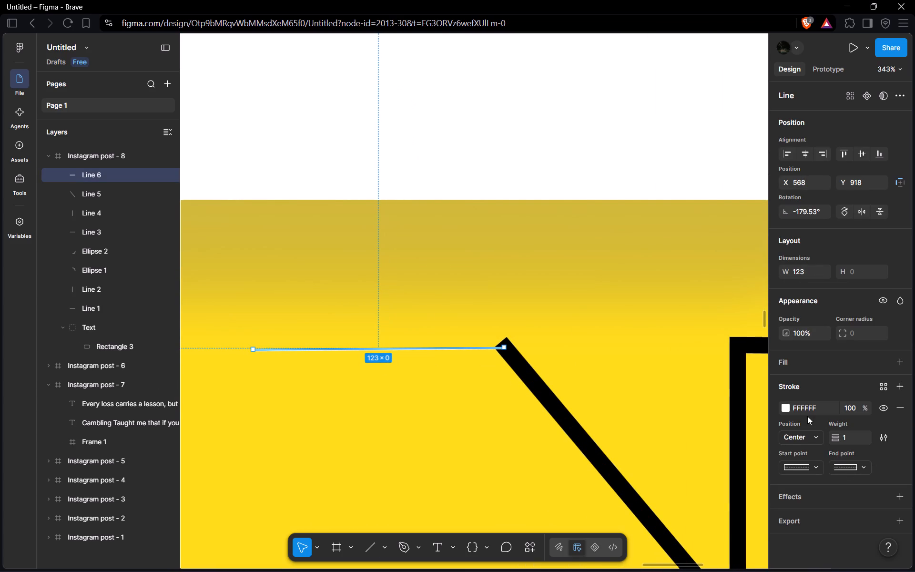
{"action": "left_click", "coordinate": [848, 439]}
{"action": "key", "text": "8"}
{"action": "key", "text": "Return"}
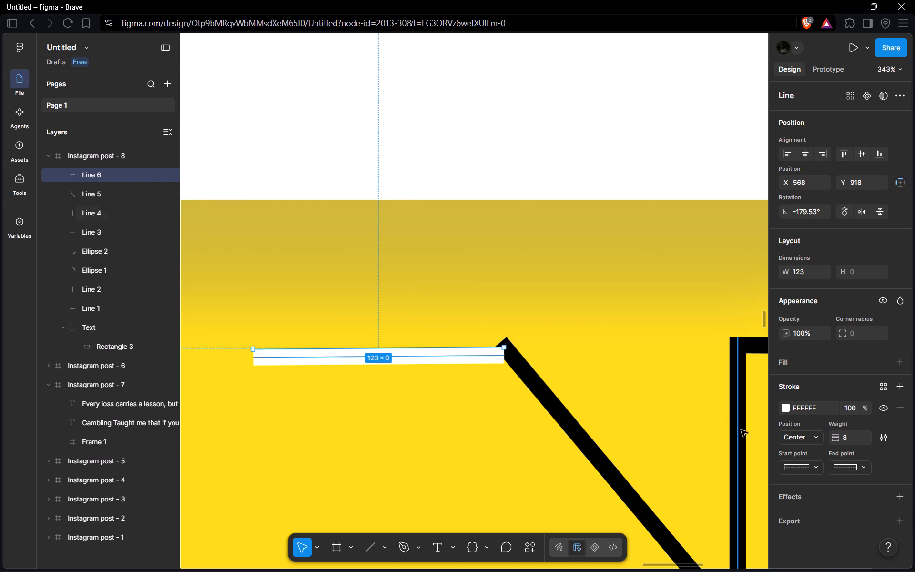
Nudge the new horizontal line to X 570, Y 913 so it meets the diagonal line's upper end.
{"action": "key", "text": "Up"}
{"action": "key", "text": "Up"}
{"action": "key", "text": "Up"}
{"action": "key", "text": "Up"}
{"action": "key", "text": "Up"}
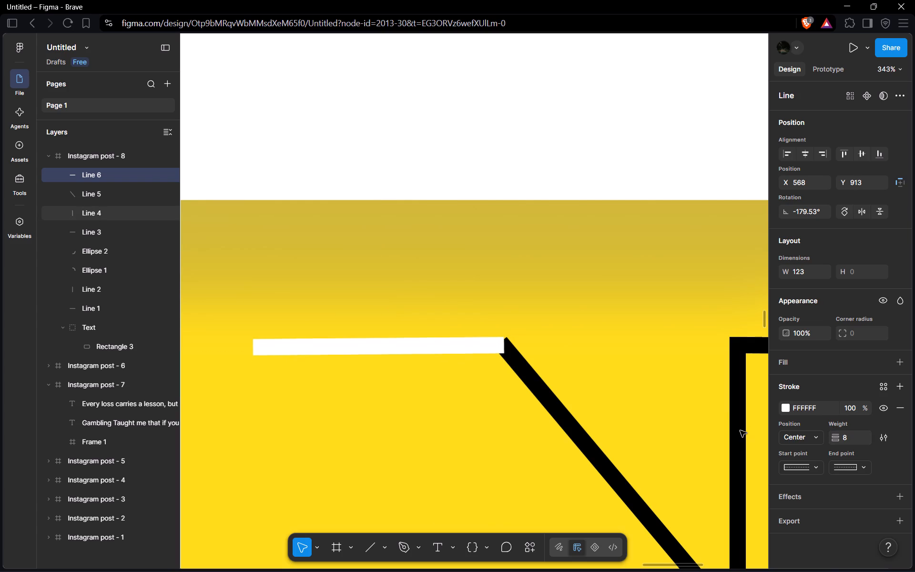
{"action": "key", "text": "Down"}
{"action": "key", "text": "Right"}
{"action": "key", "text": "Right"}
{"action": "key", "text": "Up"}
Change the new horizontal line's stroke colour to black, 000000.
{"action": "left_click", "coordinate": [785, 411]}
{"action": "left_click_drag", "start_coordinate": [635, 312], "coordinate": [620, 398]}
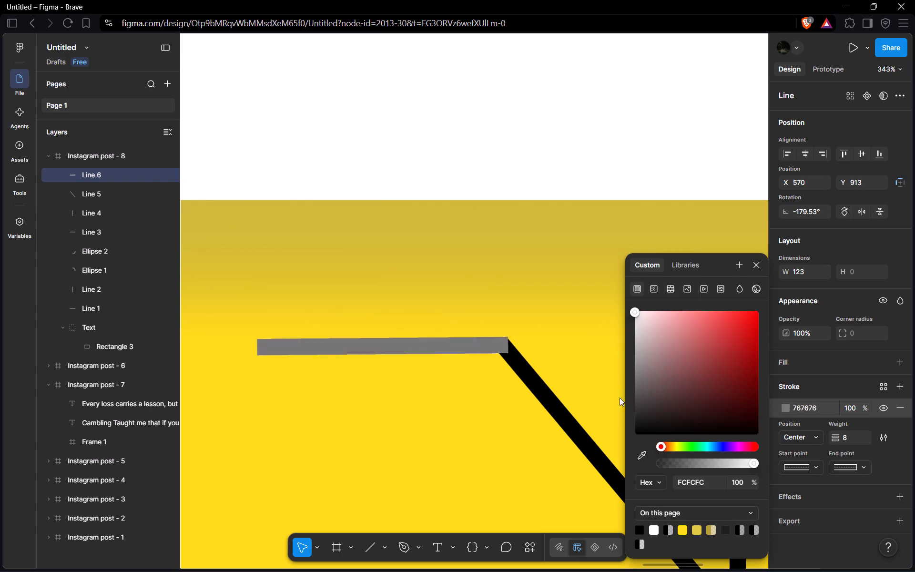
{"action": "left_click_drag", "start_coordinate": [620, 398], "coordinate": [618, 453]}
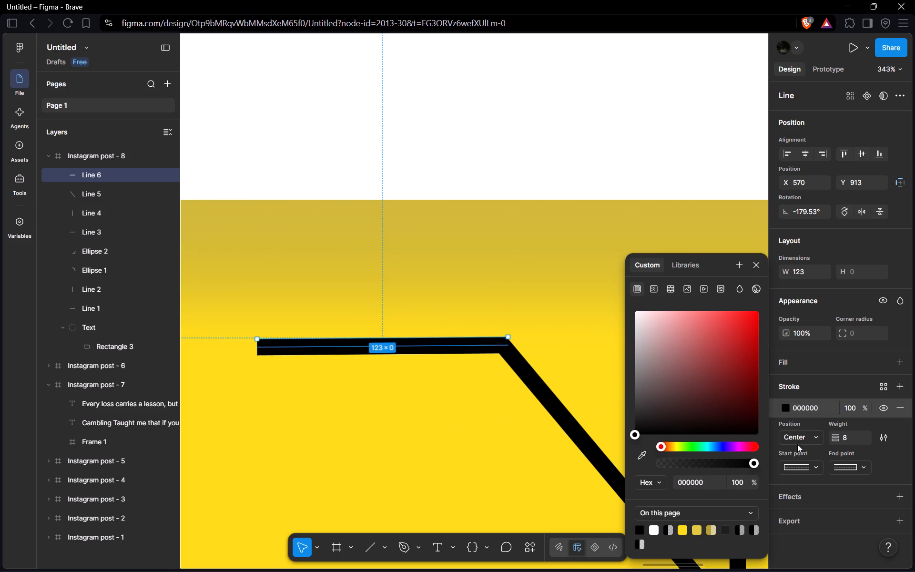
Give the new horizontal line a Round end point at the diagonal joint and set its start point to None.
{"action": "left_click", "coordinate": [846, 470]}
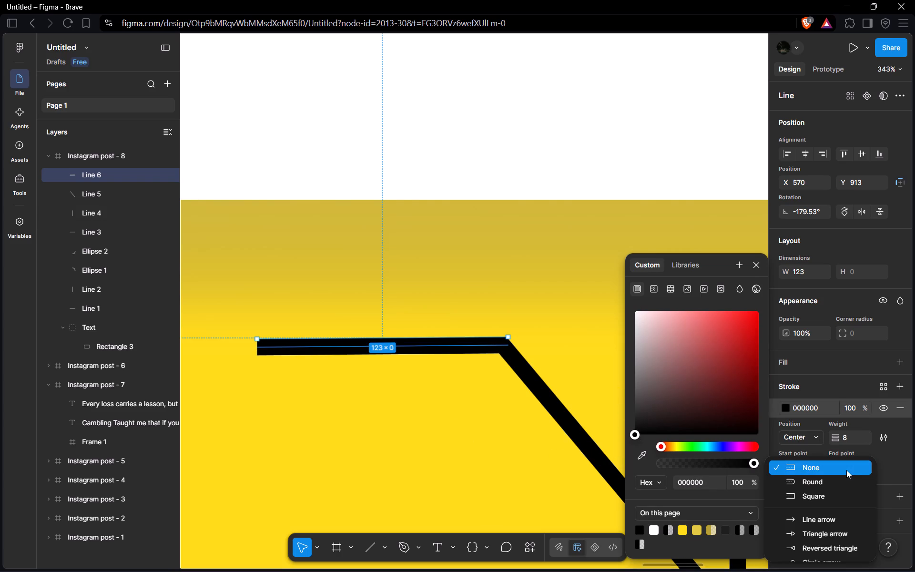
{"action": "left_click", "coordinate": [812, 480]}
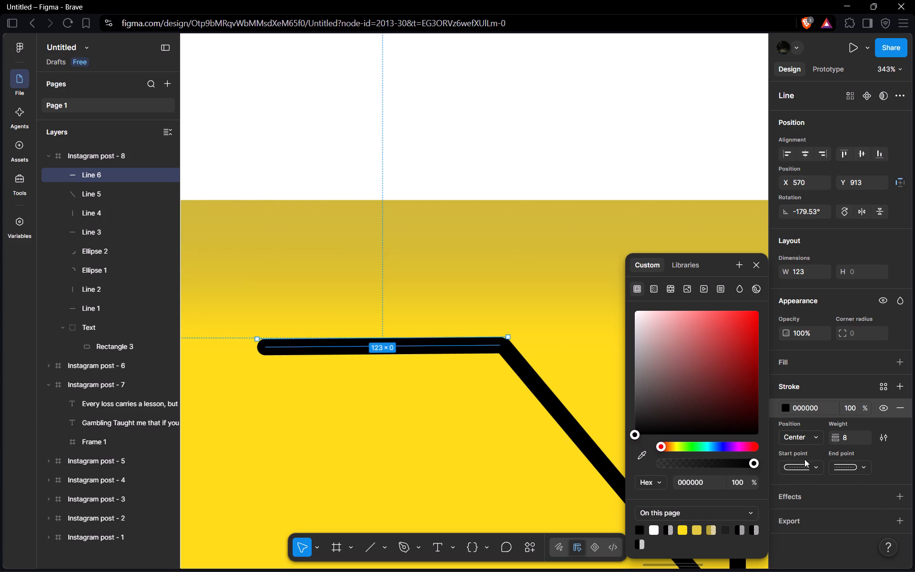
{"action": "left_click", "coordinate": [814, 466]}
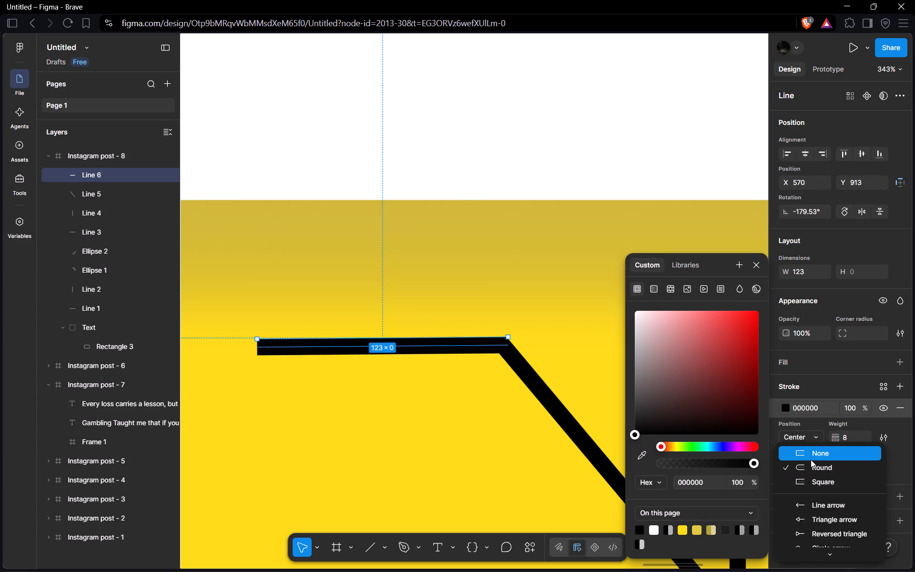
{"action": "left_click", "coordinate": [810, 459]}
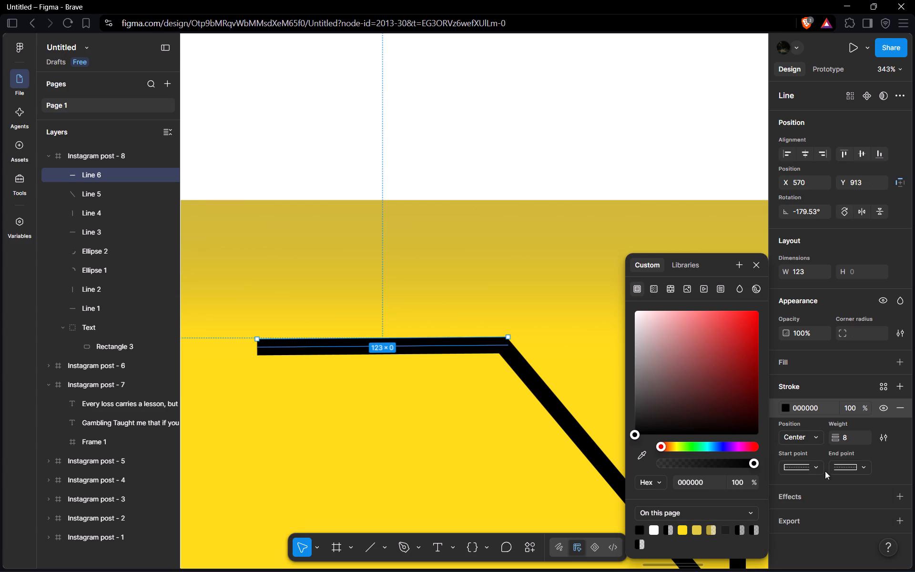
{"action": "double_click", "coordinate": [822, 479]}
{"action": "left_click", "coordinate": [851, 464]}
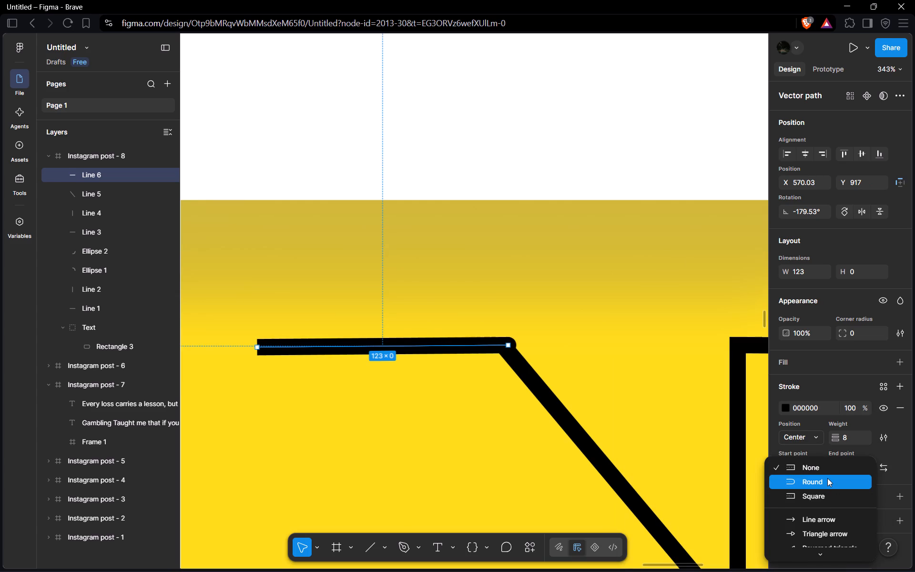
{"action": "left_click", "coordinate": [827, 478]}
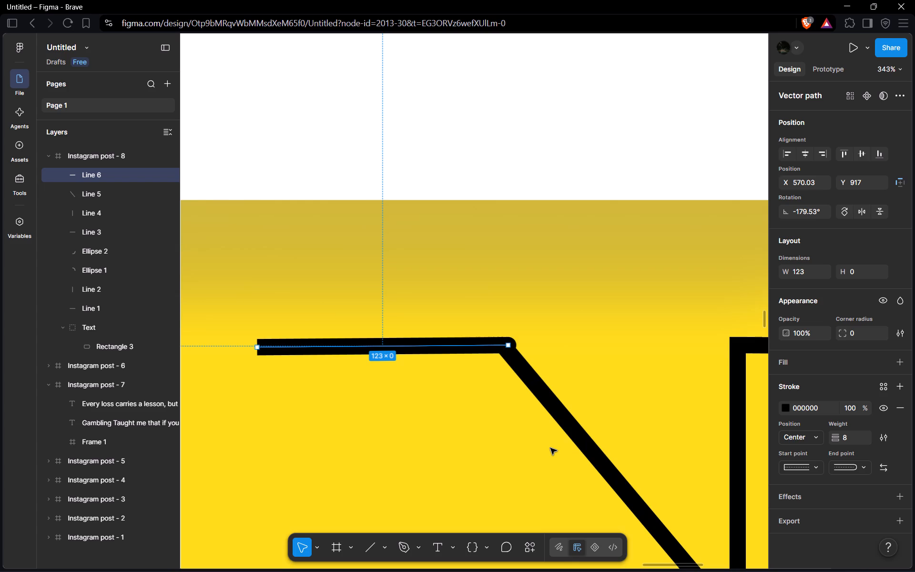
Nudge the selected horizontal line to about X 567, Y 916 to refine its joint with the diagonal line.
{"action": "key", "text": "Down"}
{"action": "key", "text": "Left"}
{"action": "key", "text": "Left"}
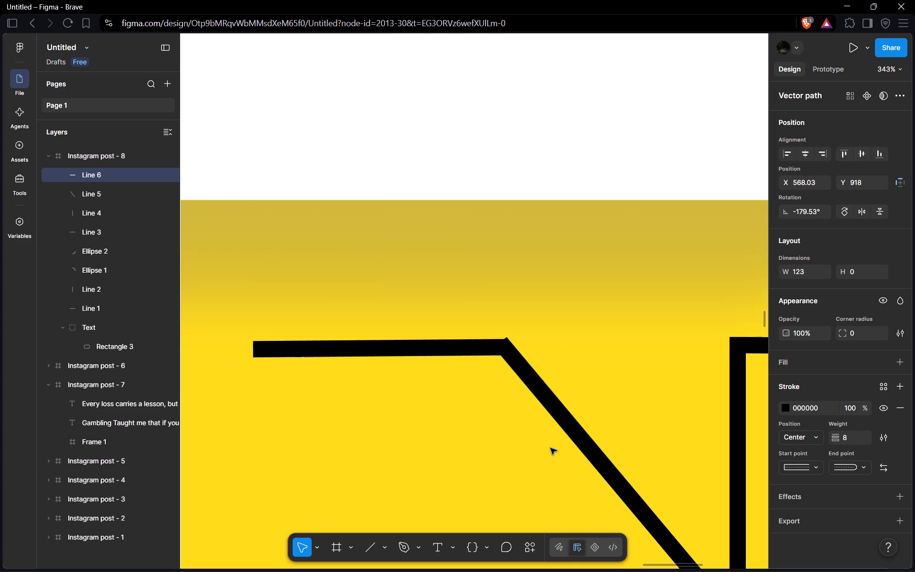
{"action": "key", "text": "Up"}
{"action": "key", "text": "Down"}
{"action": "key", "text": "Up"}
{"action": "key", "text": "Left"}
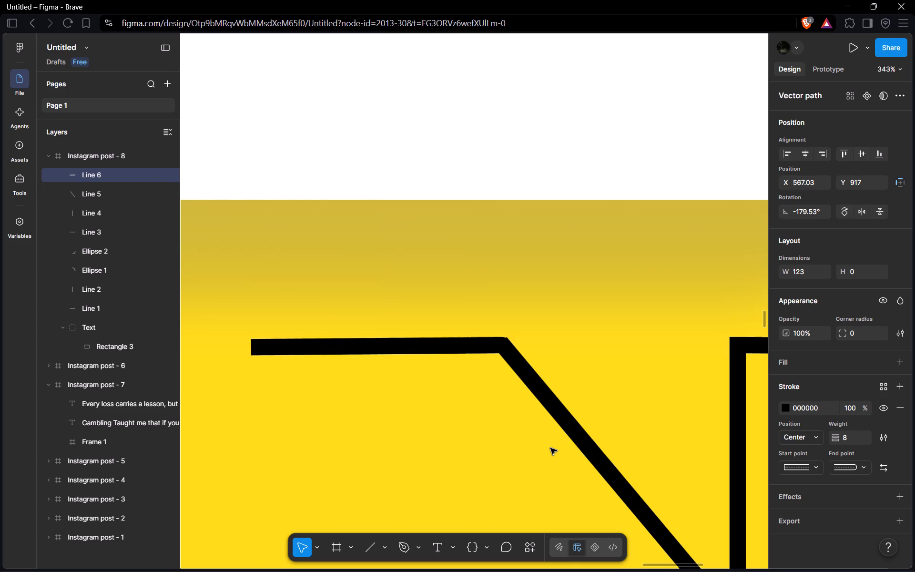
{"action": "key", "text": "Up"}
{"action": "key", "text": "Down"}
{"action": "key", "text": "Up"}
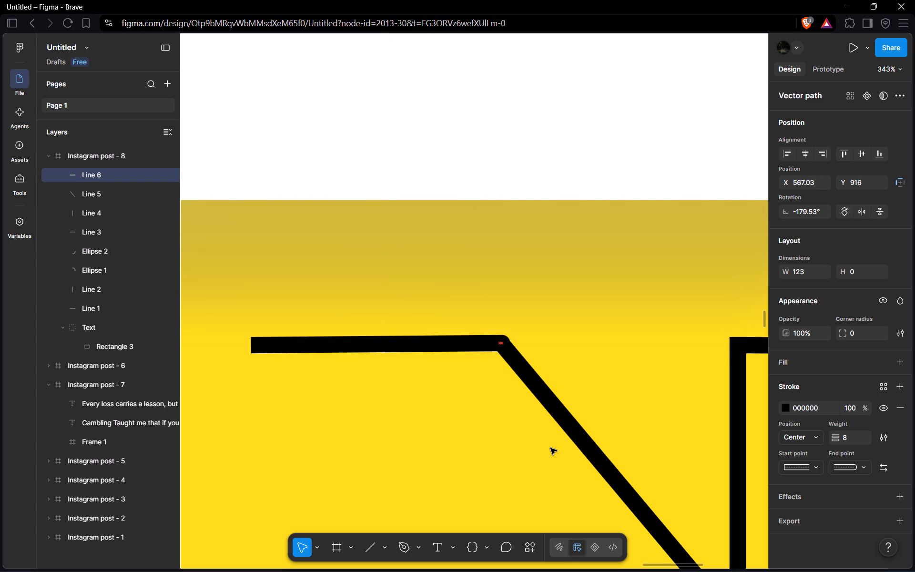
{"action": "left_click", "coordinate": [396, 461]}
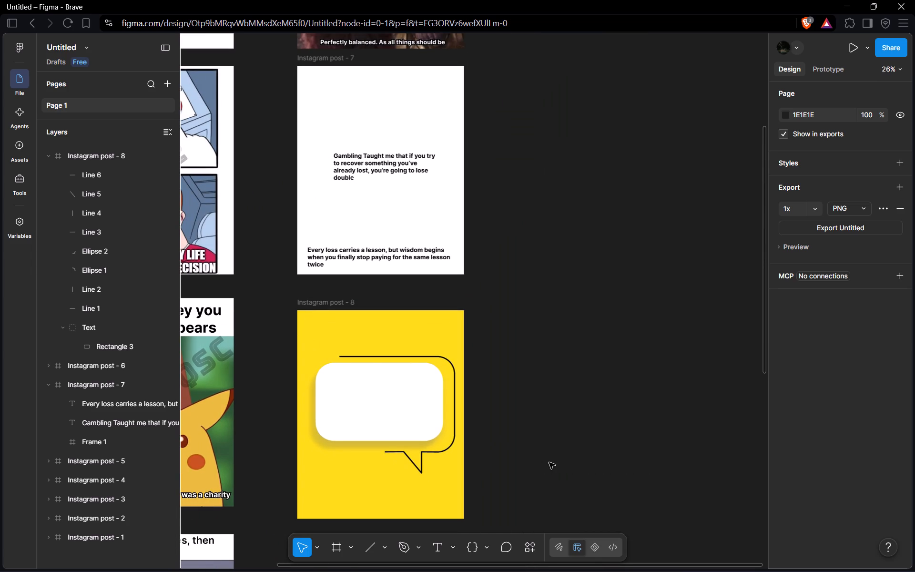
Narrow post 8's white rounded box from its left edge to a width of about 806, with X at 139.
{"action": "scroll", "coordinate": [549, 462], "scroll_direction": "right", "scroll_amount": 1}
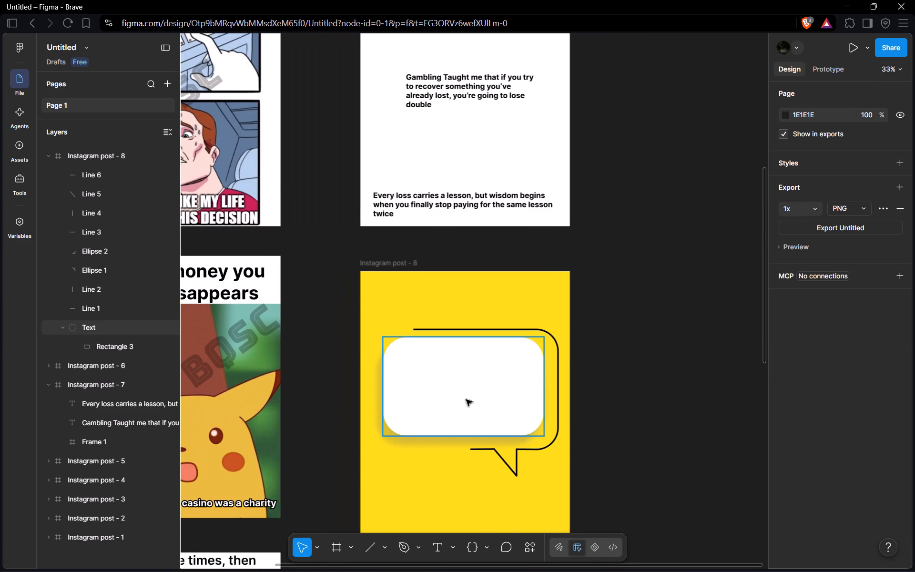
{"action": "left_click", "coordinate": [462, 409]}
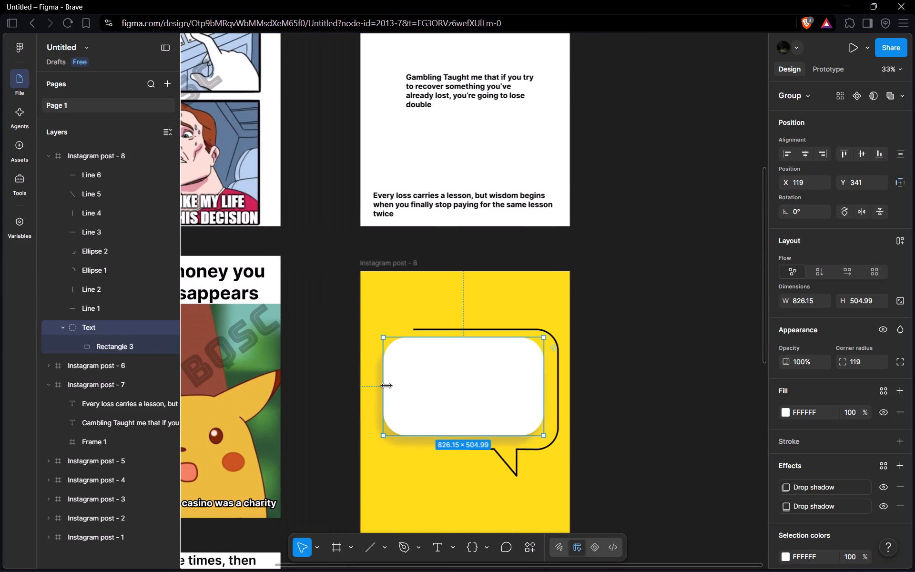
{"action": "left_click", "coordinate": [386, 385]}
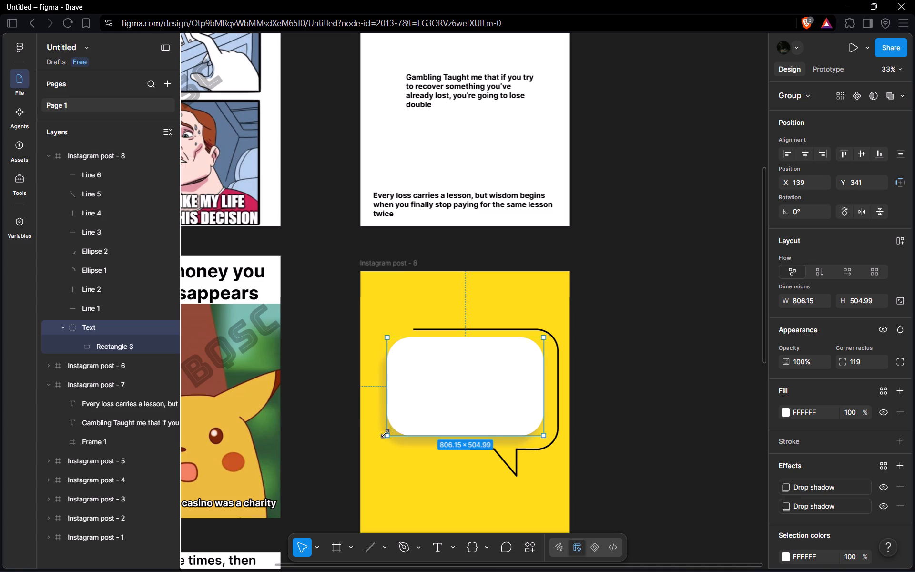
Resize the white bubble from its lower-left corner to 797.15 × 536.
{"action": "left_click_drag", "start_coordinate": [385, 433], "coordinate": [387, 442]}
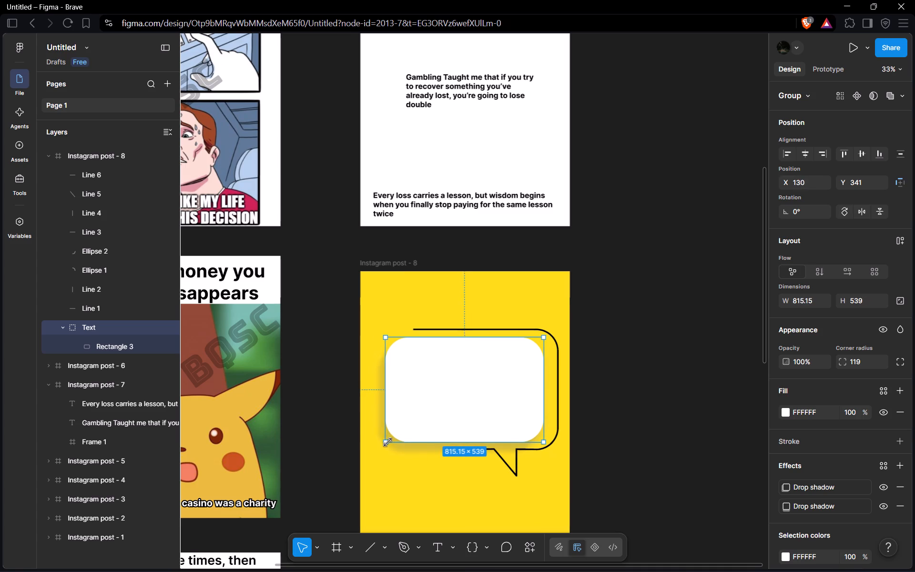
{"action": "left_click_drag", "start_coordinate": [387, 442], "coordinate": [389, 441]}
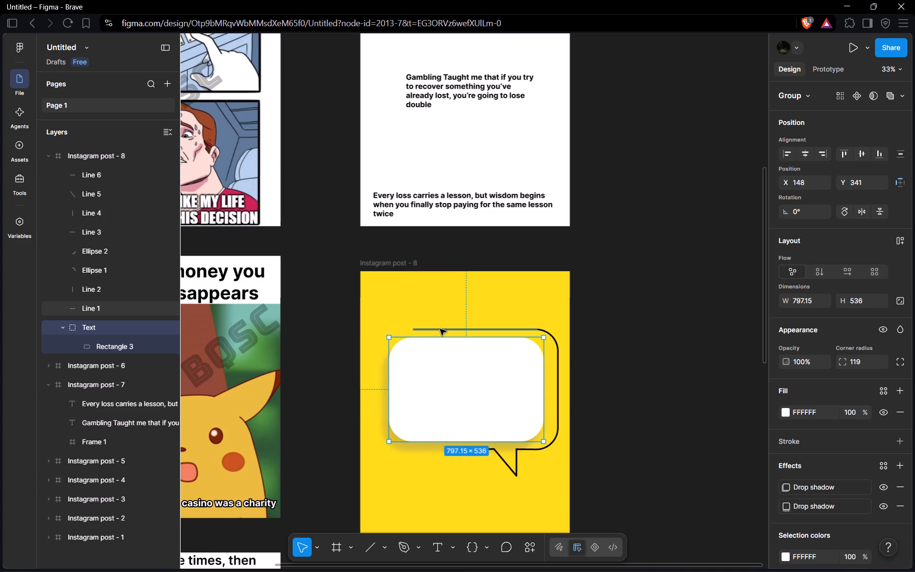
Shorten the outline's top horizontal line to a width of 600 and nudge it to X 311 to rejoin the corner arc.
{"action": "left_click", "coordinate": [440, 329]}
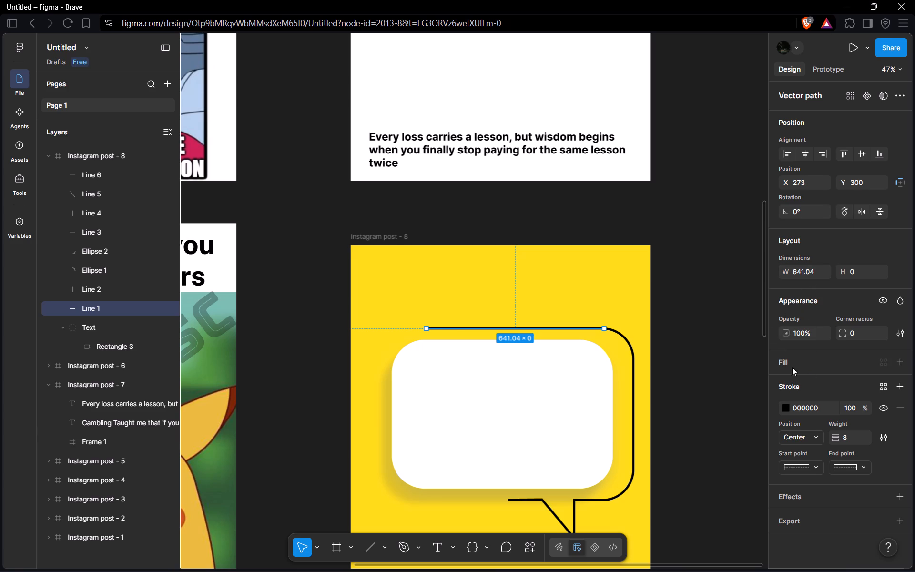
{"action": "left_click", "coordinate": [796, 271]}
{"action": "type", "text": "600"}
{"action": "key", "text": "Return"}
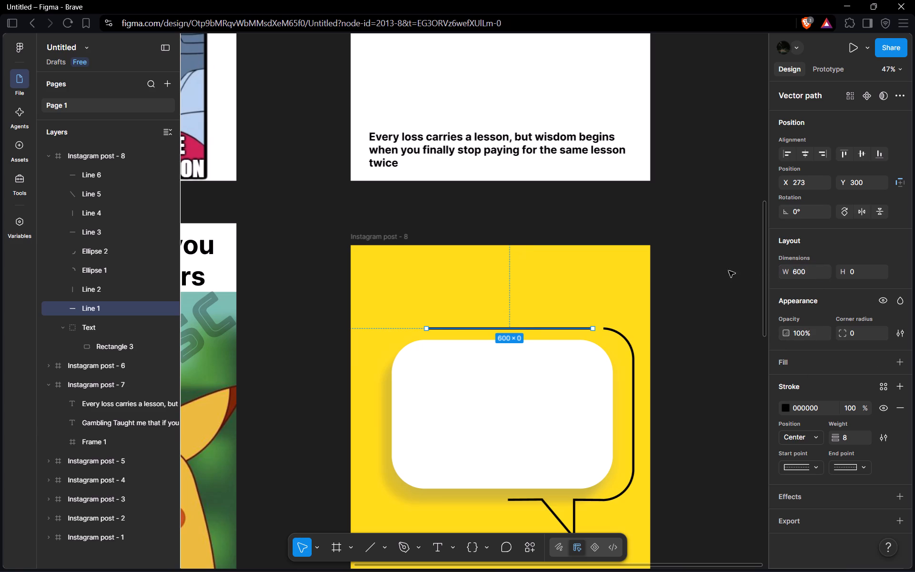
{"action": "key", "text": "Right"}
{"action": "key", "text": "Right"}
{"action": "key", "text": "Right"}
{"action": "key", "text": "Right"}
{"action": "key", "text": "Right"}
{"action": "key", "text": "Right"}
{"action": "key", "text": "Right"}
{"action": "key", "text": "Right"}
{"action": "key", "text": "Right"}
{"action": "key", "text": "Right"}
{"action": "key", "text": "Right"}
{"action": "key", "text": "Right"}
{"action": "key", "text": "Right"}
{"action": "key", "text": "Right"}
{"action": "key", "text": "Right"}
{"action": "key", "text": "Right"}
{"action": "key", "text": "Right"}
{"action": "key", "text": "Right"}
{"action": "key", "text": "Right"}
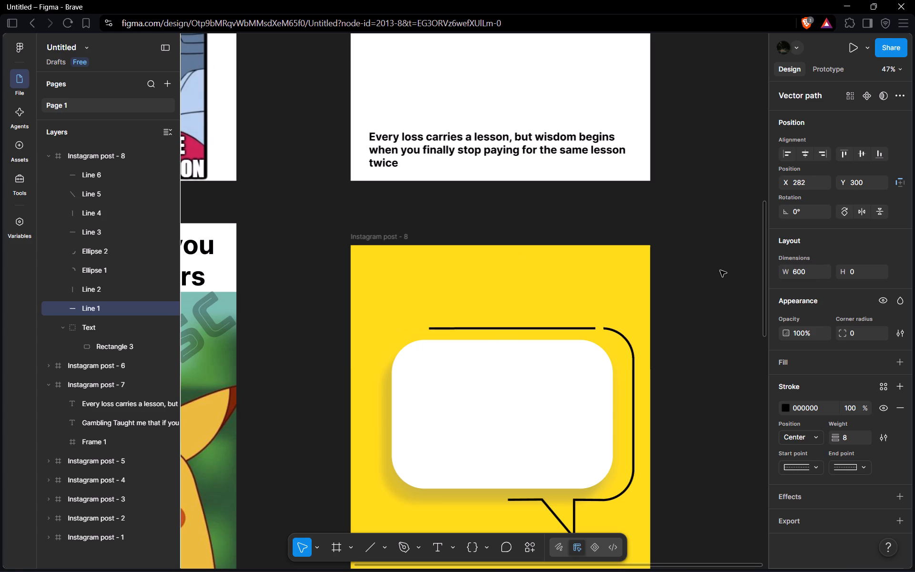
{"action": "key", "text": "Right"}
{"action": "key", "text": "Right"}
{"action": "key", "text": "Right"}
{"action": "key", "text": "Right"}
{"action": "key", "text": "Right"}
{"action": "key", "text": "Right"}
{"action": "key", "text": "Right"}
{"action": "key", "text": "Right"}
{"action": "key", "text": "Right"}
{"action": "key", "text": "Right"}
{"action": "key", "text": "Right"}
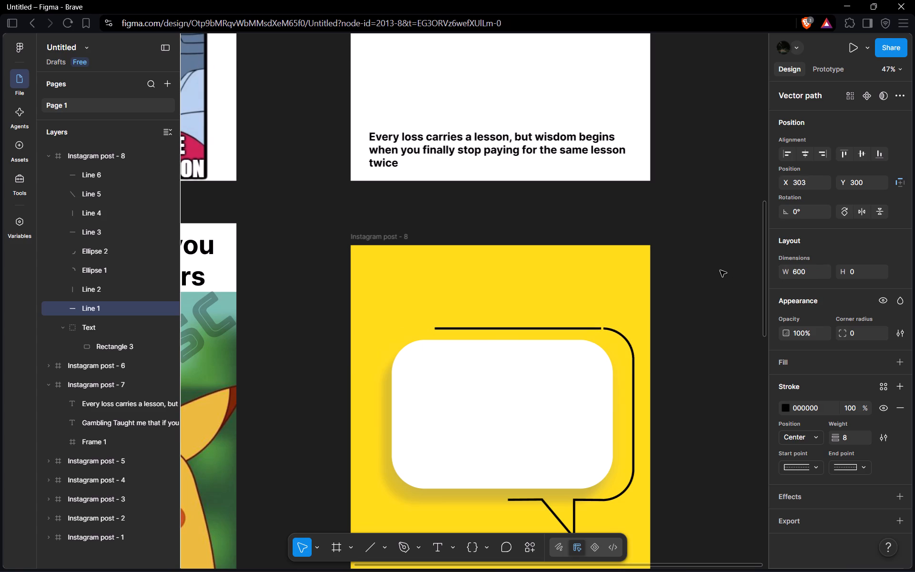
{"action": "key", "text": "Right"}
{"action": "key", "text": "Right"}
{"action": "key", "text": "Right"}
{"action": "key", "text": "Right"}
{"action": "key", "text": "Right"}
{"action": "key", "text": "Right"}
{"action": "key", "text": "Right"}
{"action": "key", "text": "Right"}
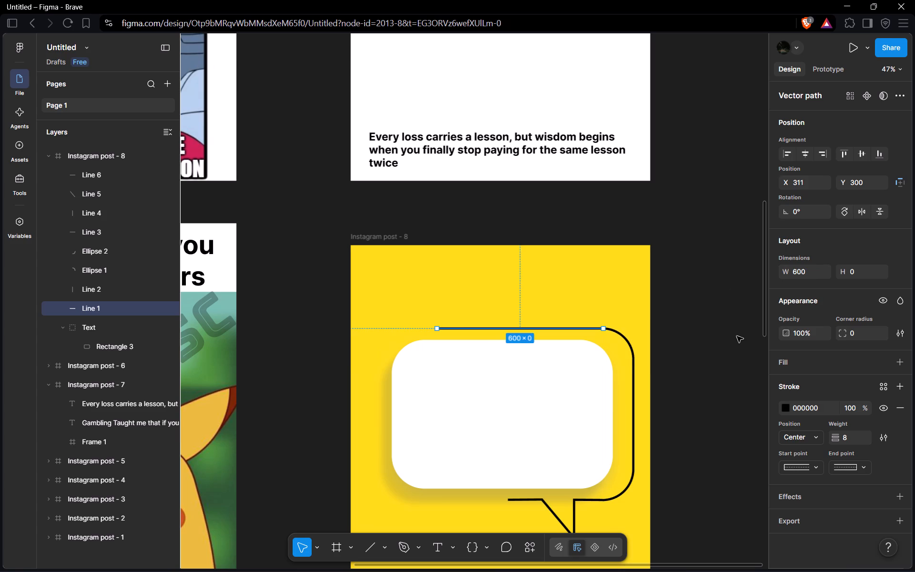
{"action": "left_click", "coordinate": [737, 336]}
{"action": "scroll", "coordinate": [728, 391], "scroll_direction": "down", "scroll_amount": 1}
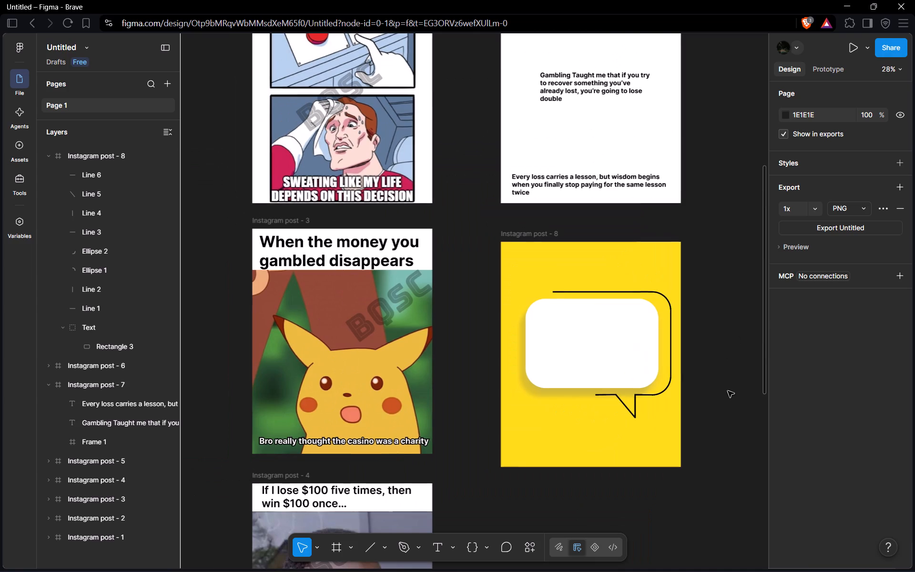
{"action": "key", "text": "alt+Tab"}
{"action": "key", "text": "alt+Tab"}
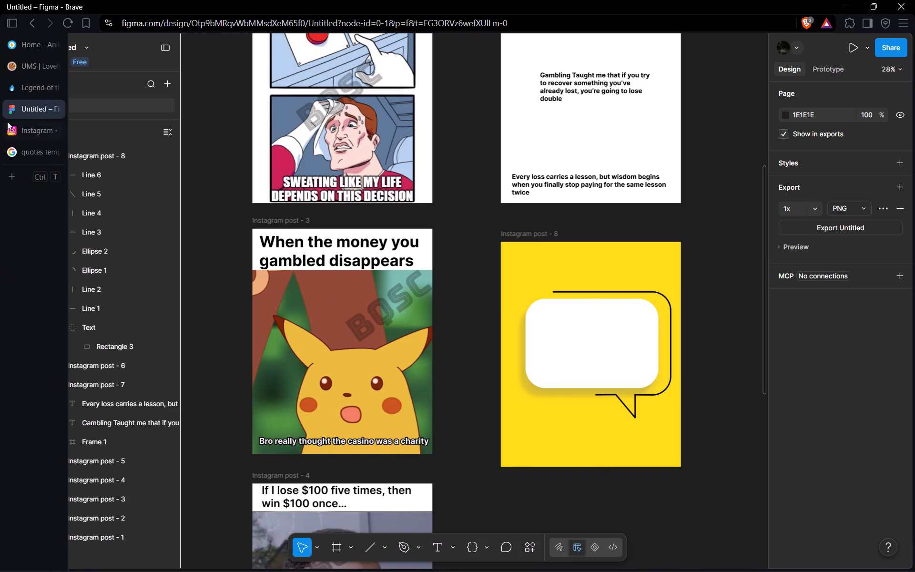
{"action": "left_click", "coordinate": [29, 159]}
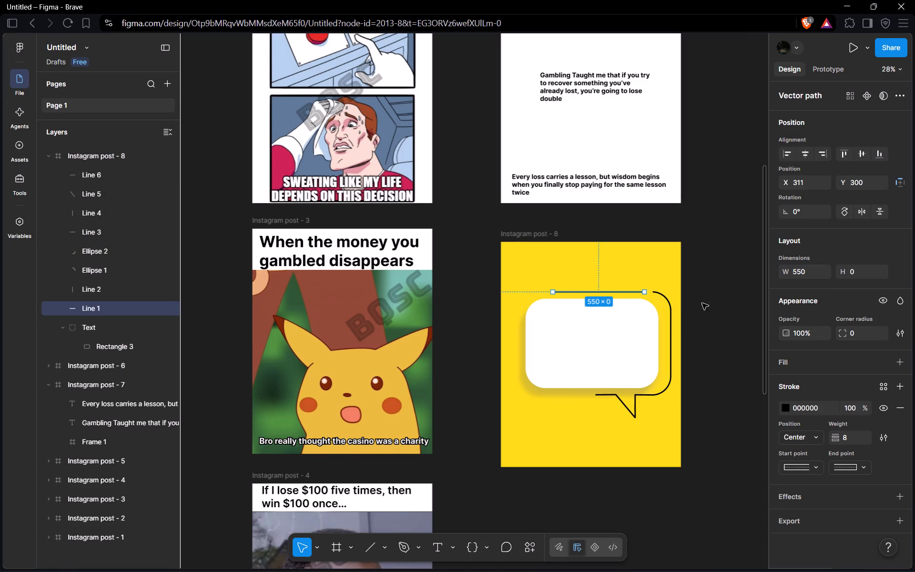
{"action": "key", "text": "Right"}
{"action": "key", "text": "Right"}
{"action": "key", "text": "Right"}
{"action": "key", "text": "Right"}
{"action": "key", "text": "Right"}
{"action": "key", "text": "Right"}
{"action": "key", "text": "Right"}
{"action": "key", "text": "Right"}
{"action": "key", "text": "Right"}
{"action": "key", "text": "Right"}
{"action": "key", "text": "Right"}
{"action": "key", "text": "Right"}
{"action": "key", "text": "Right"}
{"action": "key", "text": "Right"}
{"action": "key", "text": "Right"}
{"action": "key", "text": "Right"}
{"action": "key", "text": "Right"}
{"action": "key", "text": "Right"}
{"action": "key", "text": "Right"}
{"action": "key", "text": "Right"}
{"action": "key", "text": "Right"}
{"action": "key", "text": "Right"}
{"action": "key", "text": "Right"}
{"action": "key", "text": "Right"}
{"action": "key", "text": "Right"}
{"action": "key", "text": "Right"}
{"action": "key", "text": "Right"}
{"action": "key", "text": "Right"}
{"action": "key", "text": "Right"}
{"action": "key", "text": "Right"}
{"action": "key", "text": "Right"}
{"action": "key", "text": "Right"}
{"action": "key", "text": "Right"}
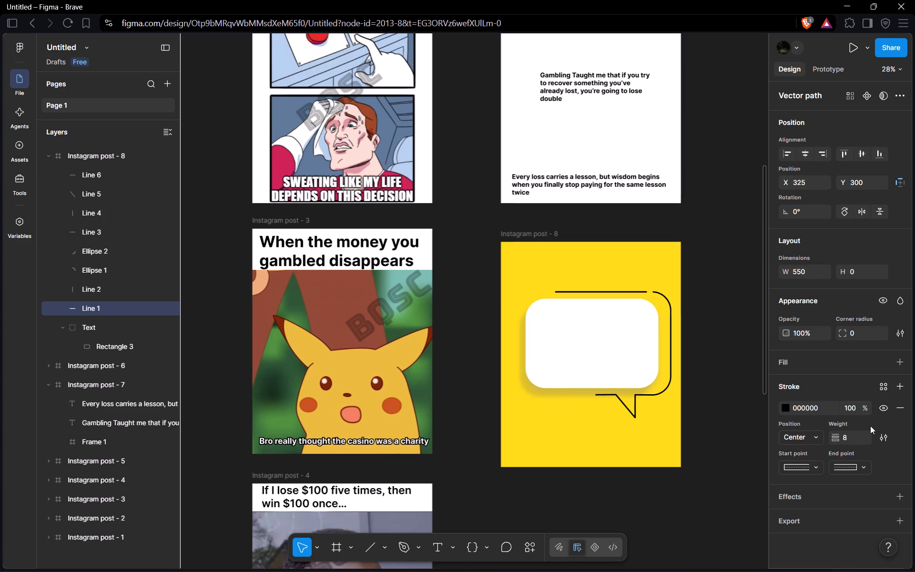
{"action": "key", "text": "Right"}
{"action": "key", "text": "Right"}
{"action": "key", "text": "Right"}
{"action": "key", "text": "Right"}
{"action": "key", "text": "Right"}
{"action": "key", "text": "Left"}
{"action": "key", "text": "Right"}
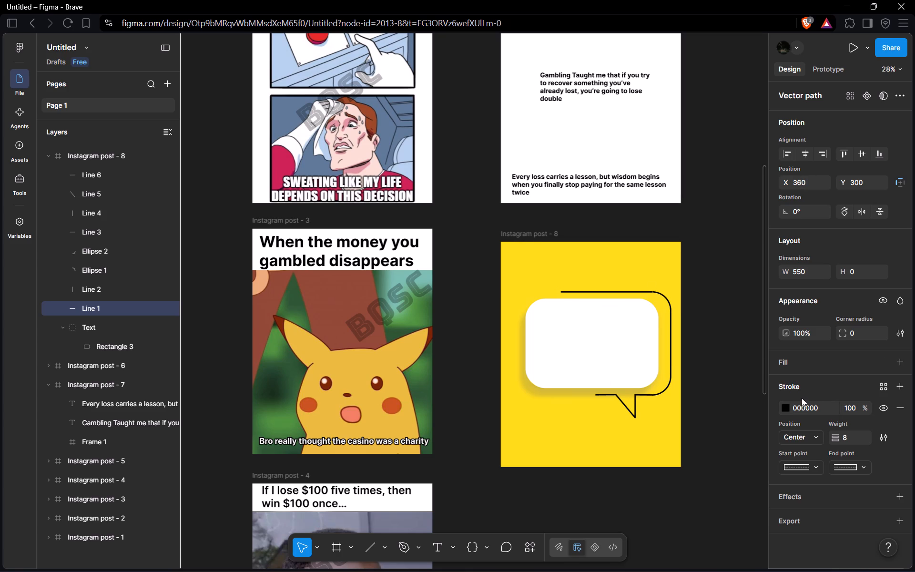
{"action": "left_click", "coordinate": [639, 505]}
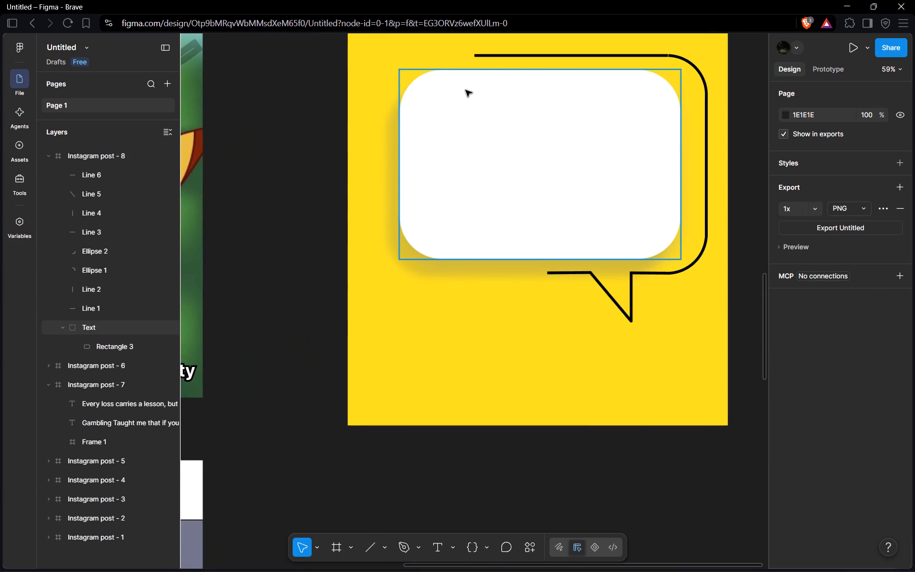
{"action": "left_click", "coordinate": [490, 57]}
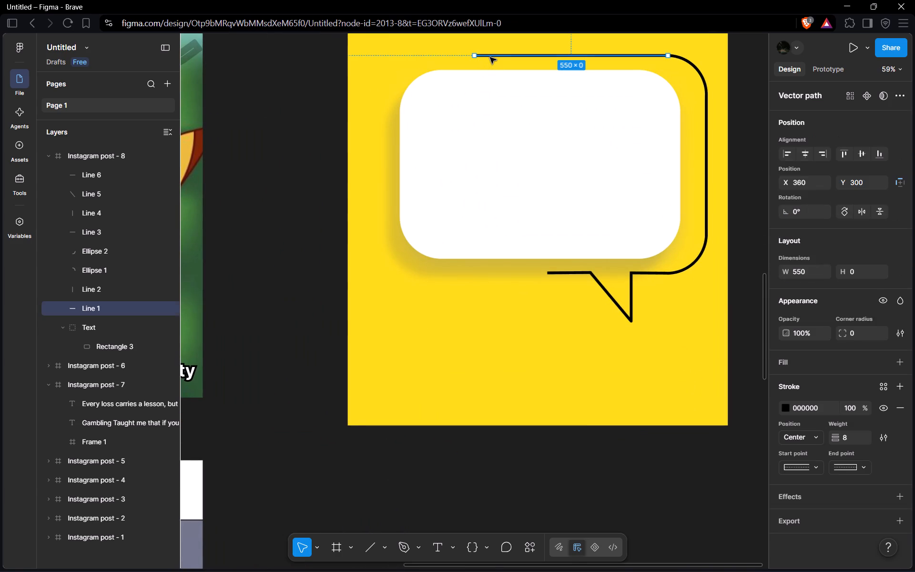
{"action": "key", "text": "Right"}
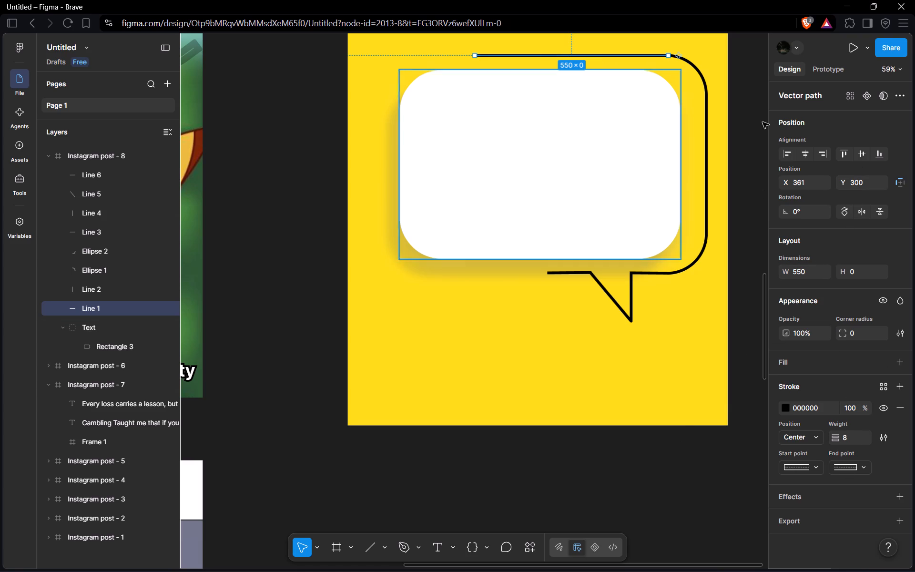
Set the top horizontal line's width to 500.
{"action": "double_click", "coordinate": [803, 273]}
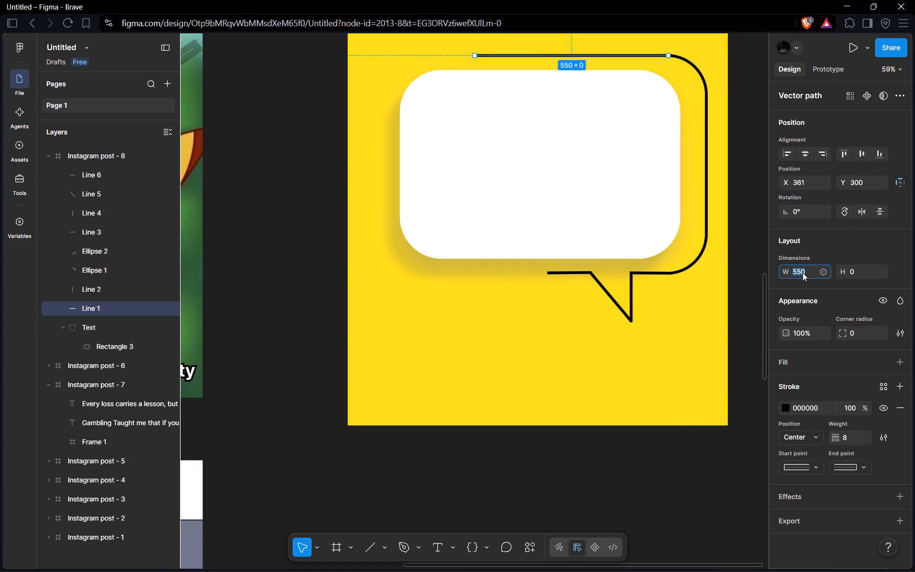
{"action": "type", "text": "500"}
{"action": "key", "text": "Return"}
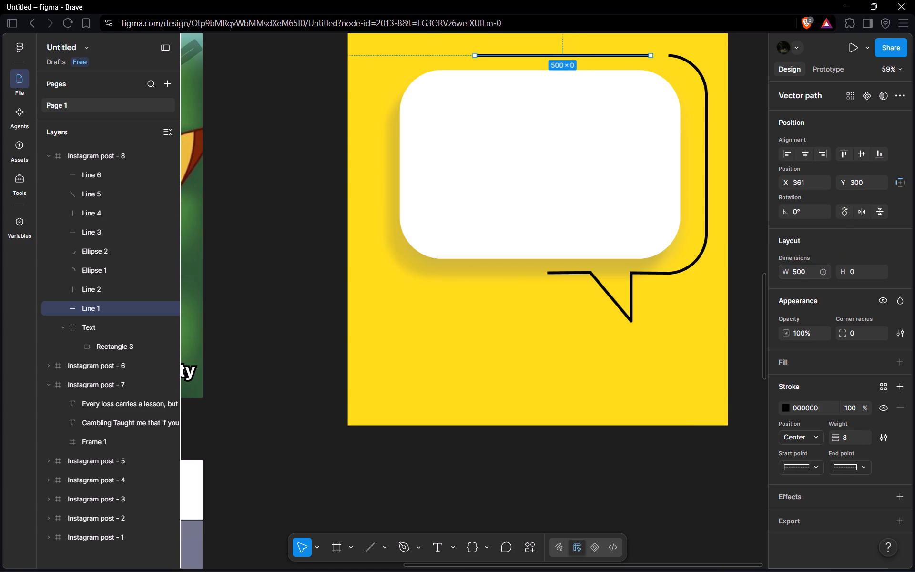
Nudge the outline's top horizontal line along its axis until its end meets the upper corner arc, then deselect it.
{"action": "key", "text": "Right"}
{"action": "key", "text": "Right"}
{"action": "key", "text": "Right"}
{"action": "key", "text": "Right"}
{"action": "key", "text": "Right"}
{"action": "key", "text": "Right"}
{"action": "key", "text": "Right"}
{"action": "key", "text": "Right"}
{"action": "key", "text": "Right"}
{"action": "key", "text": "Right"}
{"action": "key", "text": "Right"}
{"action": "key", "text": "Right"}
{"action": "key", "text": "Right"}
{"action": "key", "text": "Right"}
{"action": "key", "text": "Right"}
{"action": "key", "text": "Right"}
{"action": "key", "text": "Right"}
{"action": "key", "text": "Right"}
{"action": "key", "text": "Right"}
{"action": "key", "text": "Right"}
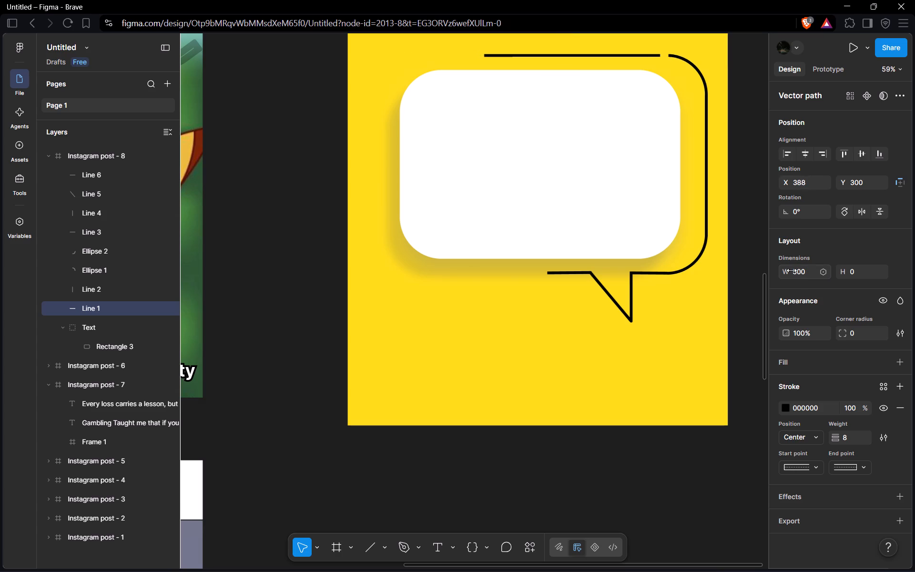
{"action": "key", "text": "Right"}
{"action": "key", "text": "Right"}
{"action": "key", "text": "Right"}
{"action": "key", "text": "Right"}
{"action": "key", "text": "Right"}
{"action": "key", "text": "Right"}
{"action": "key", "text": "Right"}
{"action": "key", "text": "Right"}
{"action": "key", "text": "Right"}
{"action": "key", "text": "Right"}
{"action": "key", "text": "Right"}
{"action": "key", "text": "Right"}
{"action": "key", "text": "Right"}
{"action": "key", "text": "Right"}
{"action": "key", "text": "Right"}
{"action": "left_click", "coordinate": [635, 470]}
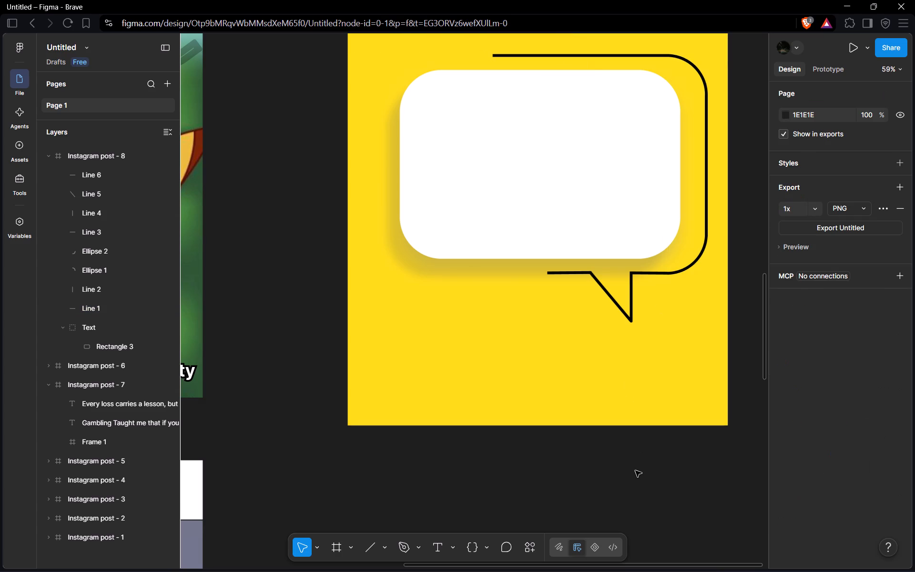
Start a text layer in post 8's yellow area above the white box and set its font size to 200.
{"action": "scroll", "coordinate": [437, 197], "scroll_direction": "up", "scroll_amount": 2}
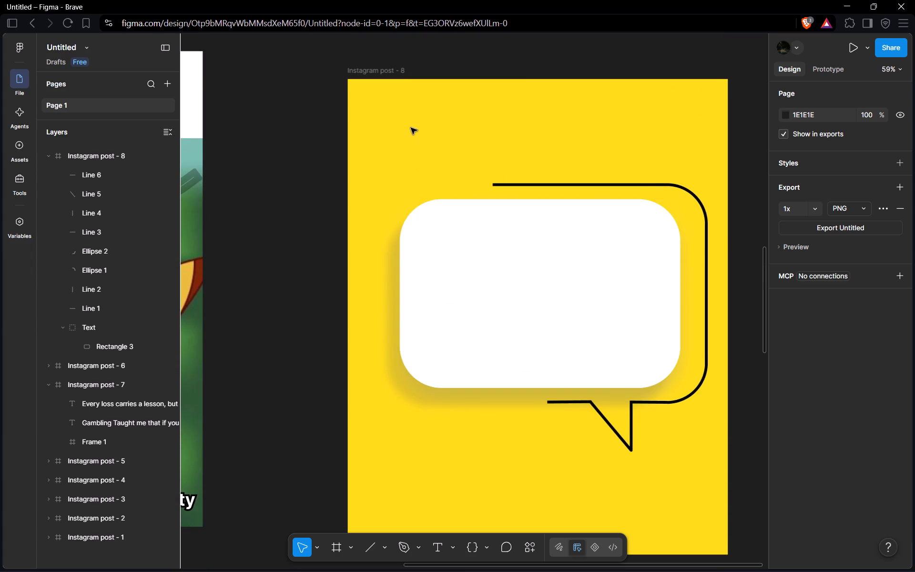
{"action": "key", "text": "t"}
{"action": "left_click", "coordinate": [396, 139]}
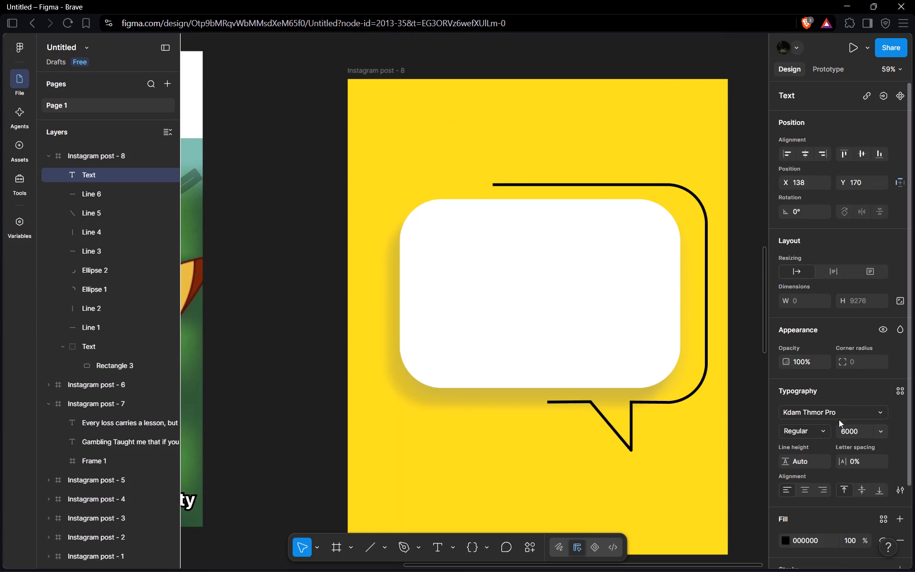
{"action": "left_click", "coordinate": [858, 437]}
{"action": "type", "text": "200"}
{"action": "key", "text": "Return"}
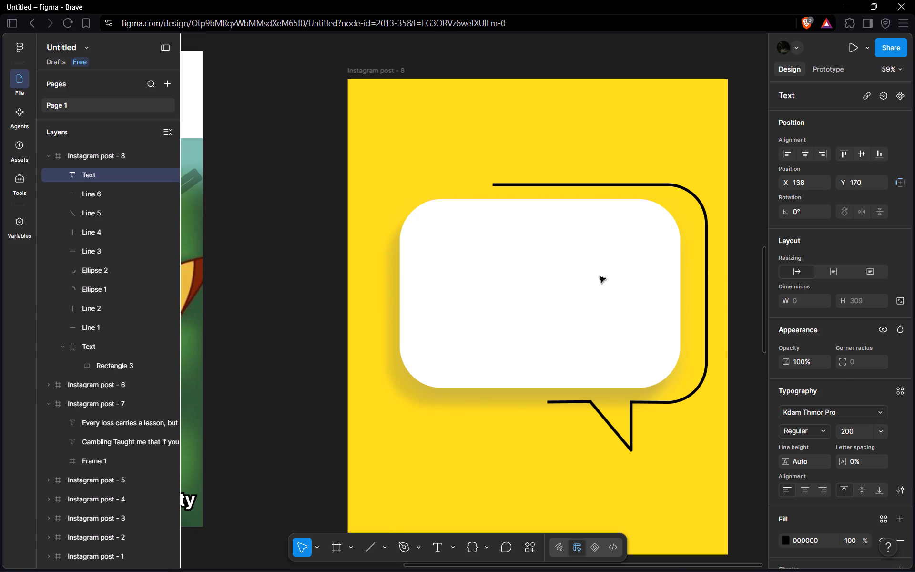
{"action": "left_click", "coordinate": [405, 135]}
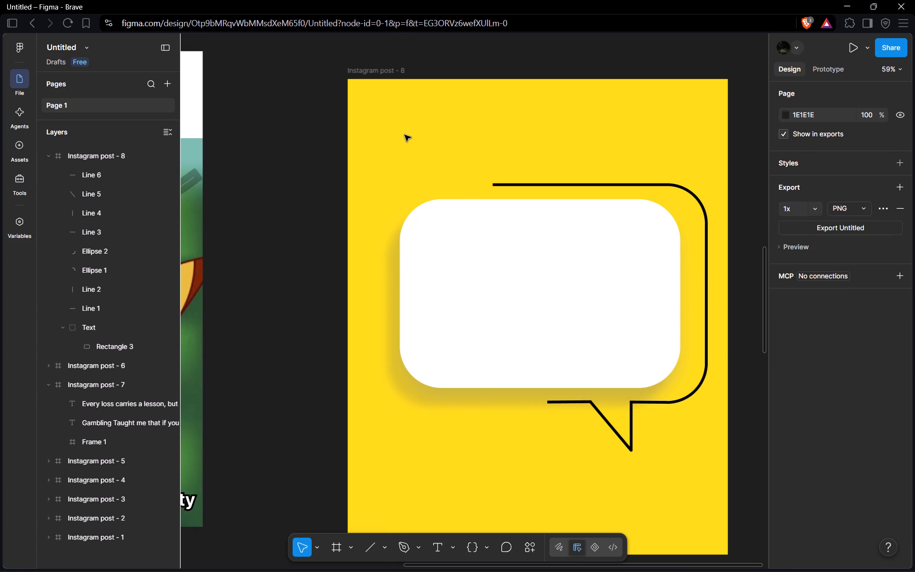
Start a new text layer in the yellow area above the white box and set its font size to 50.
{"action": "left_click", "coordinate": [420, 164]}
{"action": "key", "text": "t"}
{"action": "left_click", "coordinate": [393, 138]}
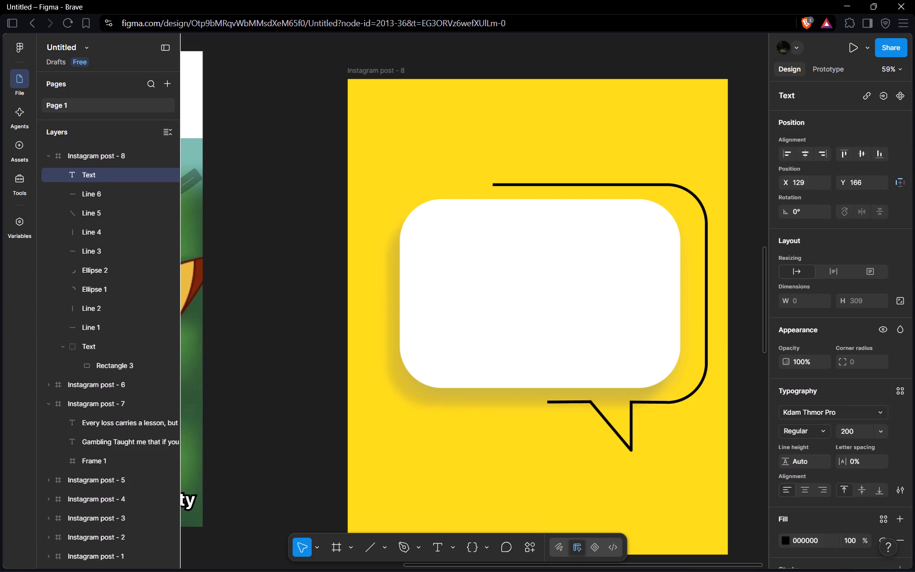
{"action": "left_click", "coordinate": [848, 435]}
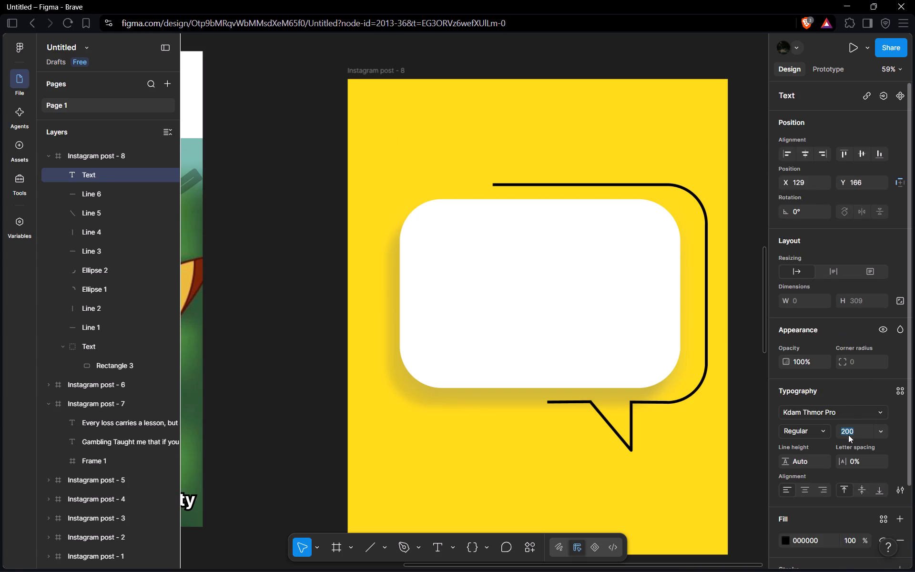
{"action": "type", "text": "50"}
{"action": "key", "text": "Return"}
Add a text object containing a double quotation mark at X 180, Y 264, just above the white bubble's upper-left corner.
{"action": "left_click", "coordinate": [441, 185]}
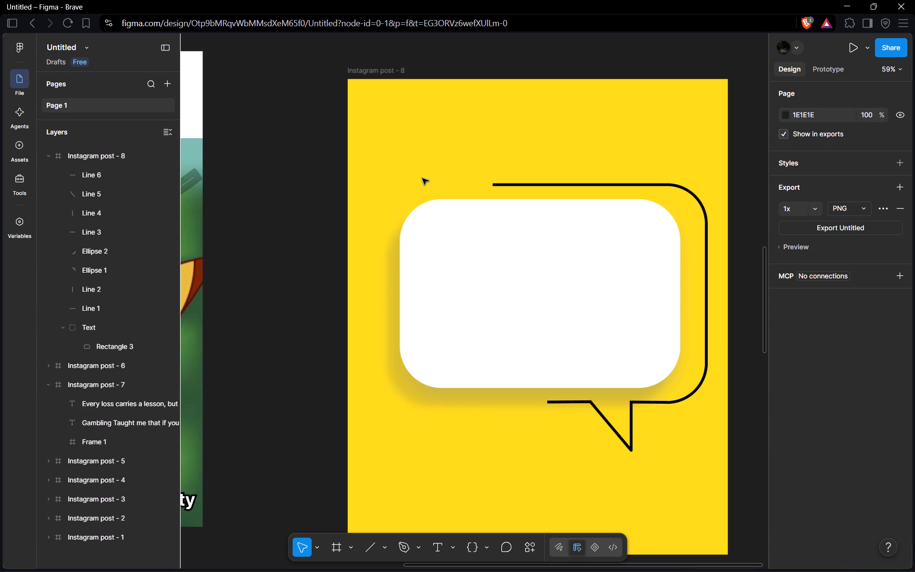
{"action": "left_click", "coordinate": [422, 178]}
{"action": "key", "text": "t"}
{"action": "left_click", "coordinate": [411, 172]}
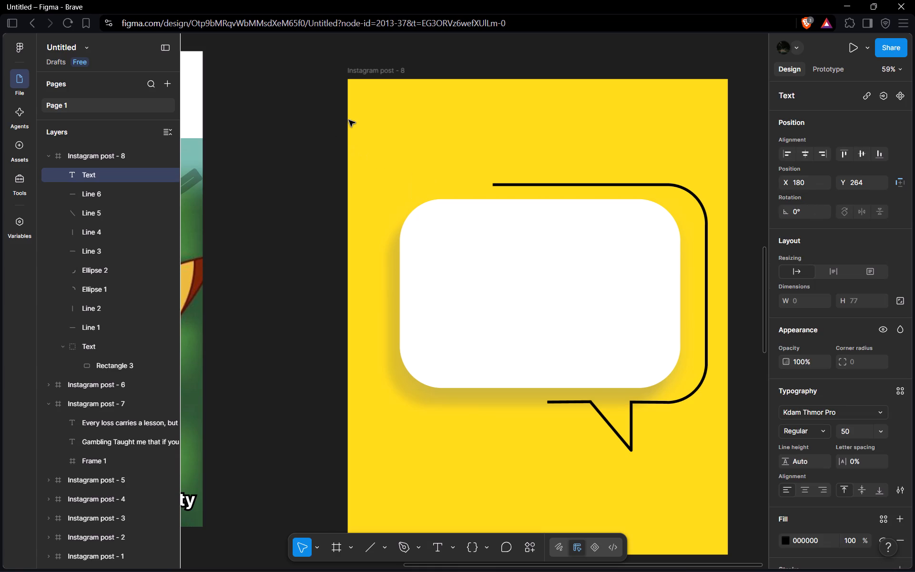
{"action": "key", "text": "shift+quotedbl"}
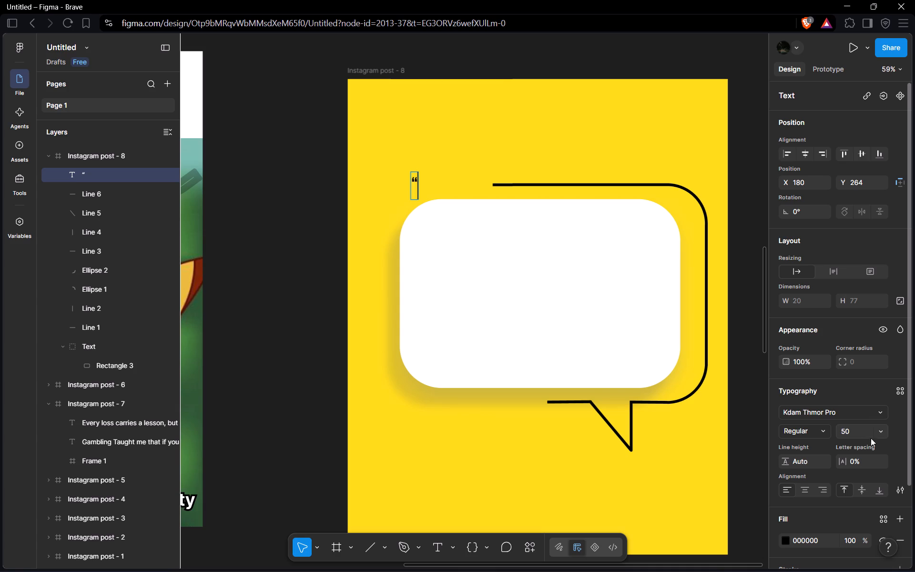
Set the quotation mark's font size to 500 and finish editing the text.
{"action": "left_click_drag", "start_coordinate": [844, 430], "coordinate": [501, 310], "text": "alt"}
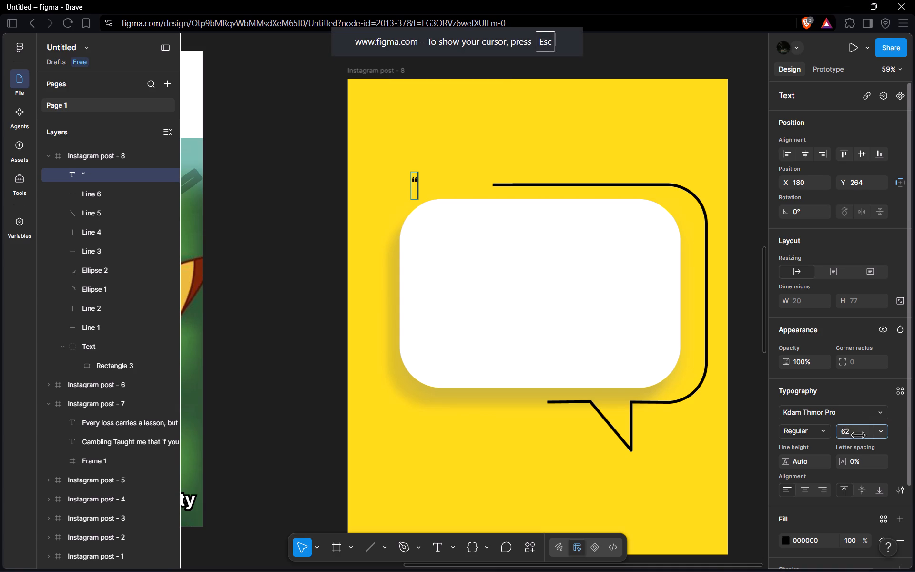
{"action": "left_click_drag", "start_coordinate": [501, 310], "coordinate": [498, 319], "text": "alt"}
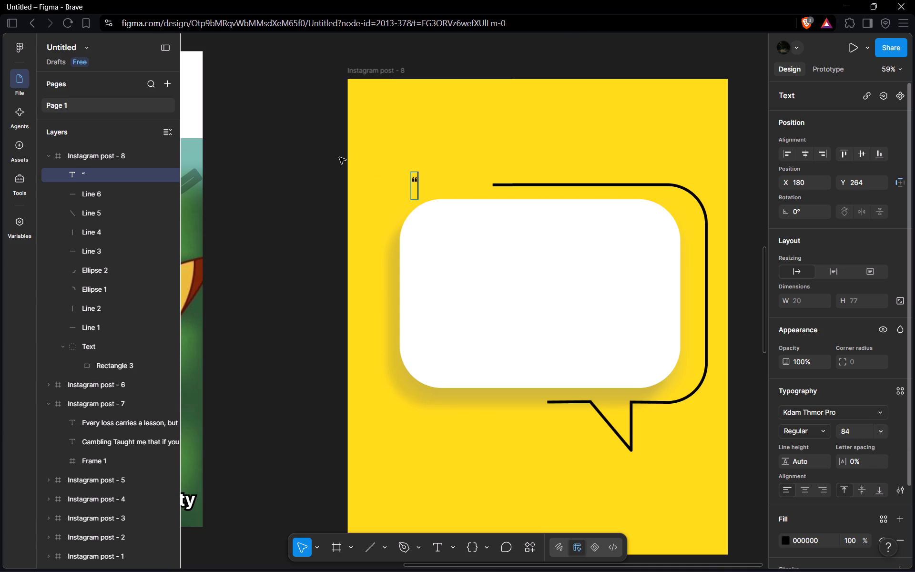
{"action": "key", "text": "ctrl+a"}
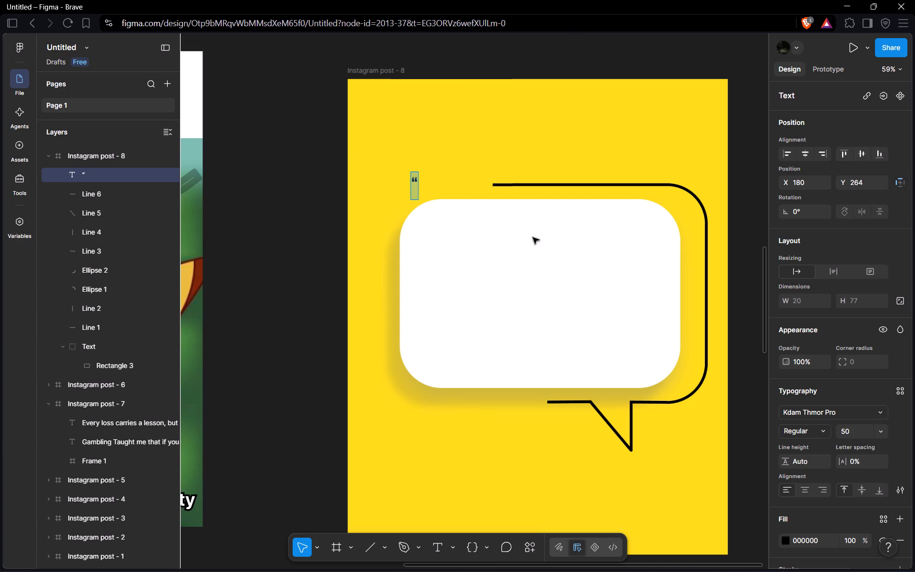
{"action": "double_click", "coordinate": [855, 433]}
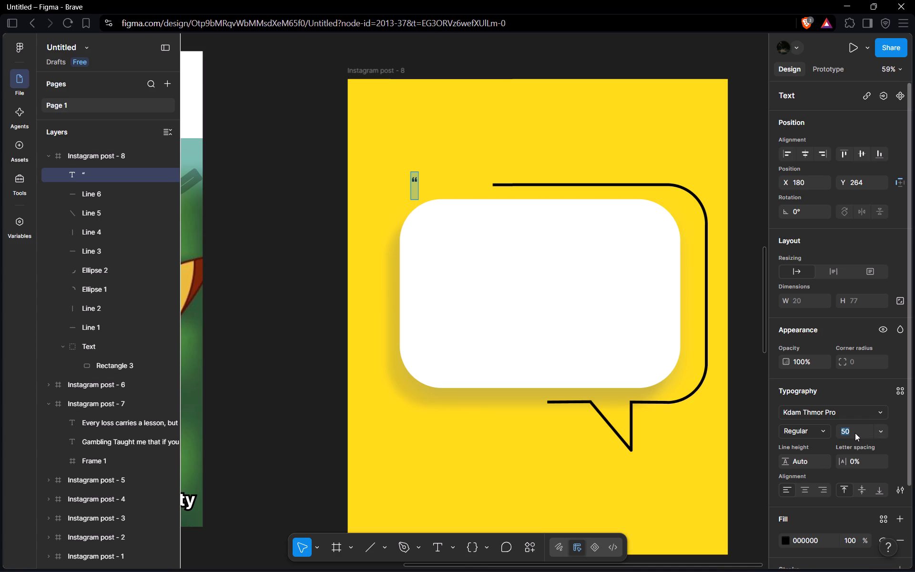
{"action": "type", "text": "500"}
{"action": "key", "text": "Return"}
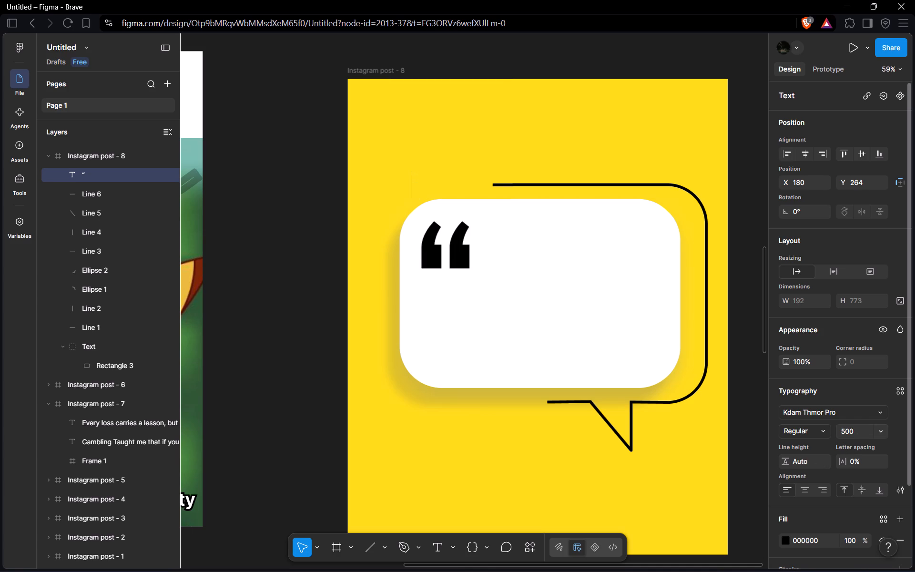
{"action": "left_click", "coordinate": [444, 242]}
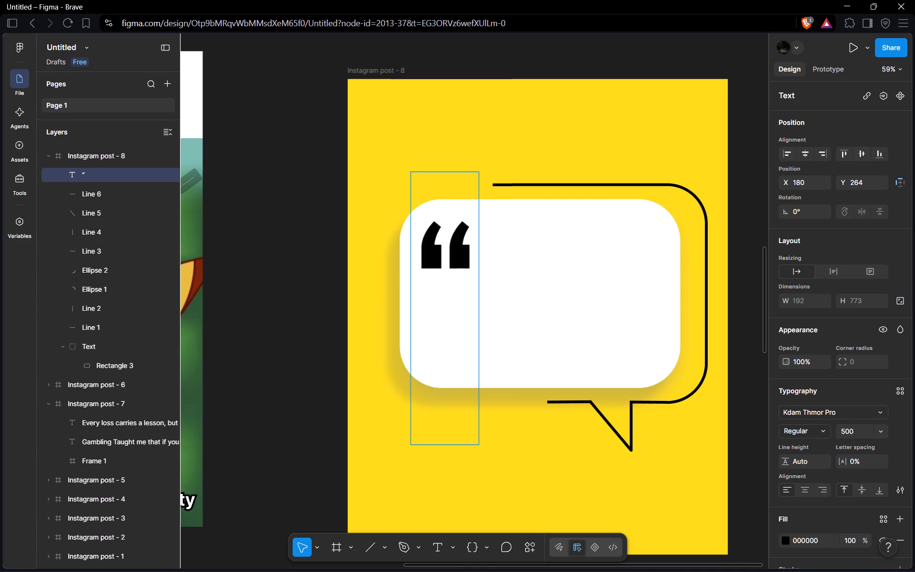
{"action": "key", "text": "Up"}
{"action": "key", "text": "Up"}
{"action": "left_click", "coordinate": [530, 481]}
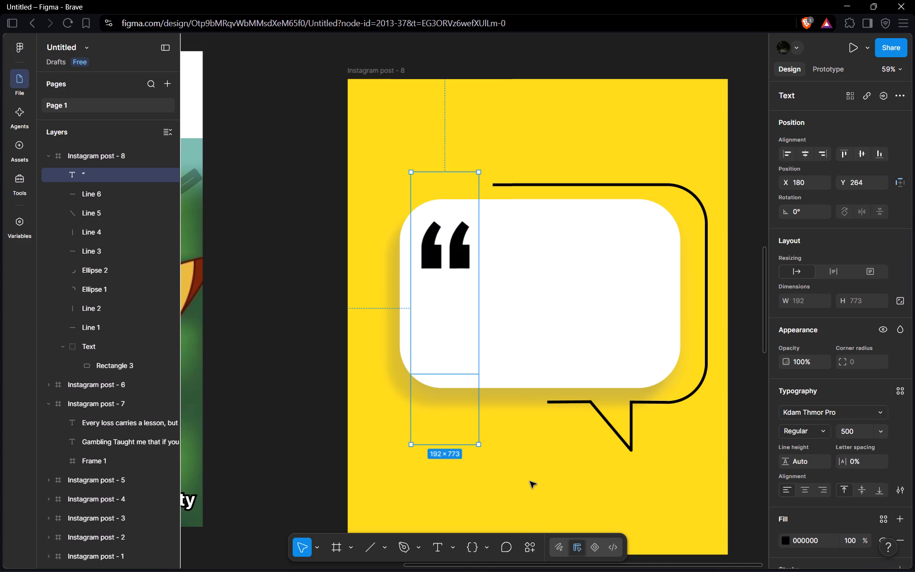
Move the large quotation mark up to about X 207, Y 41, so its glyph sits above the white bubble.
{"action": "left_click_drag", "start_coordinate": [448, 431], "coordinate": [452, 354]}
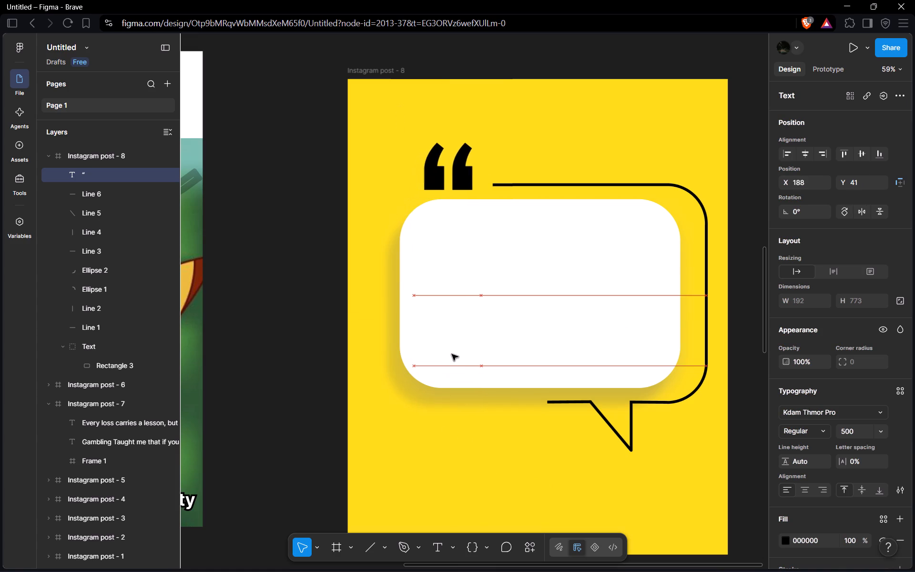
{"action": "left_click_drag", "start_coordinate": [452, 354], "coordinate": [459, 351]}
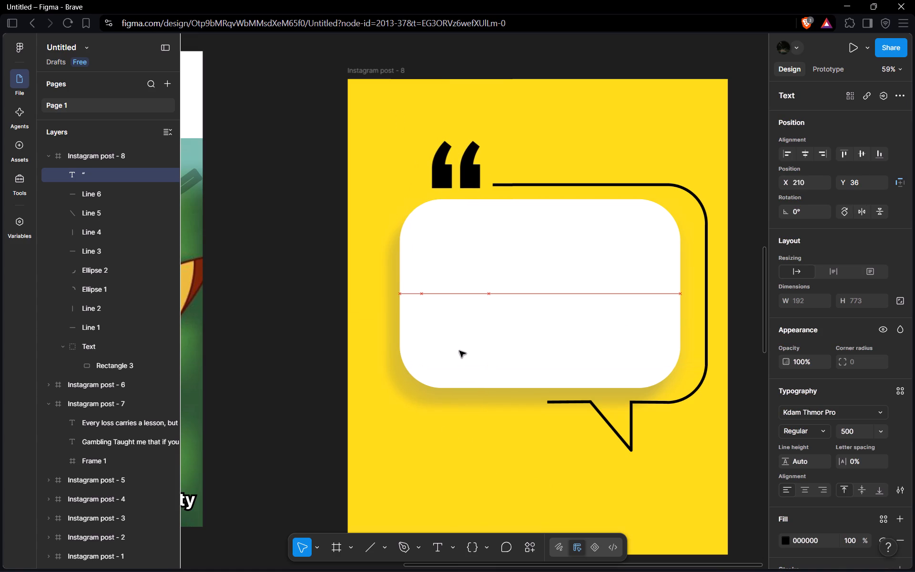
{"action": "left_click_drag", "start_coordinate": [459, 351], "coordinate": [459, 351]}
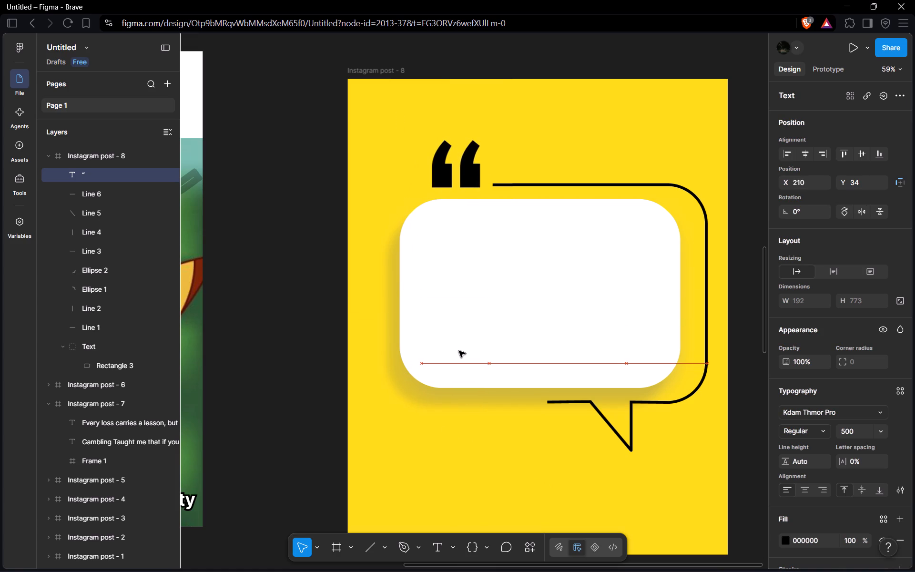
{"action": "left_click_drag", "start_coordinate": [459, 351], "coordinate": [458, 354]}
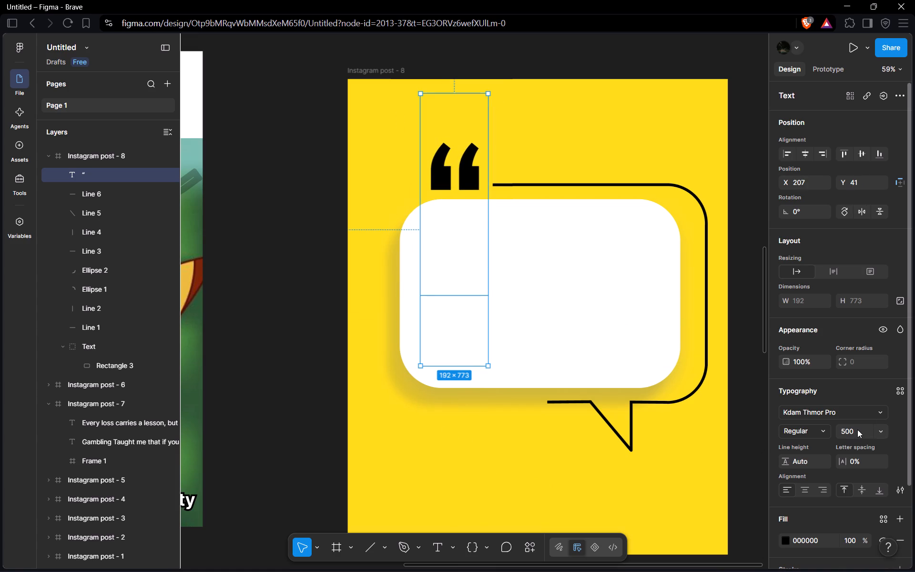
Set the quotation mark's font size to 200.
{"action": "double_click", "coordinate": [857, 429]}
{"action": "double_click", "coordinate": [453, 189]}
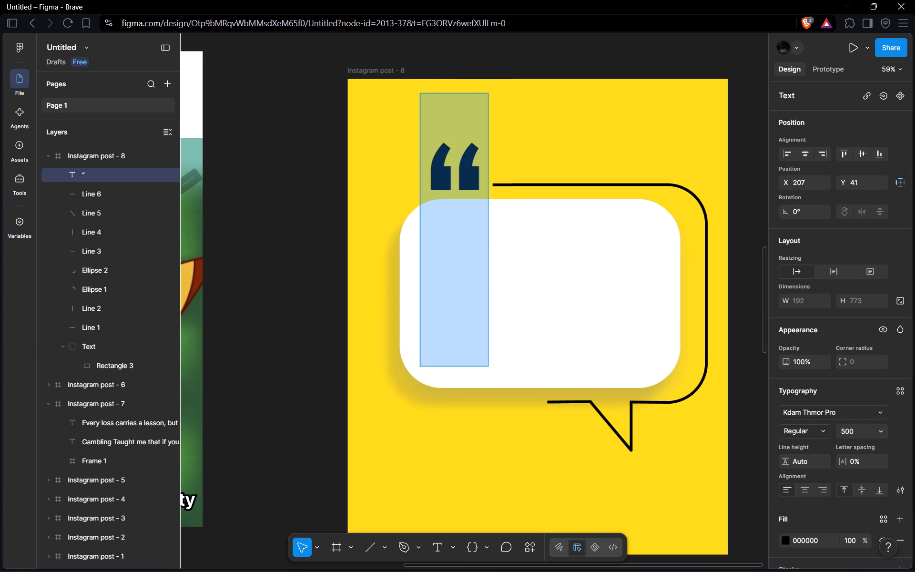
{"action": "double_click", "coordinate": [847, 429]}
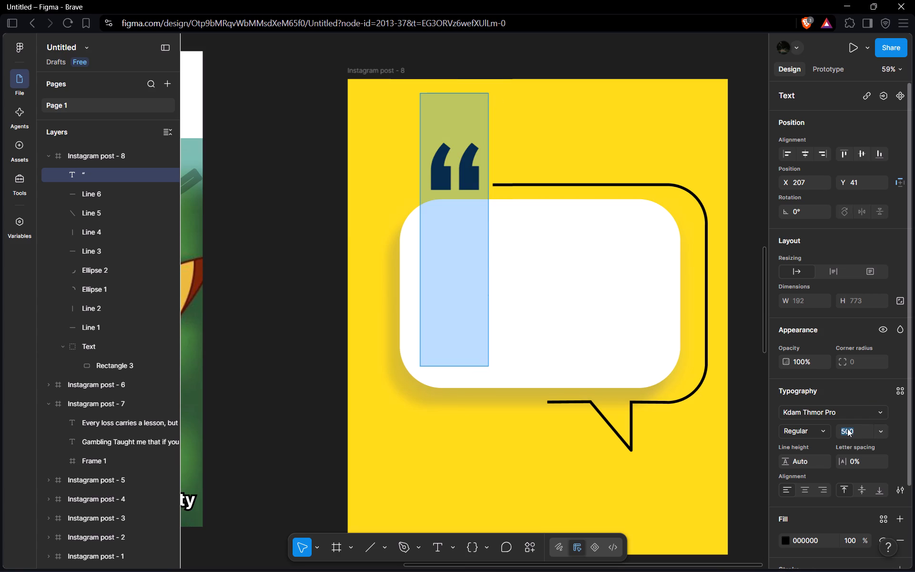
{"action": "type", "text": "200"}
{"action": "key", "text": "Return"}
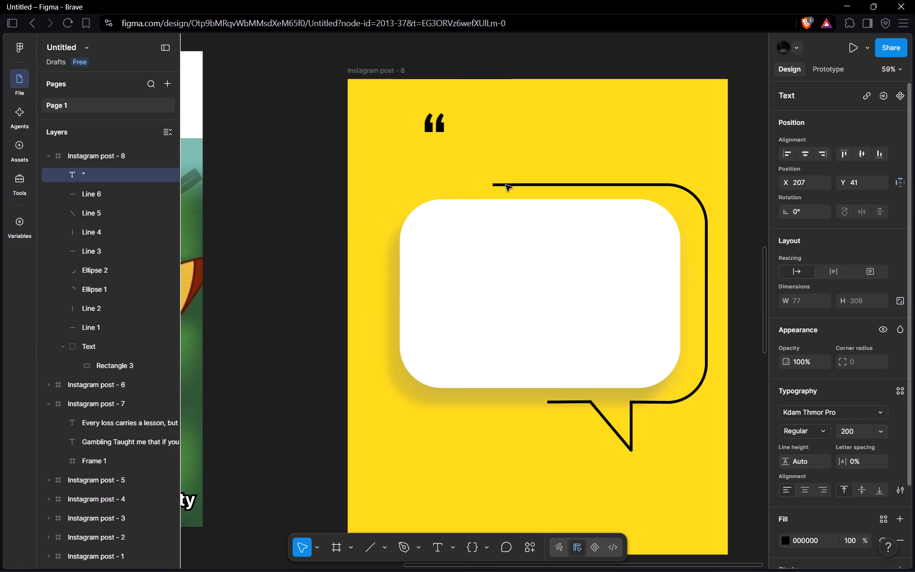
Move the resized quotation mark to about X 288, Y 208, just before the start of the top outline line.
{"action": "left_click", "coordinate": [422, 118]}
{"action": "left_click_drag", "start_coordinate": [422, 118], "coordinate": [442, 167]}
{"action": "left_click", "coordinate": [429, 124]}
{"action": "left_click", "coordinate": [405, 127]}
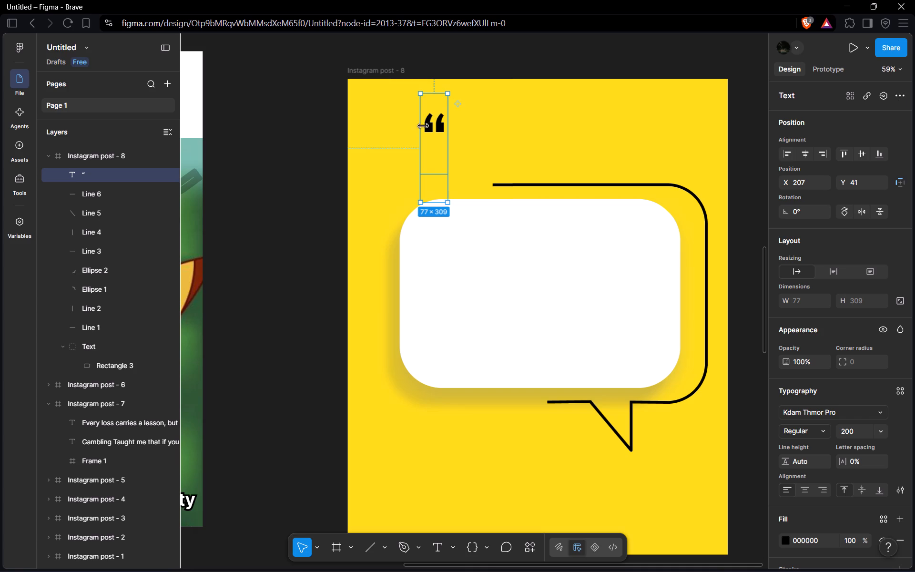
{"action": "left_click_drag", "start_coordinate": [425, 126], "coordinate": [459, 180]}
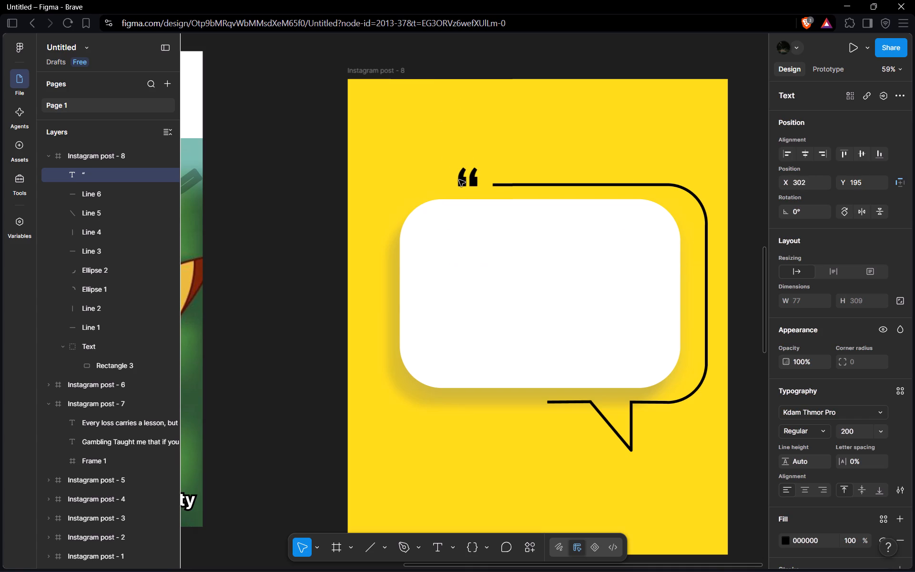
{"action": "left_click_drag", "start_coordinate": [459, 180], "coordinate": [457, 184]}
{"action": "left_click_drag", "start_coordinate": [457, 184], "coordinate": [454, 184]}
Check the quotes template image results in the browser as a reference for the quotation marks, and return to the Figma design.
{"action": "key", "text": "alt+Tab"}
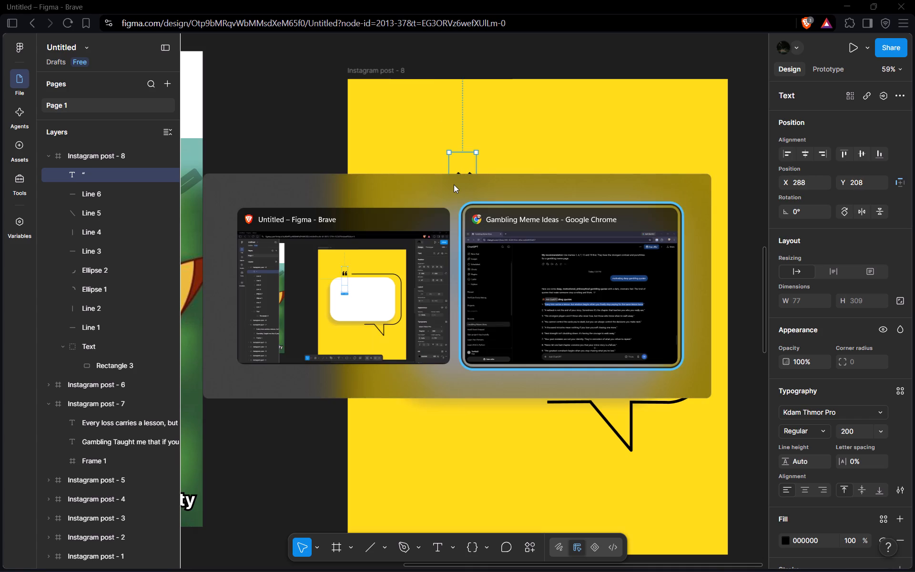
{"action": "key", "text": "alt+Tab"}
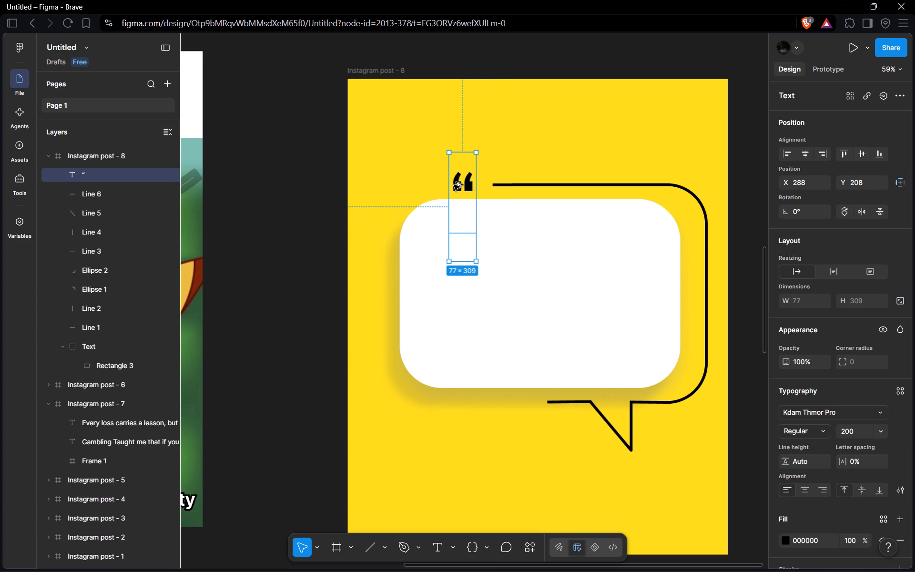
{"action": "key", "text": "alt+Tab"}
{"action": "key", "text": "alt+Tab"}
{"action": "left_click", "coordinate": [27, 156]}
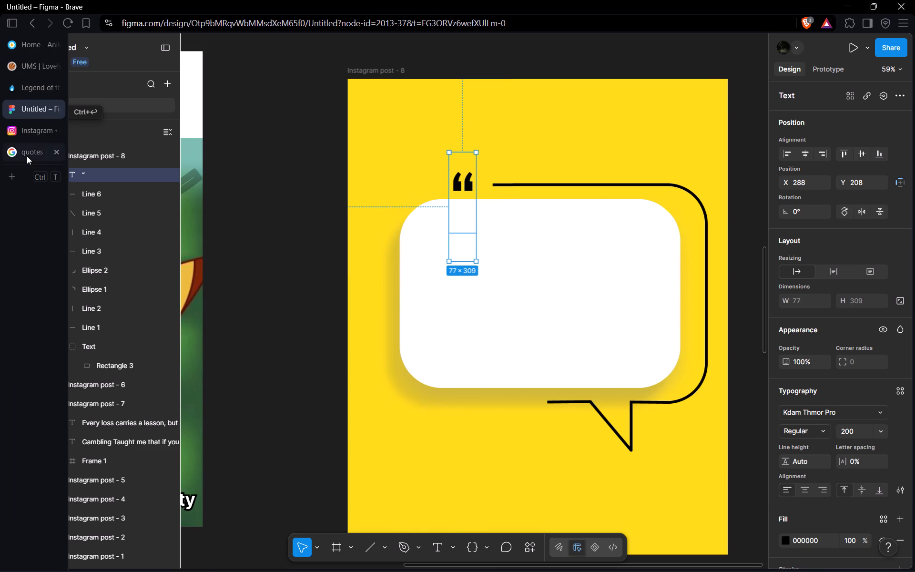
{"action": "key", "text": "alt+Tab"}
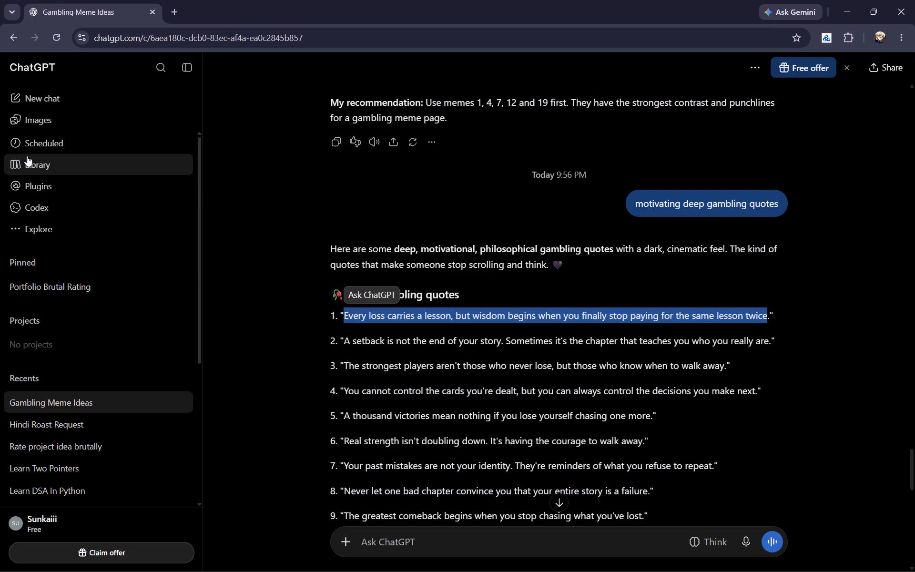
{"action": "key", "text": "alt+Tab"}
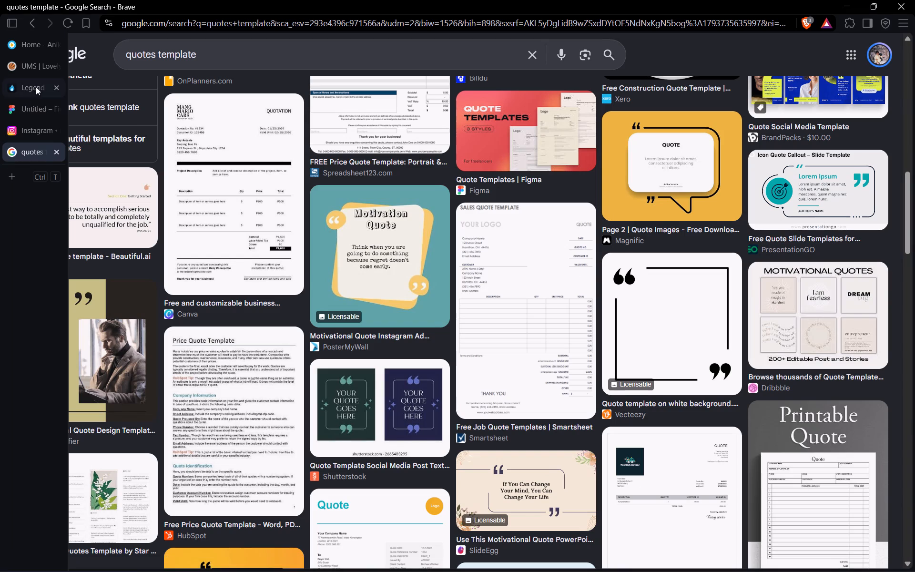
{"action": "left_click", "coordinate": [22, 111]}
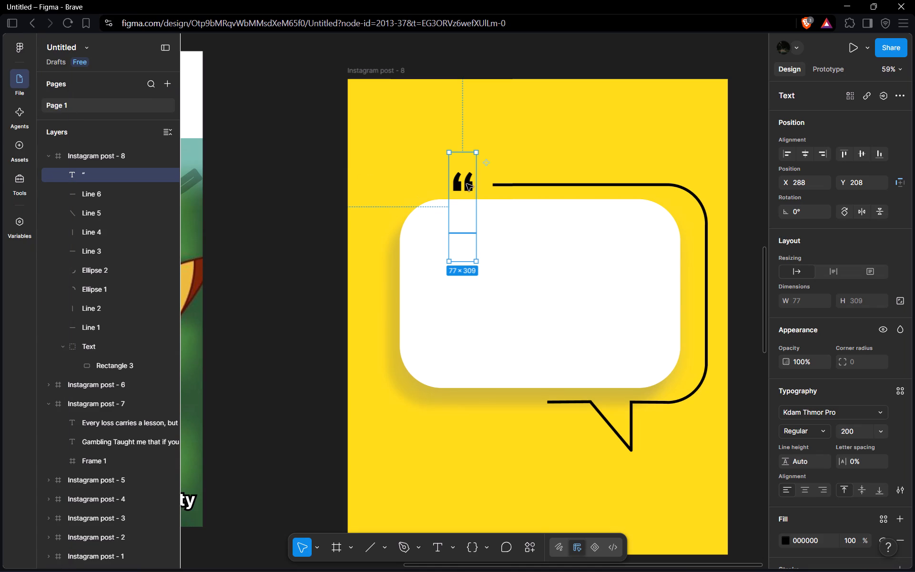
Nudge the quotation mark closer to the top outline line, to X 317, Y 205, and deselect it.
{"action": "left_click_drag", "start_coordinate": [467, 184], "coordinate": [473, 183]}
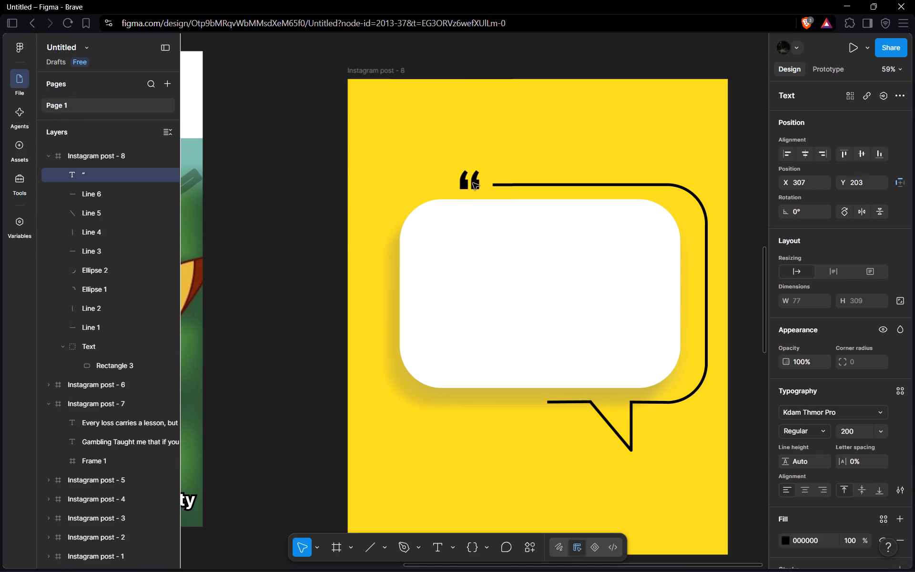
{"action": "left_click_drag", "start_coordinate": [473, 183], "coordinate": [477, 183]}
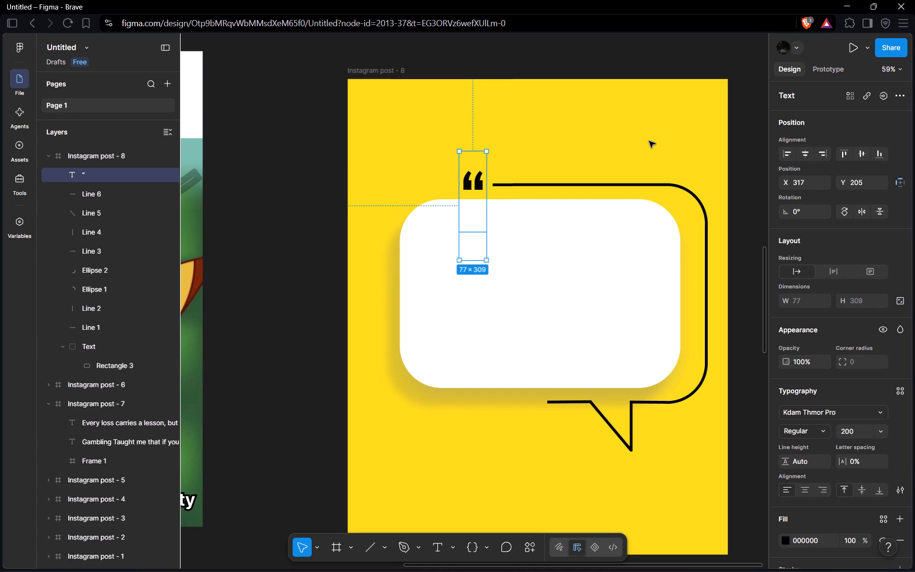
{"action": "left_click", "coordinate": [642, 136]}
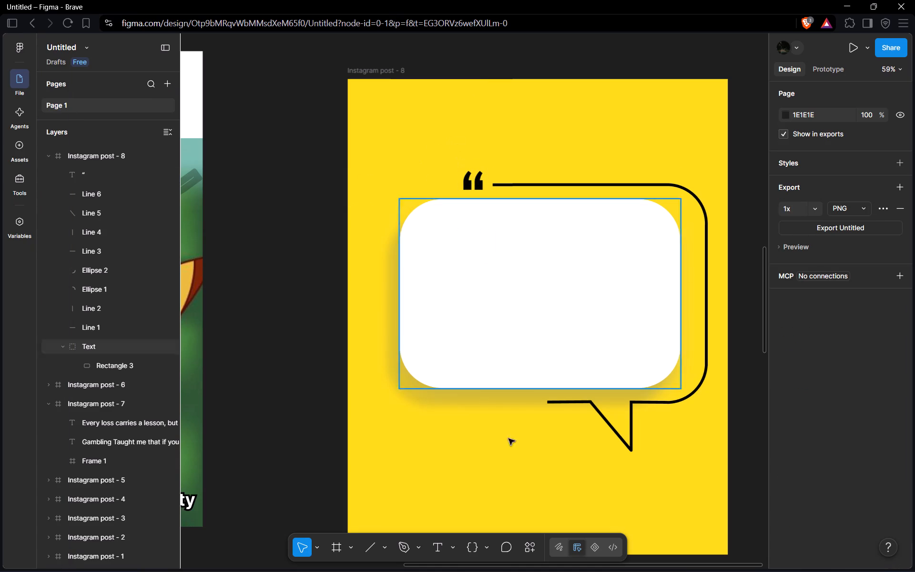
{"action": "left_click", "coordinate": [511, 412]}
Duplicate the quotation mark to about X 454, Y 853, beside the open end of the bottom outline line.
{"action": "left_click", "coordinate": [466, 179]}
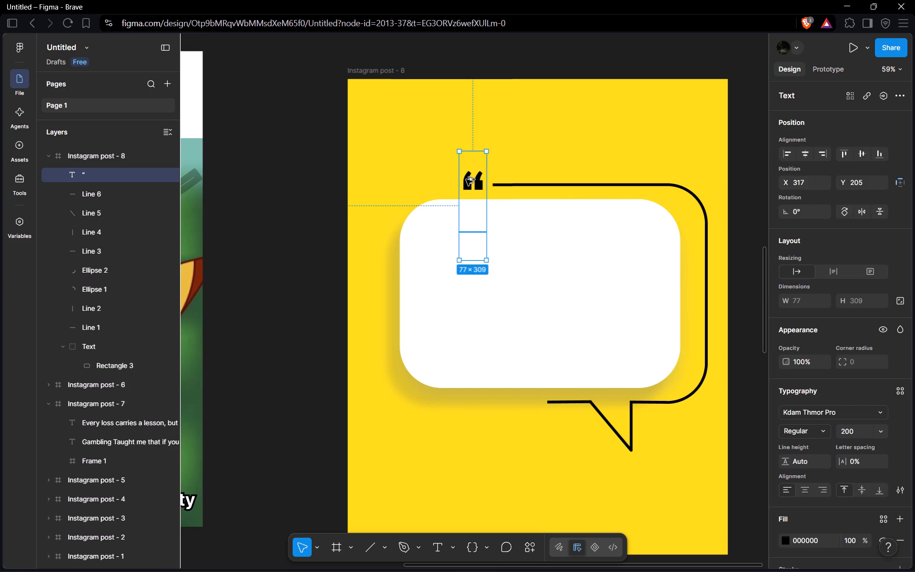
{"action": "left_click_drag", "start_coordinate": [466, 179], "coordinate": [514, 408], "text": "alt"}
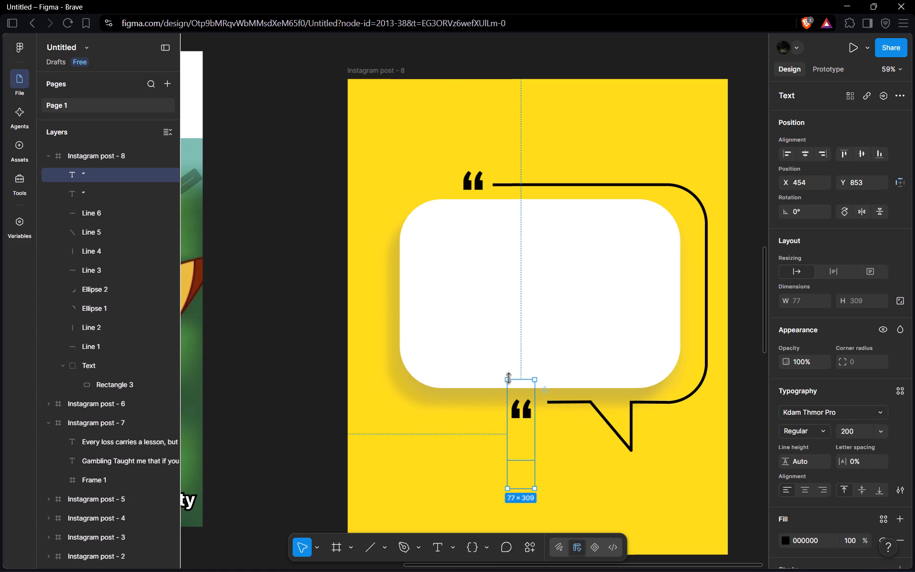
Rotate the duplicated quotation mark to 180° so it serves as the closing quote.
{"action": "left_click_drag", "start_coordinate": [503, 373], "coordinate": [547, 510]}
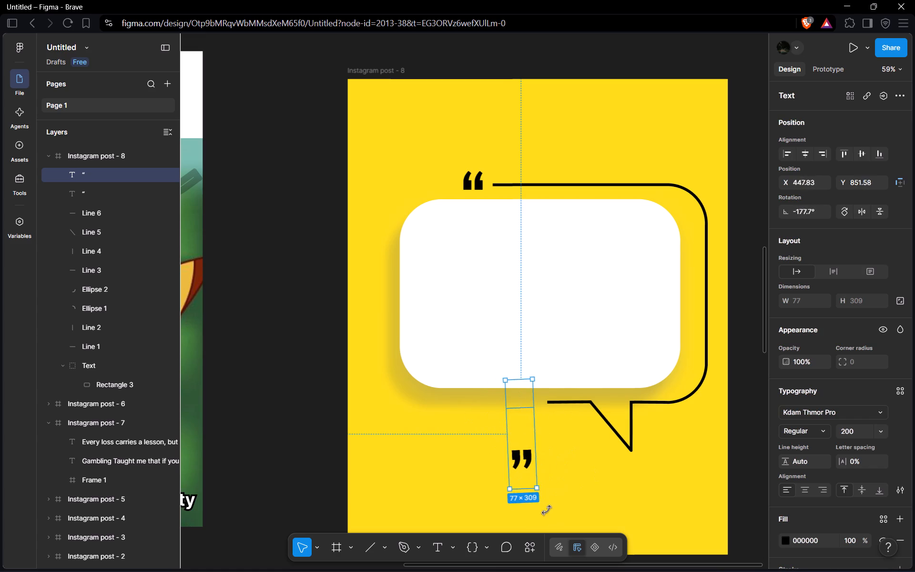
{"action": "left_click_drag", "start_coordinate": [547, 510], "coordinate": [542, 510]}
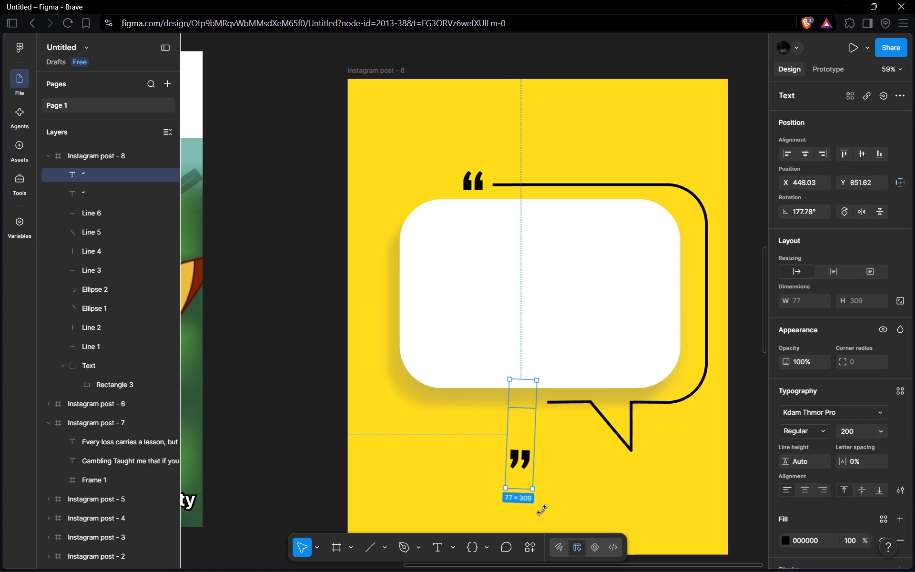
{"action": "left_click_drag", "start_coordinate": [542, 510], "coordinate": [543, 510]}
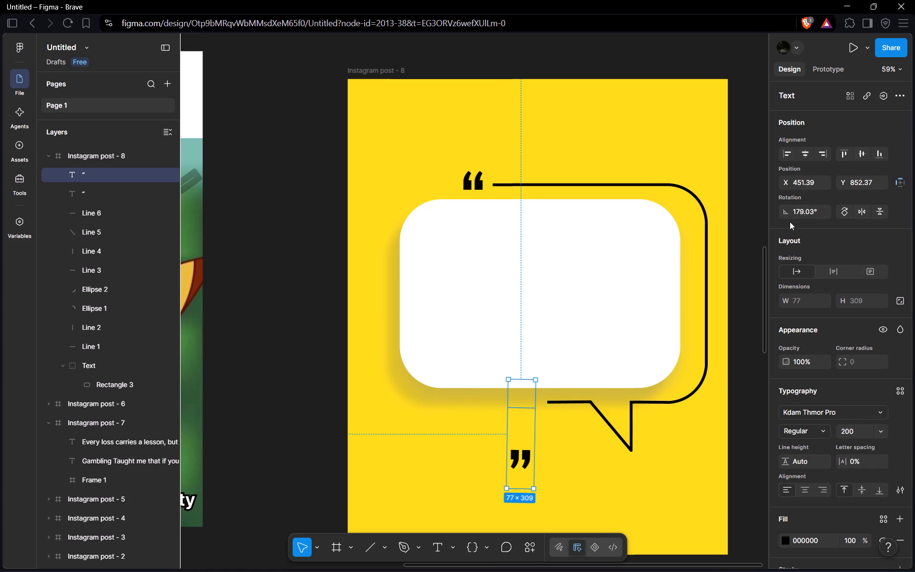
{"action": "double_click", "coordinate": [800, 213]}
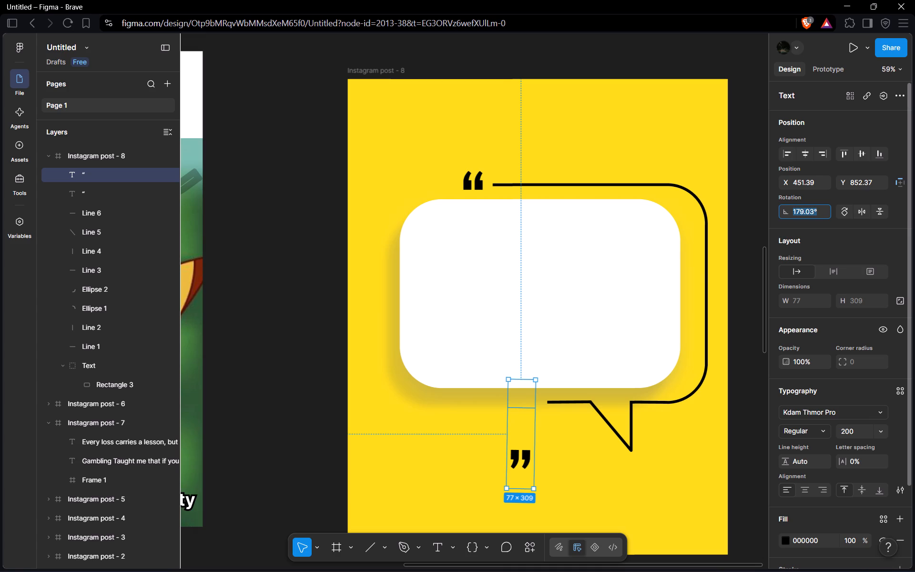
{"action": "type", "text": "180"}
{"action": "key", "text": "Return"}
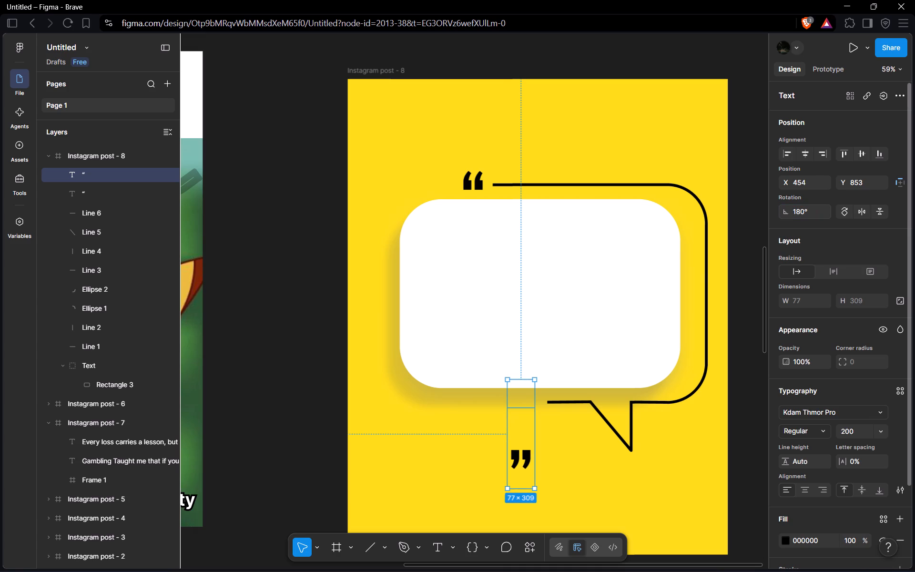
Move the closing quotation mark up beside the open end of the bottom outline line, just below the white bubble, and deselect it.
{"action": "left_click_drag", "start_coordinate": [521, 429], "coordinate": [529, 387]}
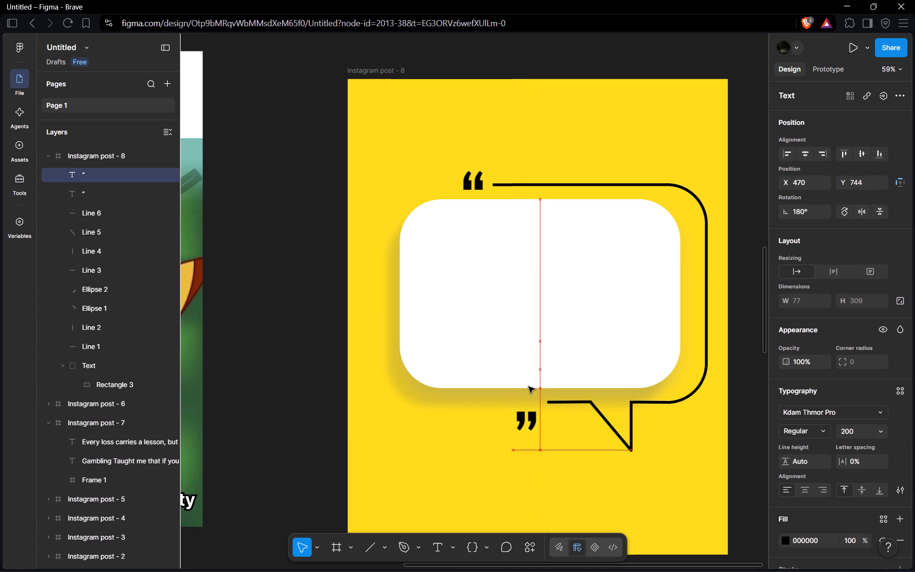
{"action": "left_click_drag", "start_coordinate": [529, 387], "coordinate": [525, 379]}
{"action": "left_click", "coordinate": [411, 457]}
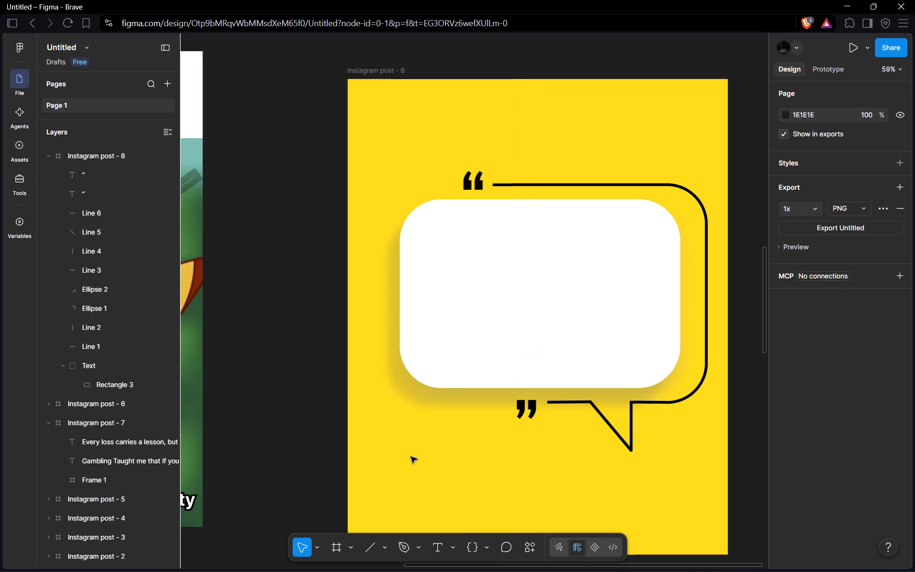
Switch to the quotes template image results to check the yellow speech-bubble quote design used as reference.
{"action": "key", "text": "alt+Tab"}
{"action": "key", "text": "alt+Tab"}
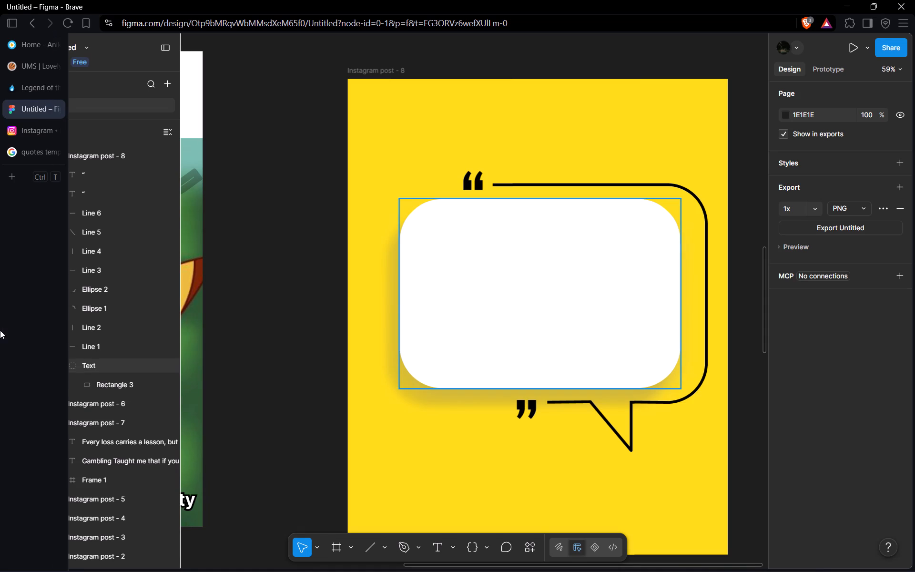
{"action": "left_click", "coordinate": [25, 153]}
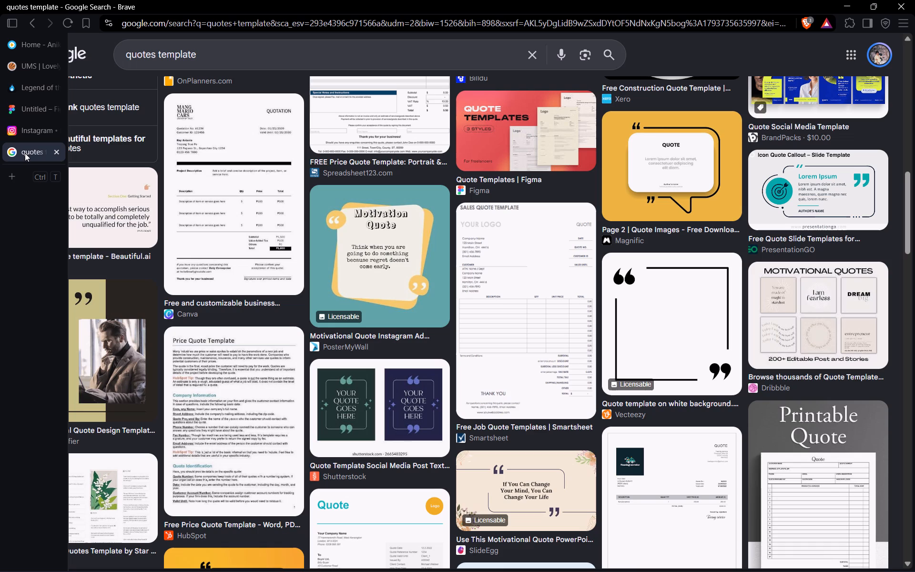
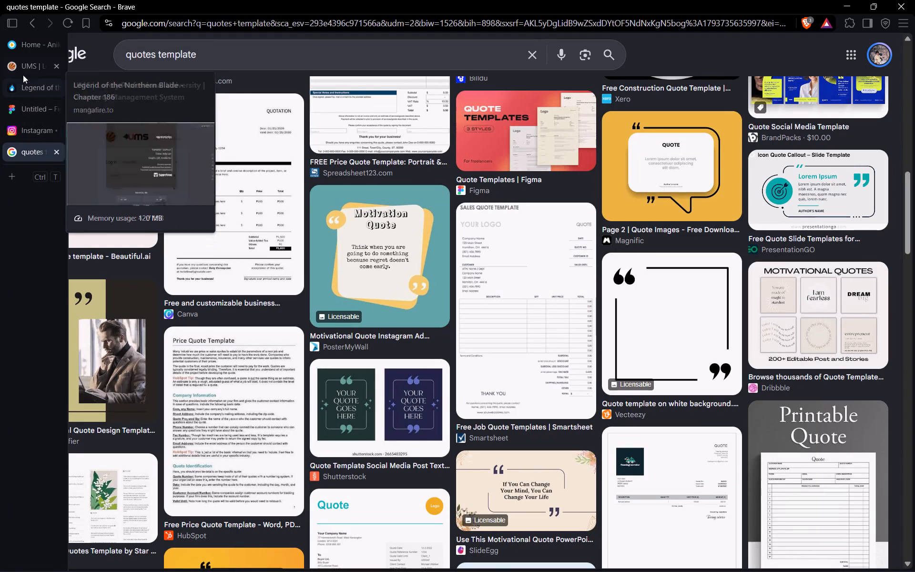
Return to the Figma design and shift the white bubble closer to the outline's vertical side, to about X 184, Y 343.
{"action": "left_click", "coordinate": [18, 113]}
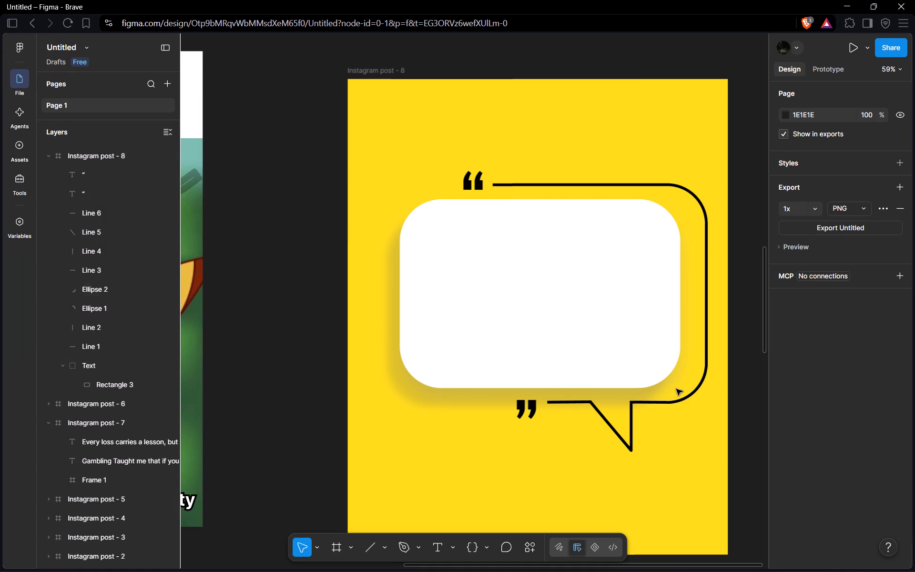
{"action": "left_click_drag", "start_coordinate": [606, 345], "coordinate": [613, 345]}
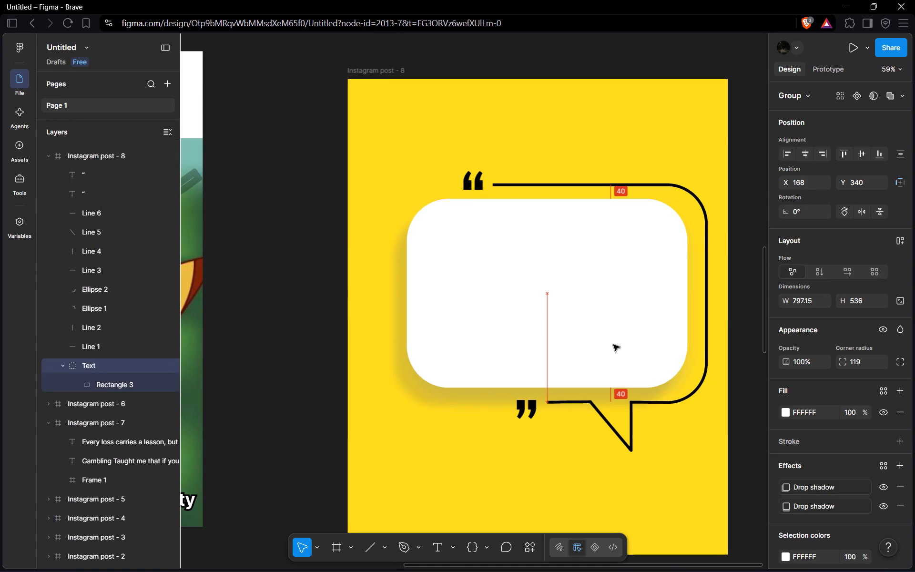
{"action": "left_click_drag", "start_coordinate": [613, 345], "coordinate": [620, 347]}
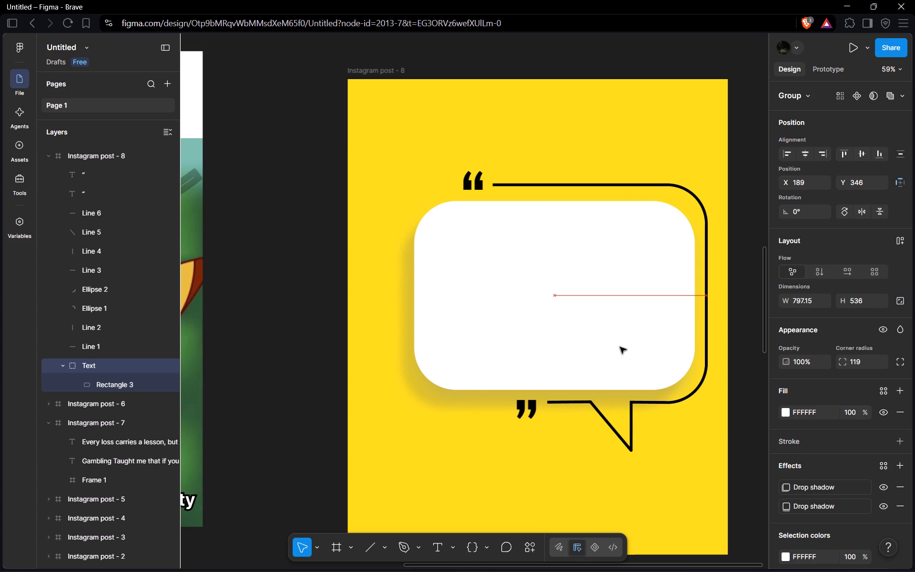
{"action": "left_click_drag", "start_coordinate": [620, 347], "coordinate": [615, 348]}
{"action": "left_click", "coordinate": [716, 452]}
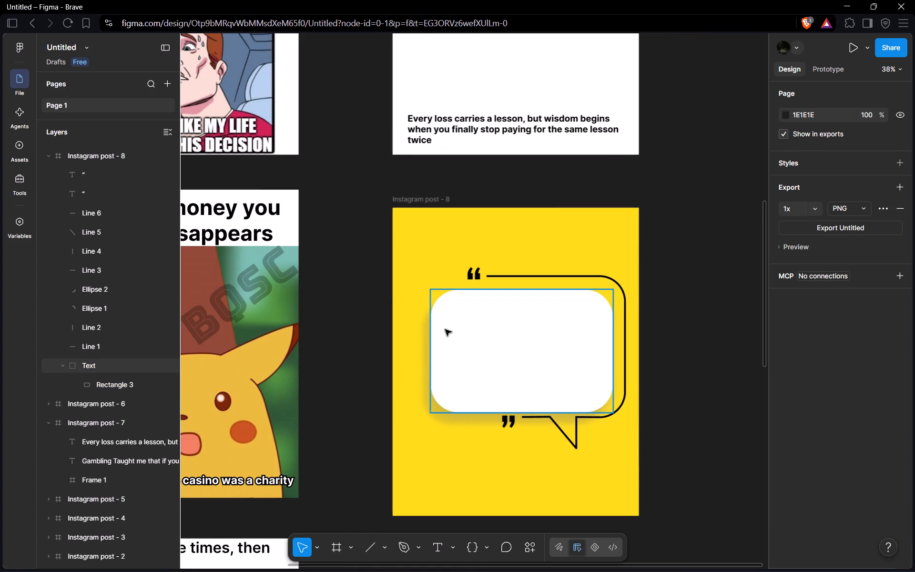
{"action": "left_click", "coordinate": [565, 378]}
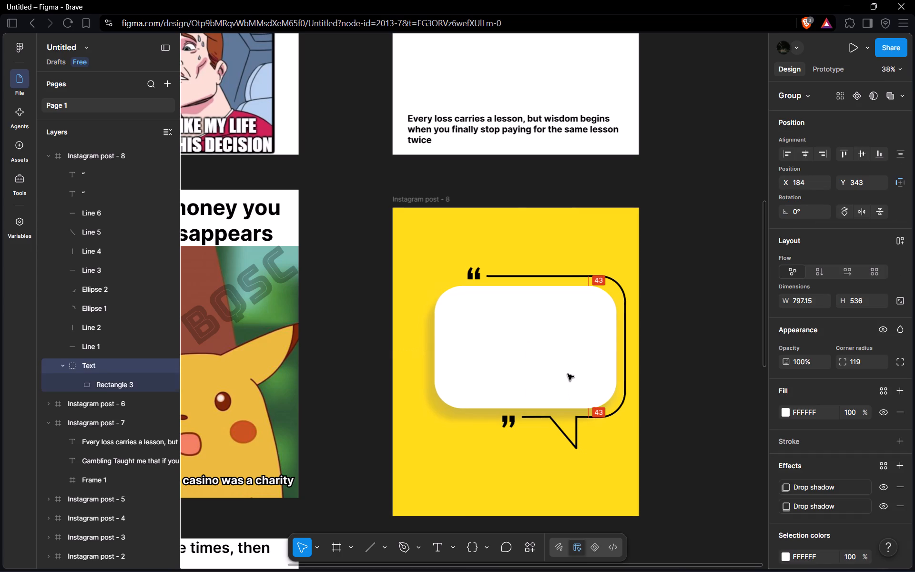
Adjust the vertical offset of the yellow drop shadow on the white bubble in Instagram post - 8.
{"action": "left_click", "coordinate": [692, 439]}
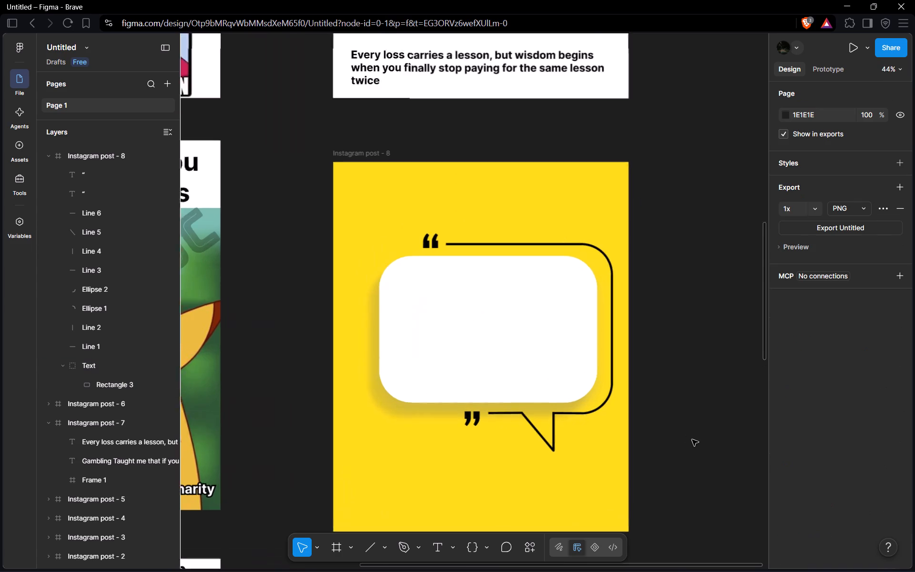
{"action": "left_click", "coordinate": [399, 364]}
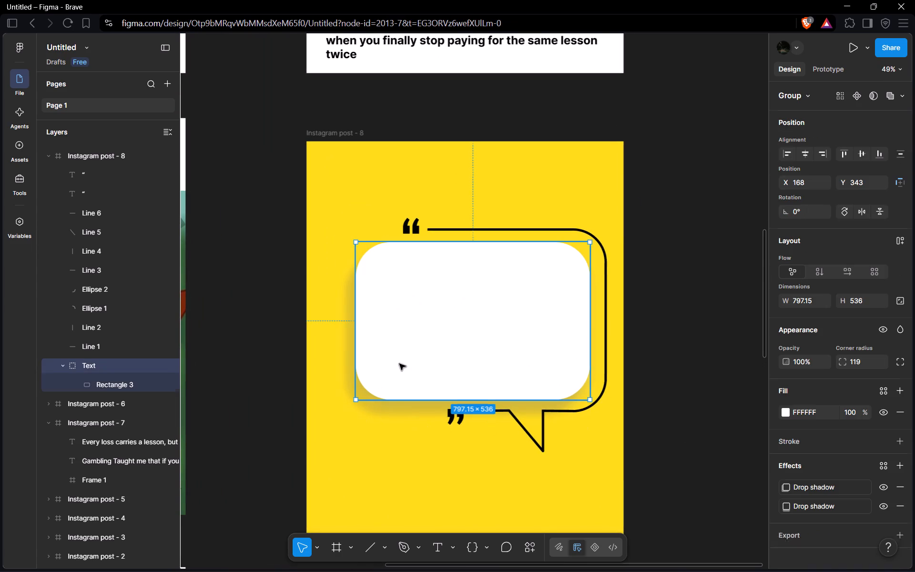
{"action": "scroll", "coordinate": [753, 429], "scroll_direction": "down", "scroll_amount": 2}
{"action": "scroll", "coordinate": [854, 517], "scroll_direction": "down", "scroll_amount": 1}
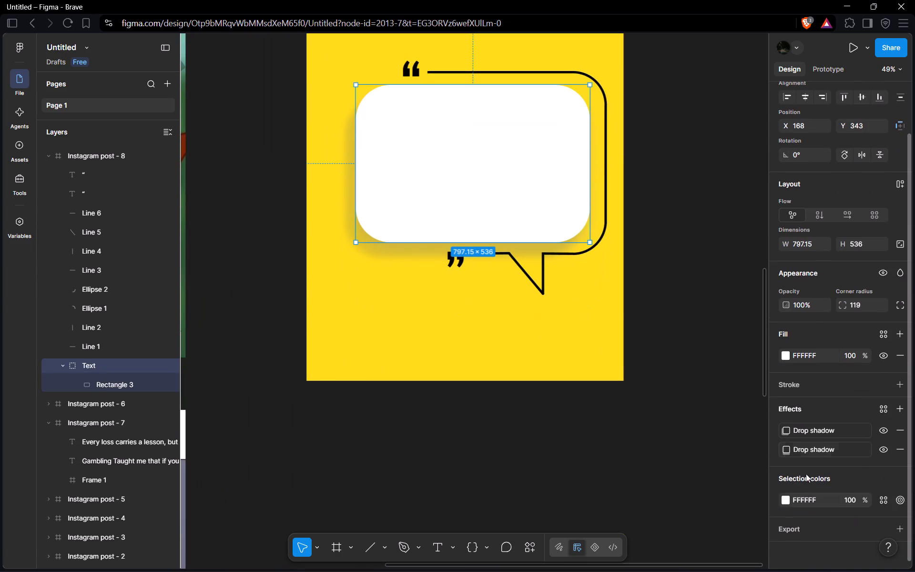
{"action": "left_click", "coordinate": [794, 446]}
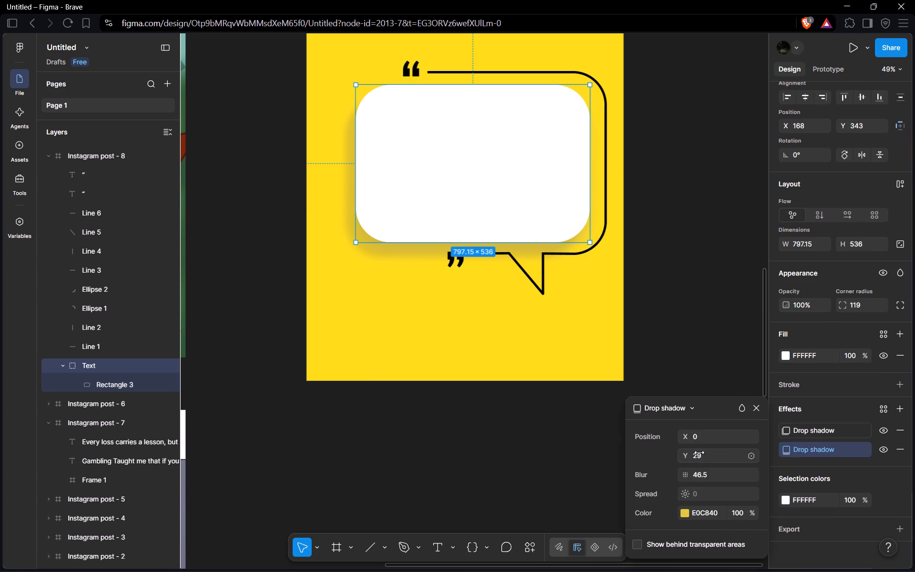
{"action": "left_click_drag", "start_coordinate": [698, 456], "coordinate": [741, 466], "text": "alt"}
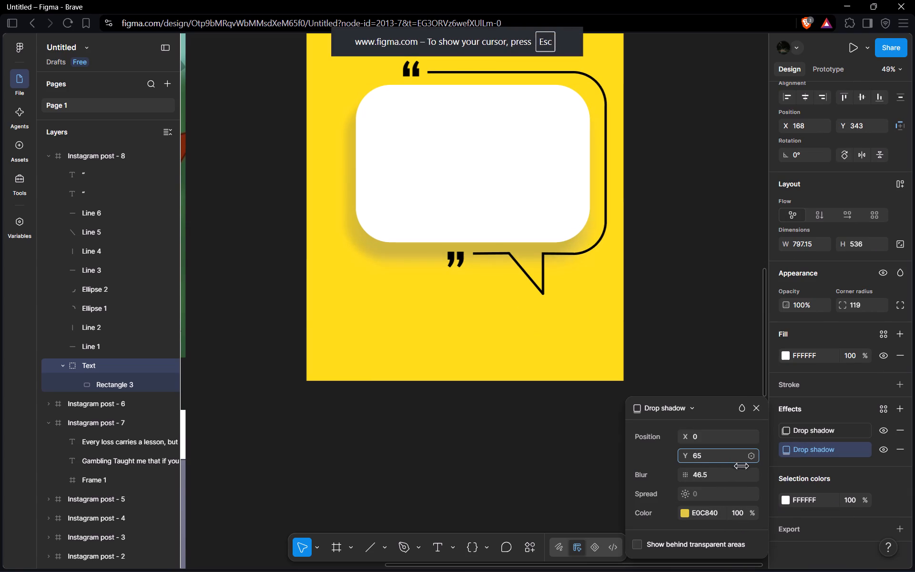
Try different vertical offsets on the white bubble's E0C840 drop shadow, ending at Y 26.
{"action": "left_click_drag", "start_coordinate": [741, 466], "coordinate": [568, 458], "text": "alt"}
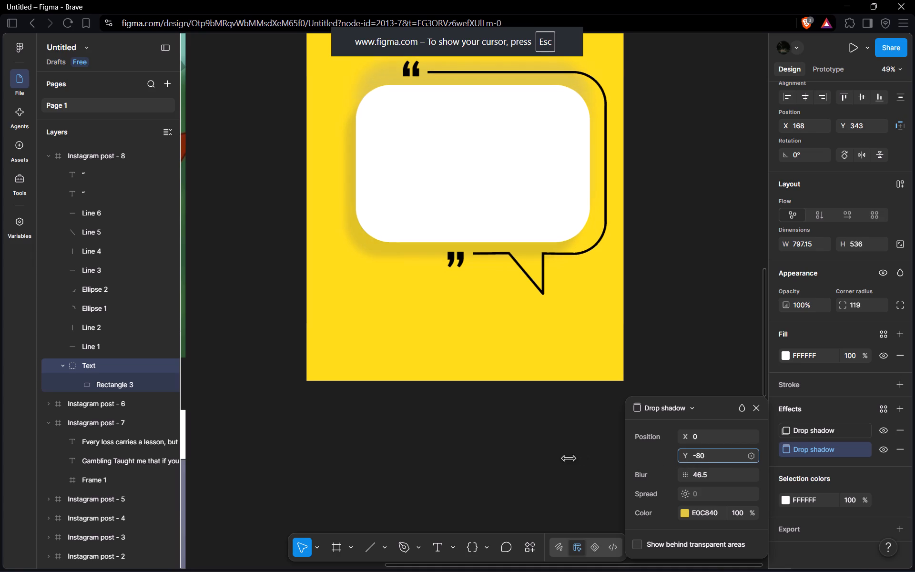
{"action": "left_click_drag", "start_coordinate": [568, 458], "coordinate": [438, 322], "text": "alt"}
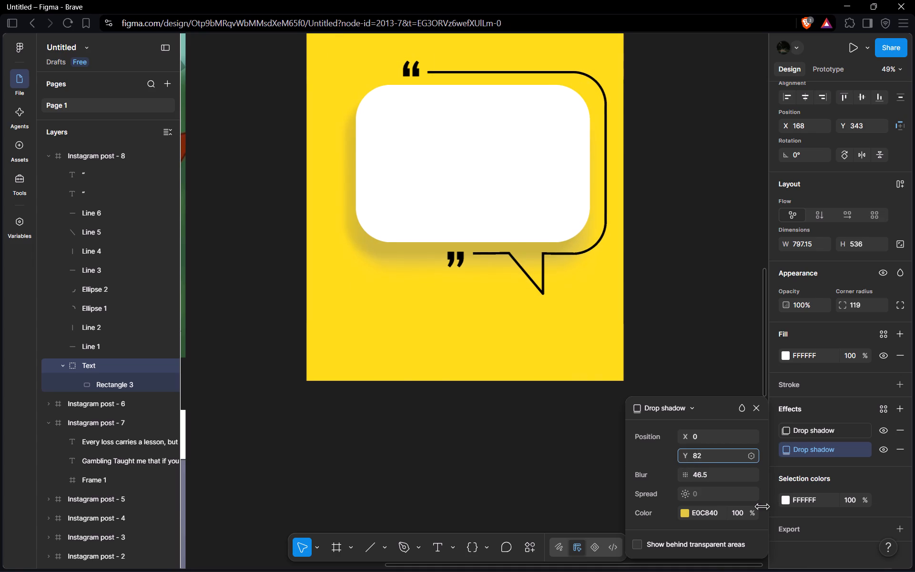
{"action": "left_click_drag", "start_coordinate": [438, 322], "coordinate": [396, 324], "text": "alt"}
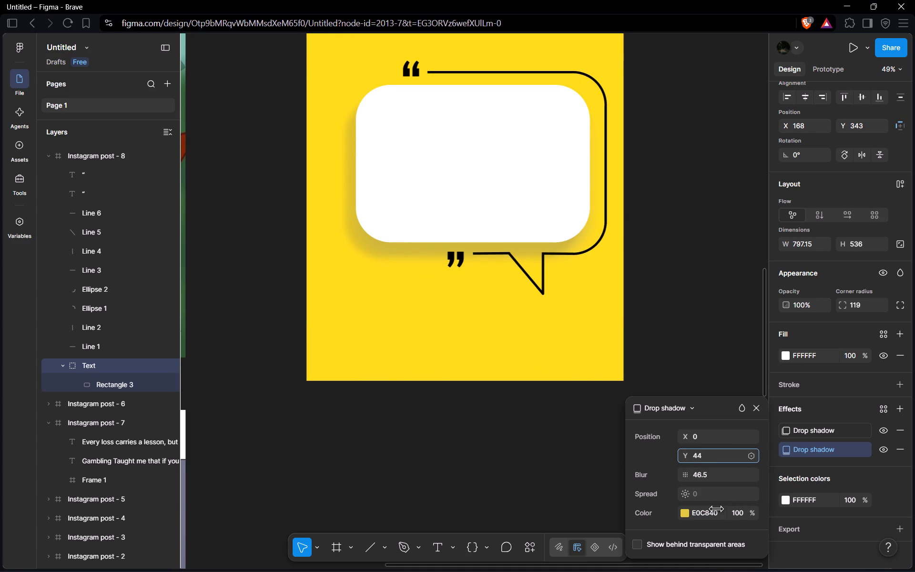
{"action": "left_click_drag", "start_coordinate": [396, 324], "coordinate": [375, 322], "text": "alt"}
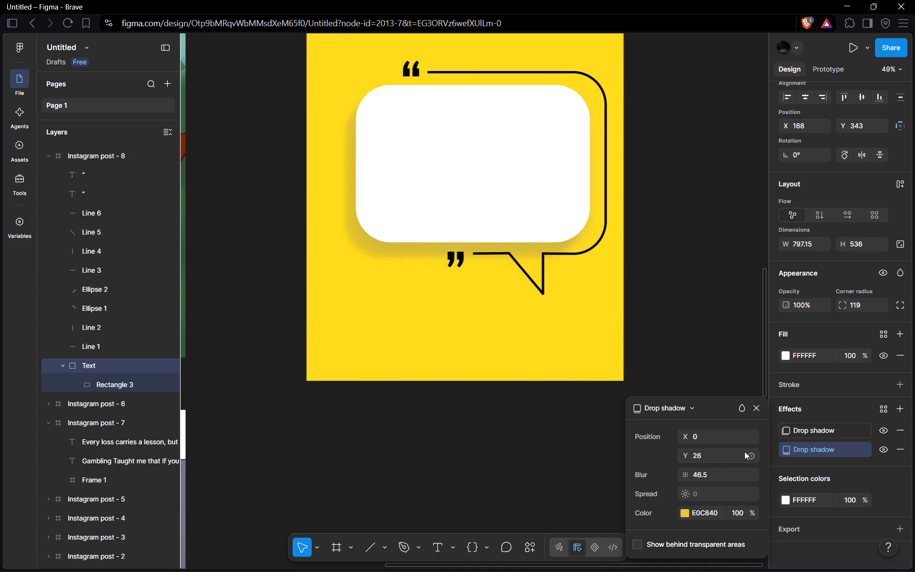
Remove the E0C840 drop shadow from the white bubble, keeping the B5A134 one.
{"action": "left_click", "coordinate": [900, 446]}
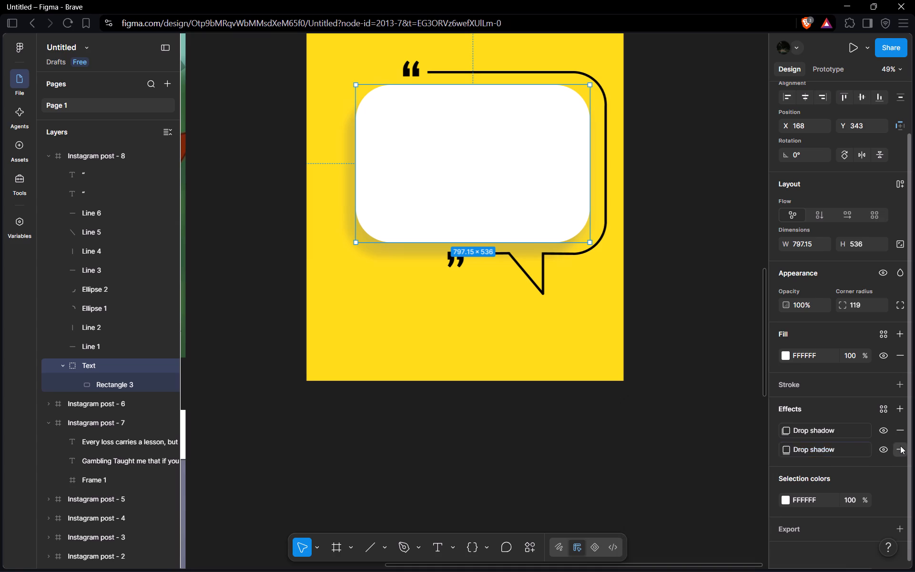
Set the white bubble's B5A134 drop shadow offset to X -28, Y 33.
{"action": "left_click", "coordinate": [832, 432]}
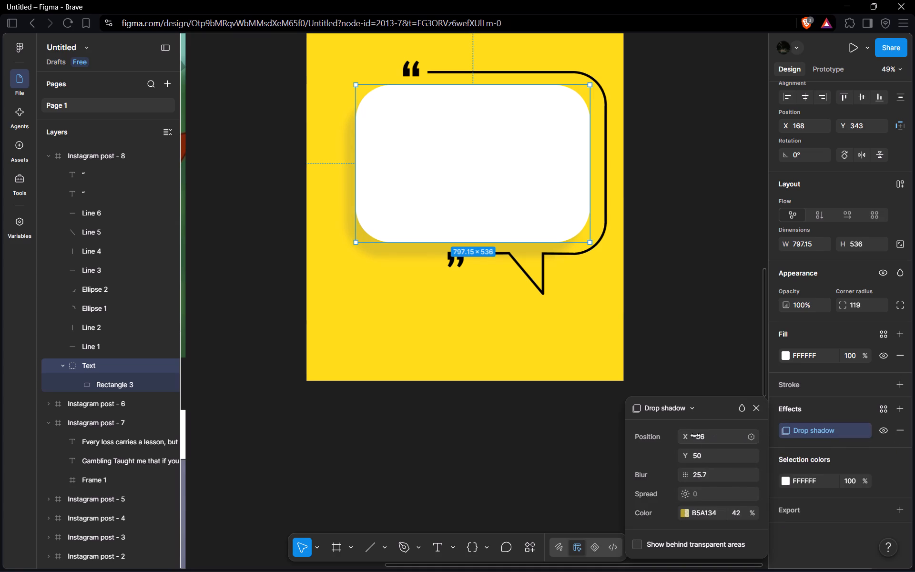
{"action": "left_click_drag", "start_coordinate": [695, 435], "coordinate": [703, 437], "text": "alt"}
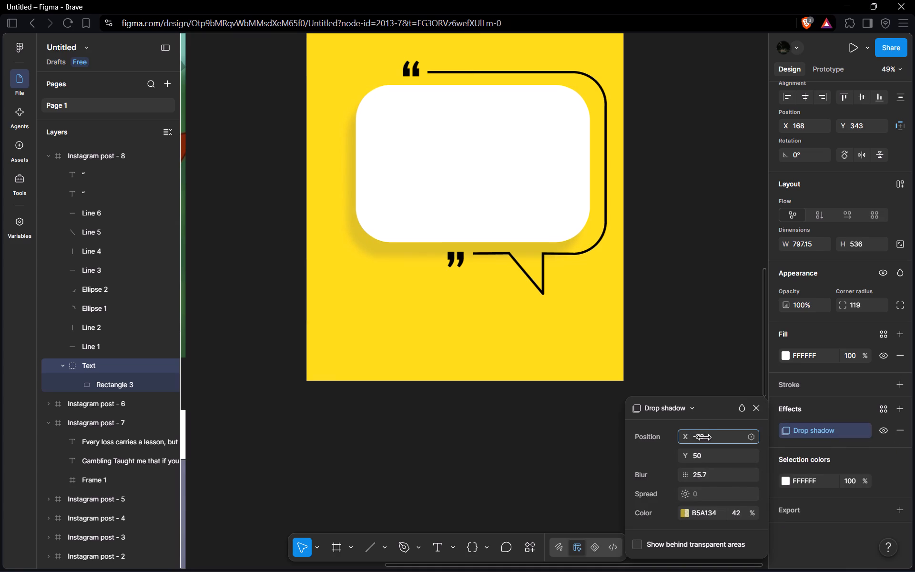
{"action": "left_click_drag", "start_coordinate": [703, 437], "coordinate": [705, 438], "text": "alt"}
{"action": "left_click_drag", "start_coordinate": [697, 455], "coordinate": [680, 455], "text": "alt"}
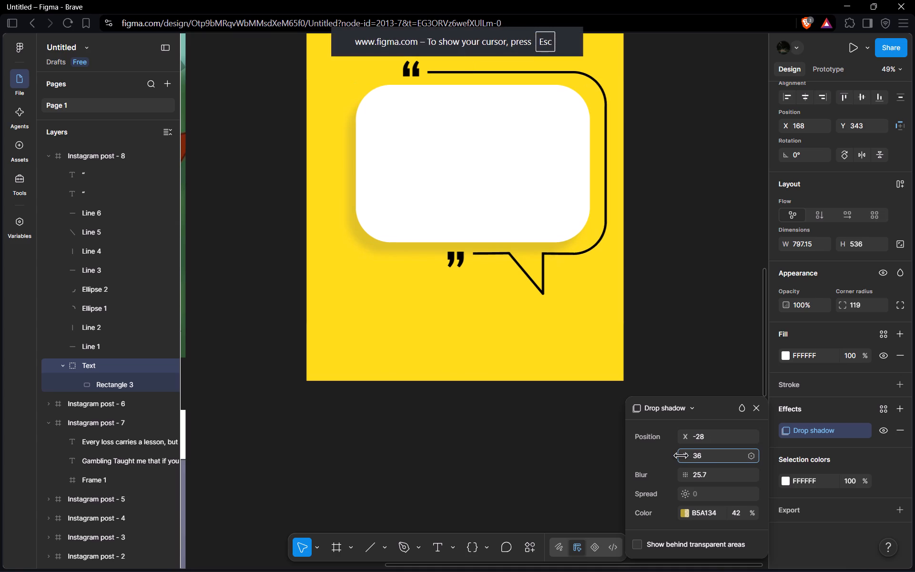
{"action": "left_click_drag", "start_coordinate": [680, 455], "coordinate": [676, 455], "text": "alt"}
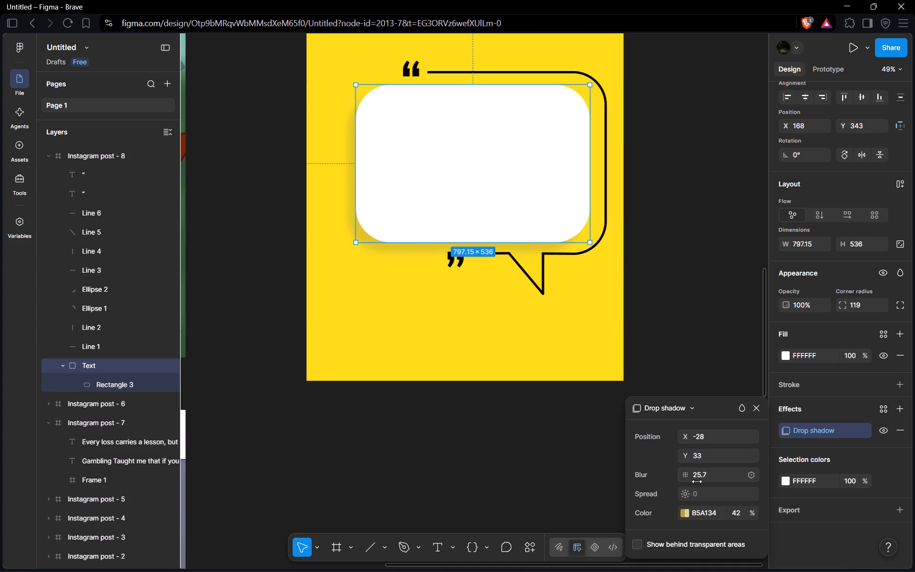
Adjust the blur of the white bubble's drop shadow for a softer edge, trying values from 0 up to about 69, and deselect the bubble.
{"action": "left_click_drag", "start_coordinate": [702, 476], "coordinate": [640, 480], "text": "alt"}
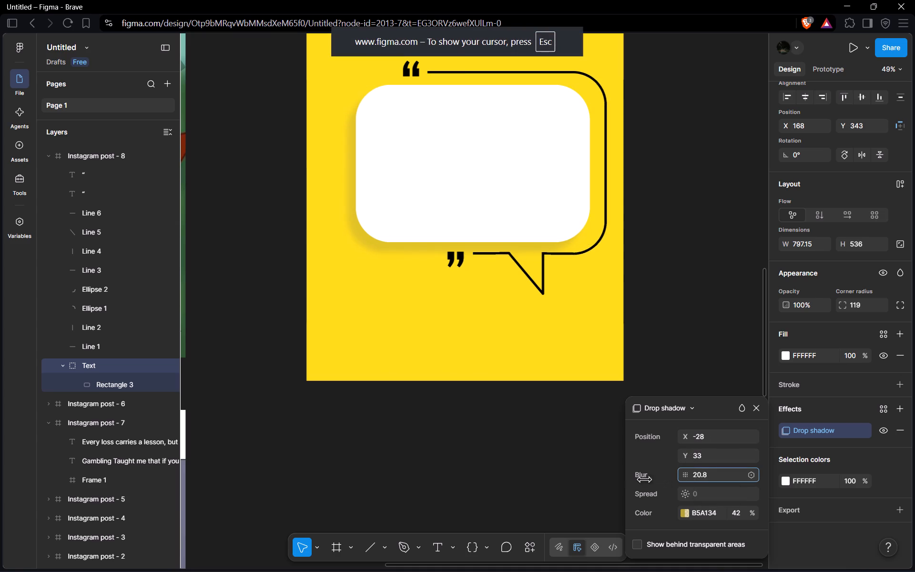
{"action": "left_click_drag", "start_coordinate": [640, 480], "coordinate": [301, 331], "text": "alt"}
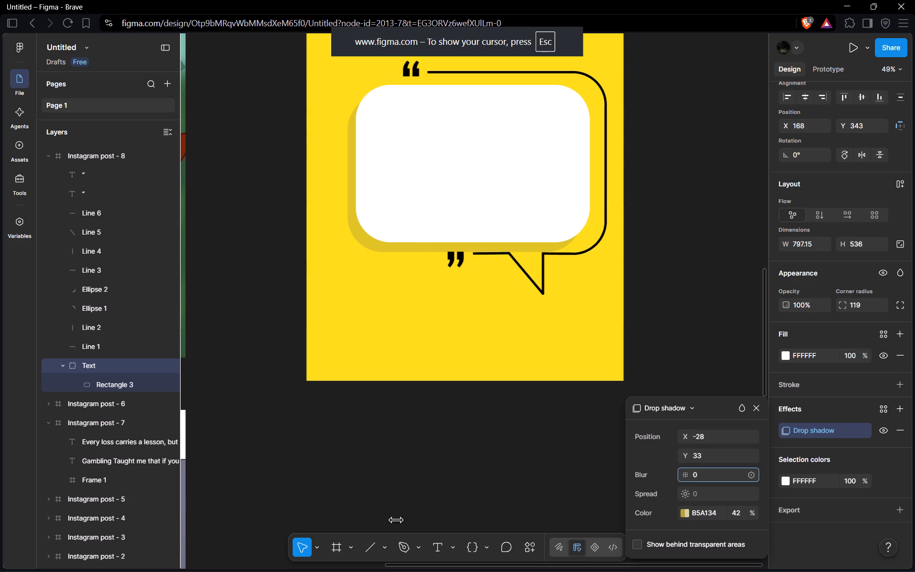
{"action": "left_click_drag", "start_coordinate": [301, 331], "coordinate": [593, 363], "text": "alt"}
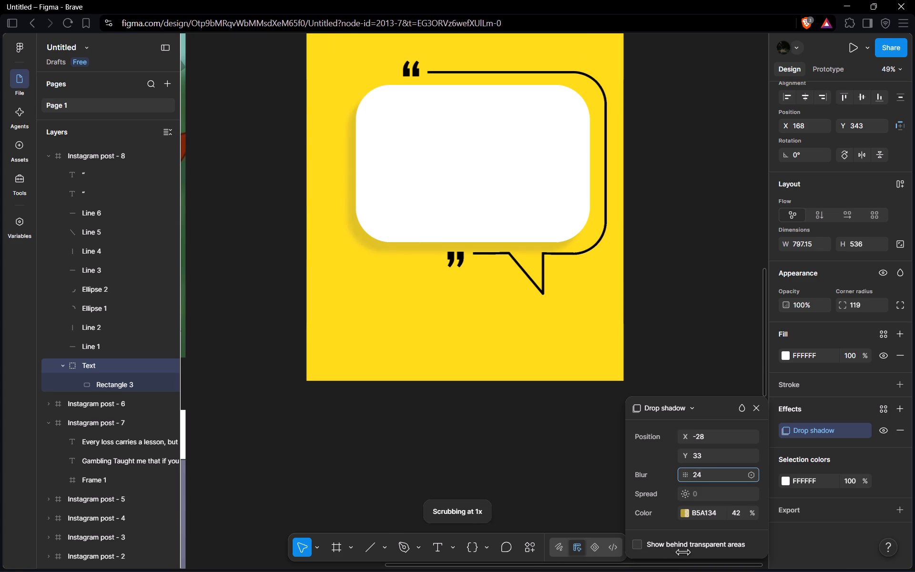
{"action": "left_click_drag", "start_coordinate": [593, 363], "coordinate": [488, 298], "text": "alt"}
{"action": "left_click_drag", "start_coordinate": [488, 298], "coordinate": [469, 295], "text": "alt"}
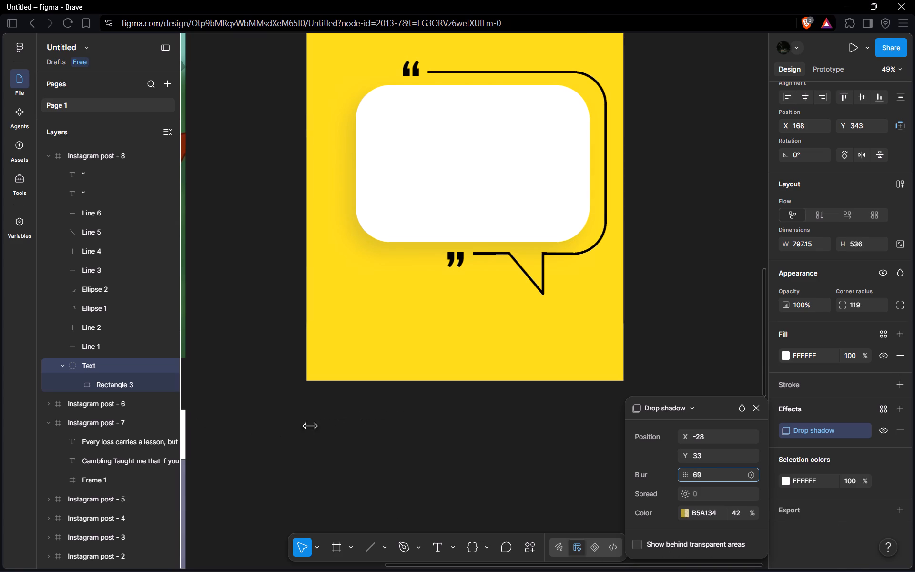
{"action": "left_click_drag", "start_coordinate": [469, 295], "coordinate": [443, 298], "text": "alt"}
{"action": "left_click", "coordinate": [484, 458]}
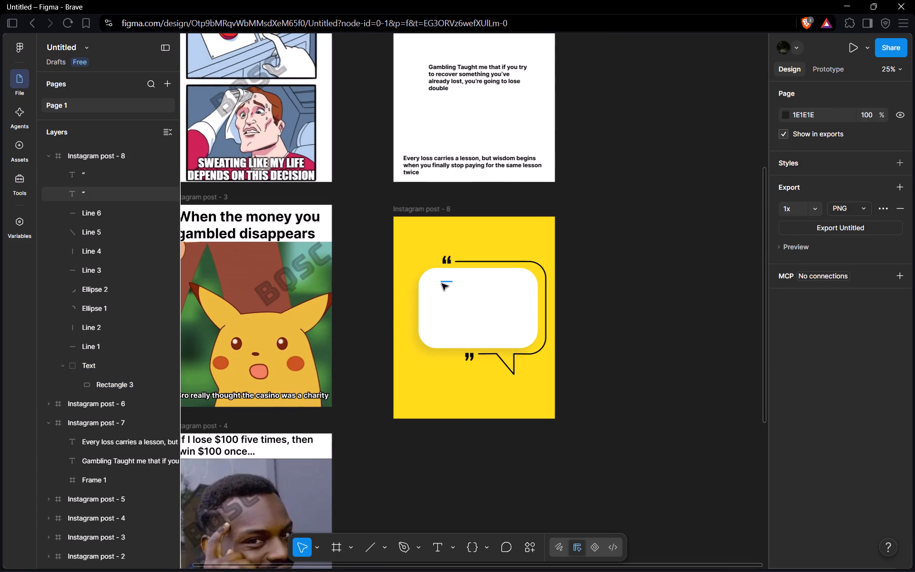
Group the white bubble, its black outline lines and both quotation marks in Instagram post - 8.
{"action": "left_click_drag", "start_coordinate": [397, 243], "coordinate": [559, 411]}
{"action": "key", "text": "ctrl+g"}
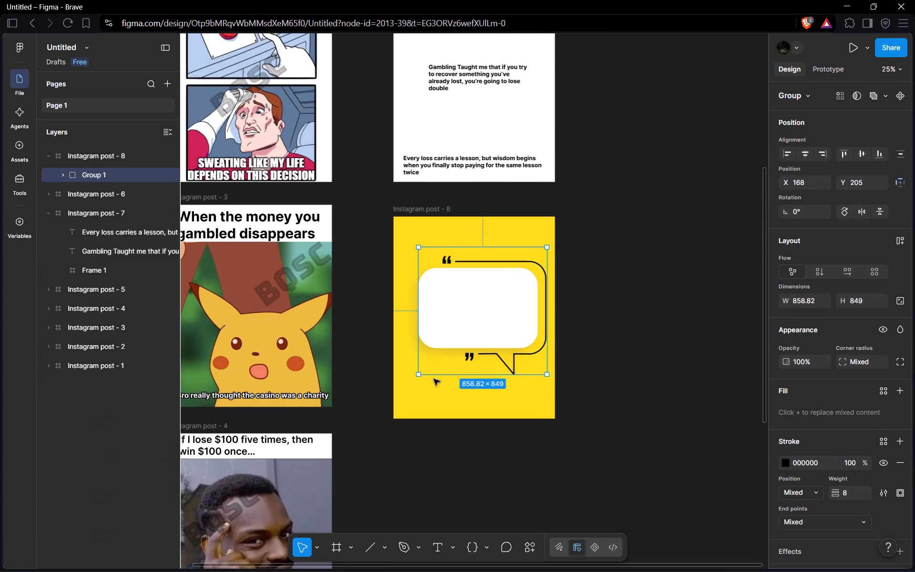
Resize the grouped speech bubble in Instagram post - 8 to about 873 × 802.
{"action": "left_click", "coordinate": [547, 374]}
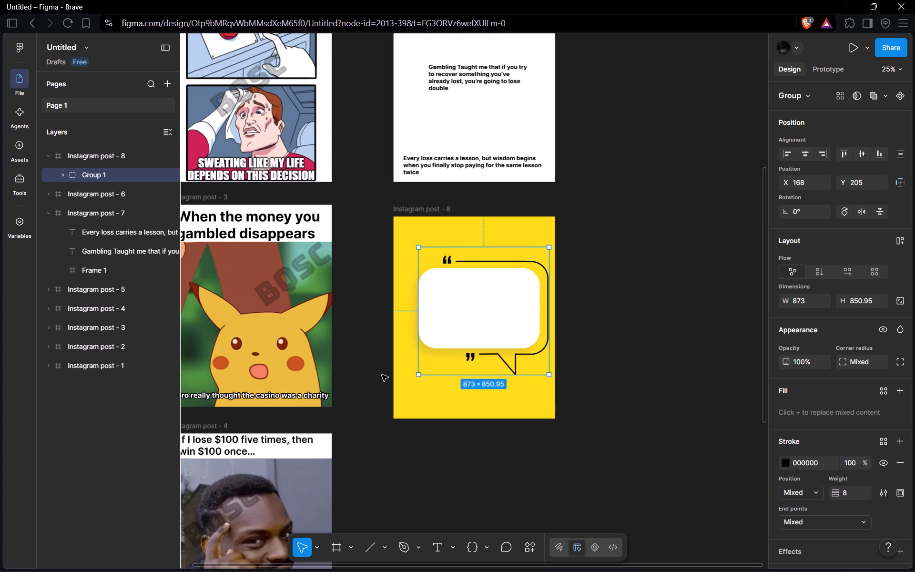
{"action": "left_click_drag", "start_coordinate": [440, 370], "coordinate": [426, 369]}
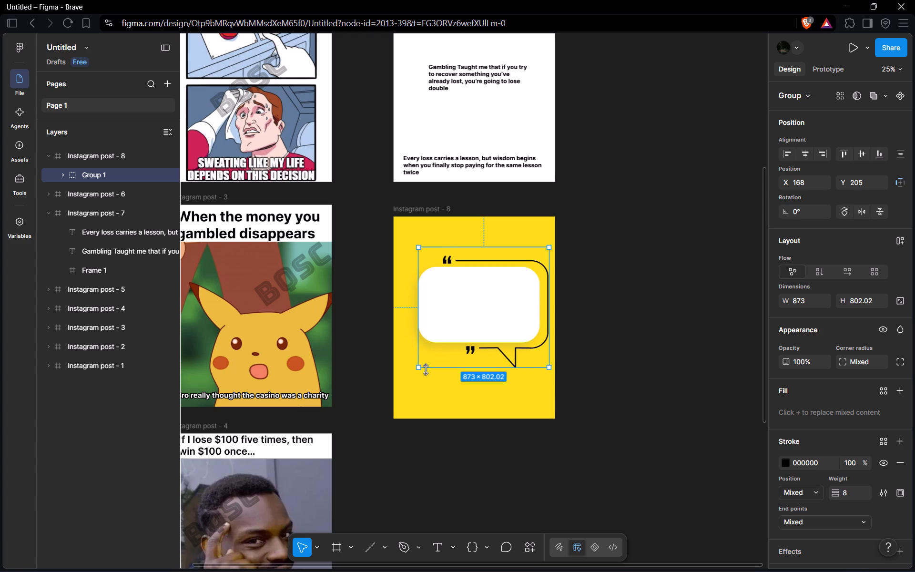
Move the grouped speech bubble to about X 152, Y 274 in the yellow frame.
{"action": "left_click_drag", "start_coordinate": [435, 353], "coordinate": [432, 353]}
Move the whole speech-bubble group to about X 104, Y 274 in Instagram post - 8 and deselect it.
{"action": "left_click_drag", "start_coordinate": [432, 353], "coordinate": [433, 364]}
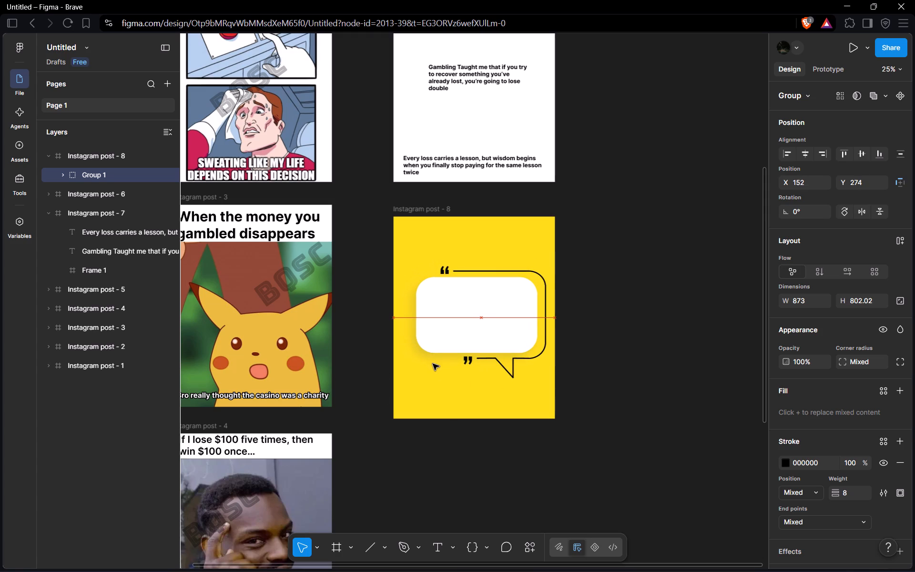
{"action": "left_click_drag", "start_coordinate": [433, 364], "coordinate": [427, 365]}
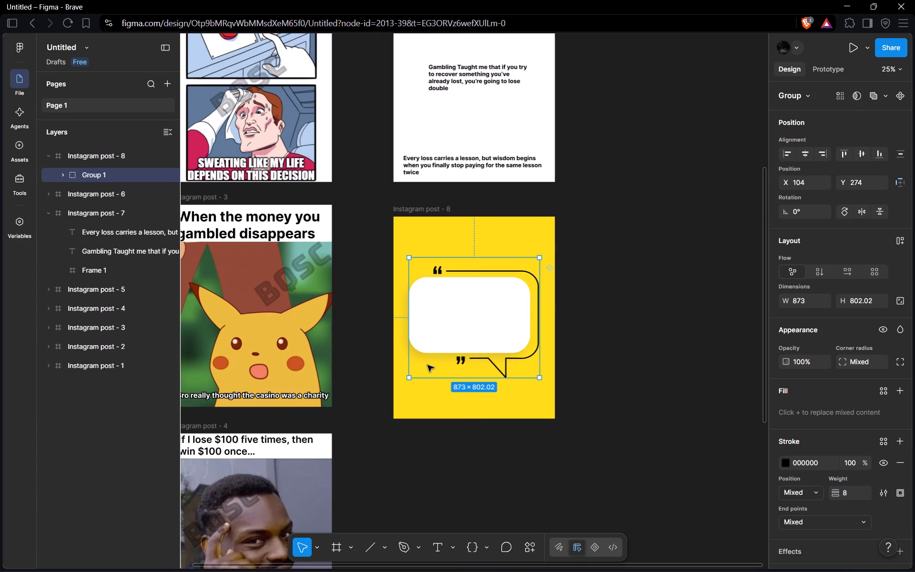
{"action": "left_click", "coordinate": [617, 400]}
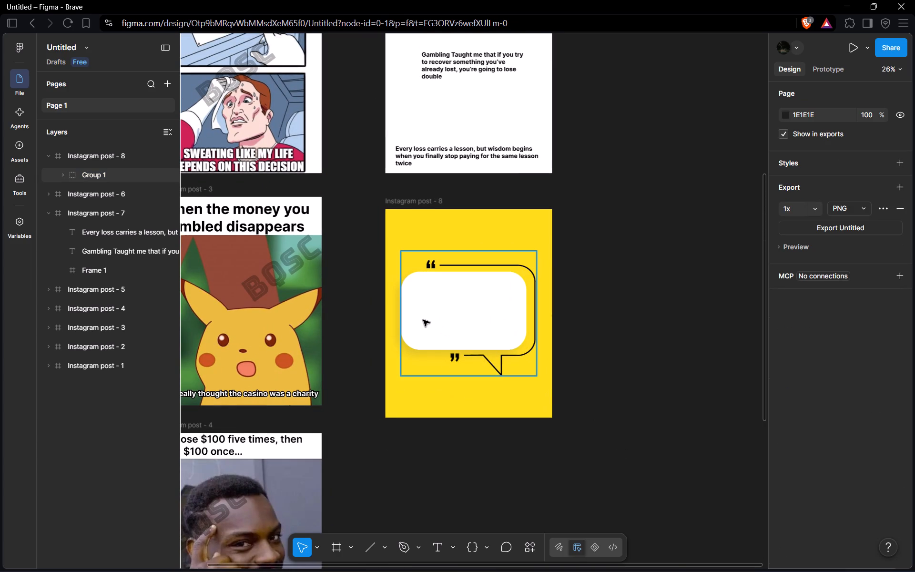
Enlarge the whole speech-bubble group to about 1033 × 949 and reposition it at about X 23, Y 200 in Instagram post - 8.
{"action": "left_click", "coordinate": [452, 318]}
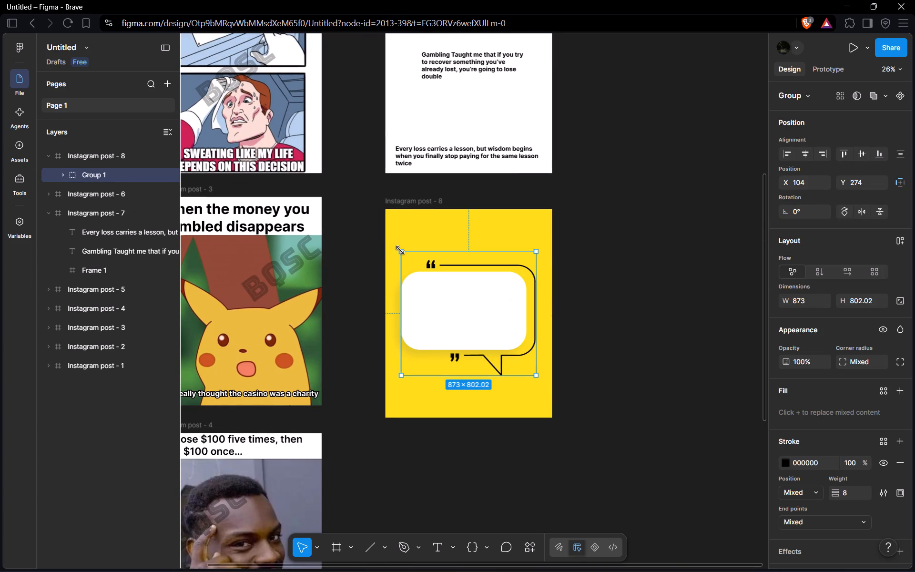
{"action": "left_click_drag", "start_coordinate": [400, 250], "coordinate": [393, 243], "text": "shift"}
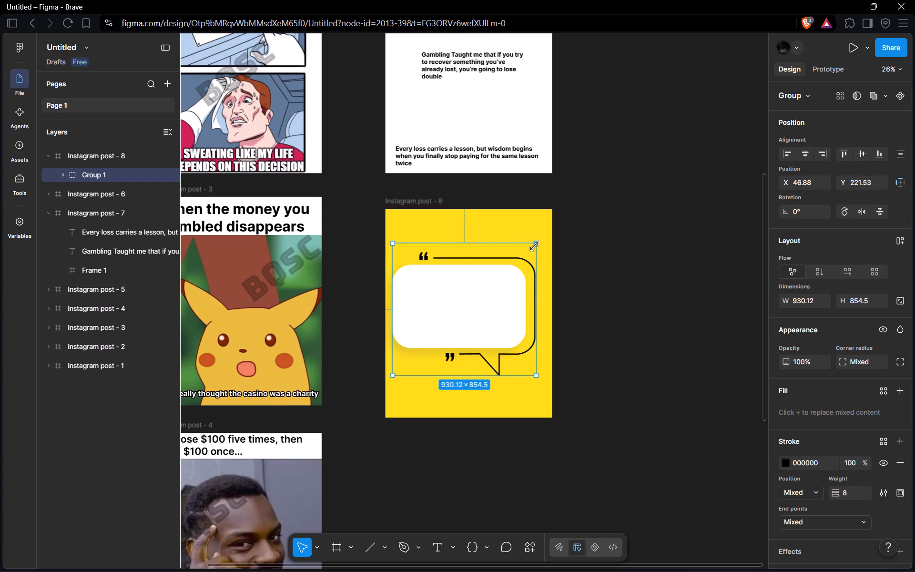
{"action": "left_click_drag", "start_coordinate": [538, 243], "coordinate": [544, 239], "text": "shift"}
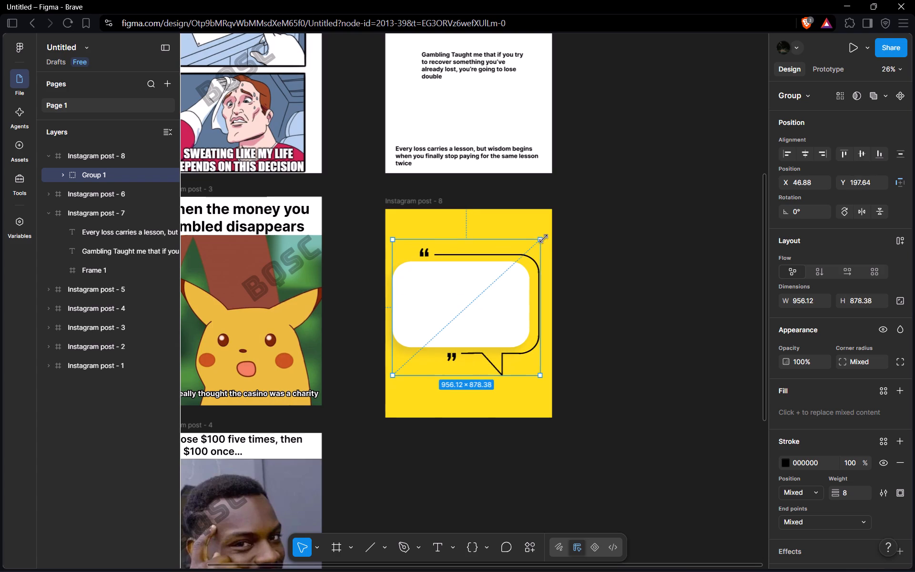
{"action": "left_click_drag", "start_coordinate": [544, 239], "coordinate": [549, 235], "text": "shift"}
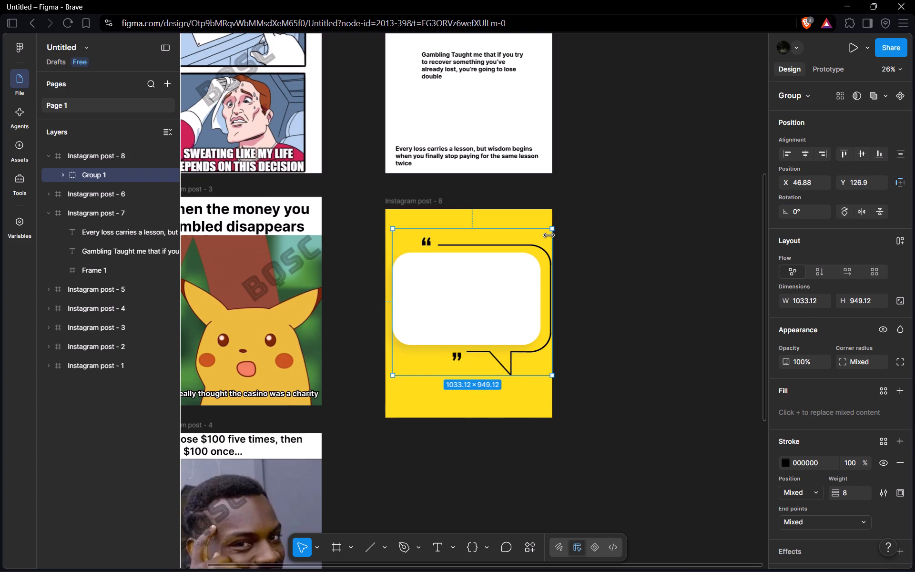
{"action": "left_click_drag", "start_coordinate": [465, 285], "coordinate": [465, 296]}
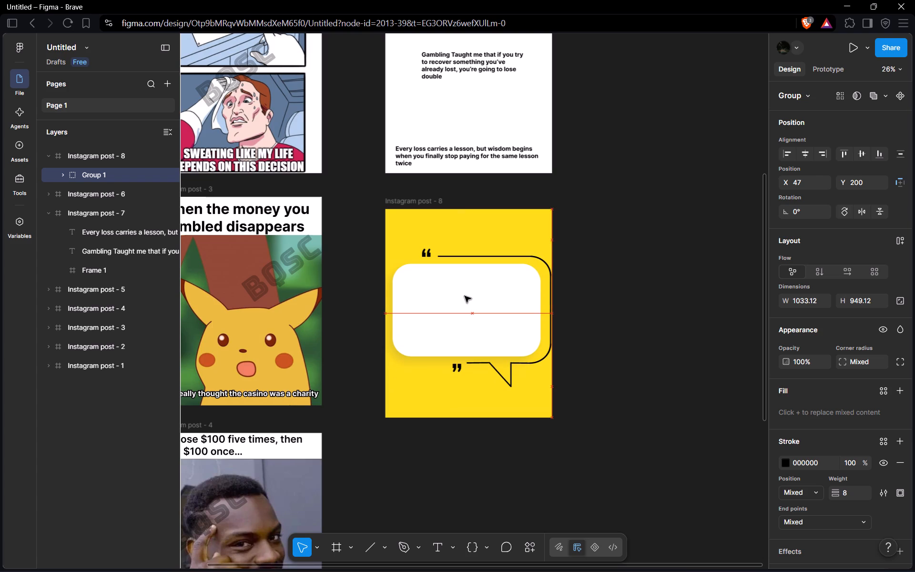
{"action": "left_click_drag", "start_coordinate": [465, 296], "coordinate": [460, 295]}
Resize only the white bubble inside the group to about 839 × 584 by pulling in its lower-left corner, and deselect it.
{"action": "double_click", "coordinate": [457, 305]}
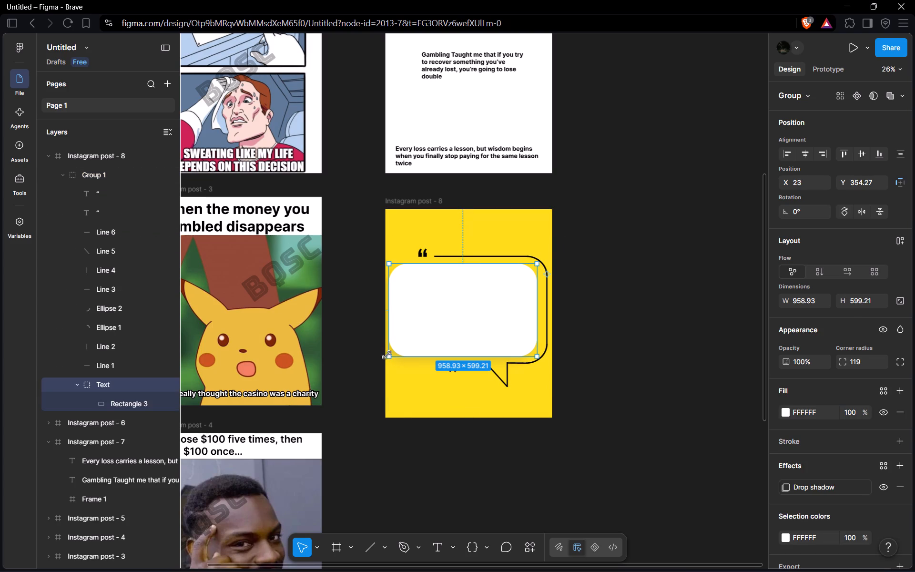
{"action": "left_click_drag", "start_coordinate": [392, 355], "coordinate": [404, 352]}
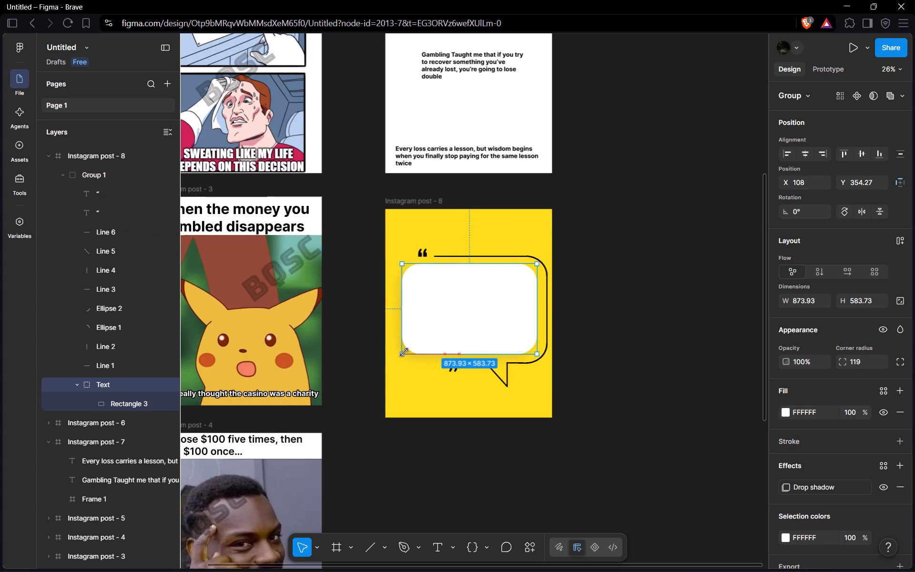
{"action": "left_click_drag", "start_coordinate": [404, 352], "coordinate": [407, 352]}
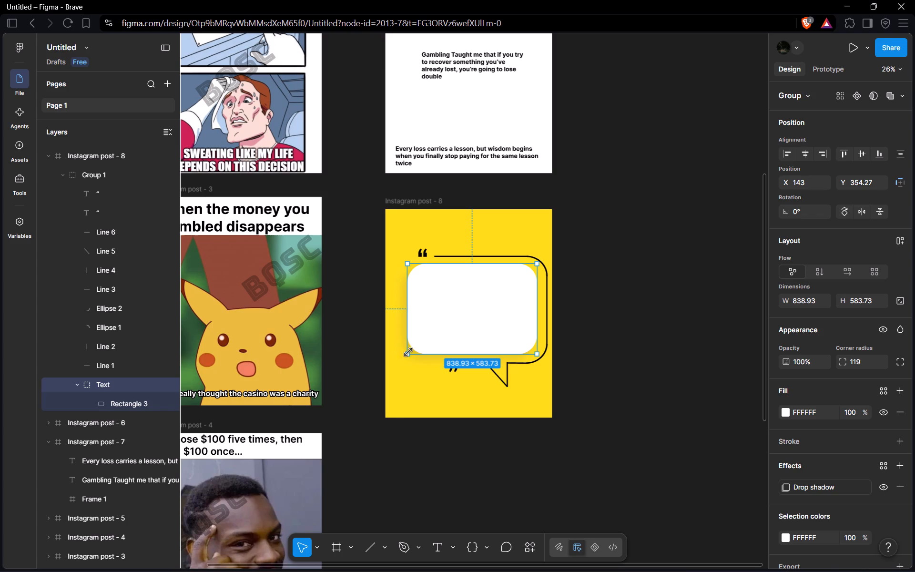
{"action": "left_click", "coordinate": [685, 441]}
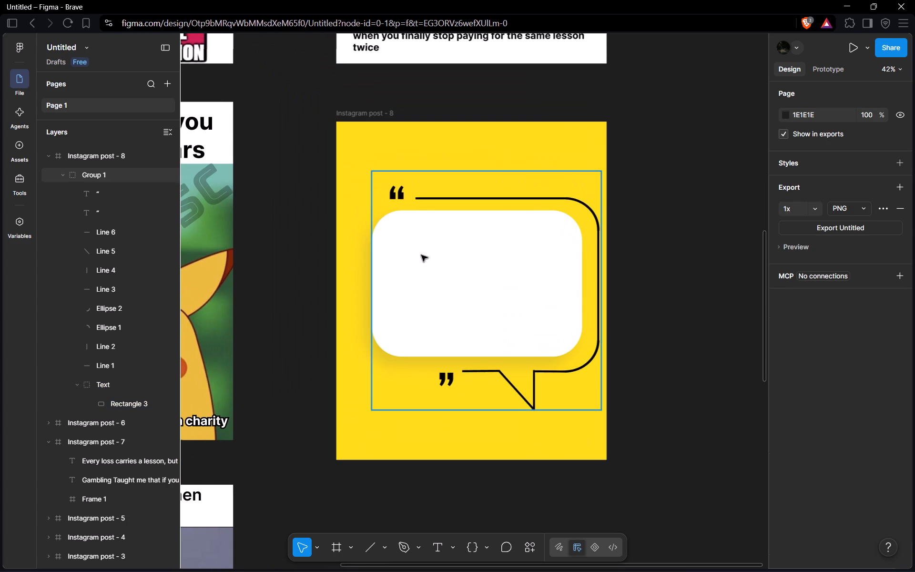
Move the "Every loss carries a lesson" text from Instagram post - 7 into the white bubble at X 202, Y 543 and narrow it to 712.
{"action": "left_click", "coordinate": [421, 255]}
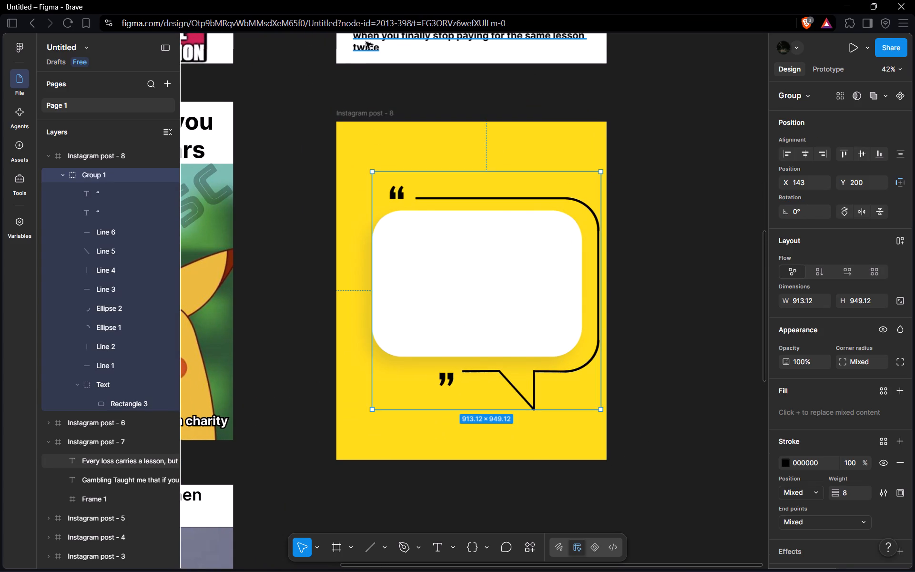
{"action": "left_click_drag", "start_coordinate": [366, 42], "coordinate": [399, 281]}
{"action": "left_click_drag", "start_coordinate": [625, 288], "coordinate": [595, 296]}
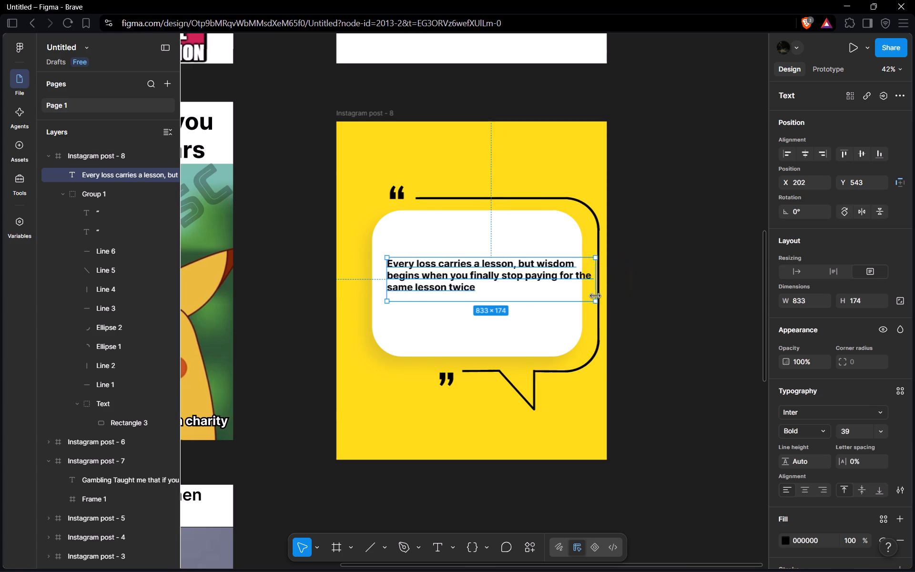
{"action": "left_click_drag", "start_coordinate": [595, 296], "coordinate": [564, 298]}
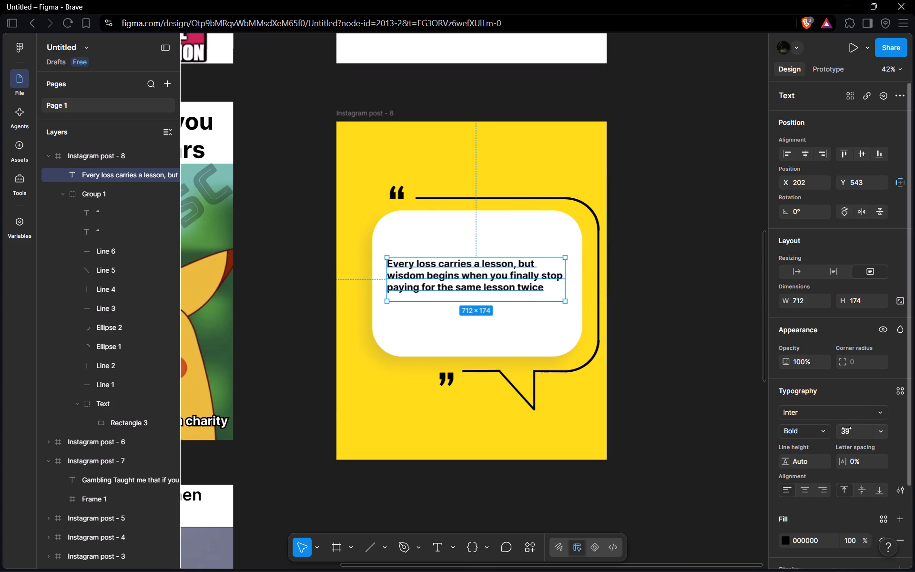
Set the font size of the "Every loss carries a lesson" quote text to 48.
{"action": "left_click_drag", "start_coordinate": [845, 429], "coordinate": [468, 303], "text": "alt"}
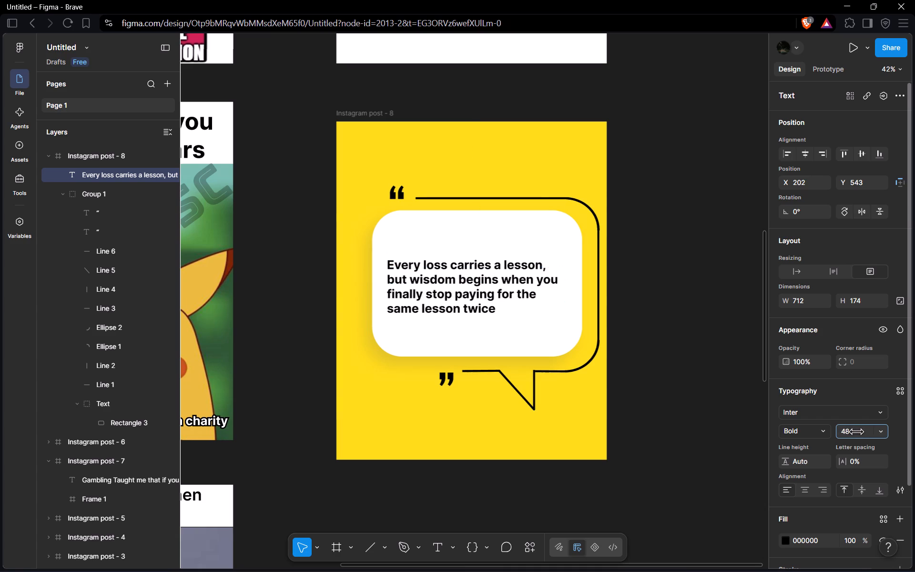
{"action": "left_click_drag", "start_coordinate": [468, 303], "coordinate": [467, 307], "text": "alt"}
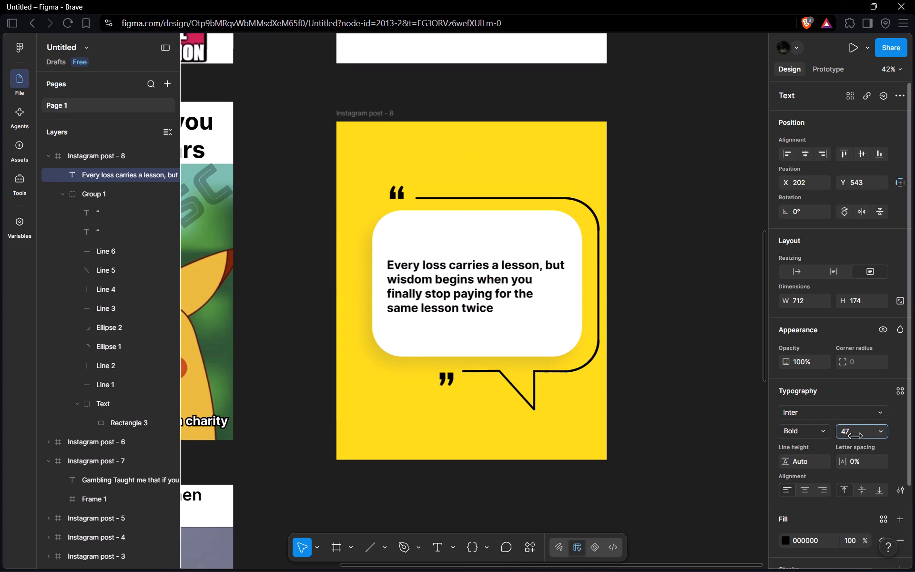
{"action": "left_click_drag", "start_coordinate": [467, 307], "coordinate": [465, 306], "text": "alt"}
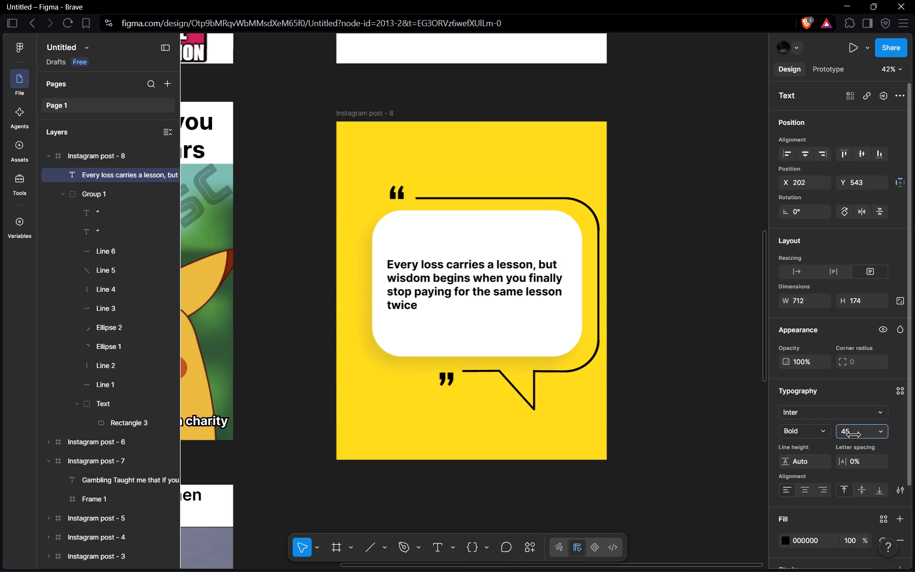
{"action": "left_click_drag", "start_coordinate": [465, 306], "coordinate": [469, 306], "text": "alt"}
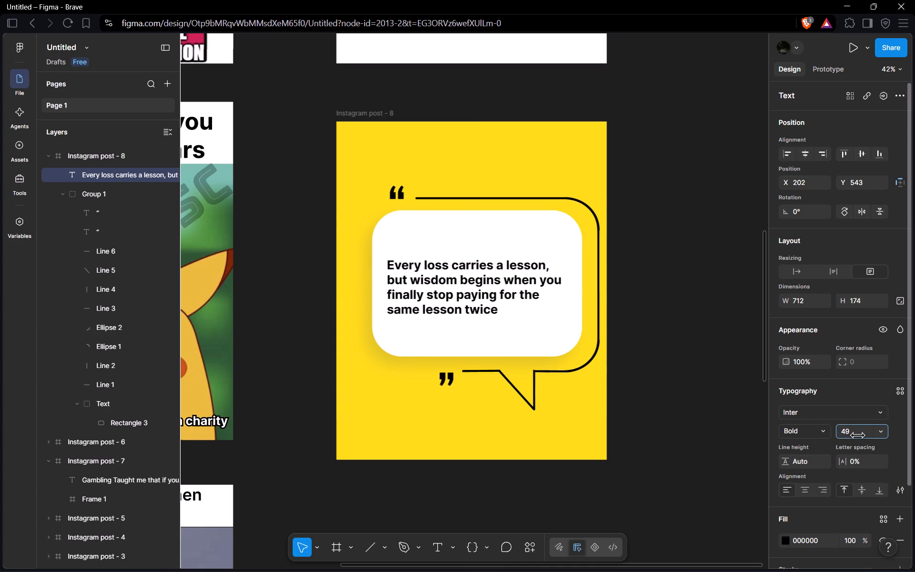
{"action": "left_click_drag", "start_coordinate": [469, 306], "coordinate": [468, 306], "text": "alt"}
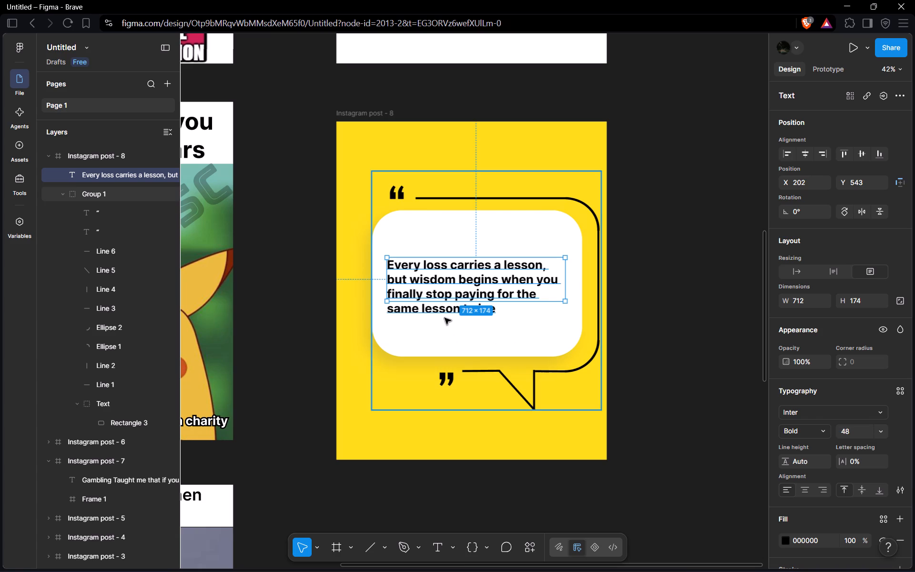
Extend the quote's text box downward to a height of about 261 so all its lines fit, and deselect it.
{"action": "left_click_drag", "start_coordinate": [440, 307], "coordinate": [441, 291]}
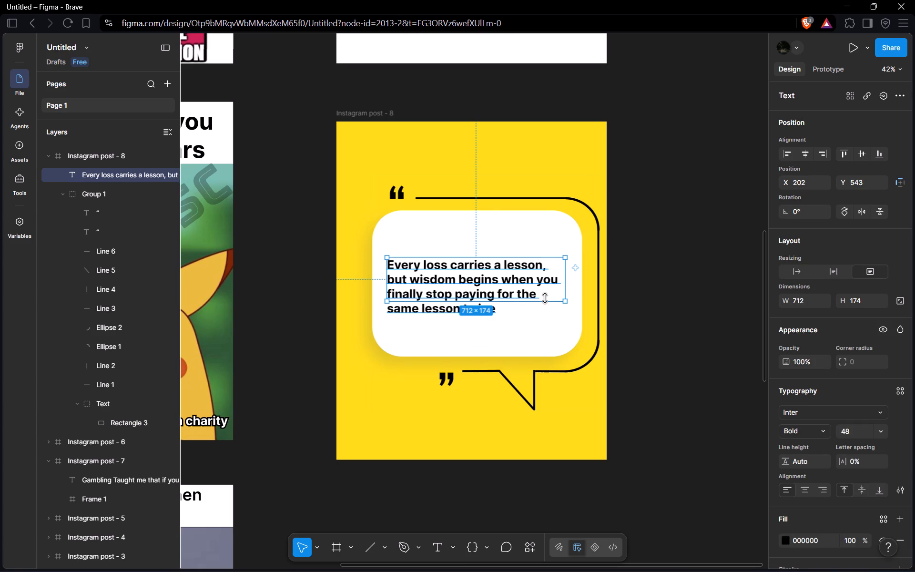
{"action": "left_click_drag", "start_coordinate": [545, 298], "coordinate": [544, 323]}
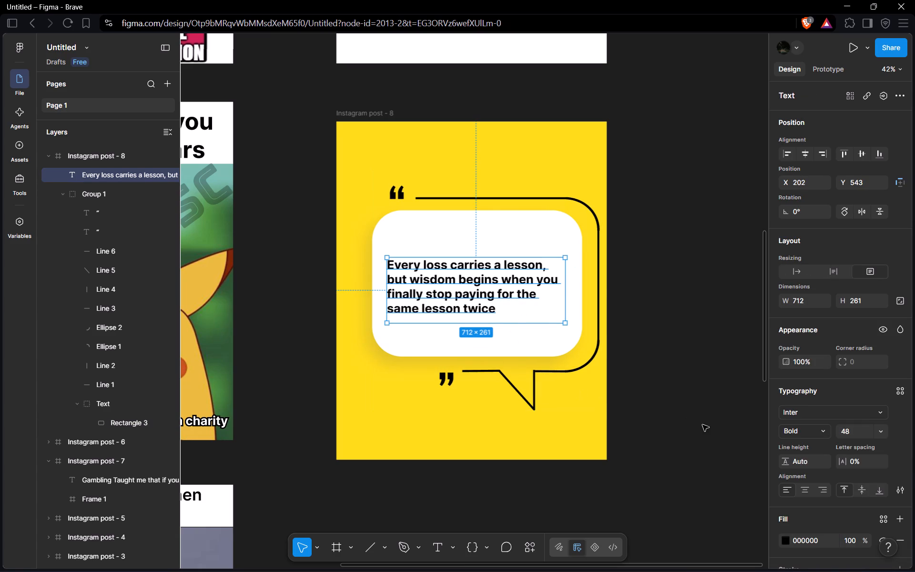
{"action": "left_click", "coordinate": [702, 425]}
Reposition the "Every loss carries a lesson" quote inside the white bubble to about X 246, Y 526.
{"action": "left_click_drag", "start_coordinate": [454, 300], "coordinate": [460, 292]}
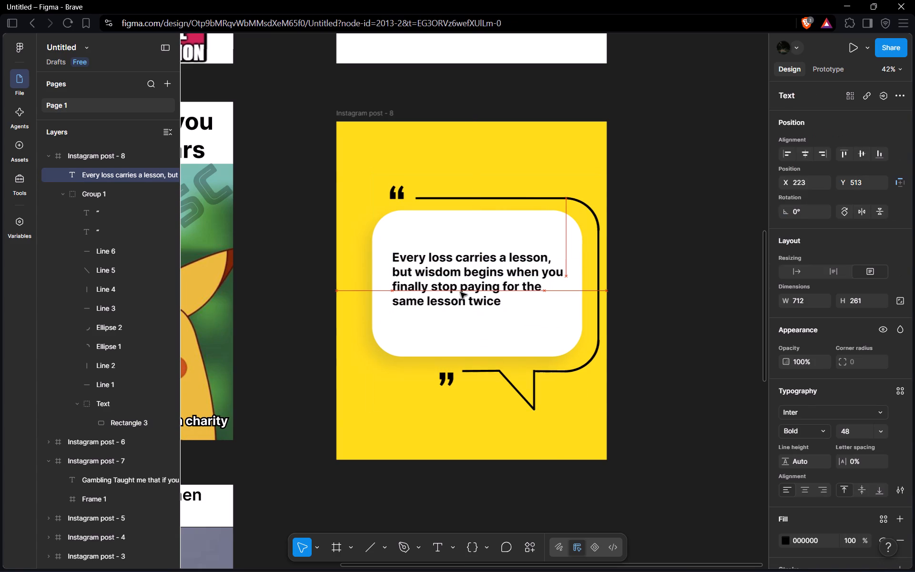
{"action": "left_click_drag", "start_coordinate": [460, 292], "coordinate": [462, 293]}
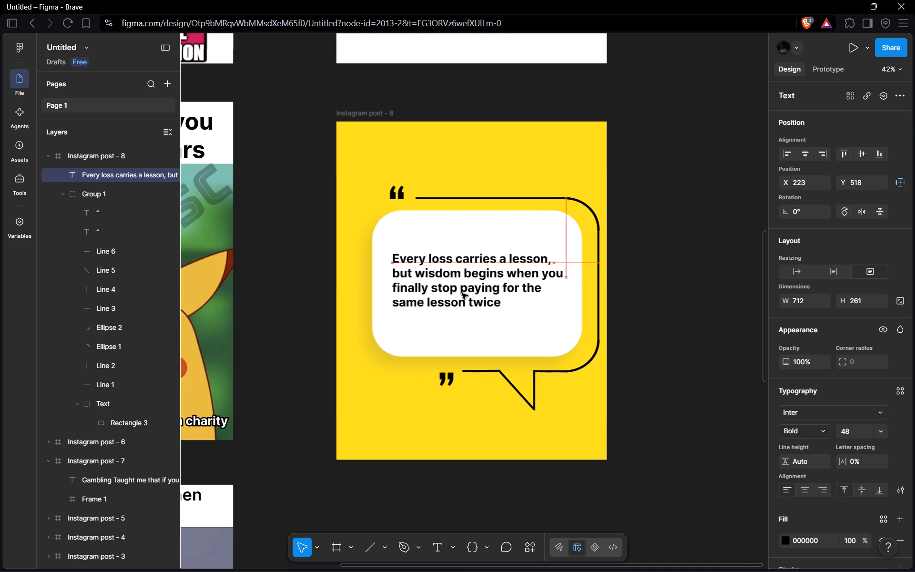
{"action": "left_click_drag", "start_coordinate": [462, 293], "coordinate": [466, 300]}
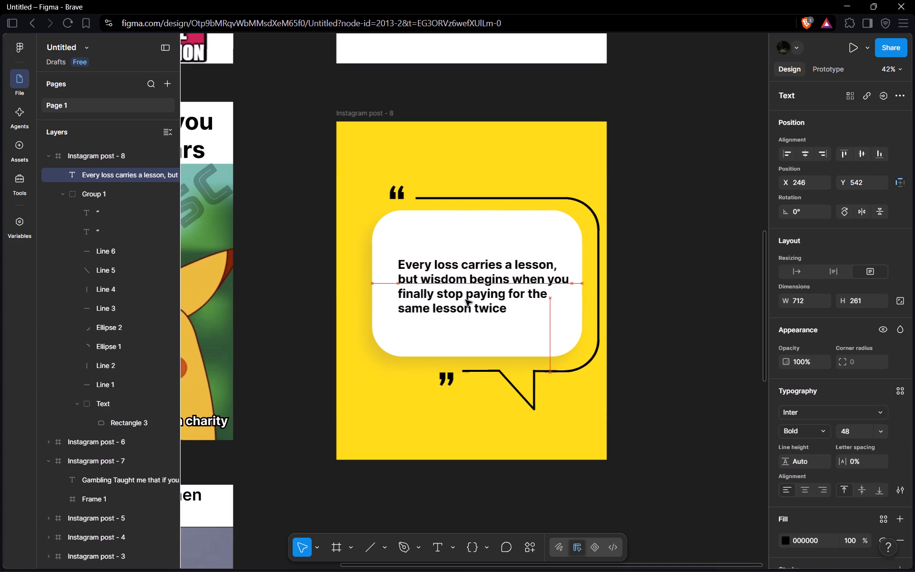
{"action": "left_click_drag", "start_coordinate": [466, 300], "coordinate": [461, 300]}
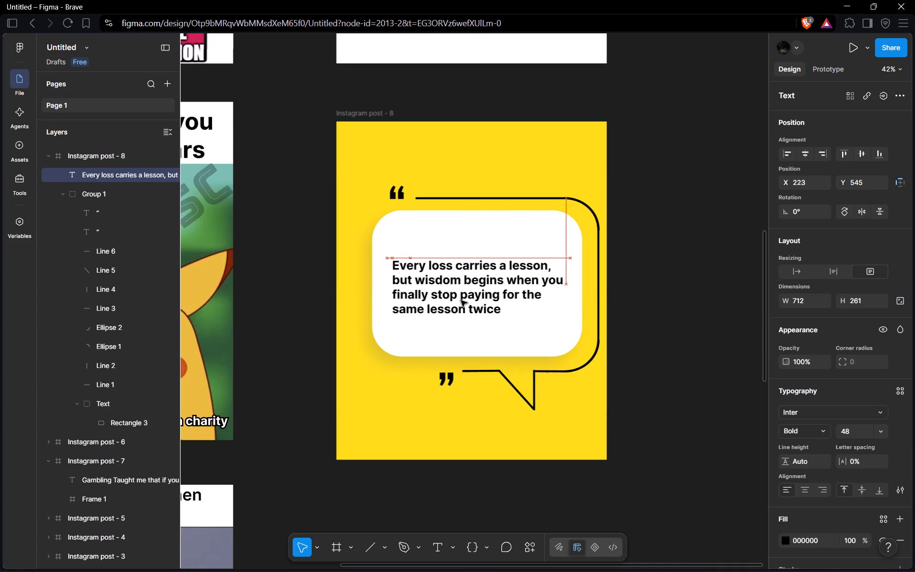
{"action": "left_click_drag", "start_coordinate": [461, 300], "coordinate": [458, 296]}
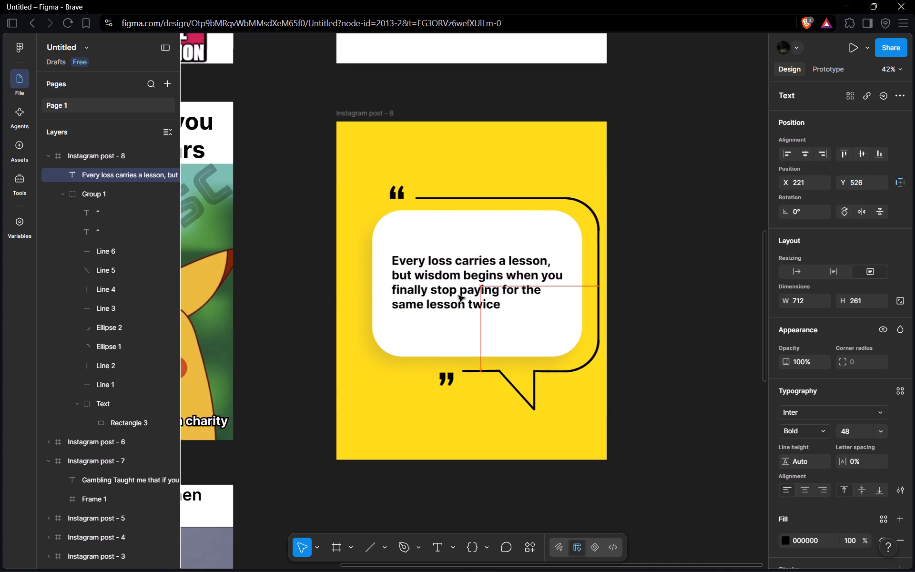
{"action": "left_click_drag", "start_coordinate": [458, 296], "coordinate": [464, 297]}
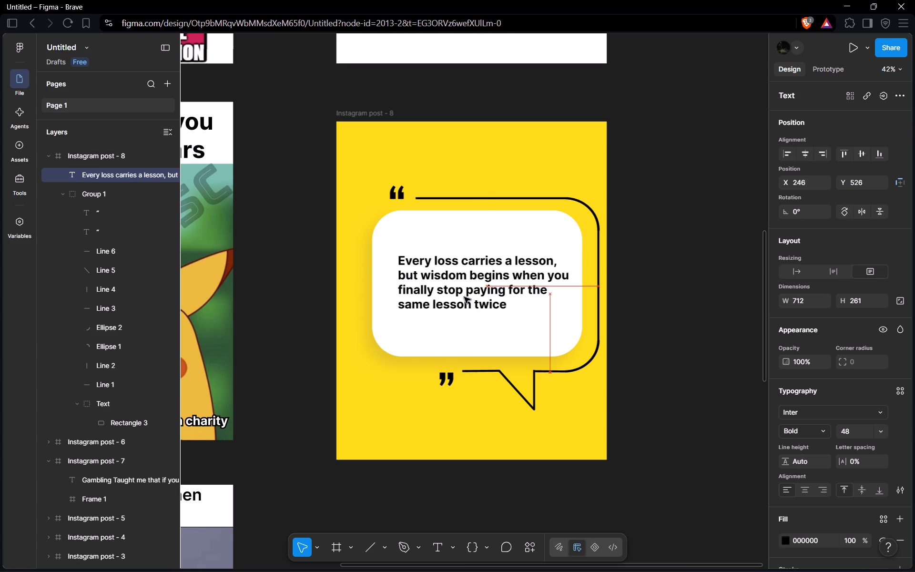
{"action": "left_click_drag", "start_coordinate": [464, 297], "coordinate": [466, 297]}
{"action": "left_click", "coordinate": [448, 286]}
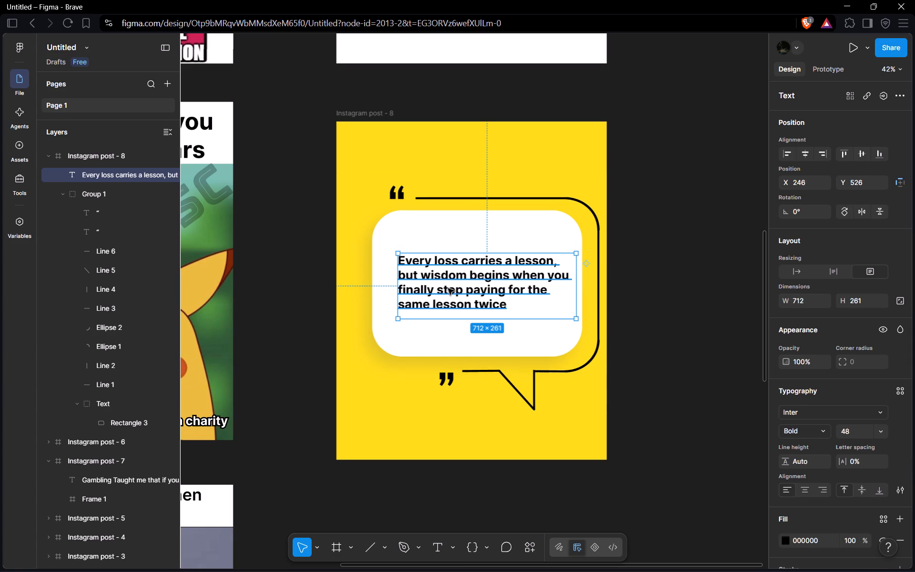
Soften the yellow background fill of the Instagram post - 8 frame to F9D42C and deselect the frame.
{"action": "left_click", "coordinate": [659, 397]}
{"action": "double_click", "coordinate": [415, 427]}
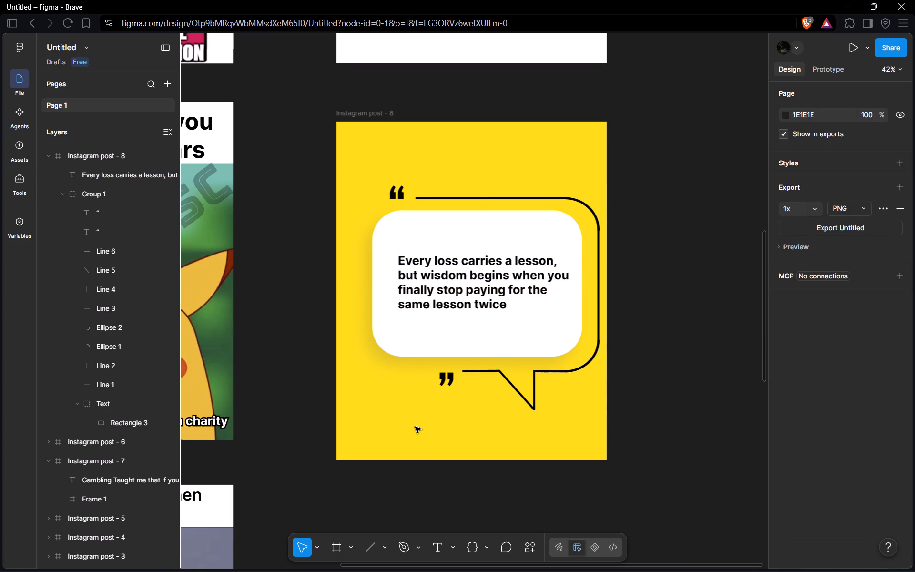
{"action": "left_click", "coordinate": [366, 115]}
{"action": "scroll", "coordinate": [860, 520], "scroll_direction": "down", "scroll_amount": 1}
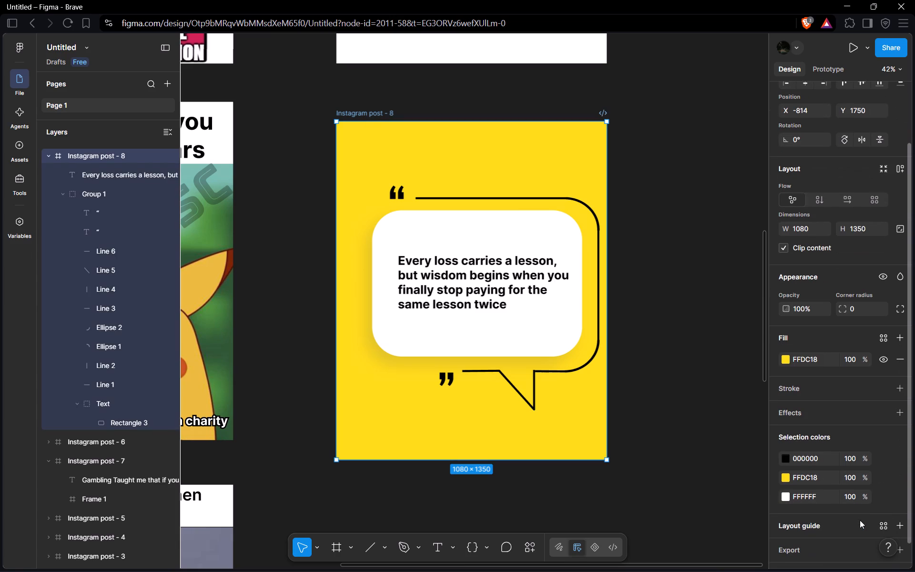
{"action": "left_click", "coordinate": [783, 358]}
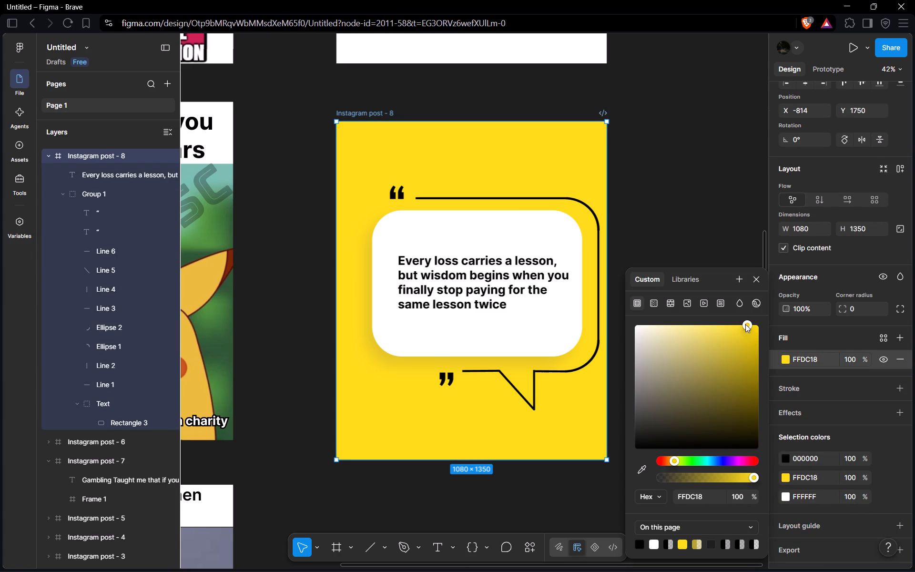
{"action": "left_click_drag", "start_coordinate": [745, 324], "coordinate": [739, 326]}
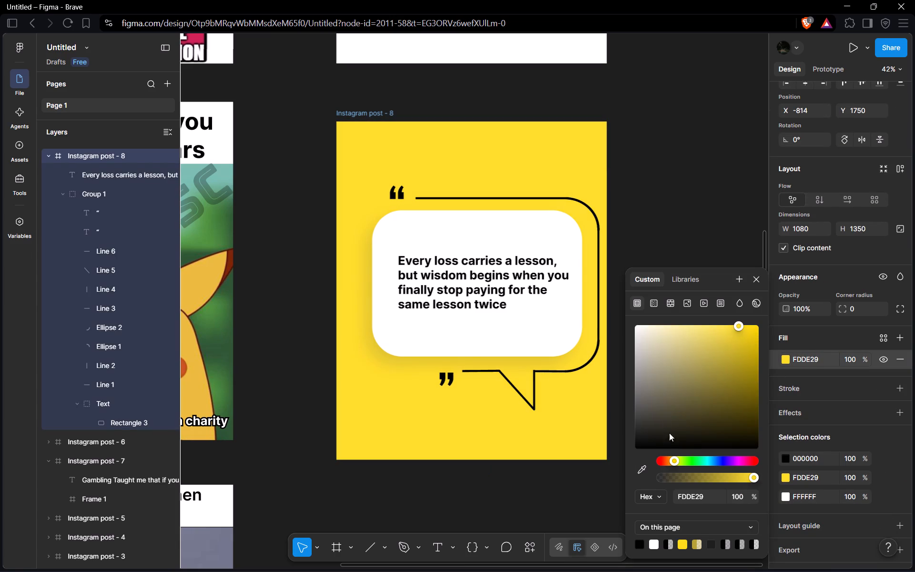
{"action": "left_click", "coordinate": [675, 462]}
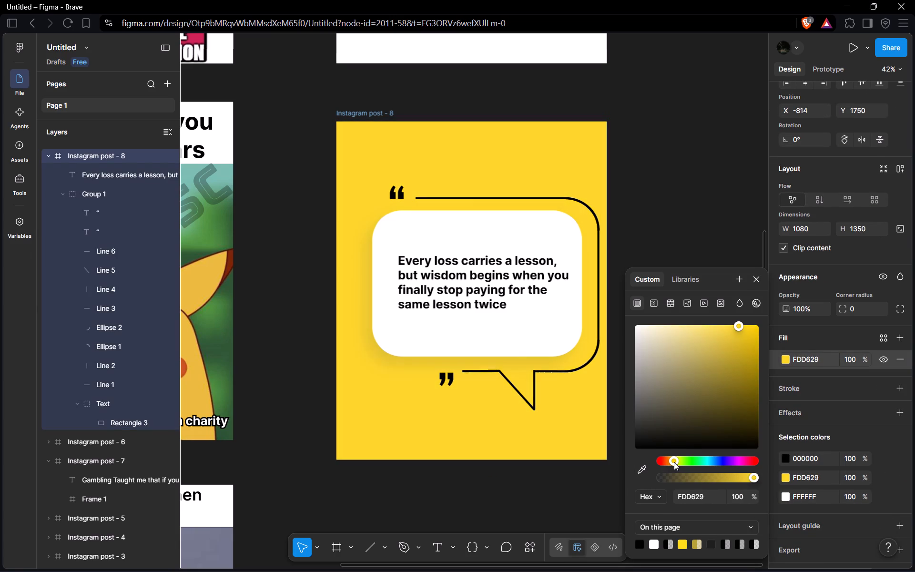
{"action": "left_click", "coordinate": [741, 327]}
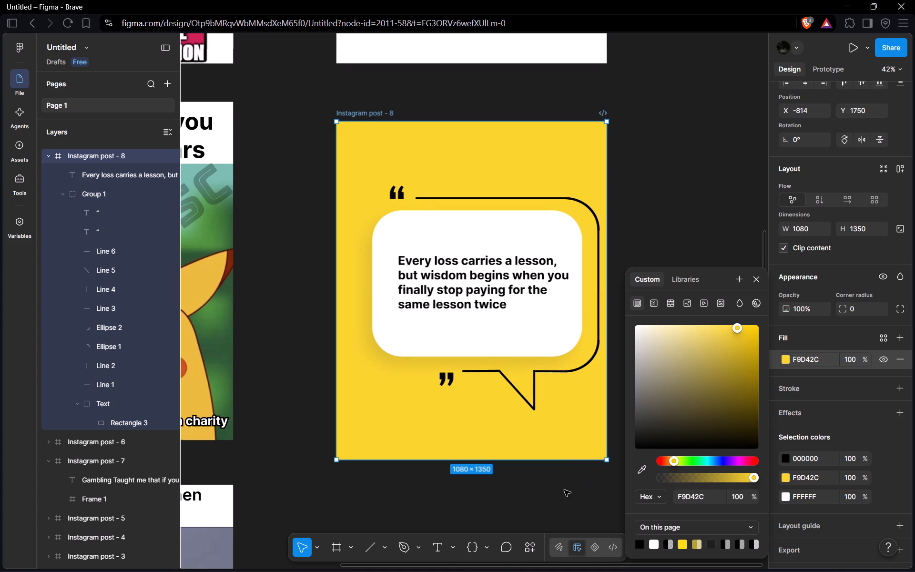
{"action": "left_click", "coordinate": [564, 490]}
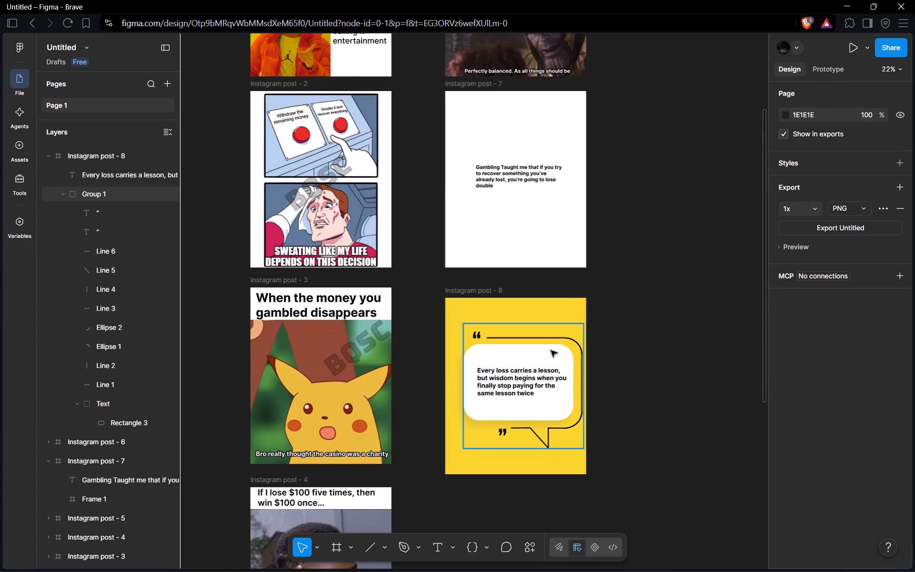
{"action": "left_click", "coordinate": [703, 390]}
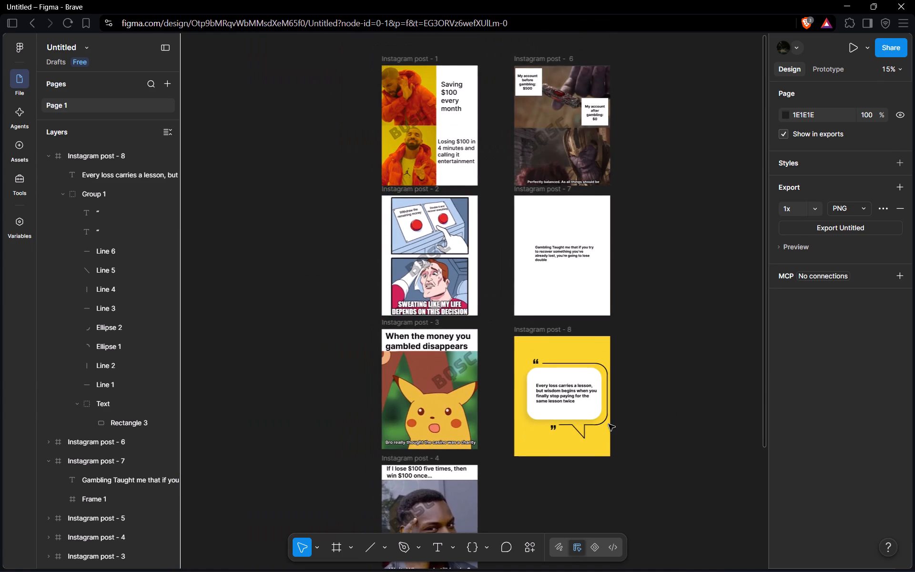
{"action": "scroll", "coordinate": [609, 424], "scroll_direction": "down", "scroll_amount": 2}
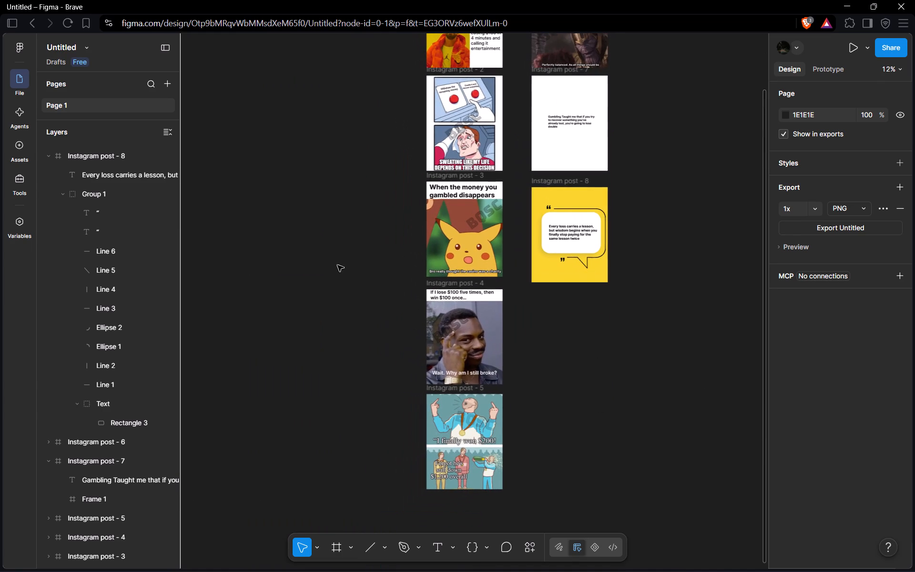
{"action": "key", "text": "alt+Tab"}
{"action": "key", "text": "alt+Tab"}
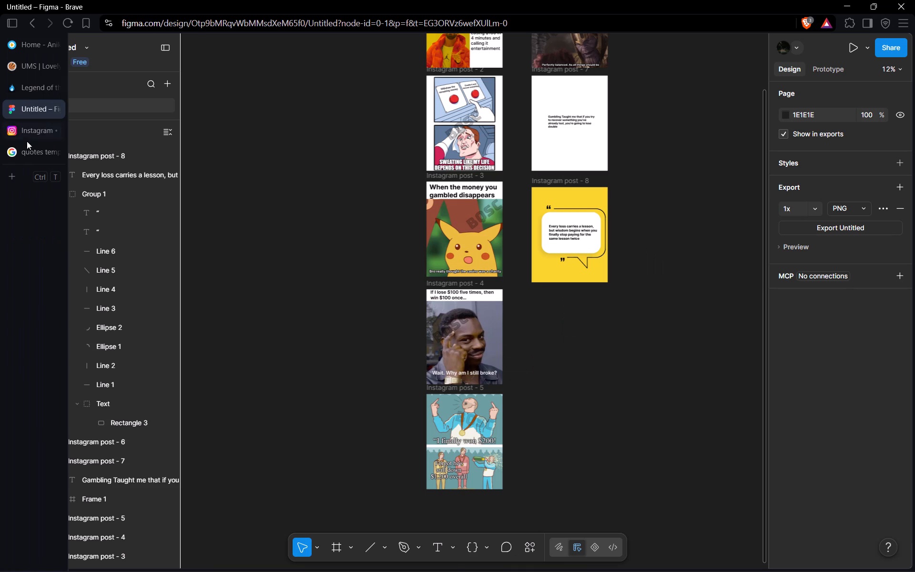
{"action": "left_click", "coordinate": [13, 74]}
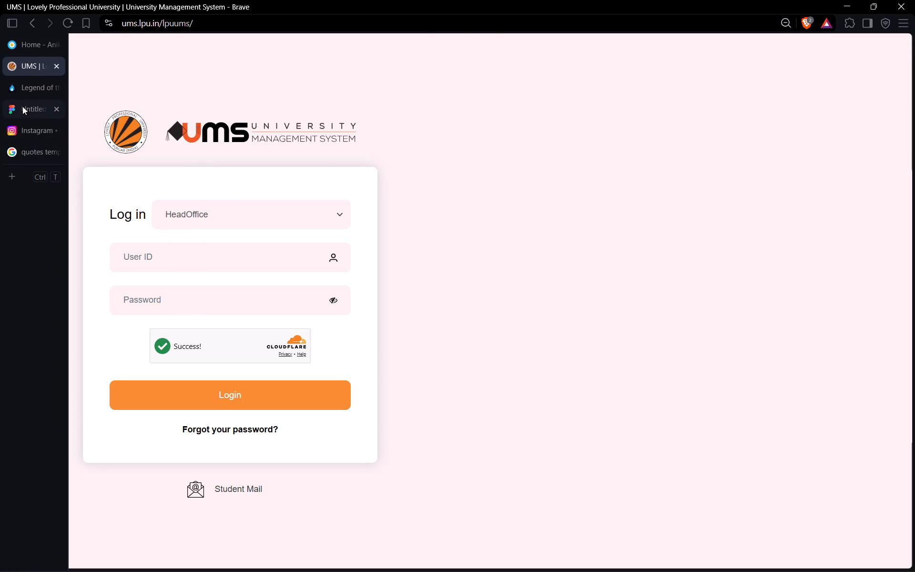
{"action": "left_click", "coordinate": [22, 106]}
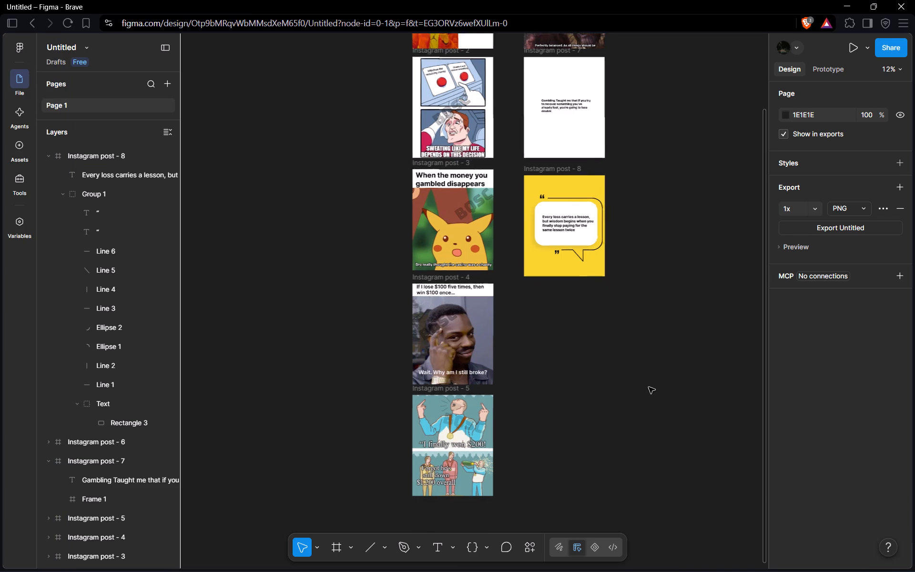
Select the "Gambling Taught me" quote text in Instagram post - 7.
{"action": "scroll", "coordinate": [649, 387], "scroll_direction": "up", "scroll_amount": 5}
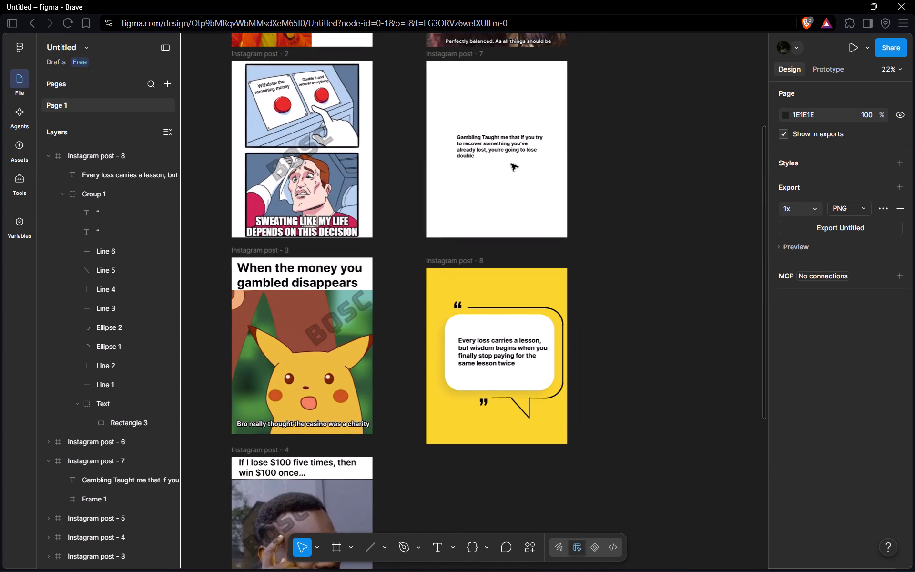
{"action": "double_click", "coordinate": [500, 157]}
{"action": "scroll", "coordinate": [500, 157], "scroll_direction": "up", "scroll_amount": 2}
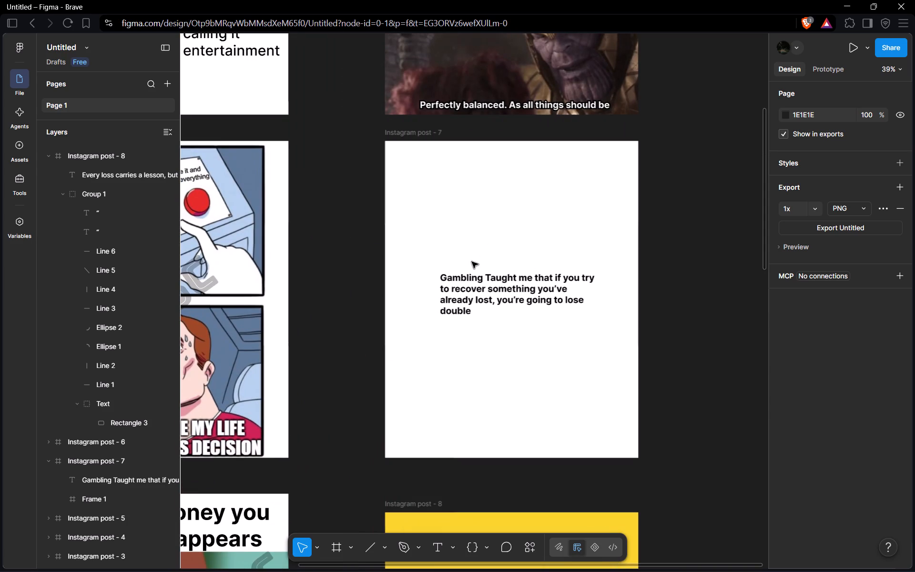
{"action": "double_click", "coordinate": [471, 301]}
{"action": "left_click", "coordinate": [486, 312]}
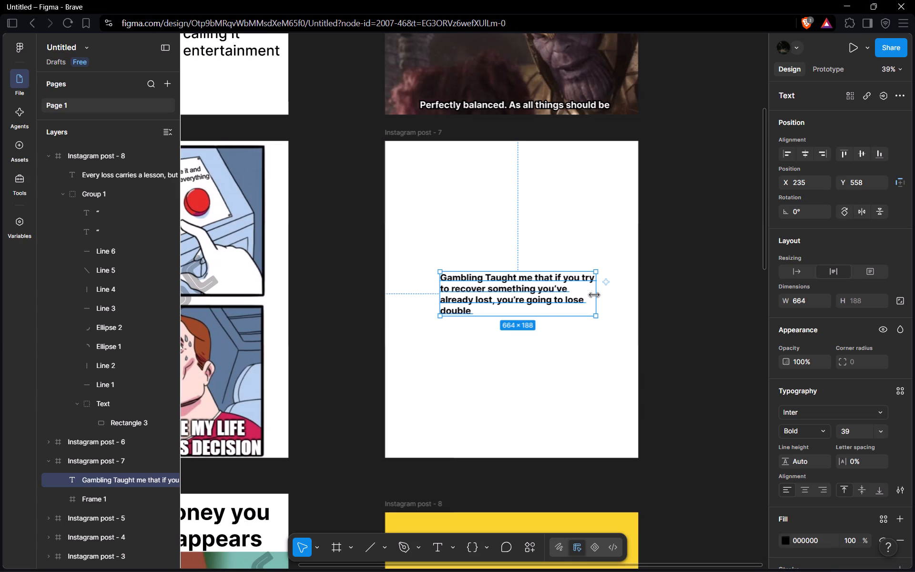
Narrow the "Gambling Taught me" quote's text box in Instagram post - 7 to a width of about 549.
{"action": "left_click_drag", "start_coordinate": [594, 295], "coordinate": [607, 300]}
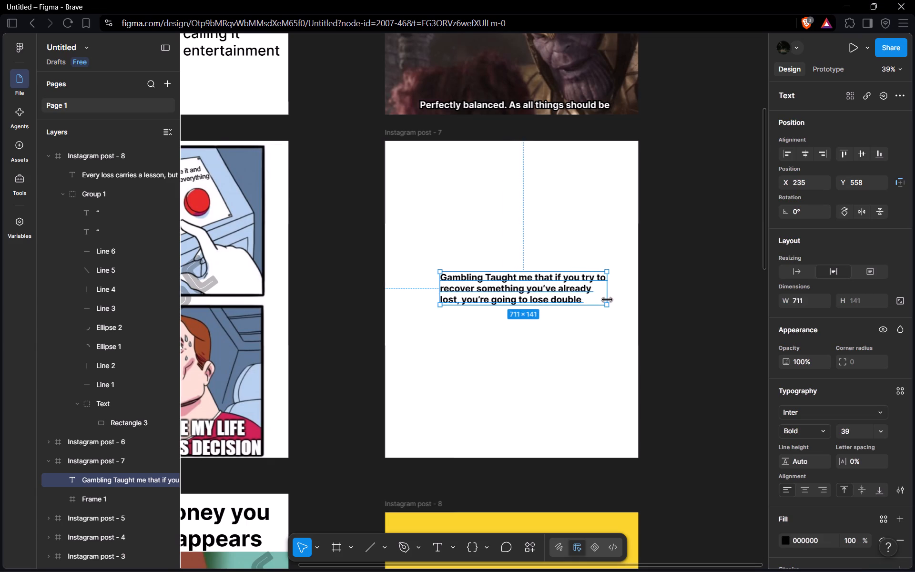
{"action": "left_click_drag", "start_coordinate": [607, 300], "coordinate": [569, 308]}
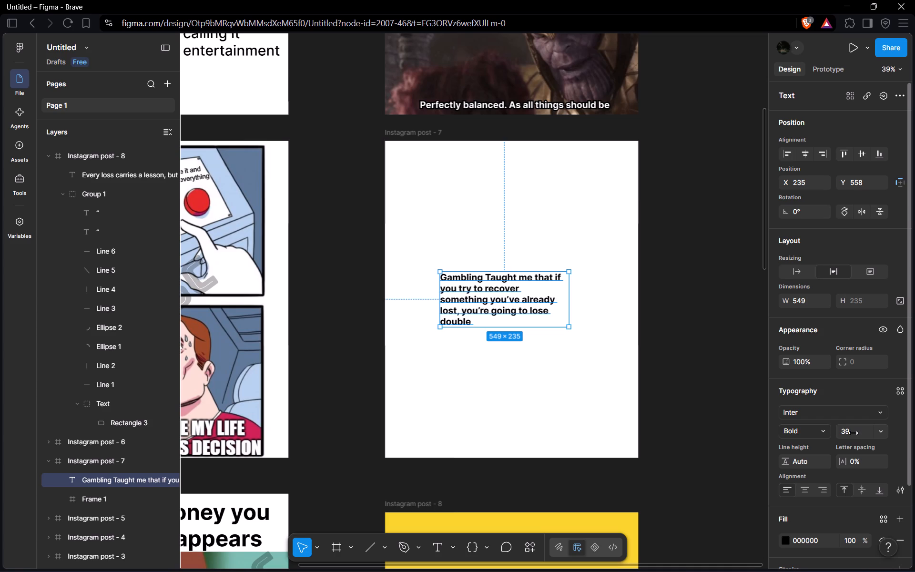
Set the font size of the "Gambling Taught me" quote in Instagram post - 7 to 66.
{"action": "left_click_drag", "start_coordinate": [848, 430], "coordinate": [465, 301], "text": "alt"}
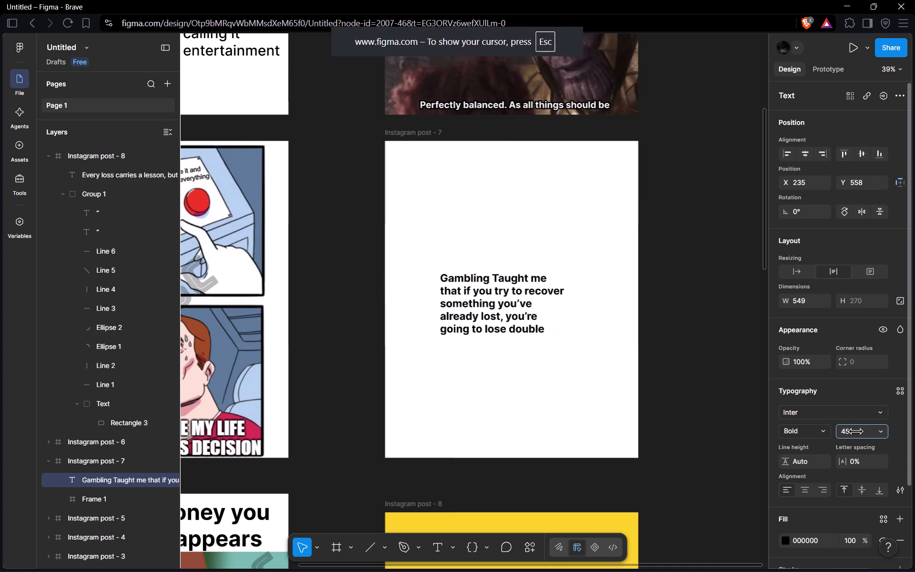
{"action": "left_click_drag", "start_coordinate": [465, 301], "coordinate": [478, 303], "text": "alt"}
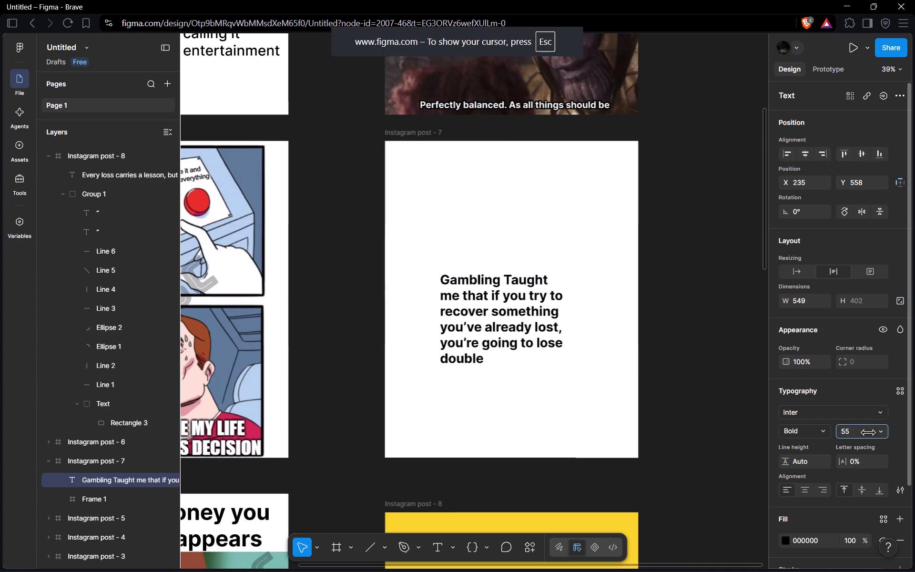
{"action": "left_click_drag", "start_coordinate": [478, 303], "coordinate": [489, 304], "text": "alt"}
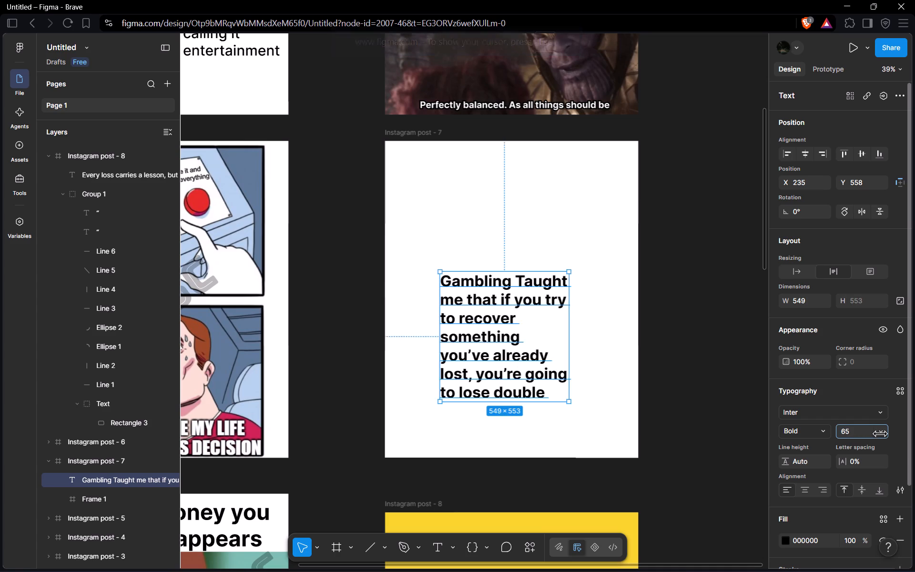
{"action": "left_click_drag", "start_coordinate": [489, 304], "coordinate": [490, 304], "text": "alt"}
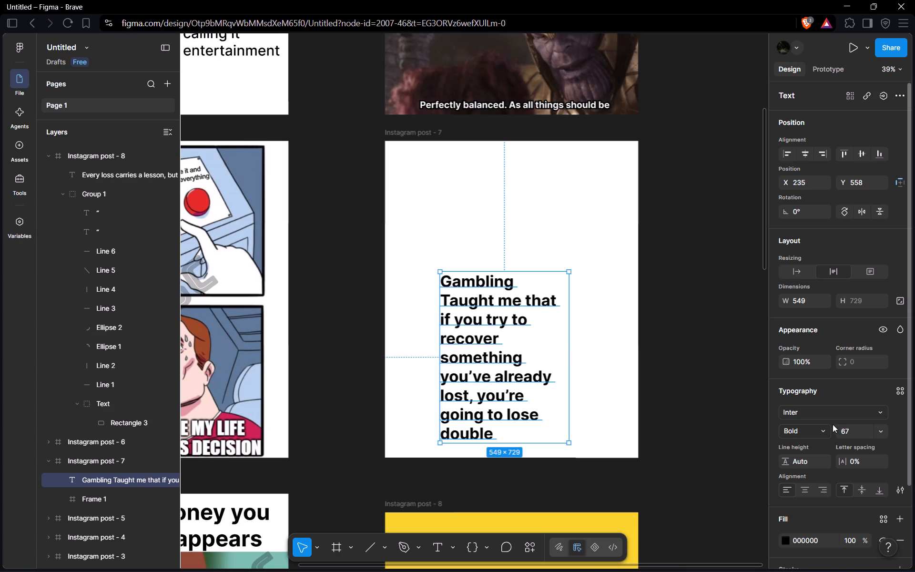
{"action": "left_click_drag", "start_coordinate": [845, 429], "coordinate": [455, 301], "text": "alt"}
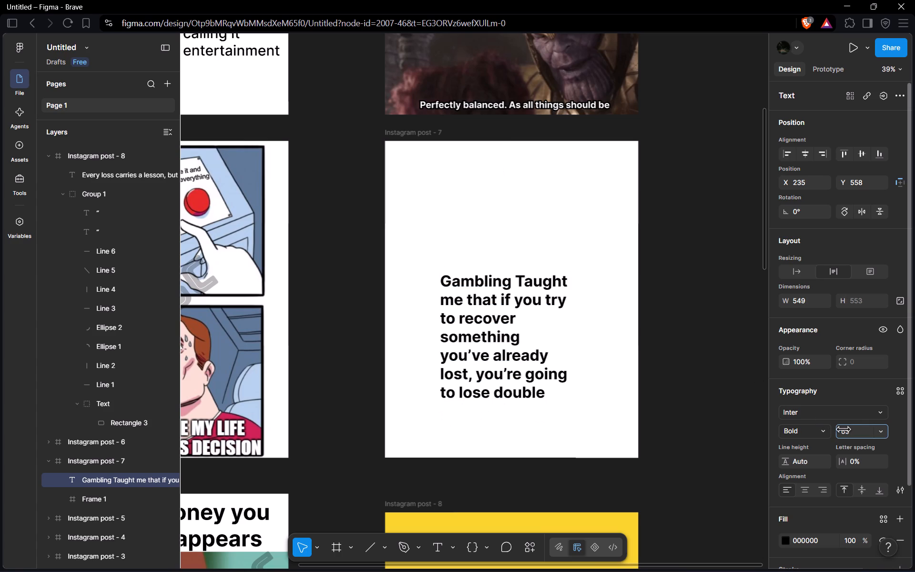
{"action": "left_click_drag", "start_coordinate": [455, 301], "coordinate": [456, 300], "text": "alt"}
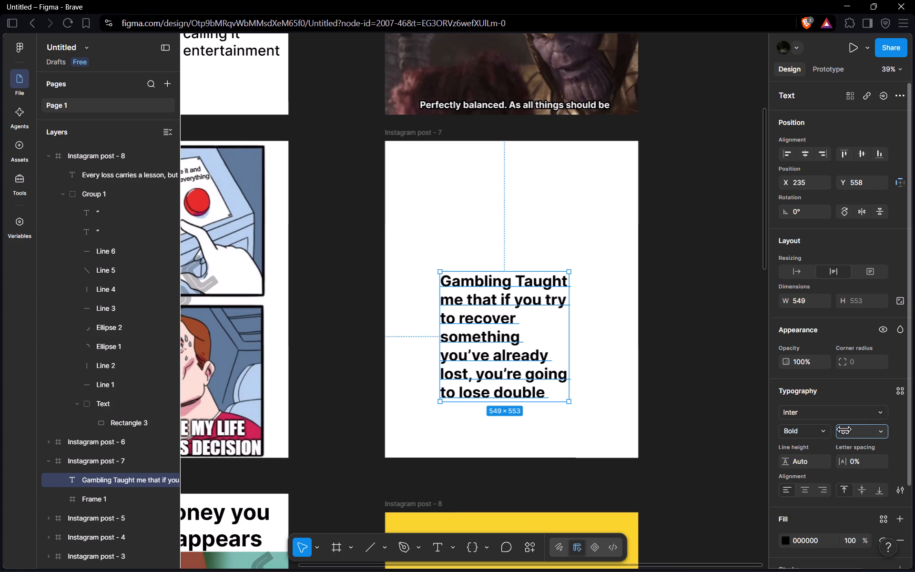
{"action": "left_click_drag", "start_coordinate": [456, 300], "coordinate": [456, 300], "text": "alt"}
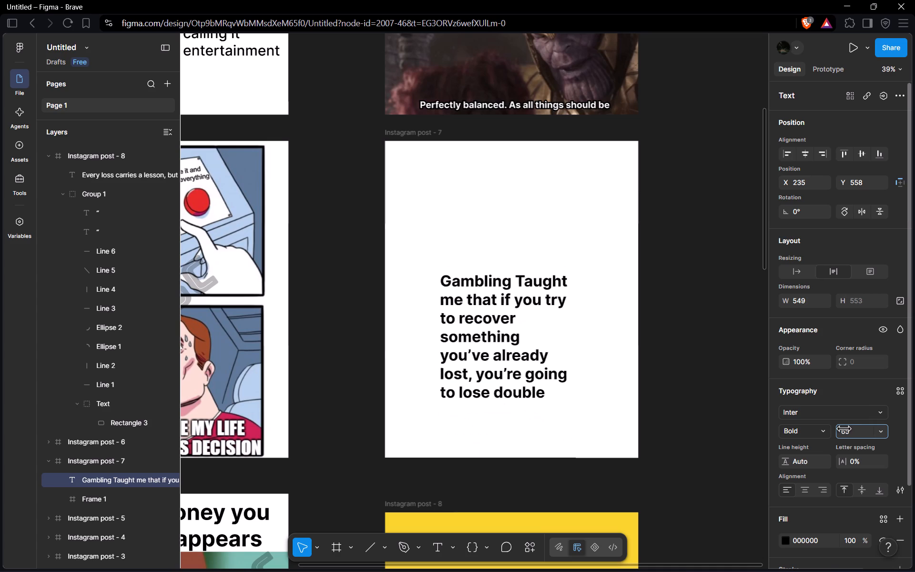
{"action": "left_click_drag", "start_coordinate": [456, 300], "coordinate": [845, 429], "text": "alt"}
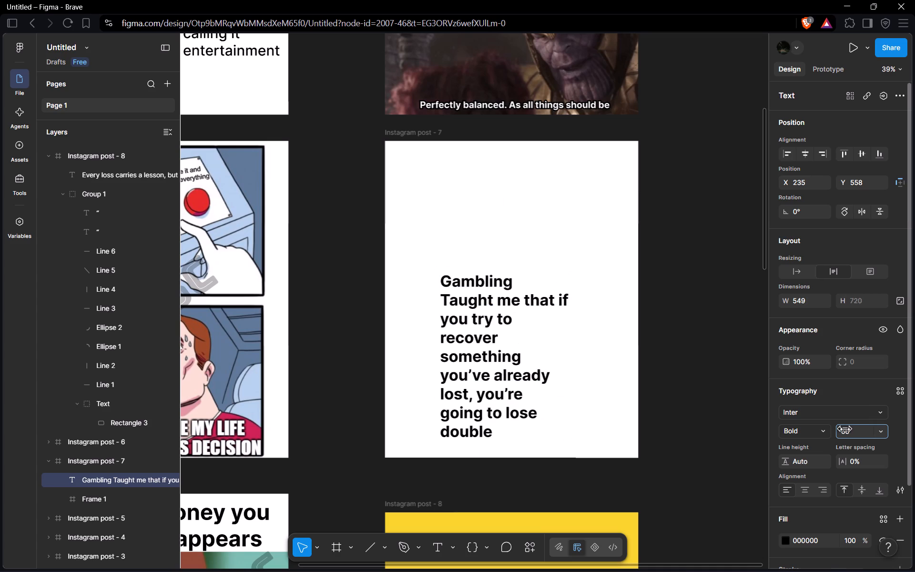
{"action": "left_click_drag", "start_coordinate": [845, 429], "coordinate": [456, 300], "text": "alt"}
Reposition the "Gambling Taught me" quote near the middle of Instagram post - 7, at about X 278, Y 336.
{"action": "left_click_drag", "start_coordinate": [505, 347], "coordinate": [519, 320]}
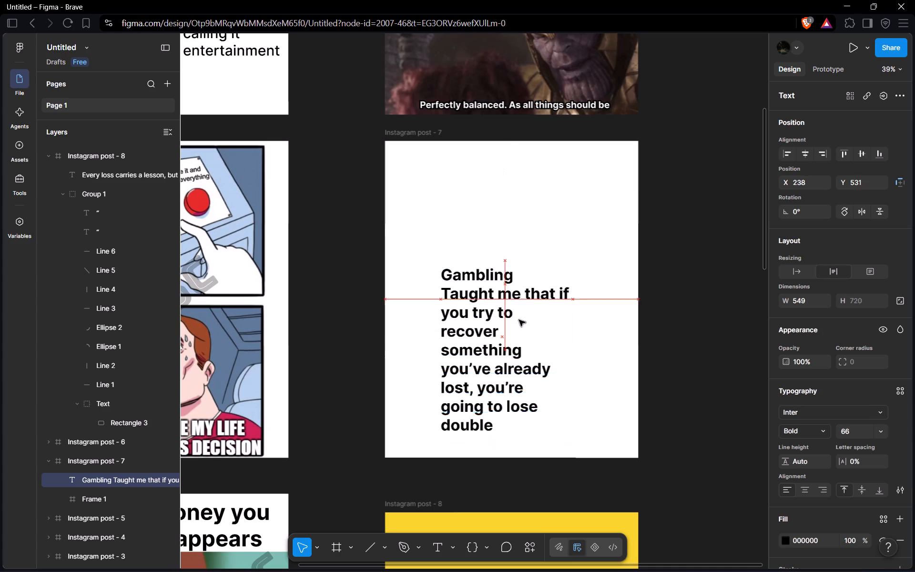
{"action": "left_click_drag", "start_coordinate": [519, 320], "coordinate": [513, 301]}
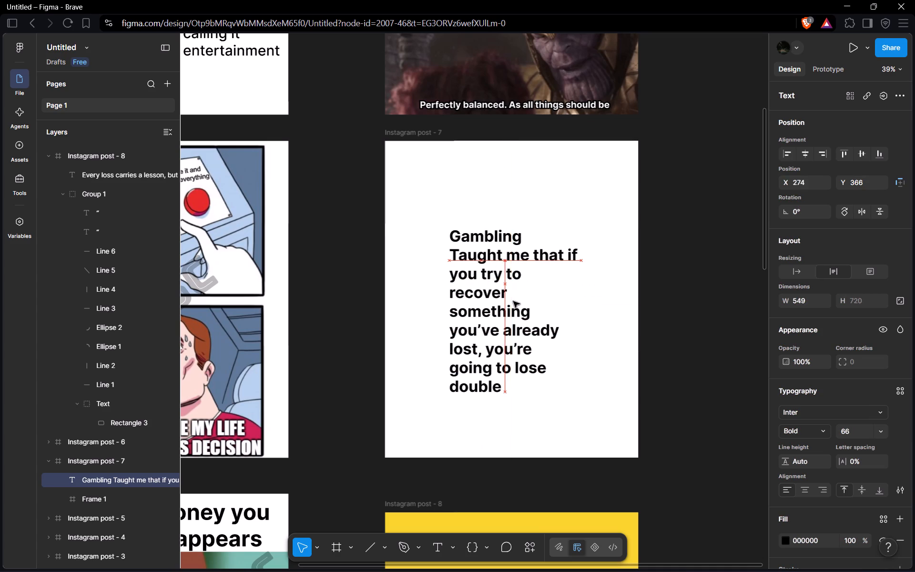
{"action": "left_click_drag", "start_coordinate": [513, 301], "coordinate": [500, 294]}
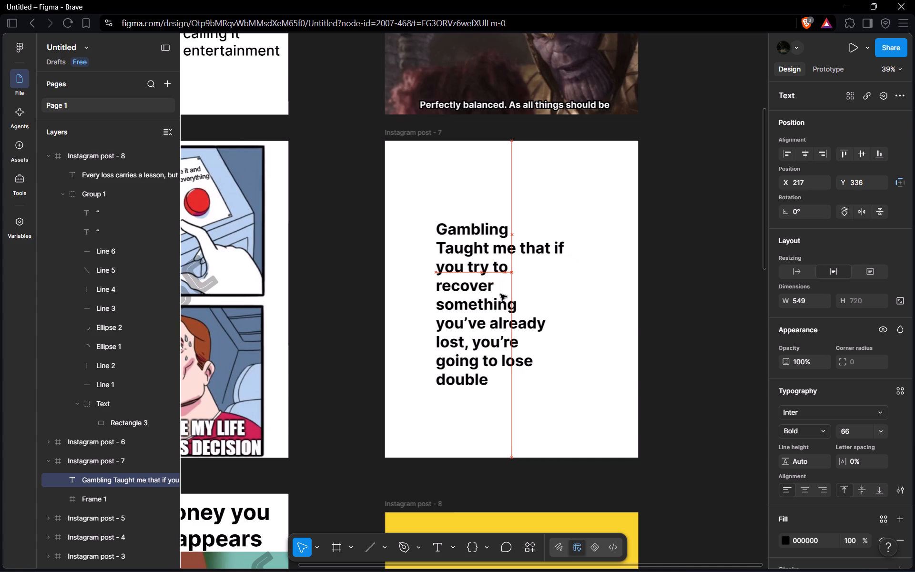
{"action": "left_click_drag", "start_coordinate": [500, 294], "coordinate": [507, 296]}
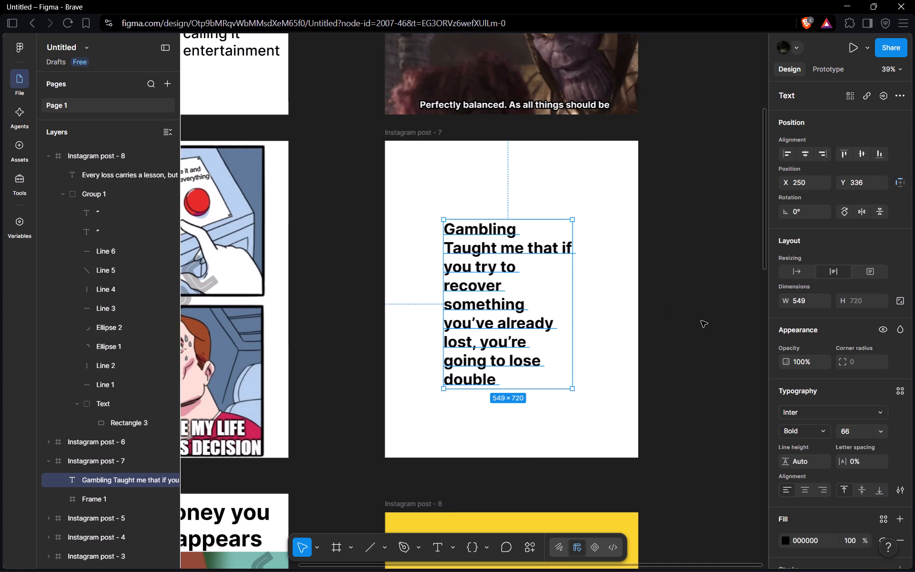
{"action": "left_click", "coordinate": [701, 321]}
{"action": "left_click_drag", "start_coordinate": [471, 283], "coordinate": [478, 282]}
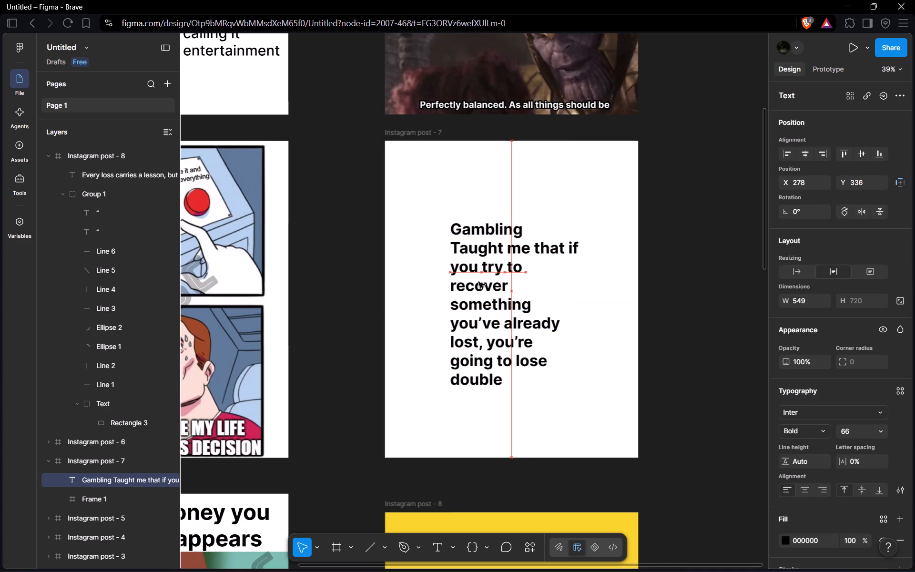
Move the "Gambling Taught me" quote in Instagram post - 7 to about X 302, Y 306.
{"action": "left_click_drag", "start_coordinate": [478, 282], "coordinate": [476, 283]}
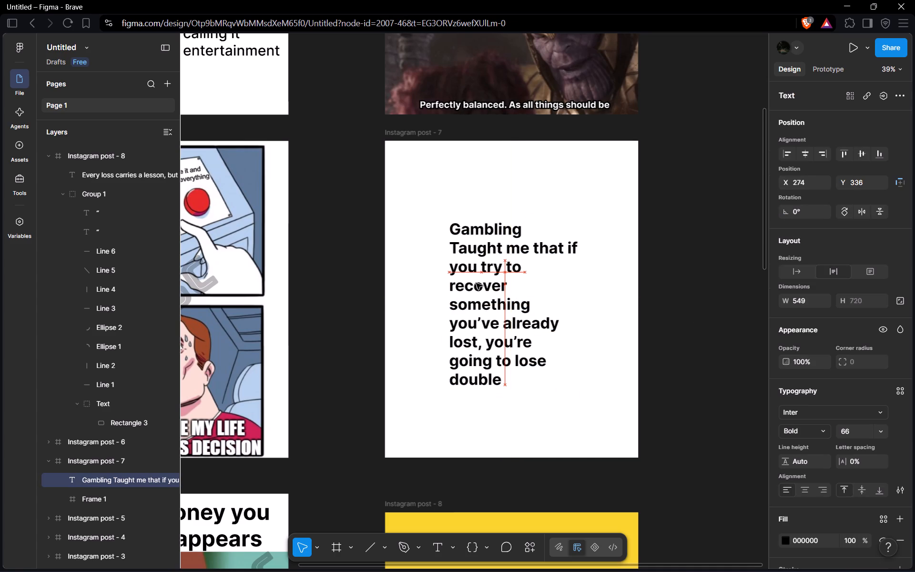
{"action": "left_click_drag", "start_coordinate": [476, 283], "coordinate": [480, 276]}
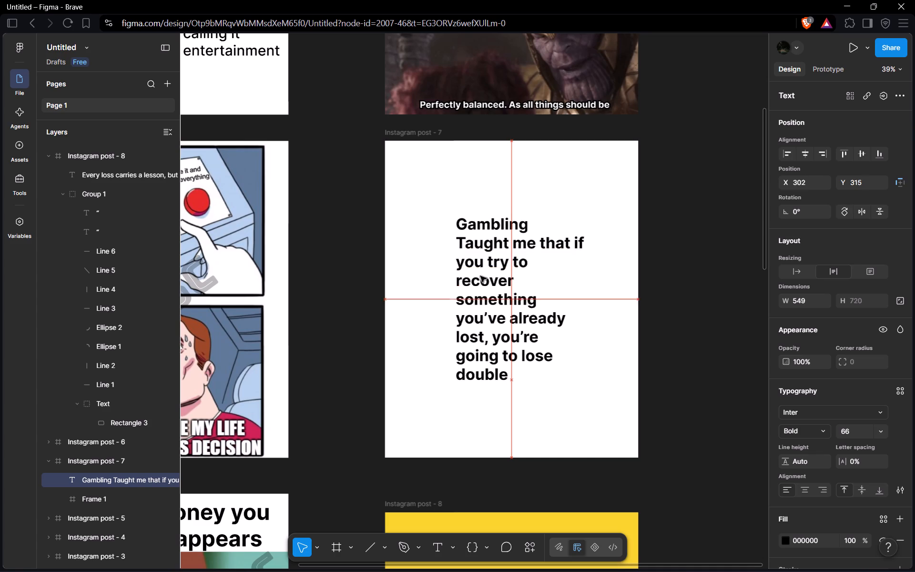
{"action": "left_click_drag", "start_coordinate": [480, 276], "coordinate": [482, 276]}
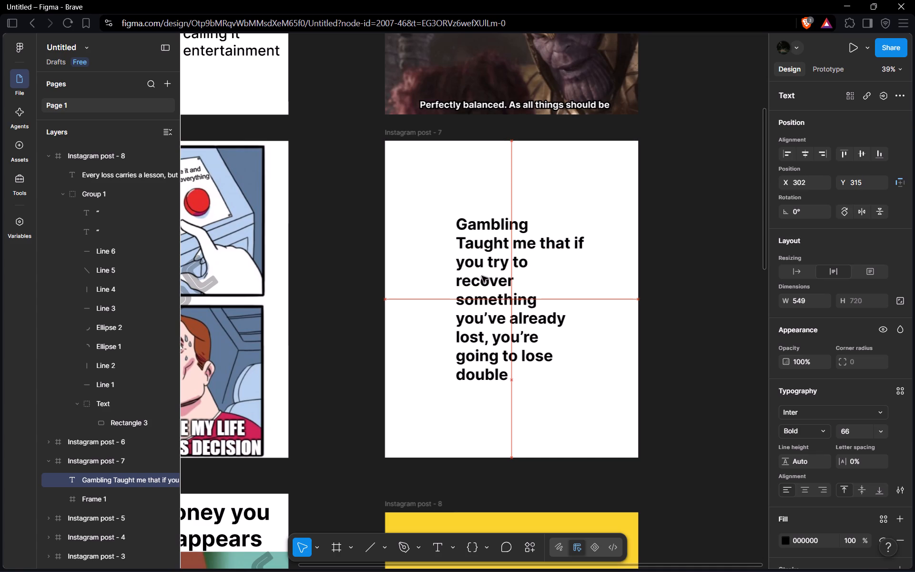
{"action": "left_click_drag", "start_coordinate": [482, 276], "coordinate": [482, 275]}
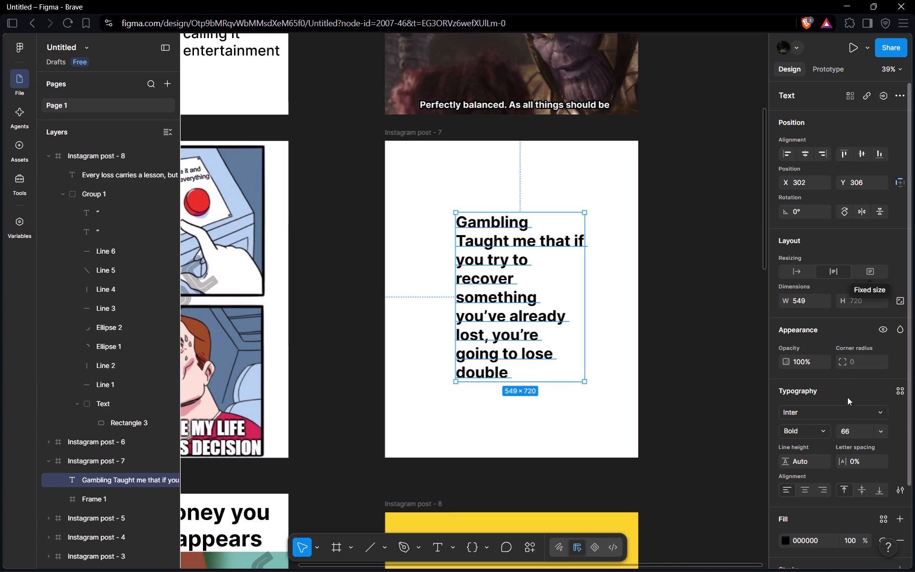
Set the font size of the "Gambling Taught me" quote to 74.
{"action": "scroll", "coordinate": [853, 407], "scroll_direction": "down", "scroll_amount": 1}
{"action": "scroll", "coordinate": [828, 462], "scroll_direction": "down", "scroll_amount": 1}
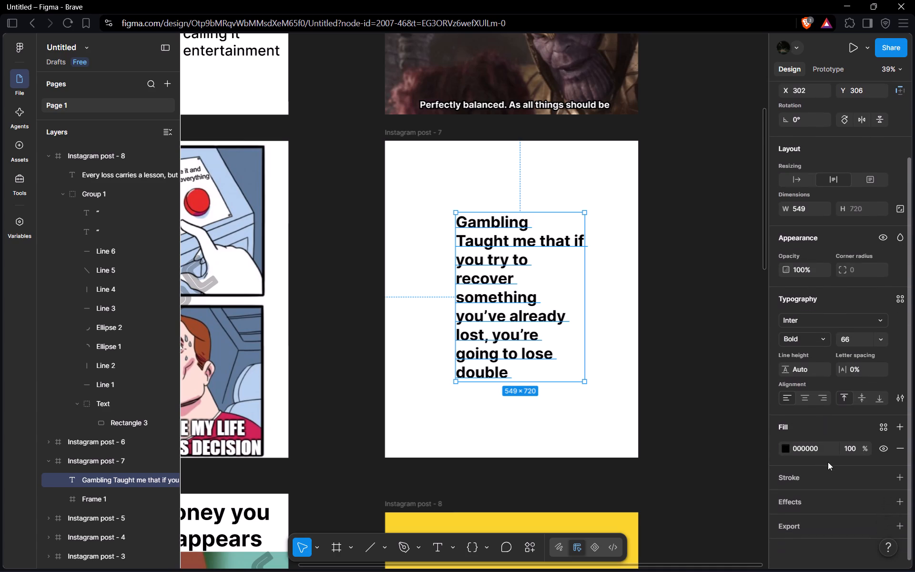
{"action": "scroll", "coordinate": [828, 462], "scroll_direction": "down", "scroll_amount": 1}
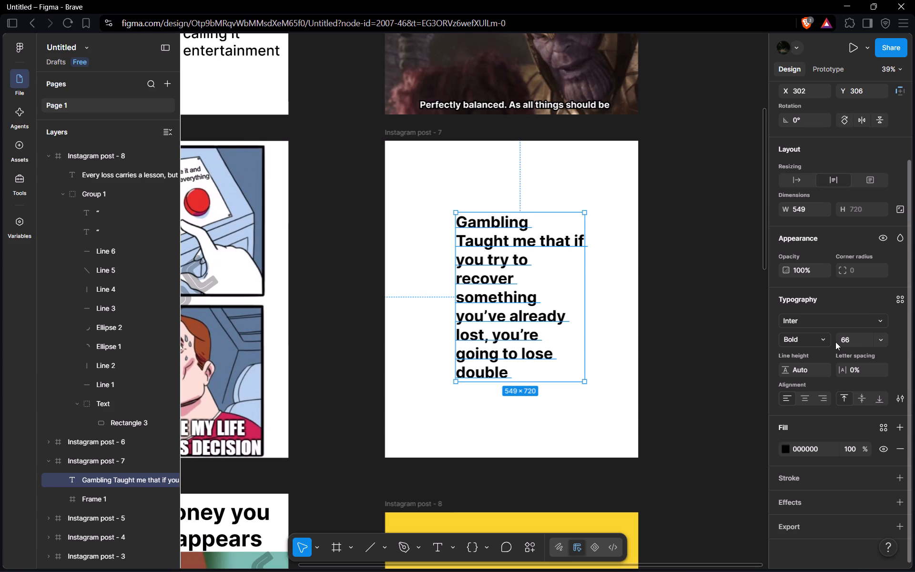
{"action": "left_click_drag", "start_coordinate": [841, 342], "coordinate": [461, 301], "text": "alt"}
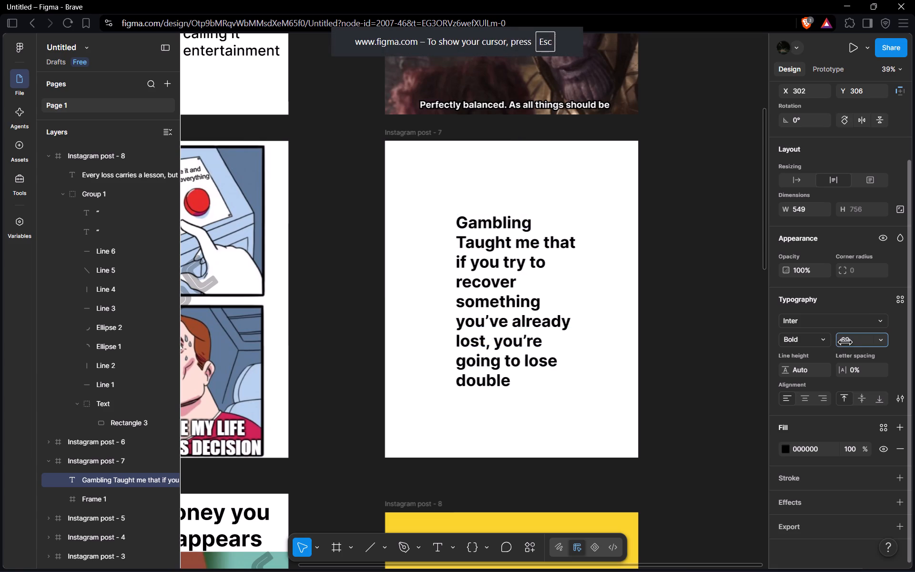
{"action": "left_click_drag", "start_coordinate": [461, 301], "coordinate": [466, 301], "text": "alt"}
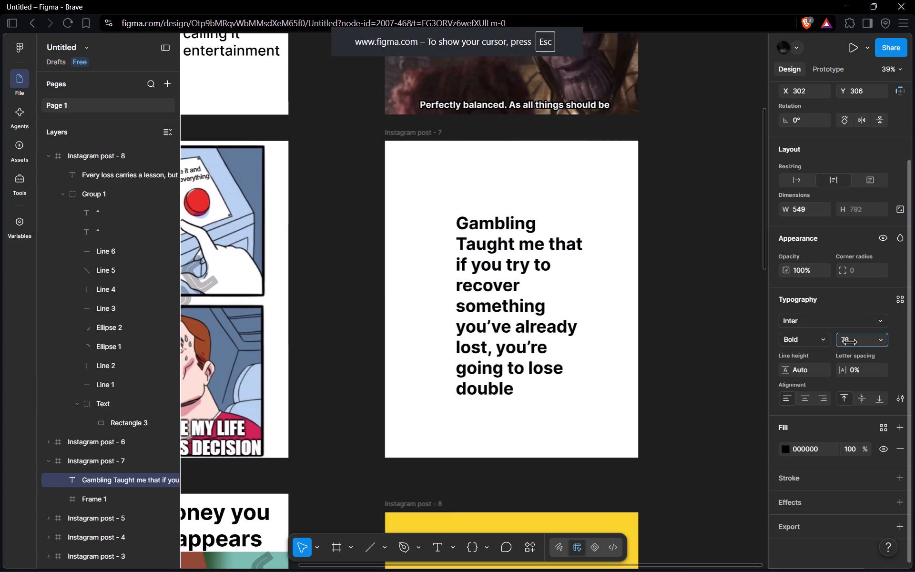
{"action": "left_click_drag", "start_coordinate": [466, 301], "coordinate": [467, 301], "text": "alt"}
Shift the "Gambling Taught me" quote up and back toward the centre of Instagram post - 7, and deselect it.
{"action": "left_click_drag", "start_coordinate": [503, 314], "coordinate": [497, 306]}
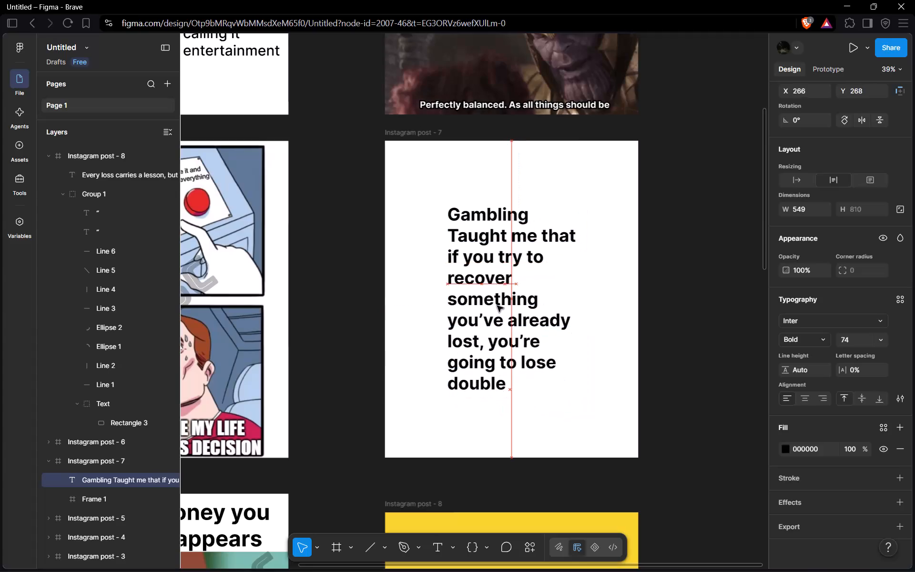
{"action": "left_click_drag", "start_coordinate": [497, 306], "coordinate": [498, 306]}
{"action": "left_click", "coordinate": [715, 348]}
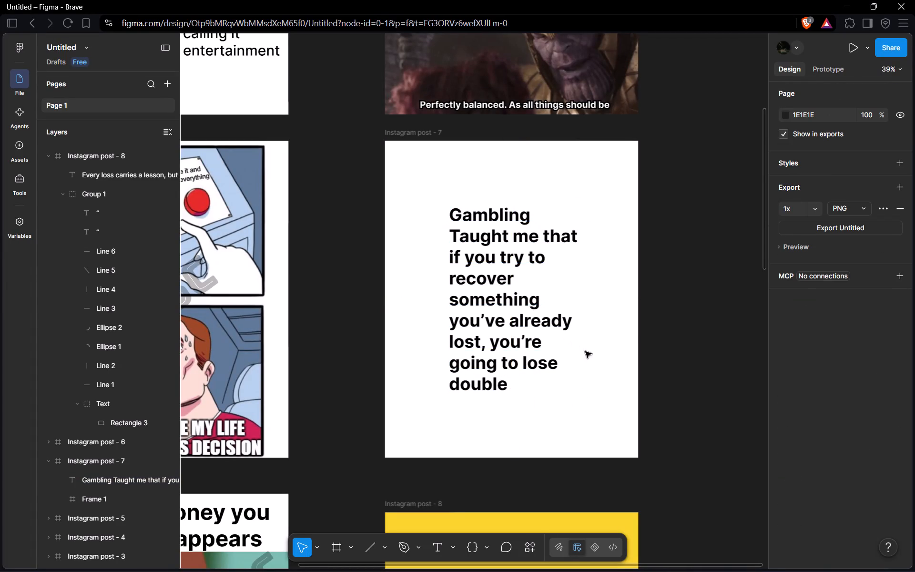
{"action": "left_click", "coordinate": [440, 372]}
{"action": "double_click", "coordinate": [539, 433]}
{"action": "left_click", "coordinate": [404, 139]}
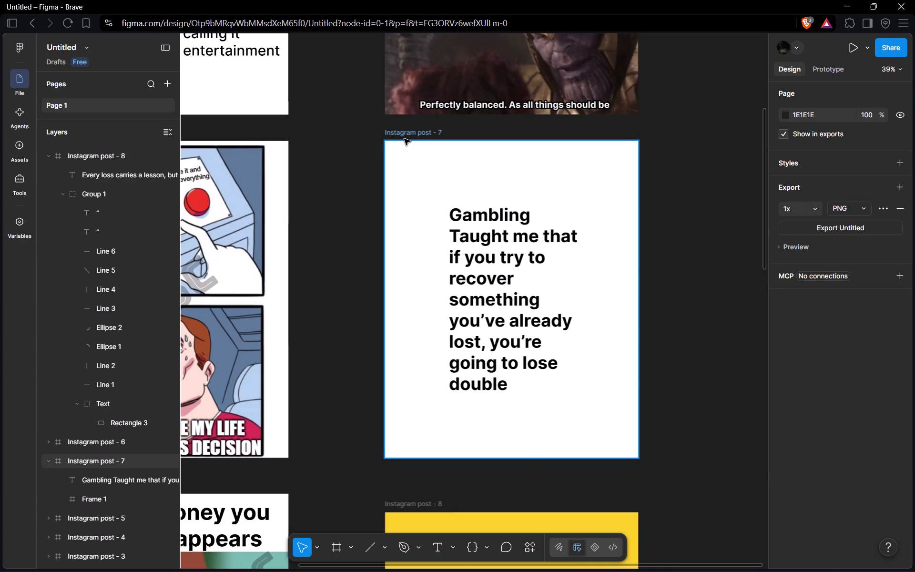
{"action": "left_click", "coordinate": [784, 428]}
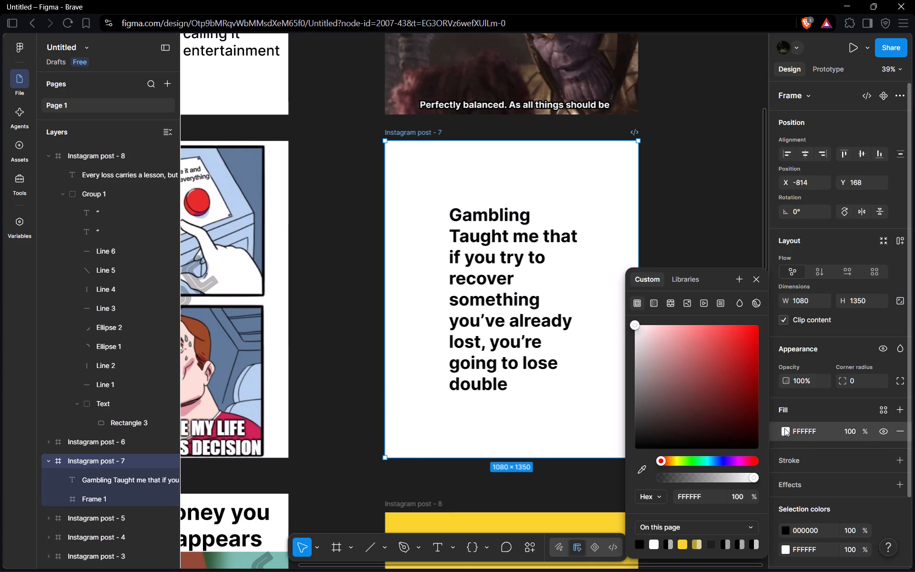
Set the background fill of the Instagram post - 7 frame to light grey E9E9E9 at 100% opacity, and deselect the frame.
{"action": "left_click_drag", "start_coordinate": [632, 323], "coordinate": [624, 327]}
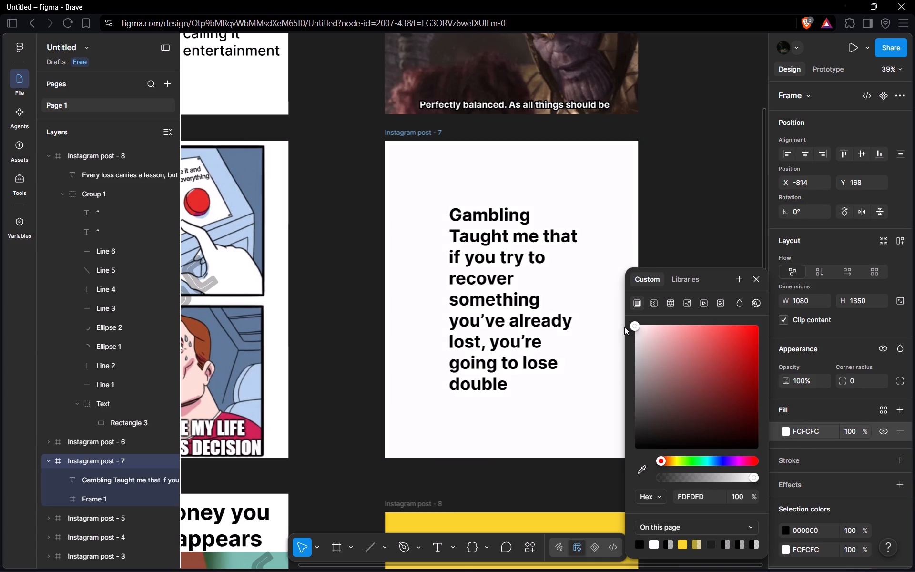
{"action": "left_click_drag", "start_coordinate": [624, 327], "coordinate": [612, 335]}
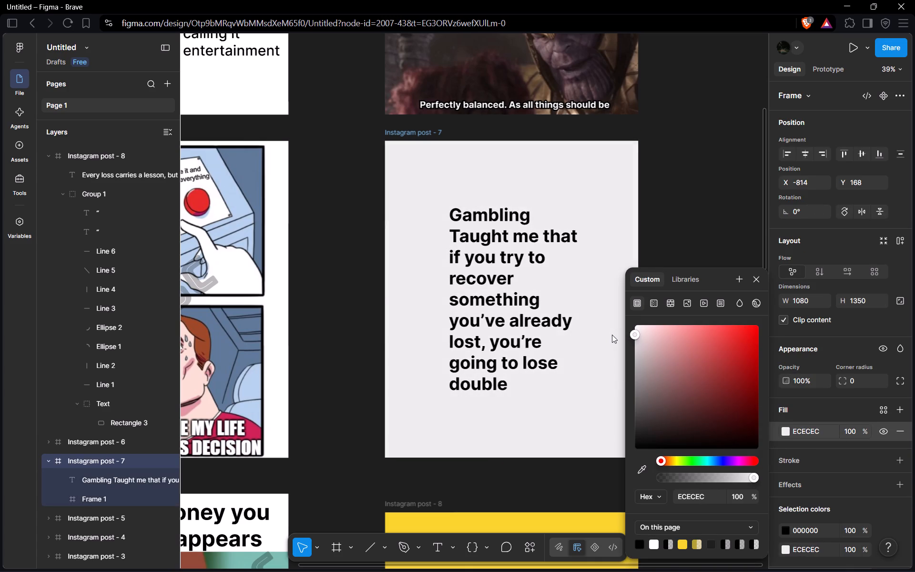
{"action": "left_click_drag", "start_coordinate": [612, 335], "coordinate": [610, 336]}
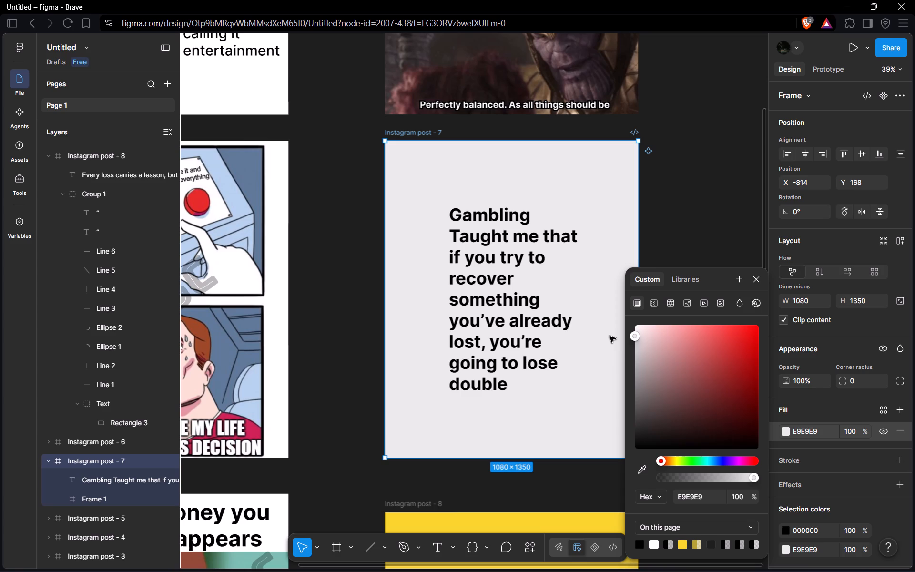
{"action": "left_click_drag", "start_coordinate": [752, 479], "coordinate": [685, 471]}
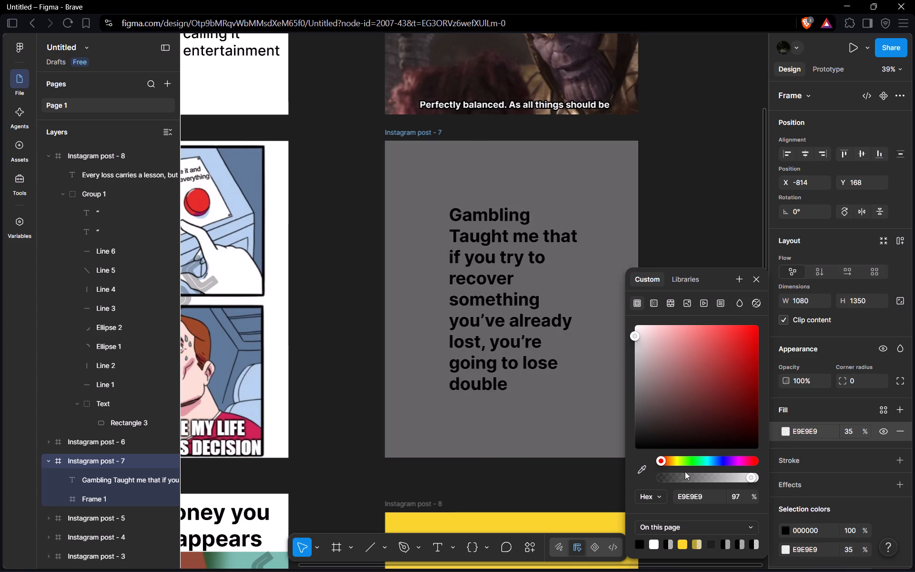
{"action": "left_click_drag", "start_coordinate": [685, 471], "coordinate": [820, 500]}
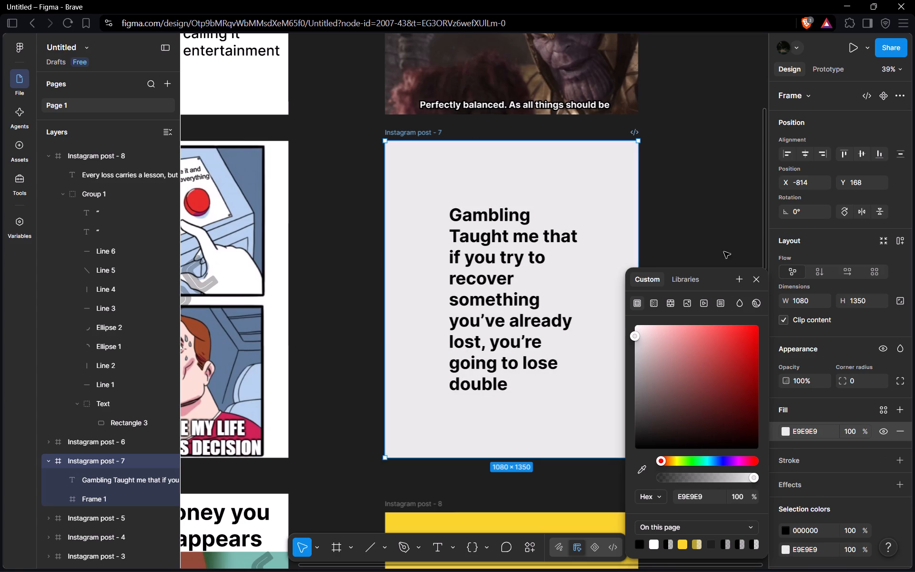
{"action": "left_click", "coordinate": [701, 242]}
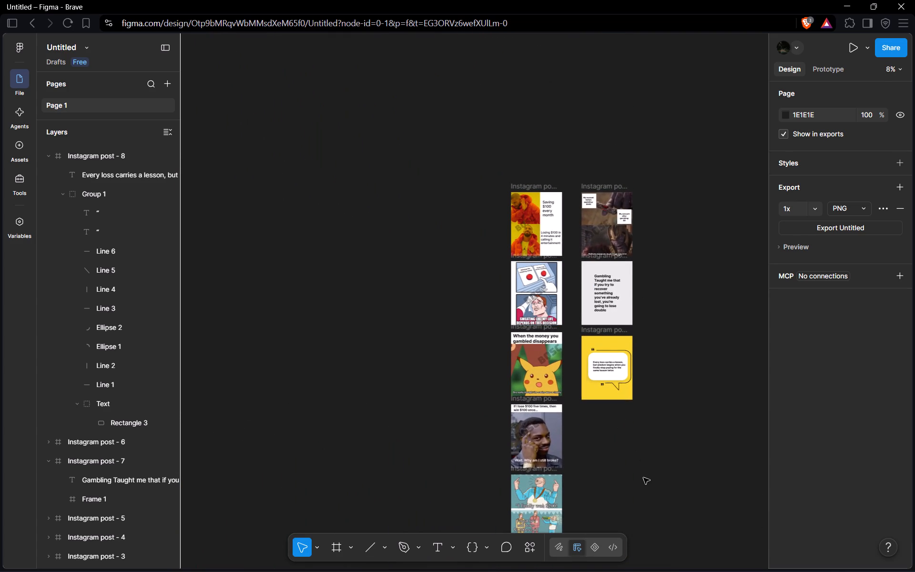
Look over the finished Instagram posts and switch to the list of motivational gambling quotes in ChatGPT.
{"action": "scroll", "coordinate": [643, 478], "scroll_direction": "down", "scroll_amount": 1}
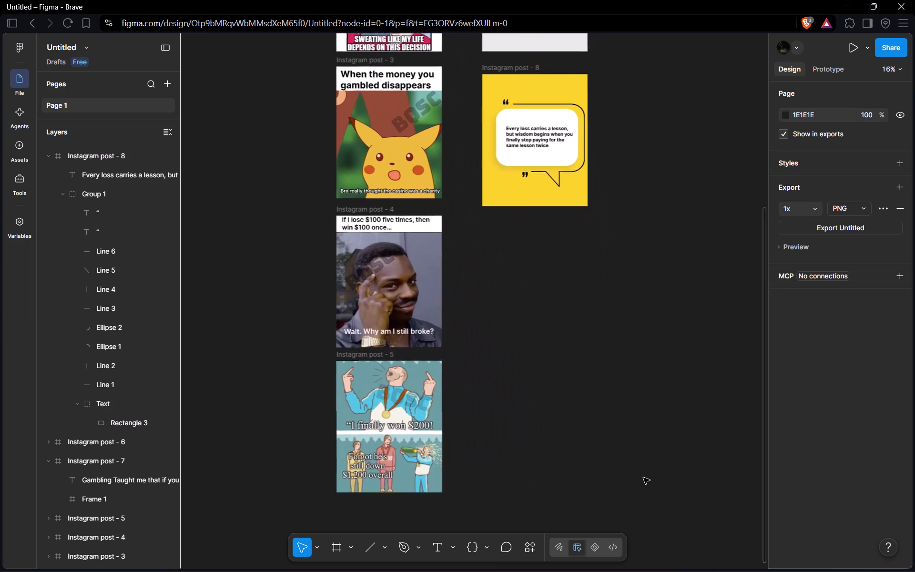
{"action": "scroll", "coordinate": [643, 478], "scroll_direction": "up", "scroll_amount": 2}
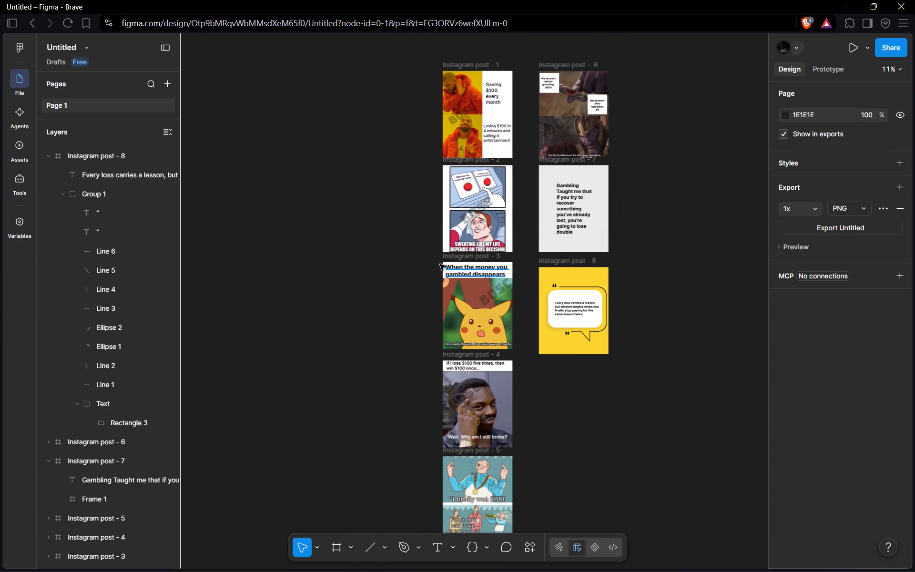
{"action": "key", "text": "alt+Tab"}
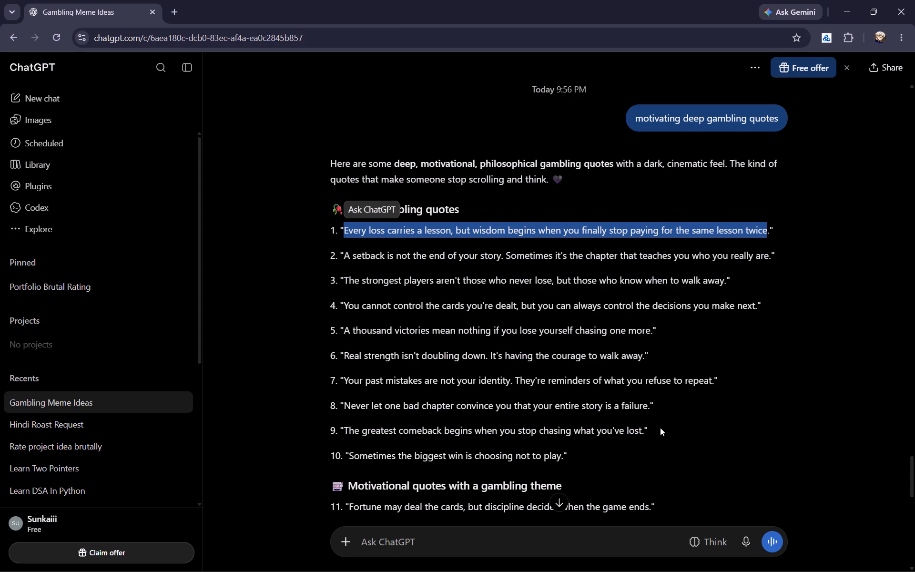
Switch to the Google Images results for "quotes template" and examine the designs for a quote post layout.
{"action": "key", "text": "alt+Tab"}
{"action": "left_click", "coordinate": [14, 149]}
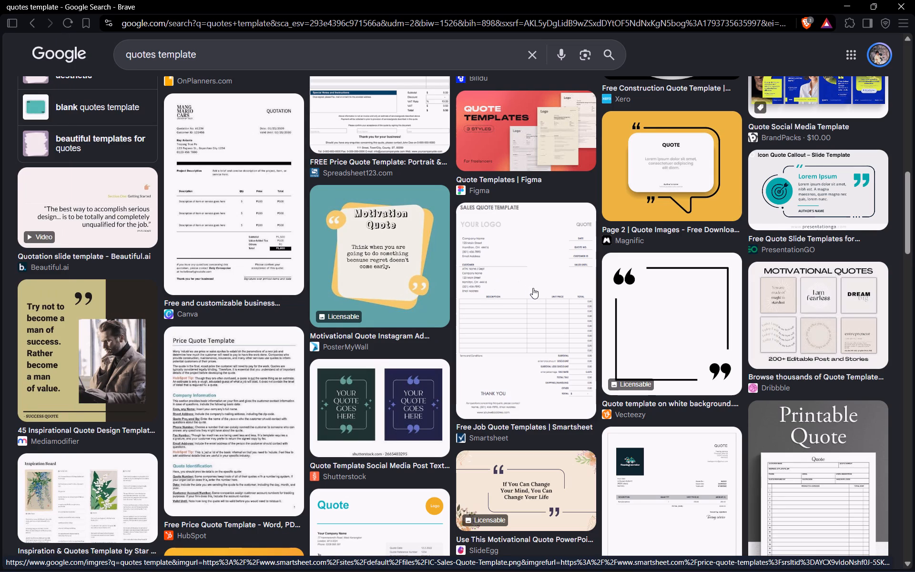
{"action": "scroll", "coordinate": [533, 288], "scroll_direction": "down", "scroll_amount": 3}
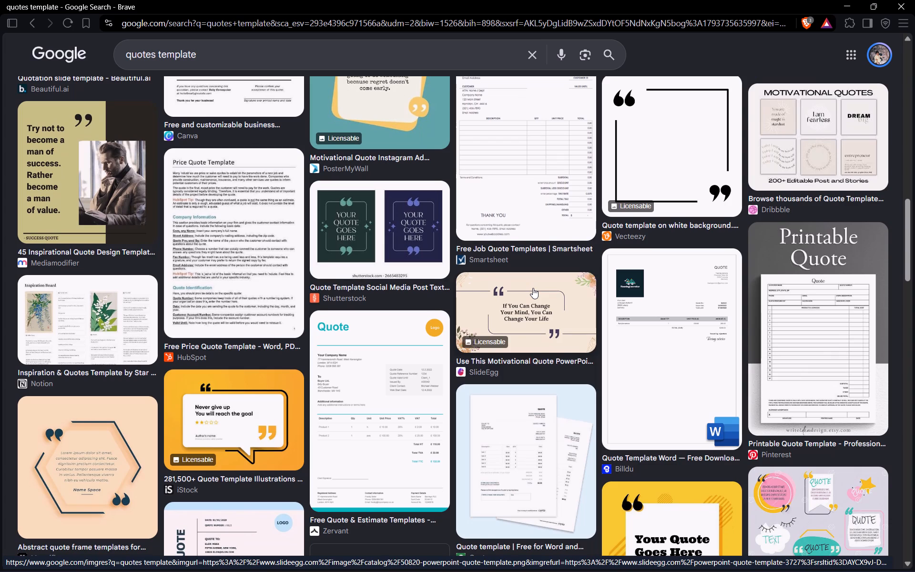
{"action": "scroll", "coordinate": [533, 288], "scroll_direction": "down", "scroll_amount": 3}
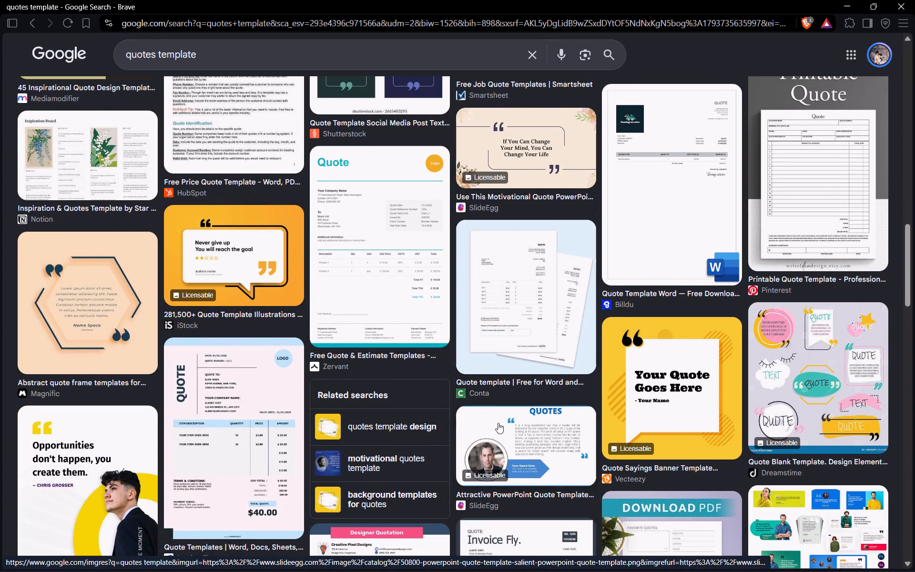
{"action": "scroll", "coordinate": [498, 423], "scroll_direction": "down", "scroll_amount": 4}
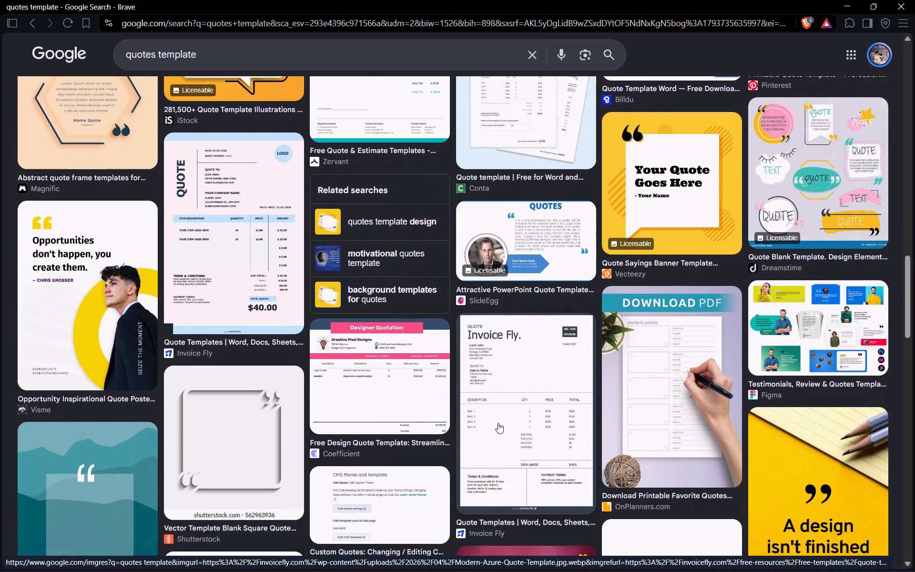
{"action": "scroll", "coordinate": [498, 423], "scroll_direction": "down", "scroll_amount": 5}
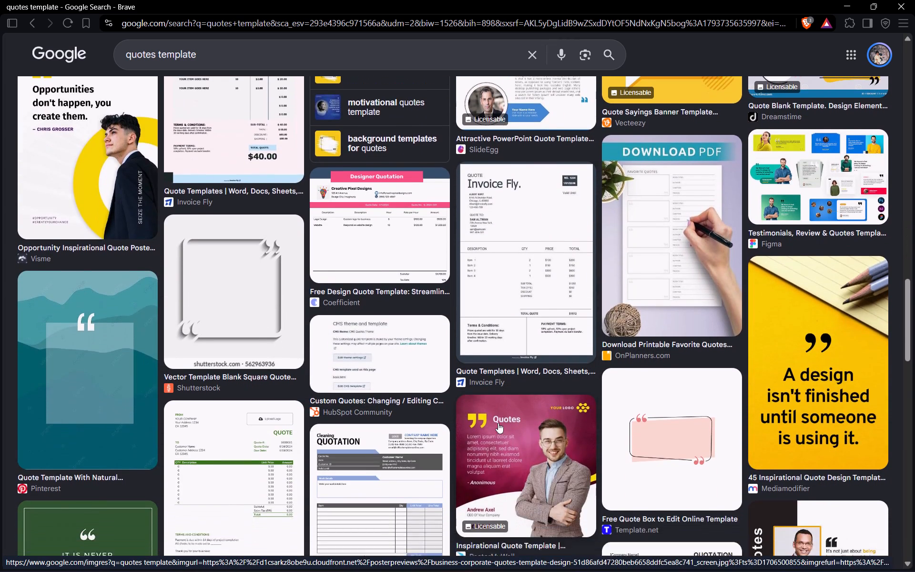
{"action": "scroll", "coordinate": [498, 423], "scroll_direction": "down", "scroll_amount": 9}
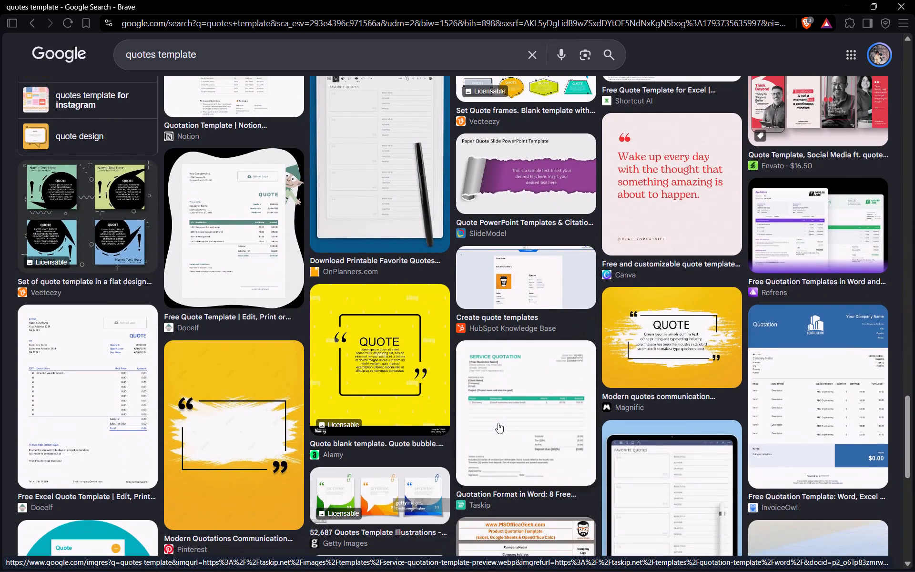
{"action": "scroll", "coordinate": [498, 423], "scroll_direction": "down", "scroll_amount": 4}
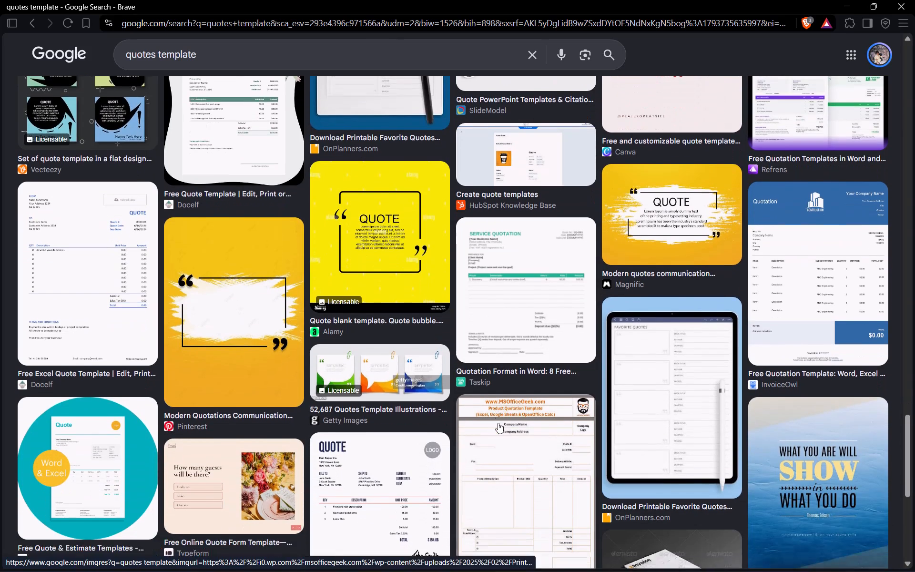
{"action": "scroll", "coordinate": [498, 423], "scroll_direction": "down", "scroll_amount": 4}
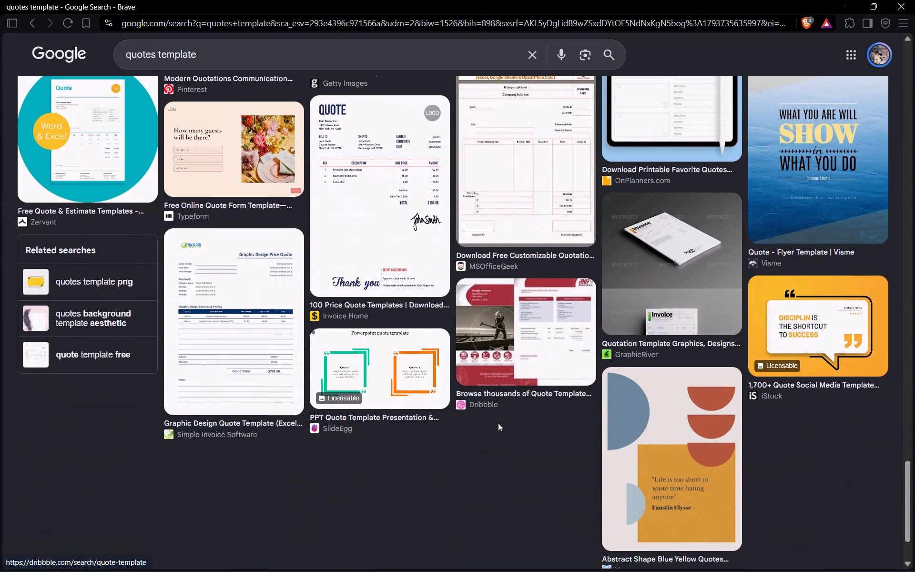
{"action": "scroll", "coordinate": [498, 423], "scroll_direction": "down", "scroll_amount": 1}
Preview the "Abstract Shape Blue Yellow Quotes Template" from Venngage, and close the preview.
{"action": "left_click", "coordinate": [498, 423]}
{"action": "scroll", "coordinate": [498, 423], "scroll_direction": "down", "scroll_amount": 1}
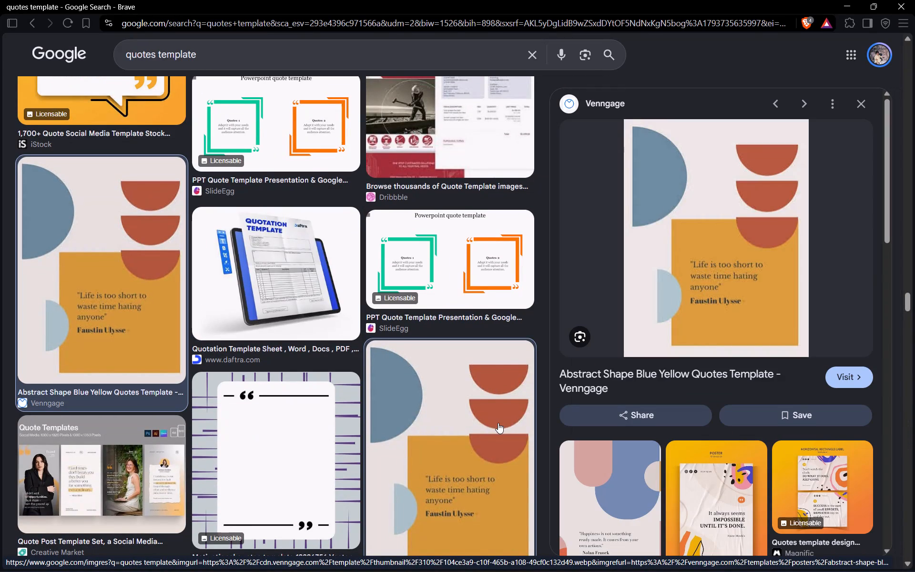
{"action": "scroll", "coordinate": [498, 423], "scroll_direction": "down", "scroll_amount": 1}
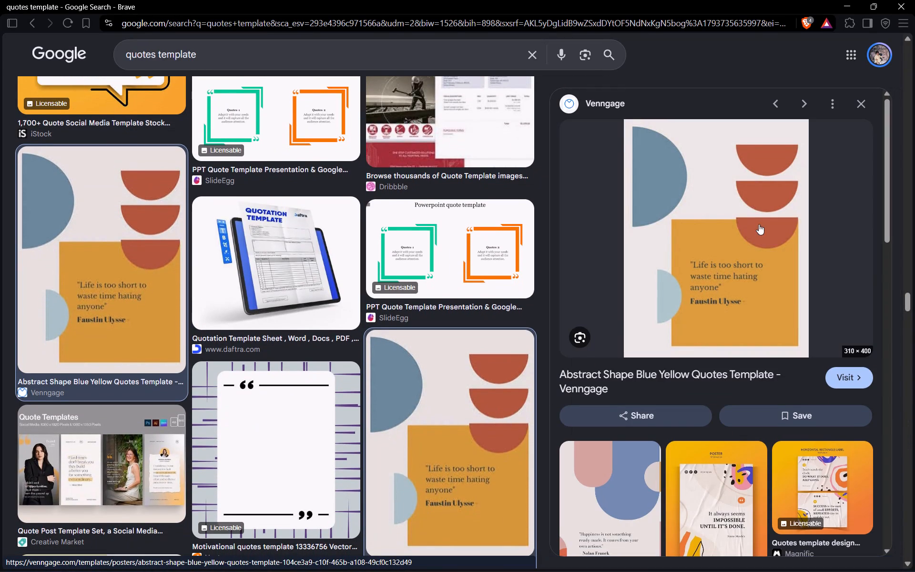
{"action": "left_click", "coordinate": [864, 110]}
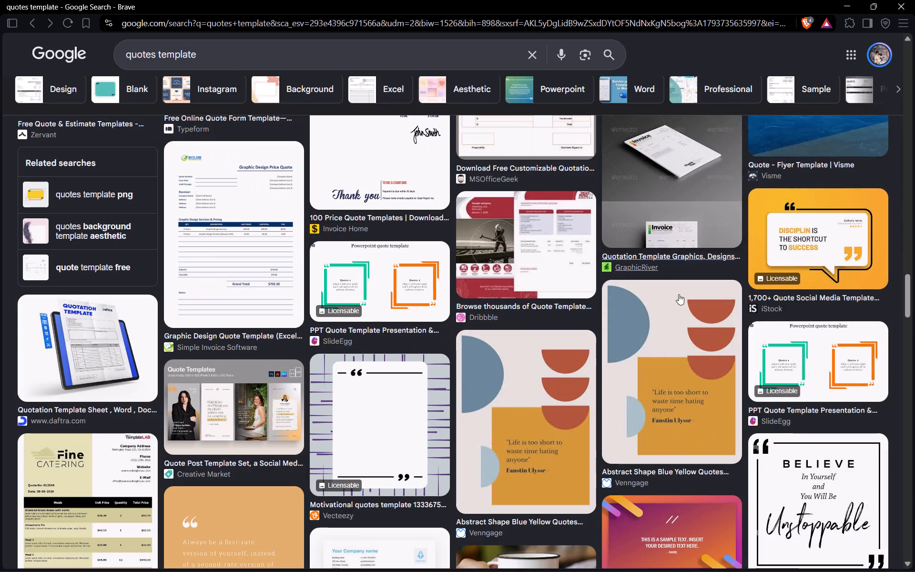
Examine more "quotes template" image results beyond the Venngage design for a usable quote layout.
{"action": "scroll", "coordinate": [679, 294], "scroll_direction": "down", "scroll_amount": 5}
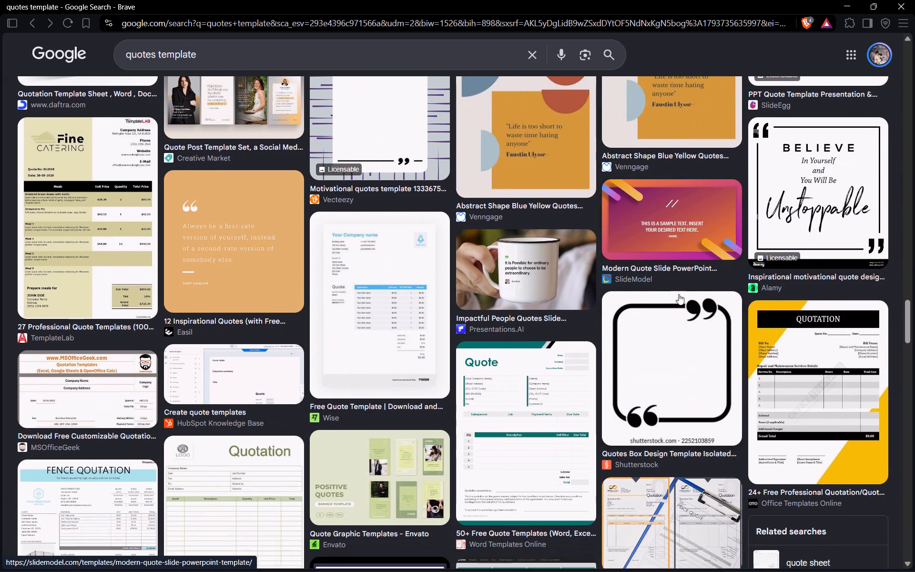
{"action": "scroll", "coordinate": [679, 294], "scroll_direction": "down", "scroll_amount": 5}
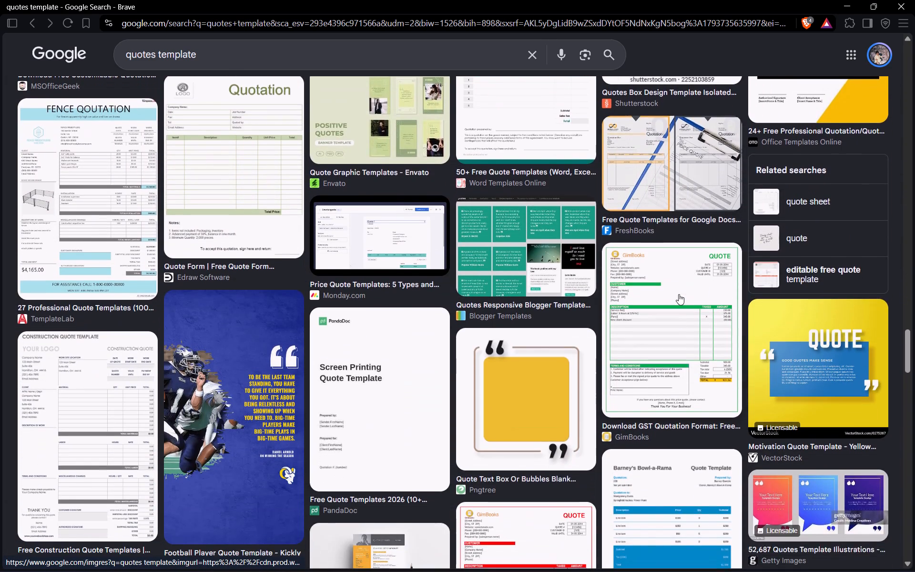
{"action": "scroll", "coordinate": [679, 294], "scroll_direction": "down", "scroll_amount": 7}
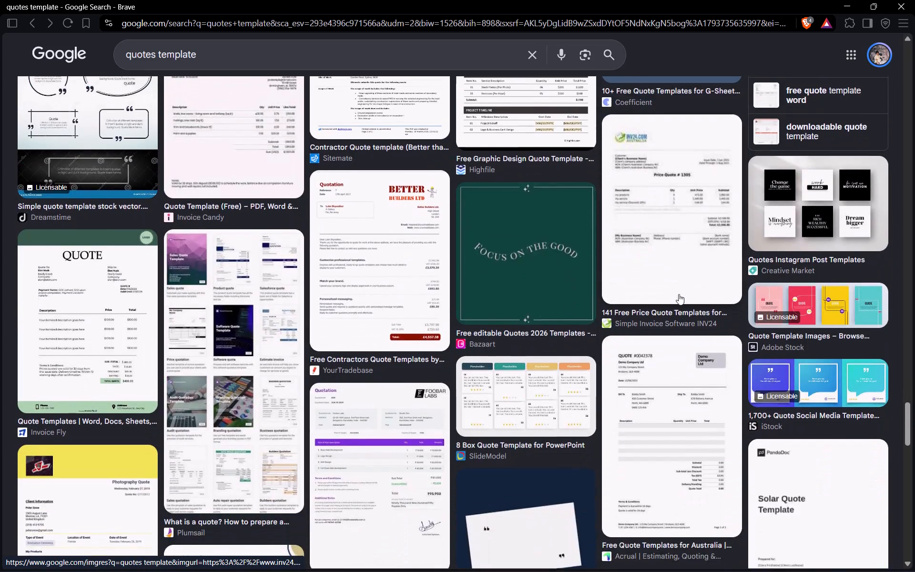
{"action": "scroll", "coordinate": [679, 294], "scroll_direction": "down", "scroll_amount": 8}
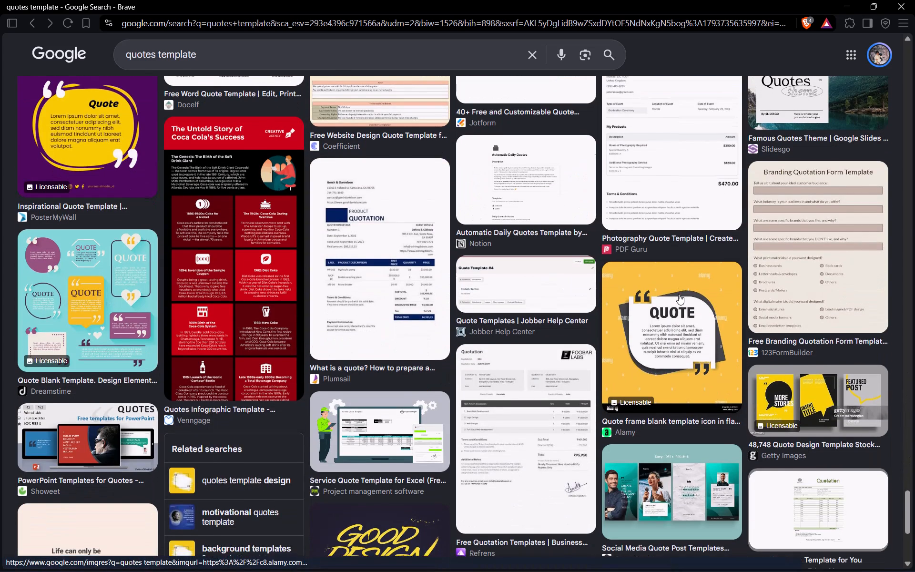
{"action": "scroll", "coordinate": [679, 294], "scroll_direction": "down", "scroll_amount": 4}
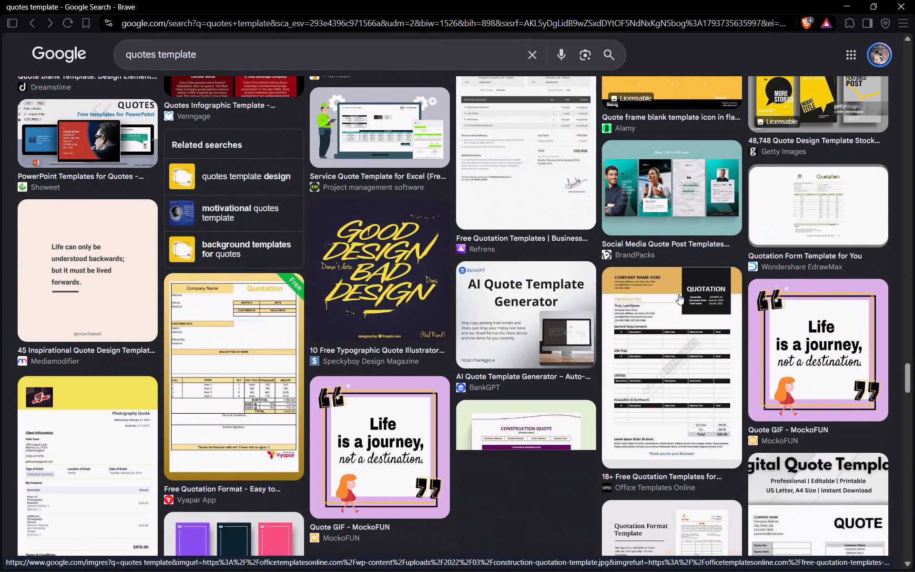
Review the earlier "quotes template" image results again, back to the first ones, comparing frames and quote-mark layouts.
{"action": "scroll", "coordinate": [679, 294], "scroll_direction": "up", "scroll_amount": 20}
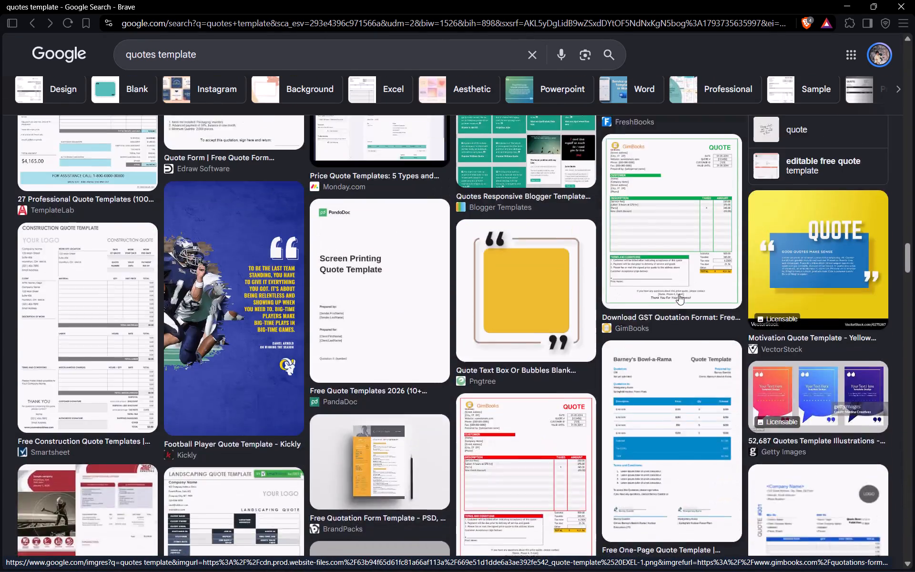
{"action": "scroll", "coordinate": [679, 294], "scroll_direction": "up", "scroll_amount": 6}
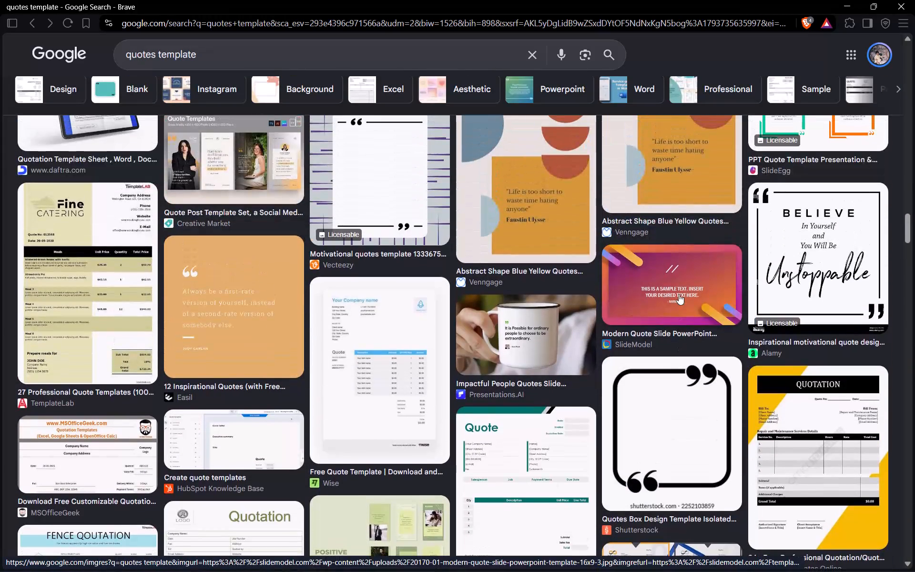
{"action": "scroll", "coordinate": [679, 294], "scroll_direction": "up", "scroll_amount": 2}
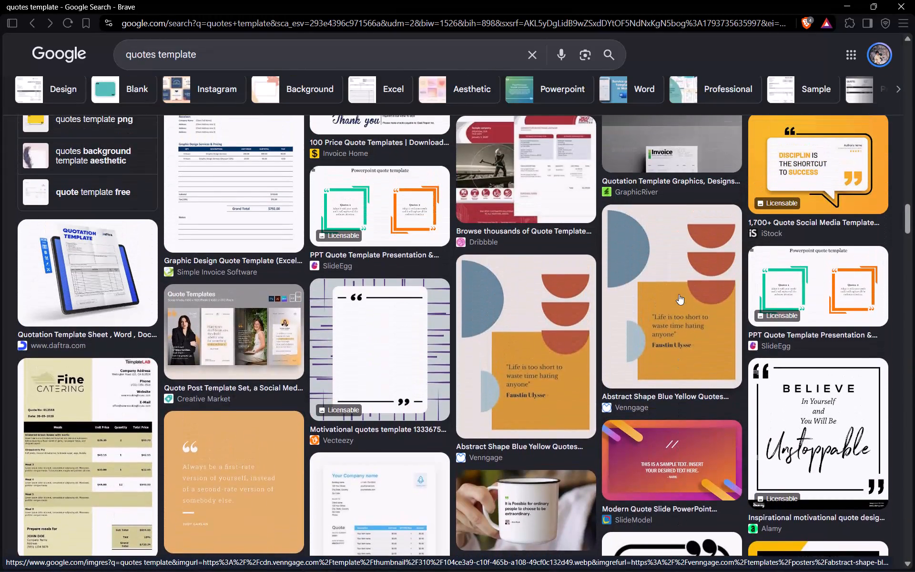
{"action": "scroll", "coordinate": [679, 294], "scroll_direction": "up", "scroll_amount": 7}
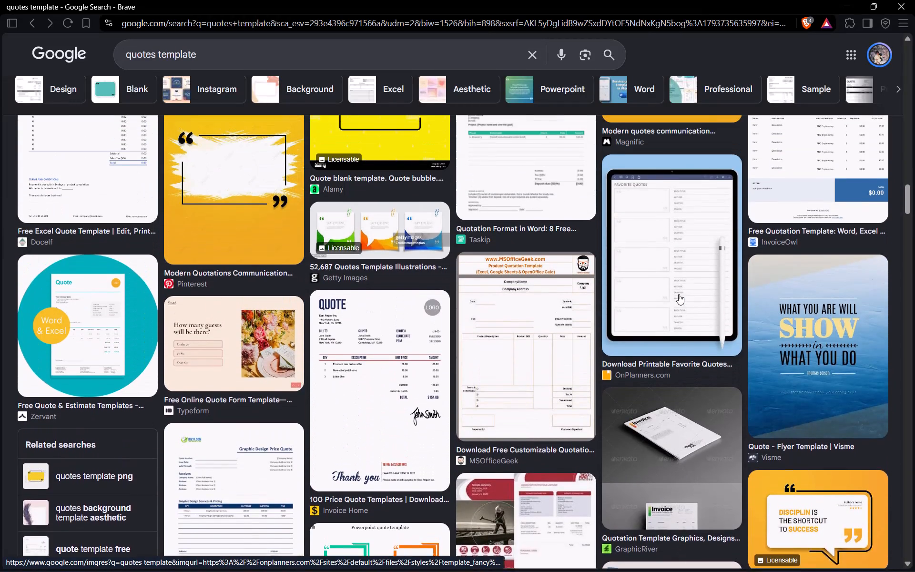
{"action": "scroll", "coordinate": [679, 294], "scroll_direction": "up", "scroll_amount": 9}
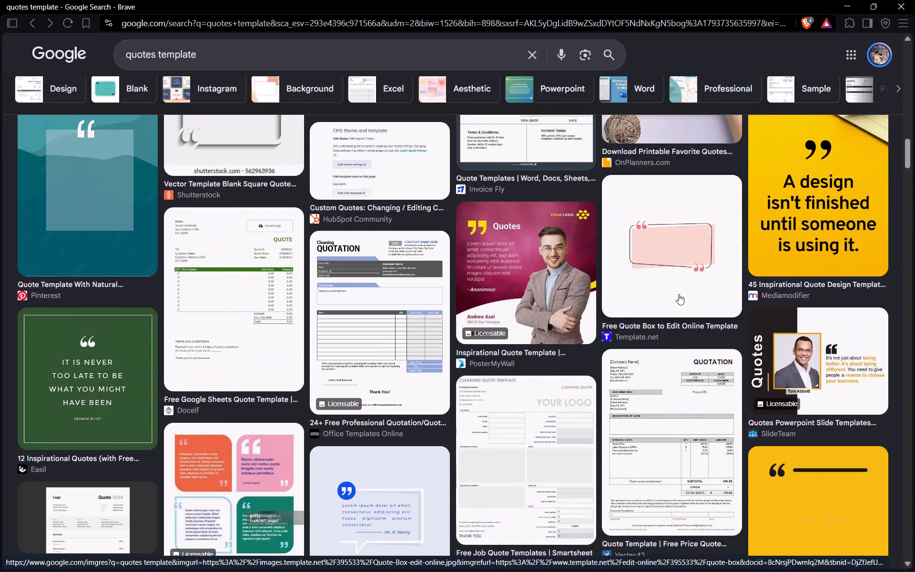
{"action": "scroll", "coordinate": [679, 294], "scroll_direction": "up", "scroll_amount": 8}
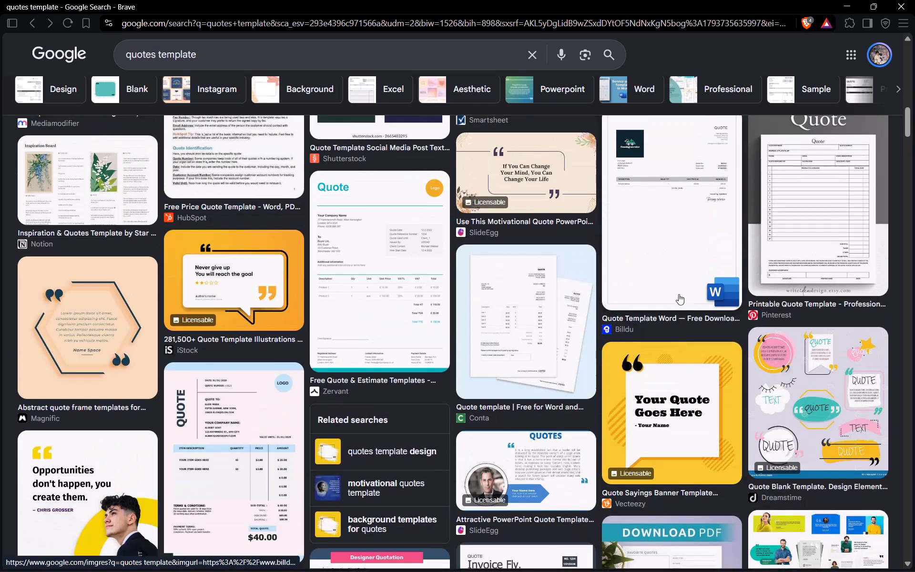
{"action": "scroll", "coordinate": [679, 294], "scroll_direction": "up", "scroll_amount": 4}
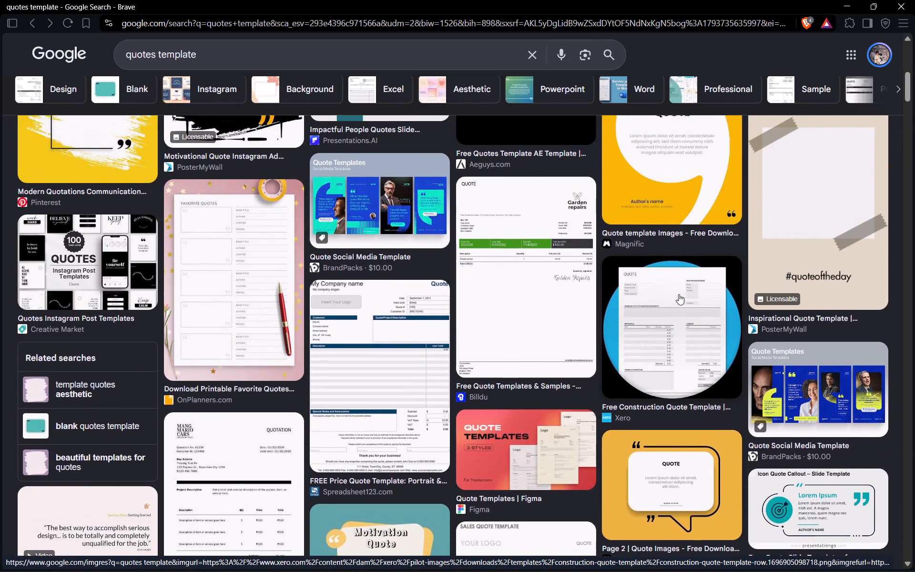
{"action": "scroll", "coordinate": [679, 294], "scroll_direction": "down", "scroll_amount": 2}
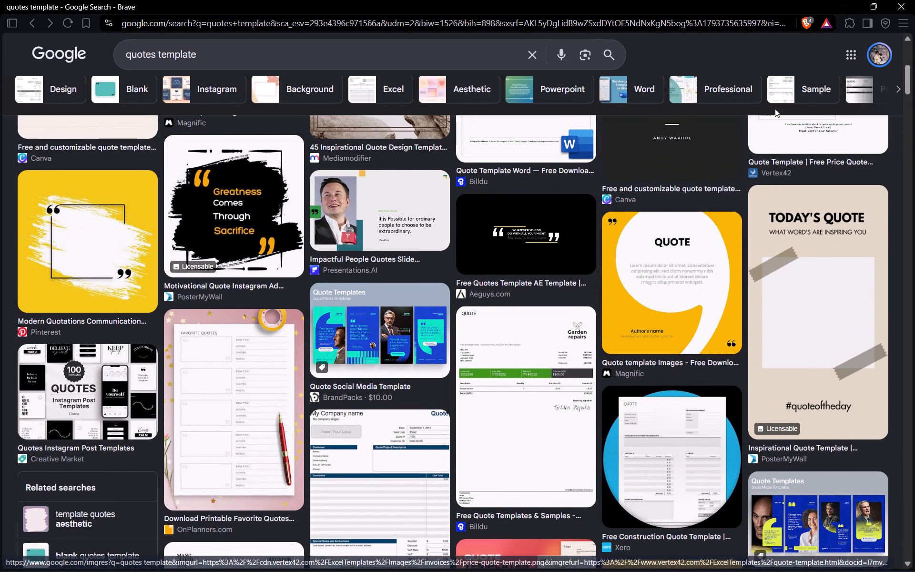
{"action": "scroll", "coordinate": [592, 349], "scroll_direction": "up", "scroll_amount": 6}
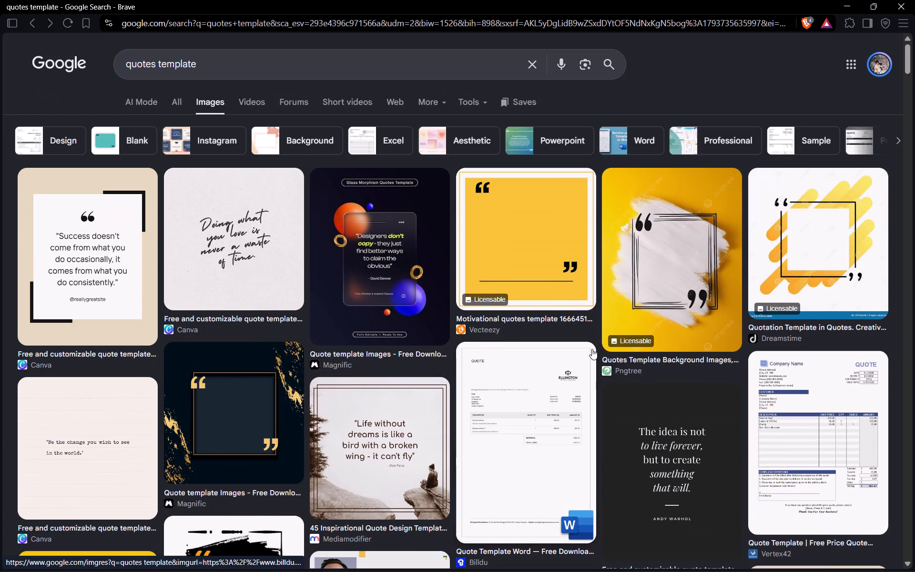
{"action": "scroll", "coordinate": [608, 401], "scroll_direction": "down", "scroll_amount": 3}
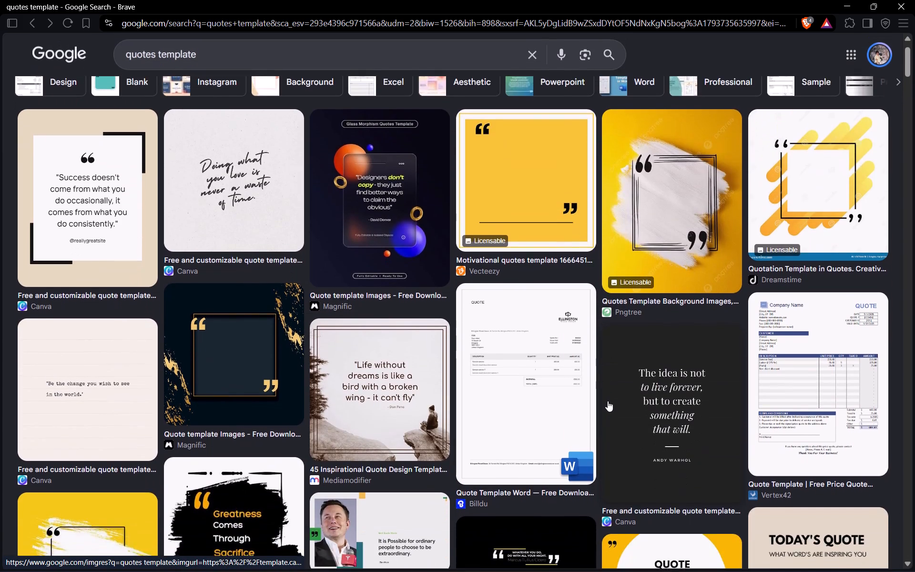
{"action": "scroll", "coordinate": [608, 401], "scroll_direction": "down", "scroll_amount": 12}
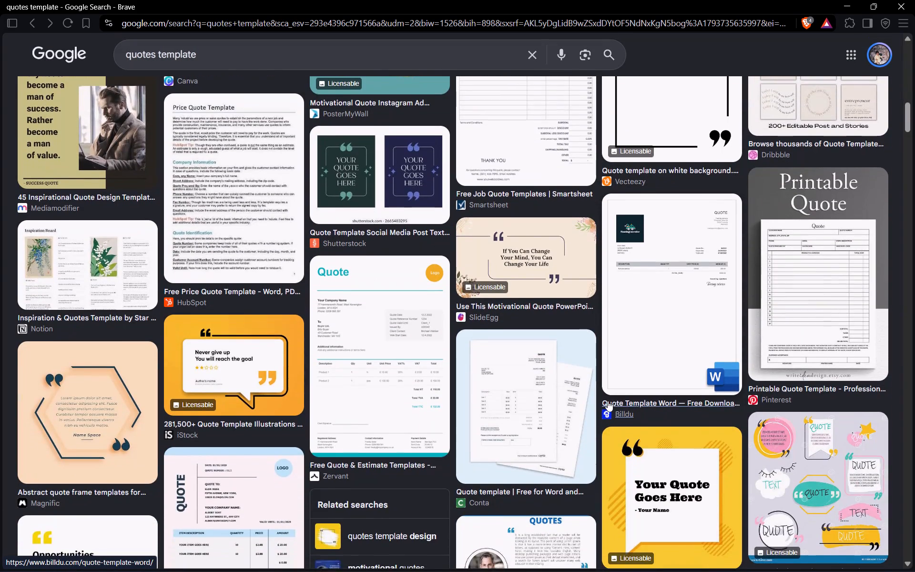
{"action": "scroll", "coordinate": [608, 401], "scroll_direction": "down", "scroll_amount": 2}
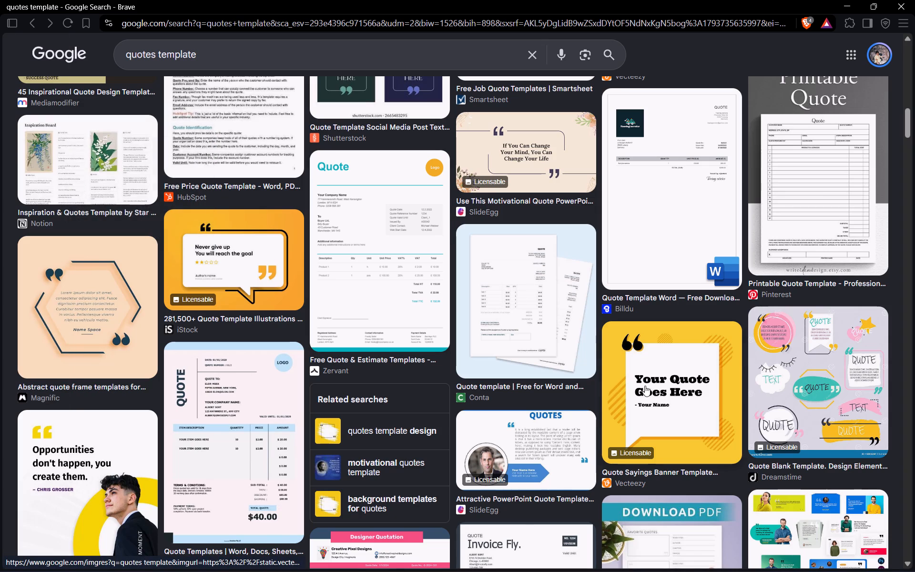
{"action": "scroll", "coordinate": [571, 264], "scroll_direction": "up", "scroll_amount": 5}
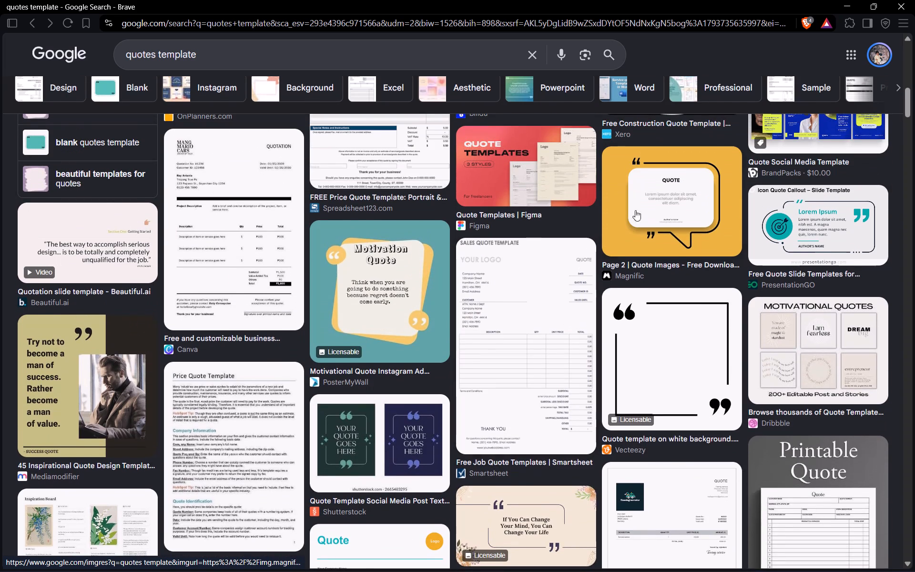
Preview the yellow speech-bubble quote image from Magnific and examine its related quote template designs.
{"action": "left_click", "coordinate": [642, 207]}
{"action": "scroll", "coordinate": [747, 386], "scroll_direction": "down", "scroll_amount": 1}
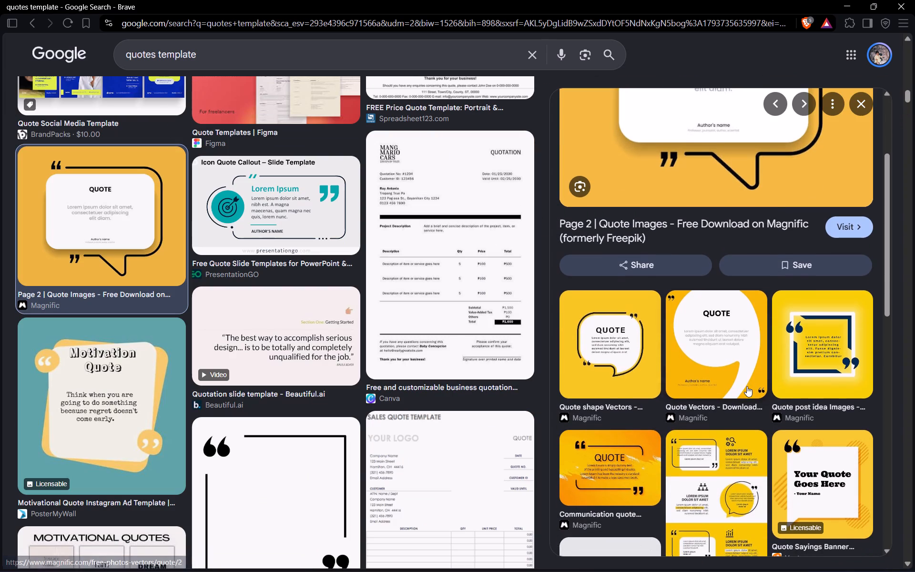
{"action": "scroll", "coordinate": [747, 386], "scroll_direction": "down", "scroll_amount": 7}
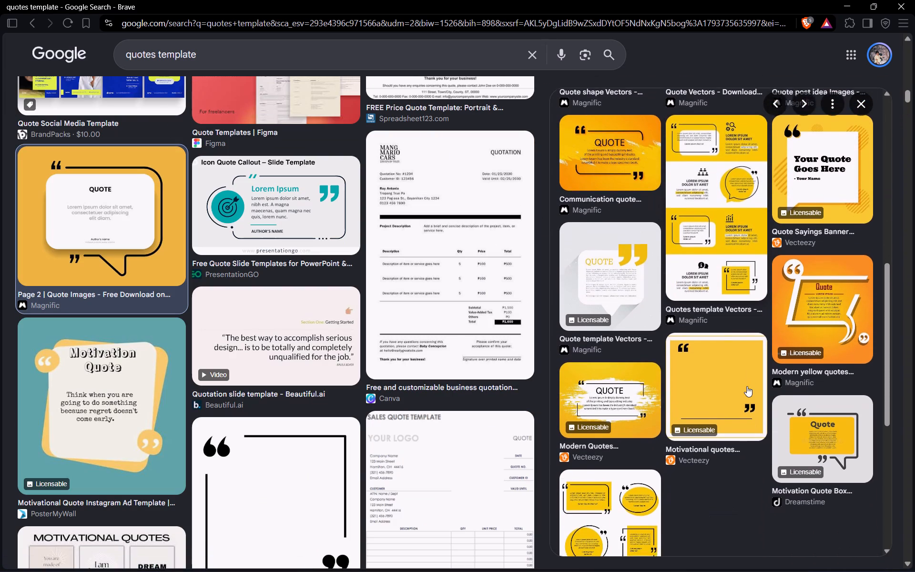
{"action": "scroll", "coordinate": [747, 386], "scroll_direction": "down", "scroll_amount": 4}
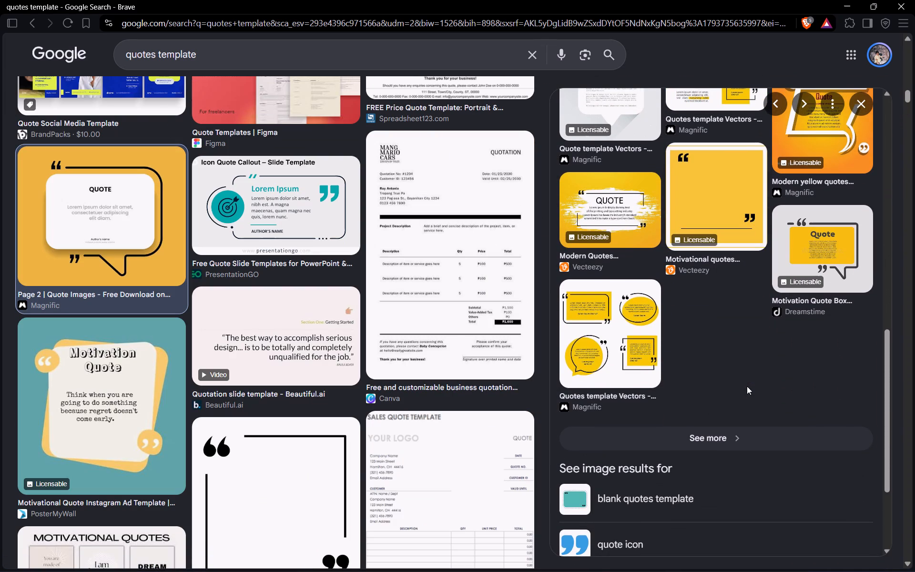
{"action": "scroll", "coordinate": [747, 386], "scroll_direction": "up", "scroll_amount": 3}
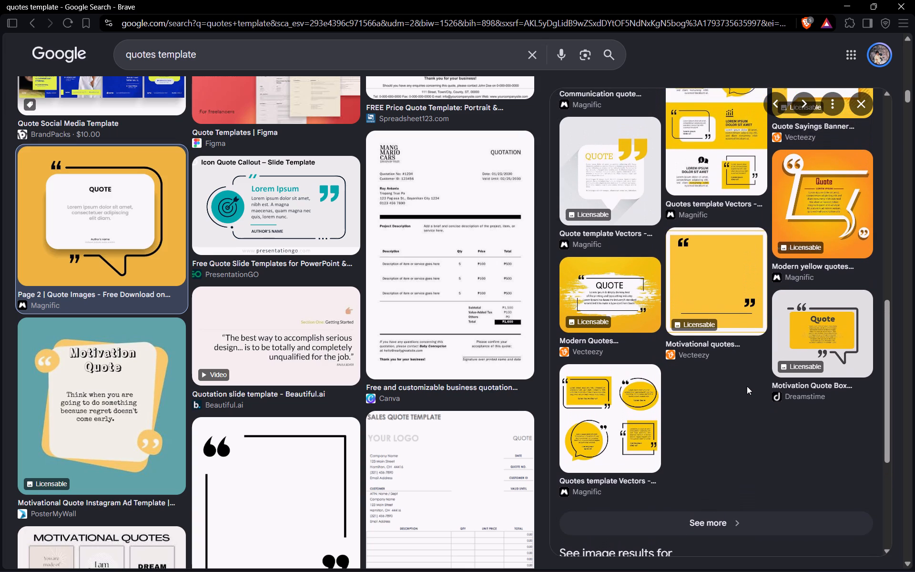
Examine the remaining related quote template designs beneath the yellow speech-bubble preview.
{"action": "scroll", "coordinate": [747, 386], "scroll_direction": "down", "scroll_amount": 1}
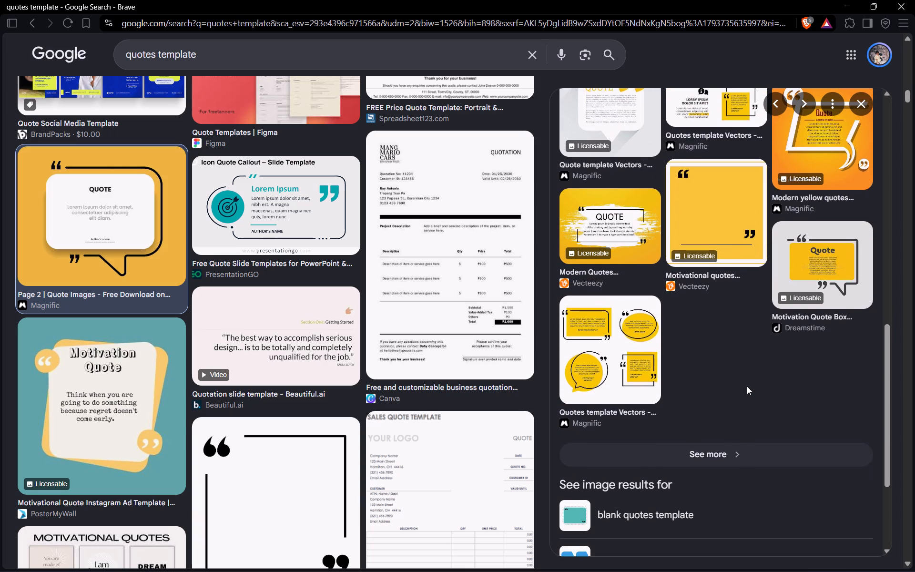
{"action": "scroll", "coordinate": [747, 386], "scroll_direction": "down", "scroll_amount": 1}
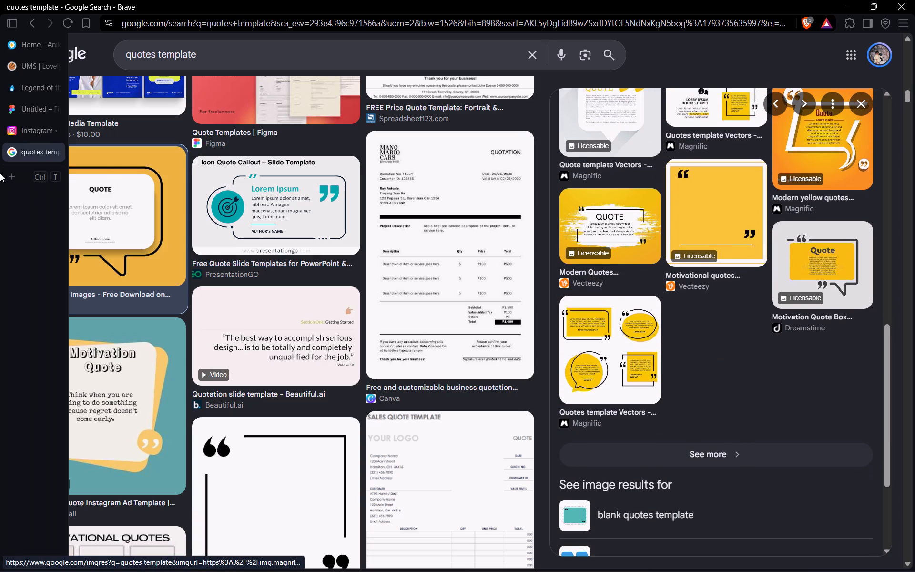
Switch to Figma, add a new 1080 × 1350 Instagram post frame, and place it directly below Instagram post - 8, aligned with that column.
{"action": "left_click", "coordinate": [30, 109]}
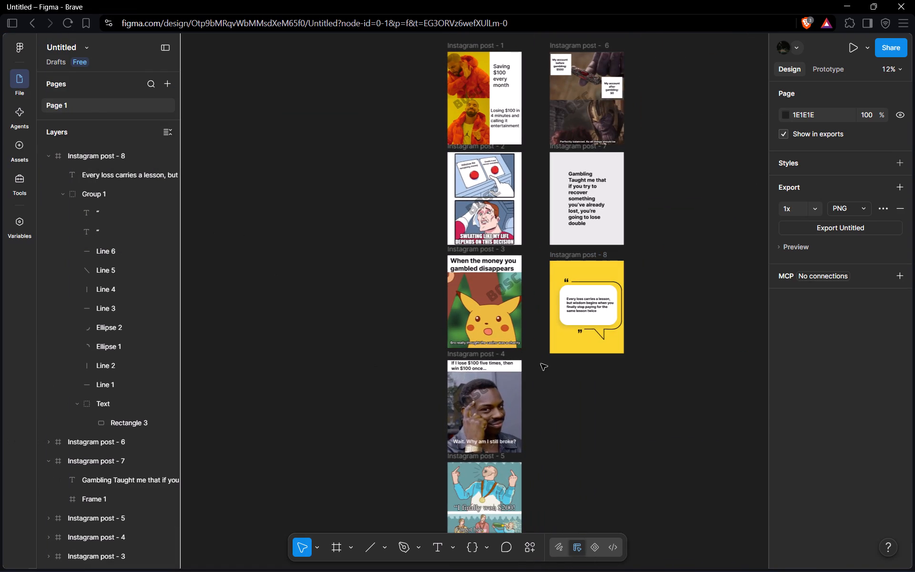
{"action": "scroll", "coordinate": [654, 427], "scroll_direction": "down", "scroll_amount": 2}
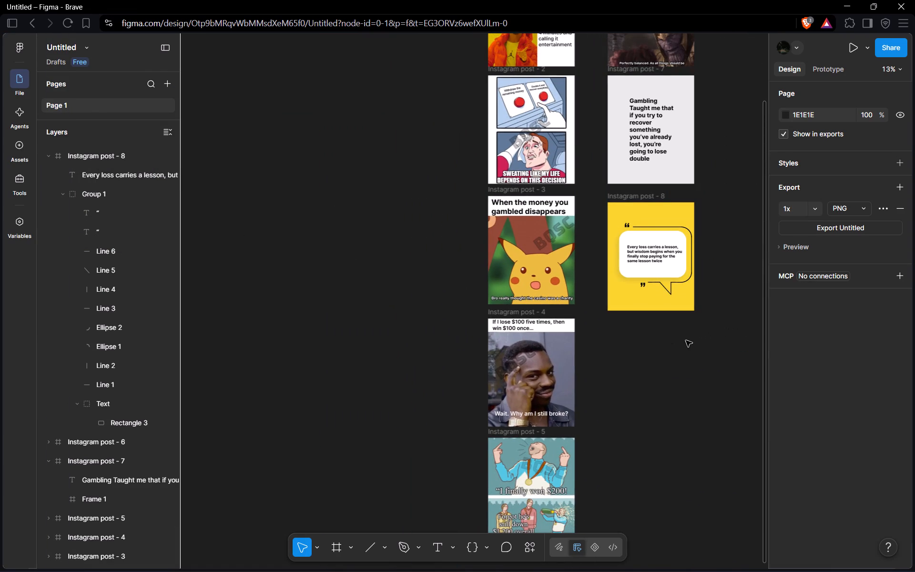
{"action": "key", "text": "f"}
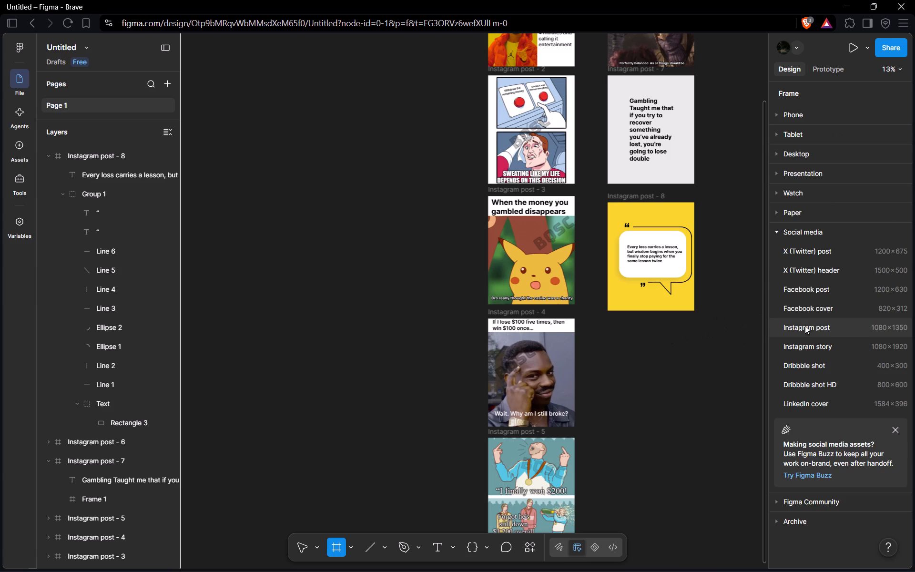
{"action": "left_click", "coordinate": [810, 329]}
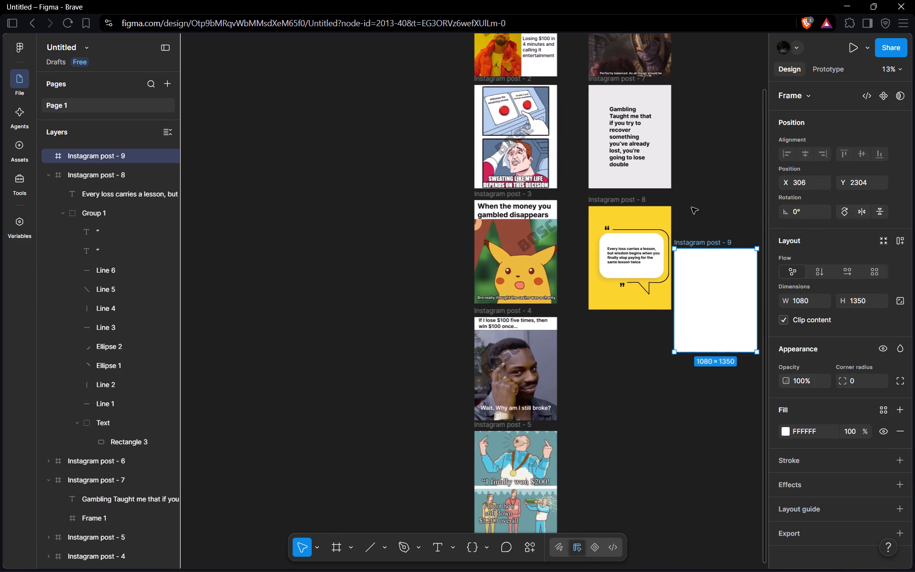
{"action": "left_click_drag", "start_coordinate": [701, 243], "coordinate": [618, 310]}
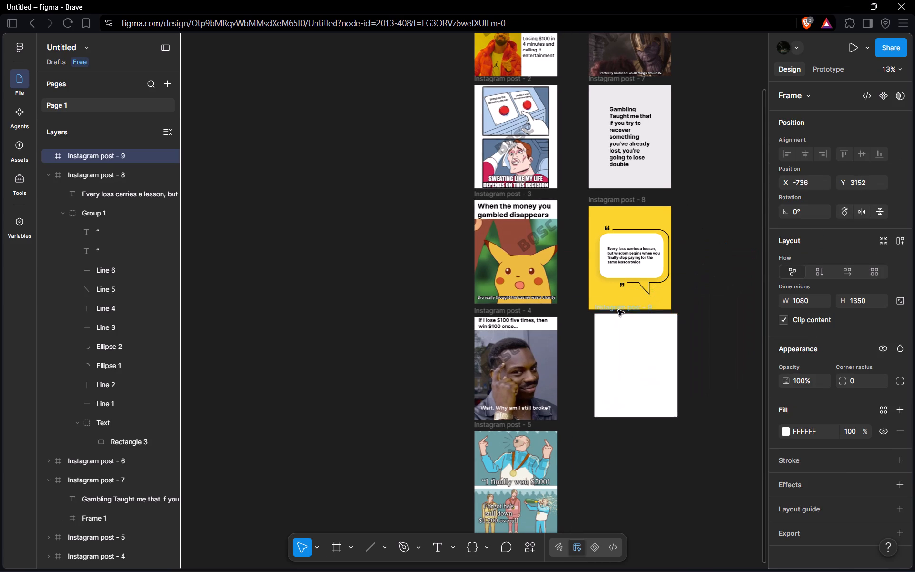
{"action": "left_click_drag", "start_coordinate": [618, 310], "coordinate": [613, 315]}
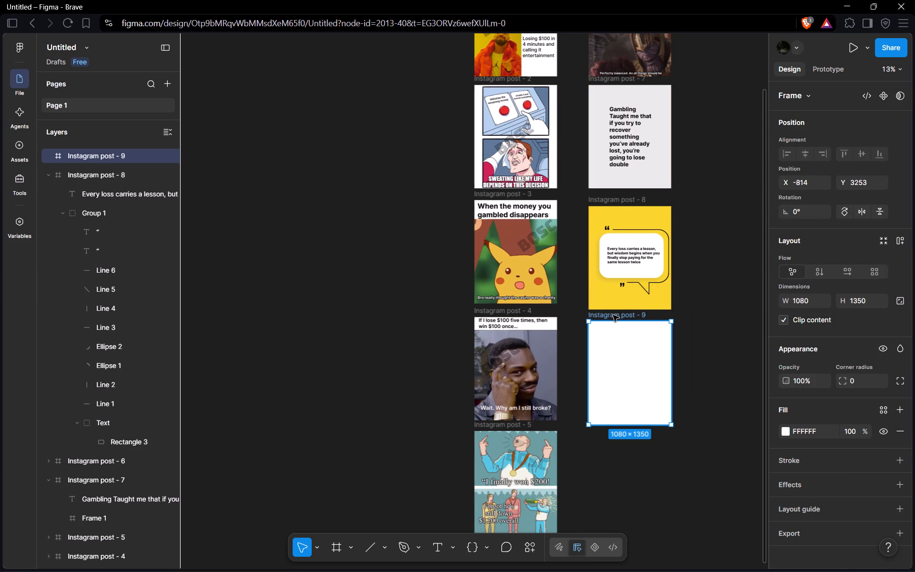
{"action": "left_click", "coordinate": [719, 370]}
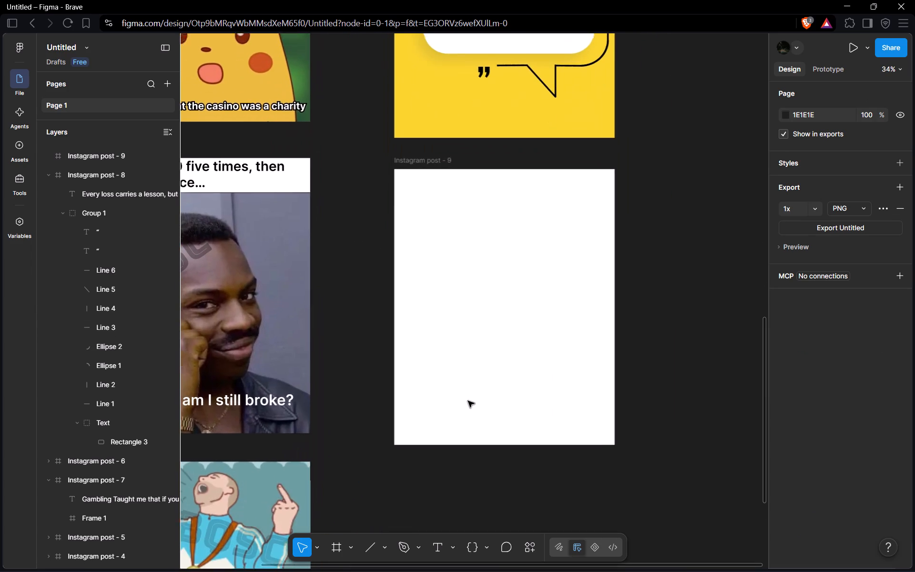
Draw a rectangle about 808 × 627 in Instagram post - 9 and centre it within the frame.
{"action": "scroll", "coordinate": [468, 401], "scroll_direction": "up", "scroll_amount": 1}
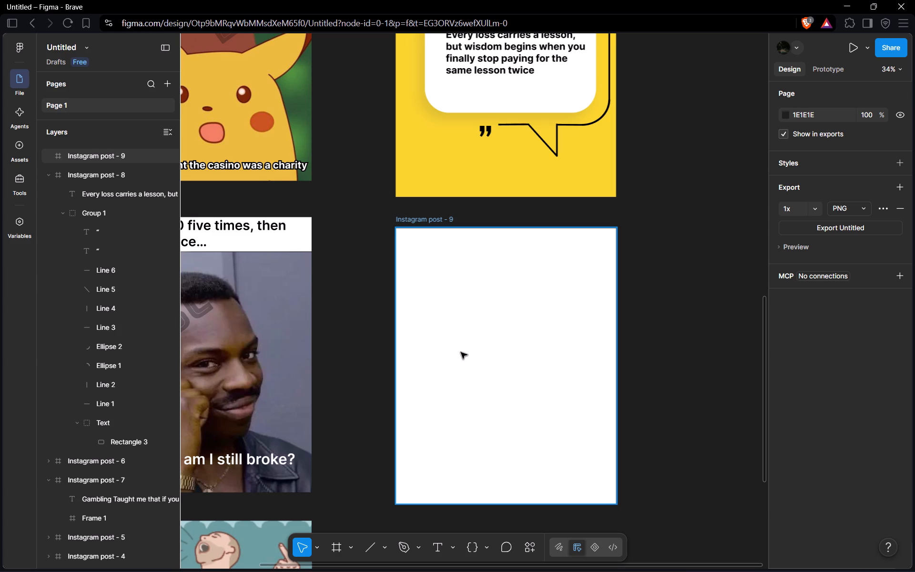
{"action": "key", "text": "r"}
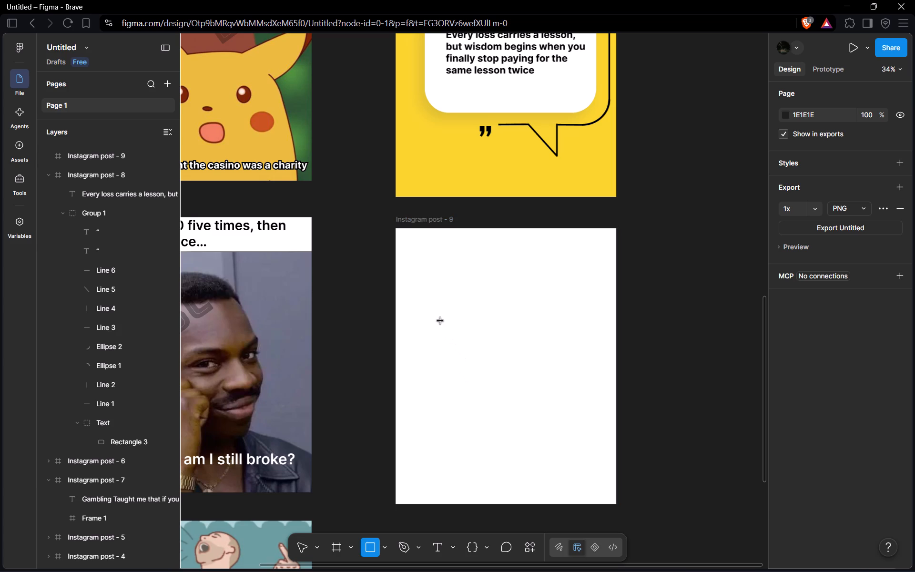
{"action": "left_click_drag", "start_coordinate": [427, 311], "coordinate": [591, 441]}
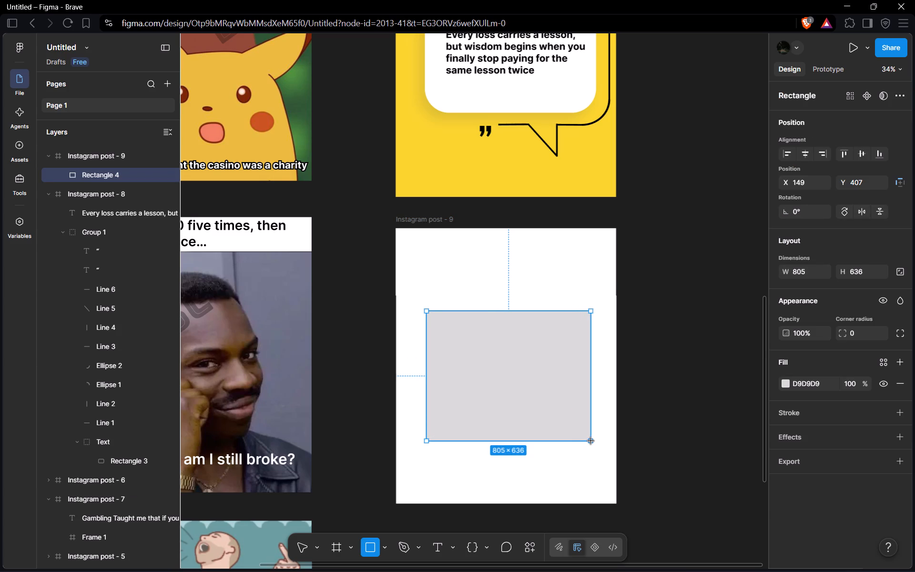
{"action": "left_click_drag", "start_coordinate": [591, 441], "coordinate": [591, 439]}
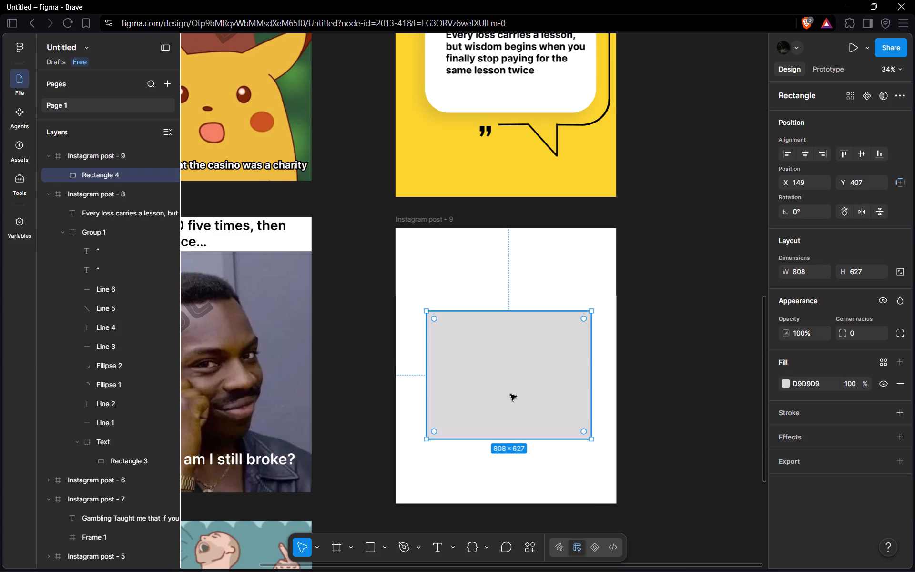
{"action": "left_click_drag", "start_coordinate": [510, 394], "coordinate": [508, 386]}
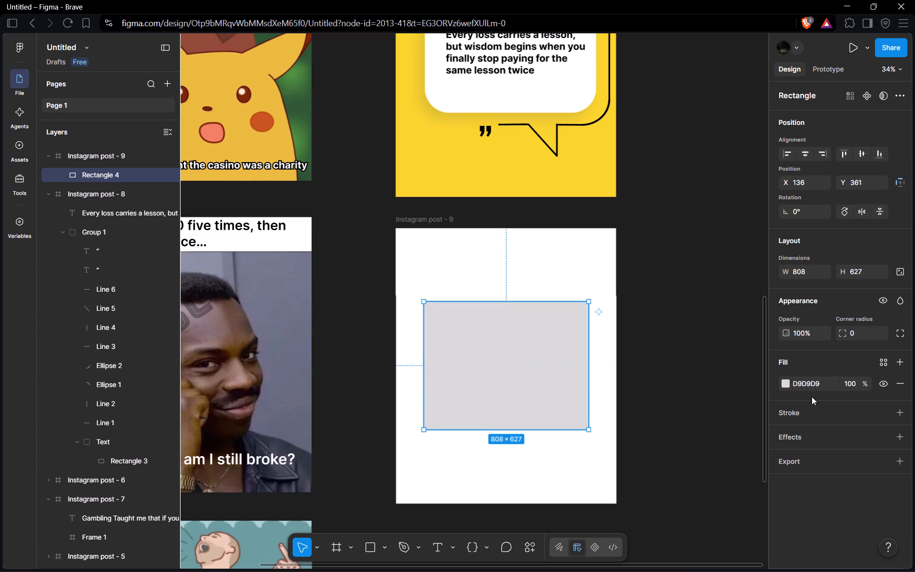
Give the rectangle a black 000000 outside stroke with a weight of 12, and remove its grey fill.
{"action": "left_click", "coordinate": [906, 412]}
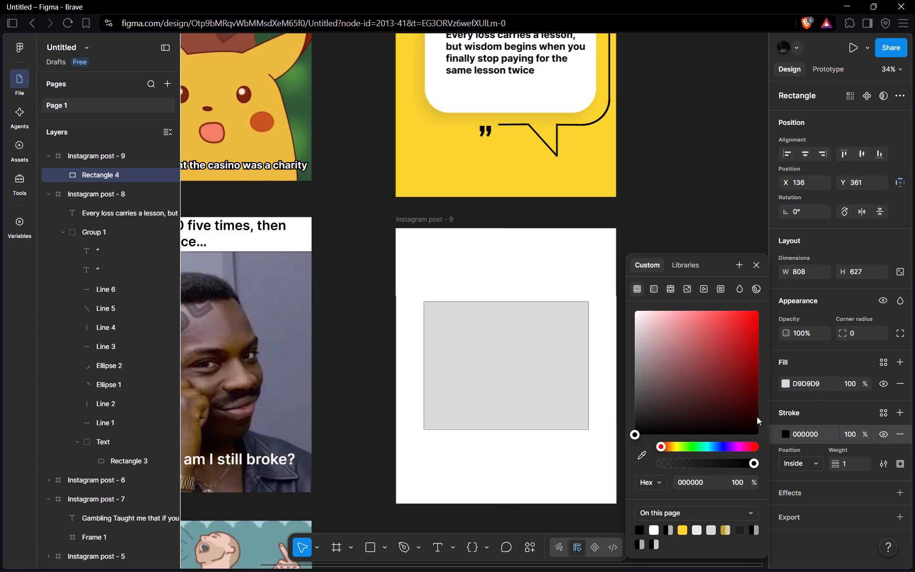
{"action": "left_click", "coordinate": [899, 386]}
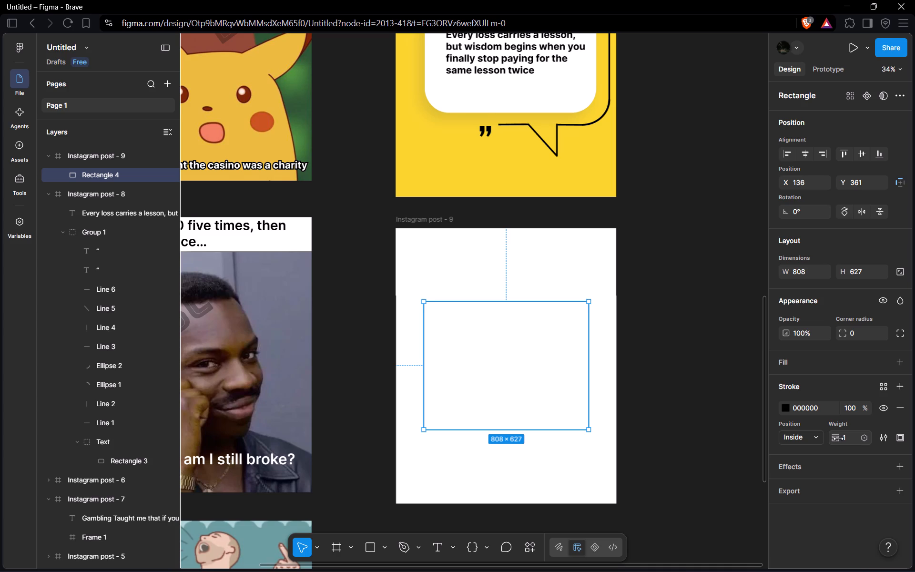
{"action": "left_click_drag", "start_coordinate": [845, 439], "coordinate": [481, 301], "text": "alt"}
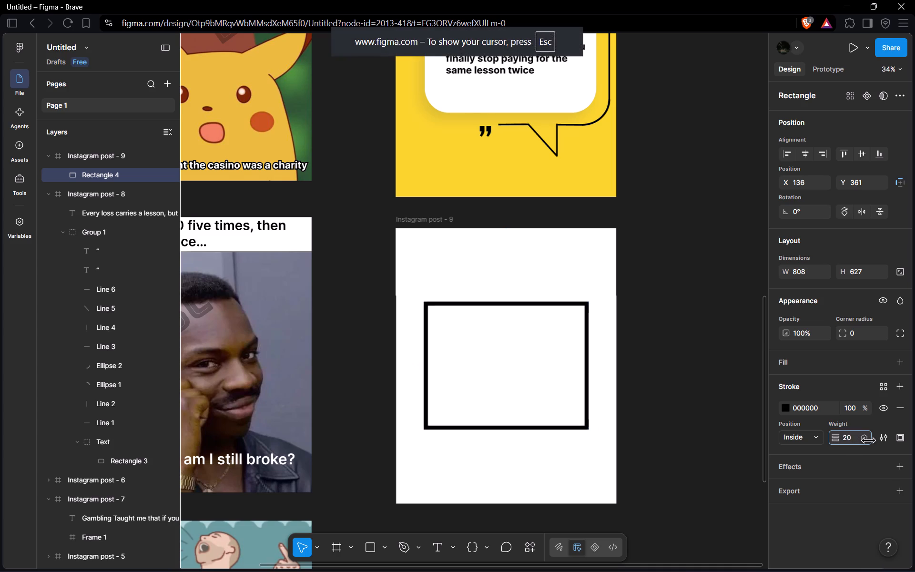
{"action": "left_click_drag", "start_coordinate": [481, 301], "coordinate": [470, 303], "text": "alt"}
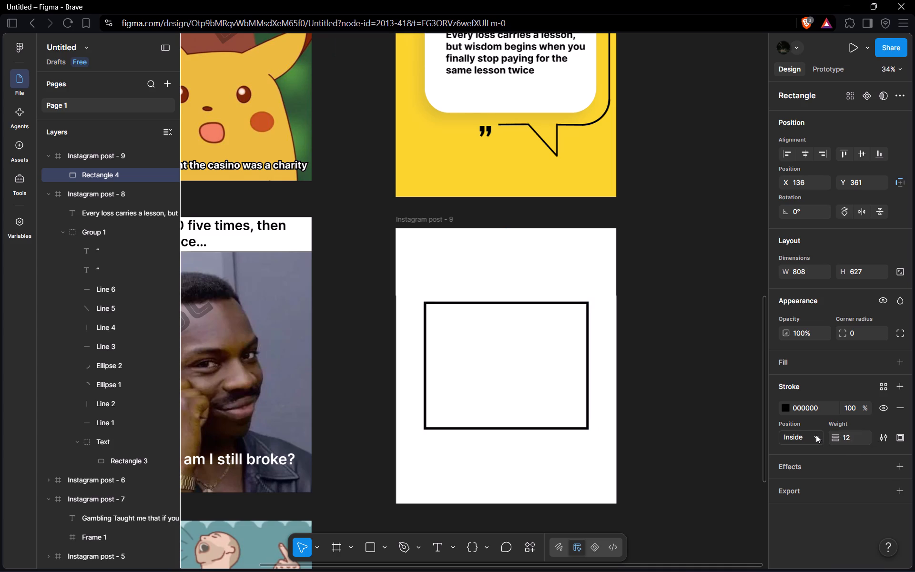
{"action": "left_click", "coordinate": [816, 435]}
{"action": "left_click", "coordinate": [811, 452]}
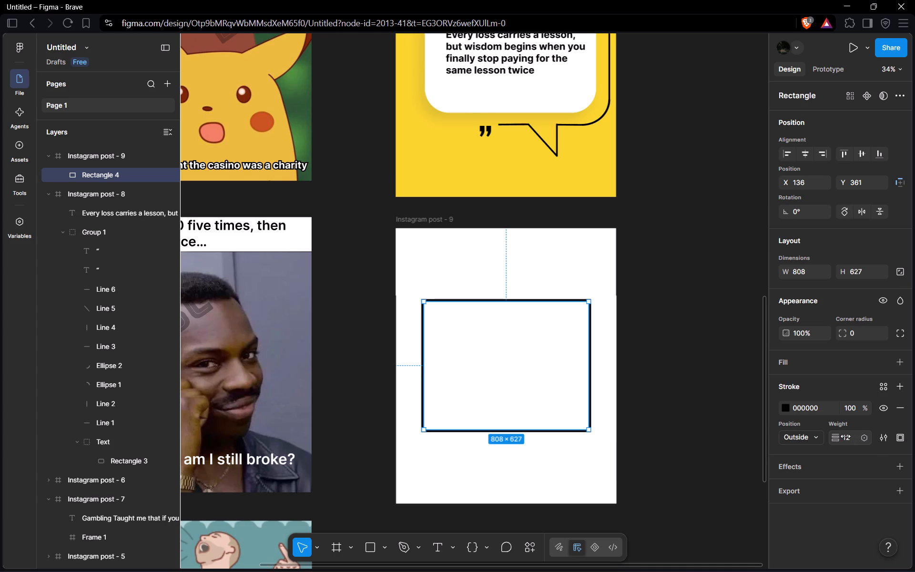
{"action": "left_click_drag", "start_coordinate": [845, 436], "coordinate": [464, 301], "text": "alt"}
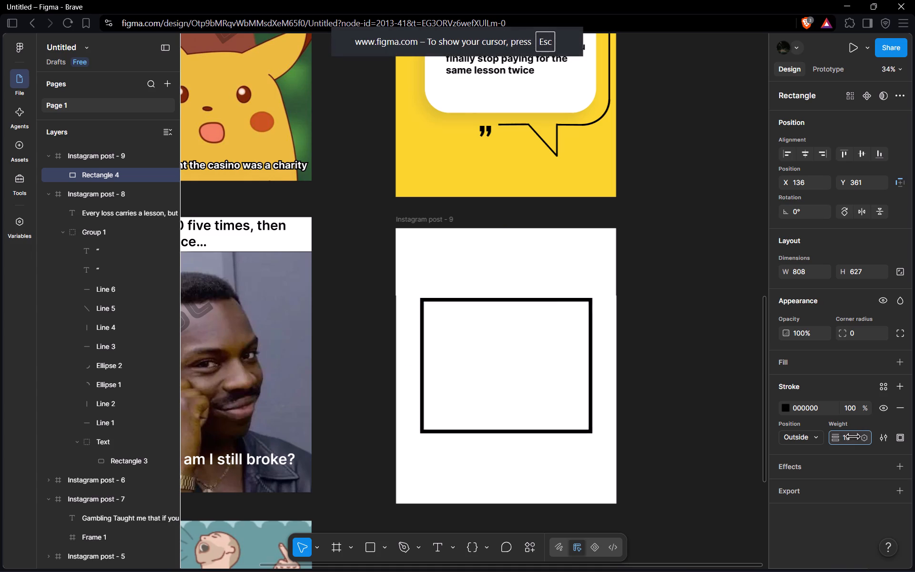
{"action": "left_click_drag", "start_coordinate": [464, 301], "coordinate": [457, 300], "text": "alt"}
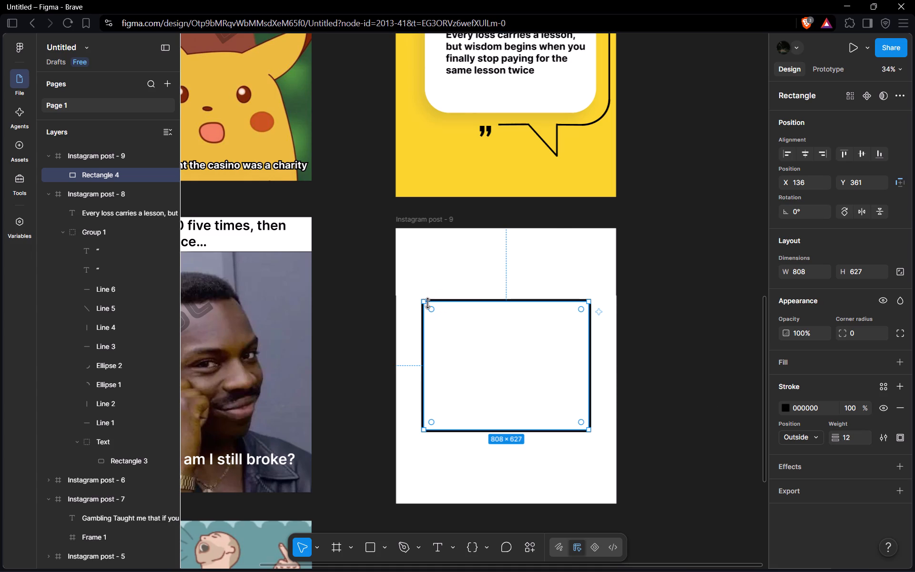
Resize the outlined rectangle from its upper-left corner to about 783 × 645.
{"action": "left_click_drag", "start_coordinate": [424, 302], "coordinate": [431, 299]}
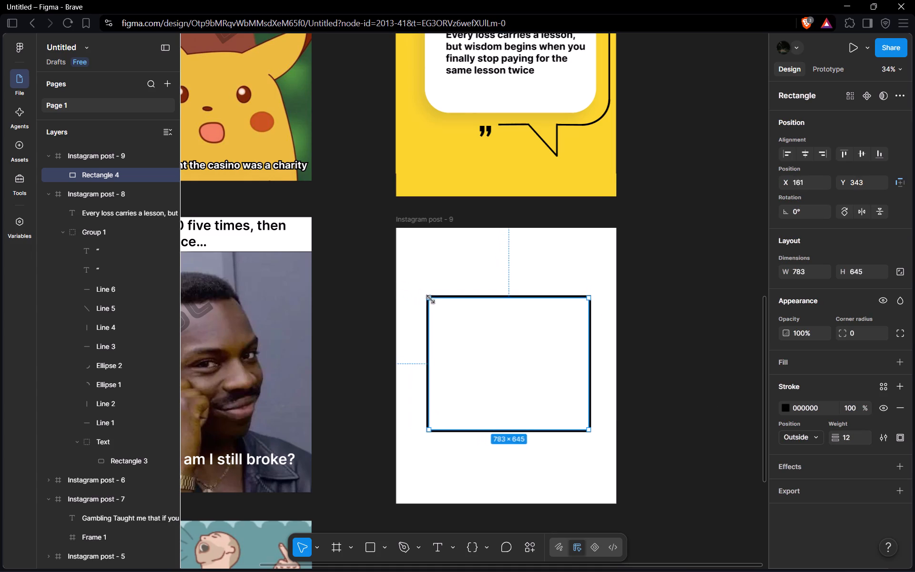
Resize the outlined rectangle in Instagram post - 9 to about 812 × 581 and round its corners to a radius of about 113.
{"action": "left_click_drag", "start_coordinate": [431, 299], "coordinate": [423, 311]}
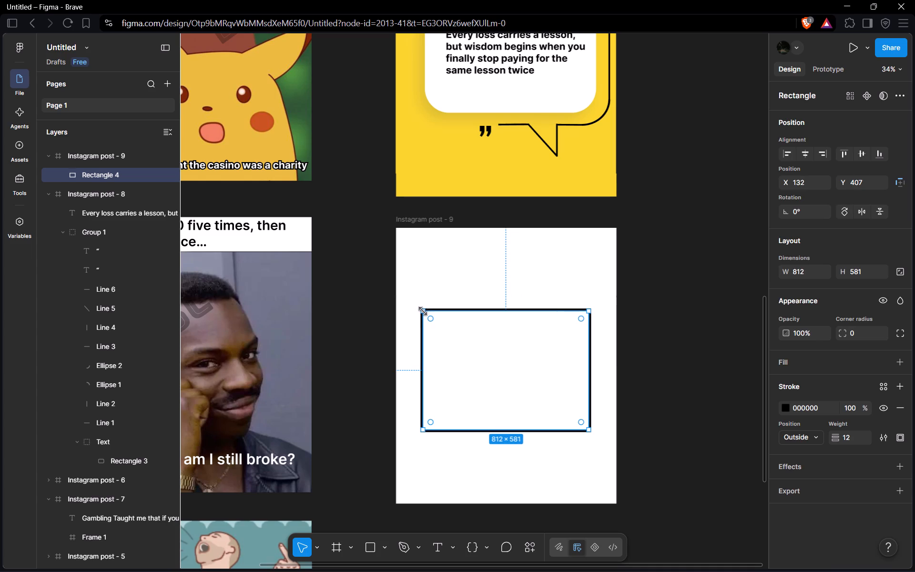
{"action": "left_click_drag", "start_coordinate": [433, 320], "coordinate": [454, 331]}
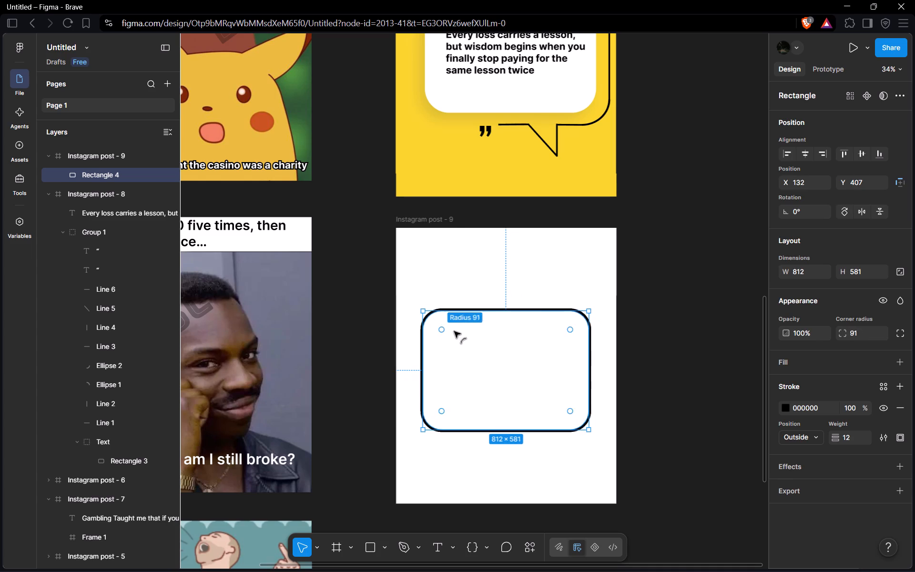
{"action": "left_click_drag", "start_coordinate": [454, 331], "coordinate": [447, 341]}
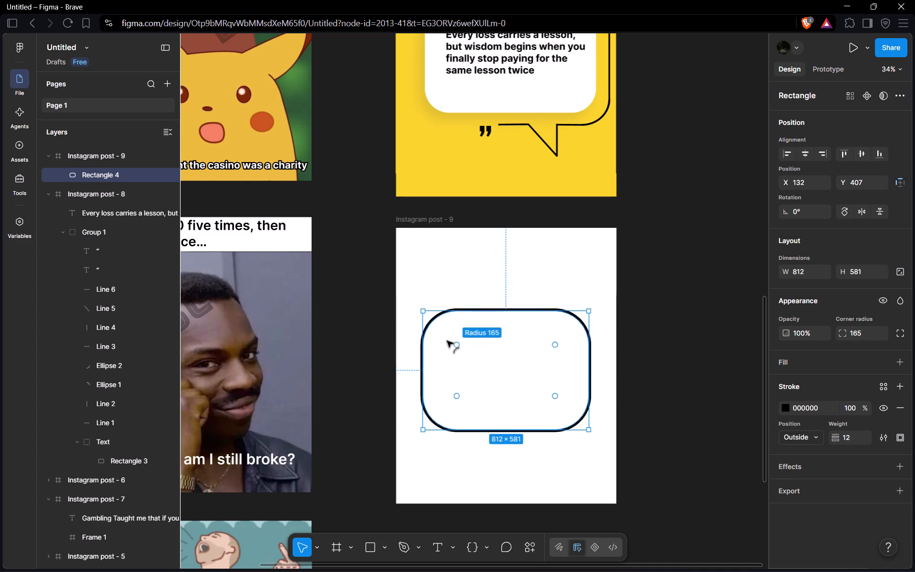
{"action": "left_click_drag", "start_coordinate": [447, 341], "coordinate": [441, 338]}
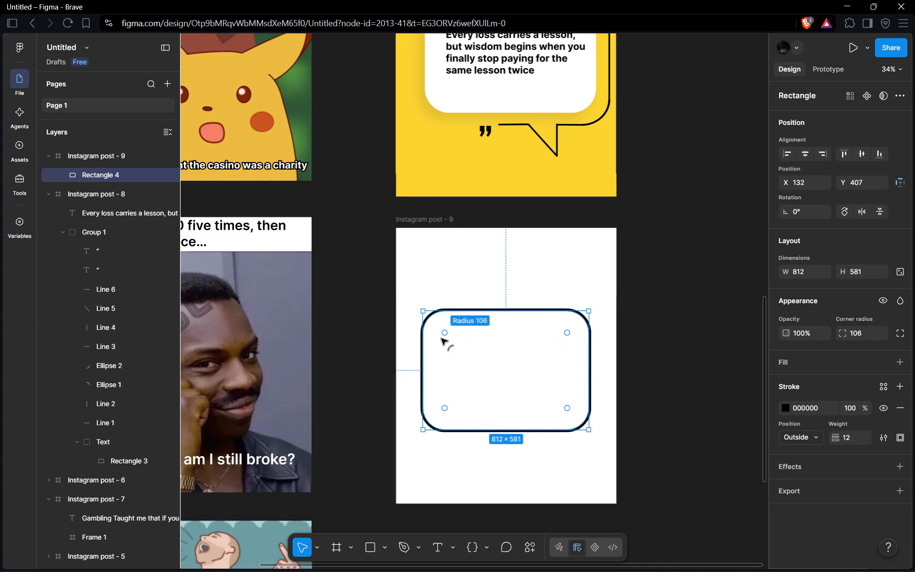
{"action": "left_click_drag", "start_coordinate": [441, 338], "coordinate": [444, 339]}
{"action": "left_click", "coordinate": [486, 361]}
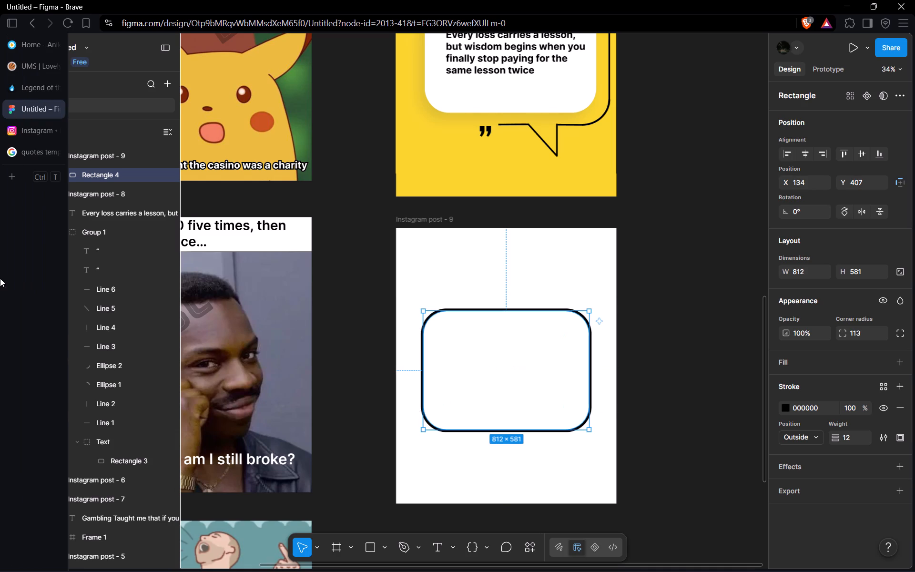
Switch back to the "quotes template" image results to consult the reference quote designs.
{"action": "left_click", "coordinate": [20, 160]}
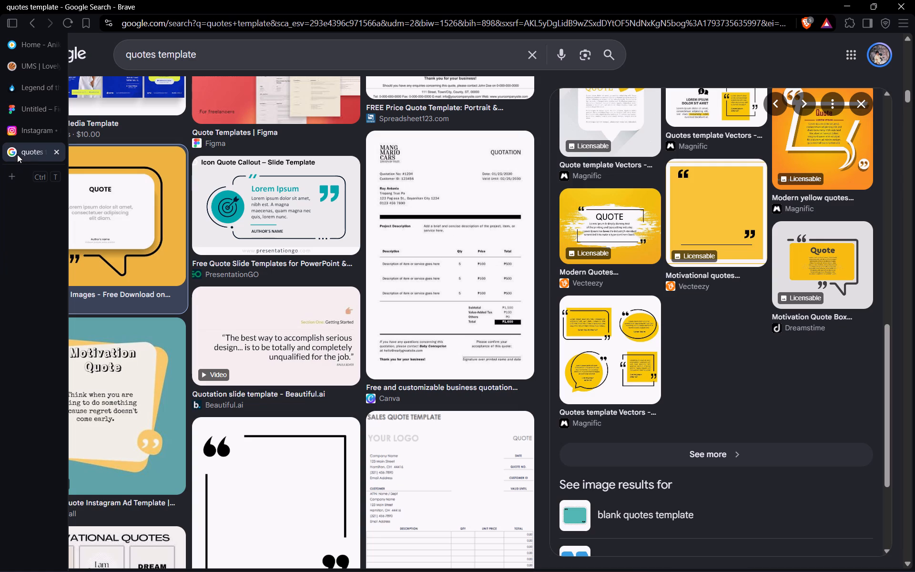
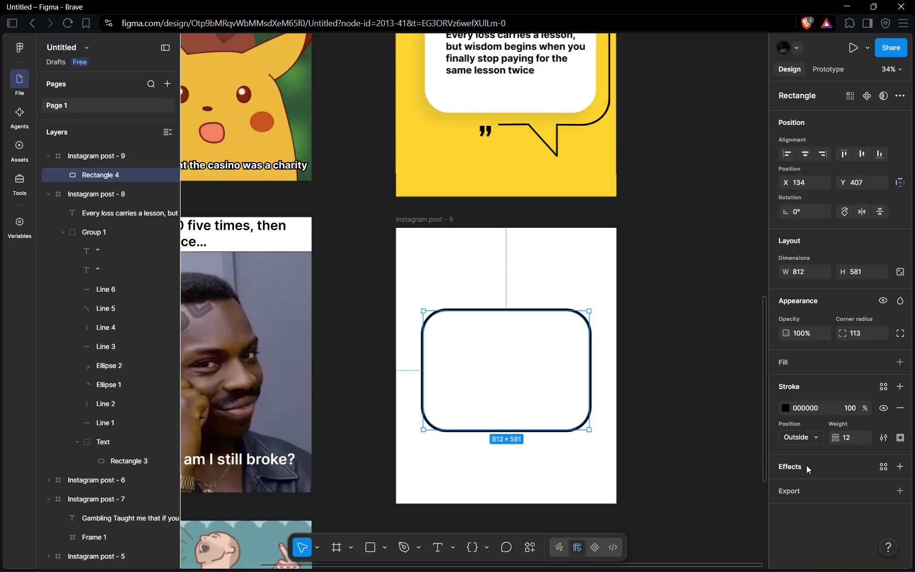
Limit the rounded rectangle's stroke in Instagram post - 9 to the top and bottom sides at weight 12, with left and right at 0.
{"action": "scroll", "coordinate": [823, 363], "scroll_direction": "up", "scroll_amount": 2}
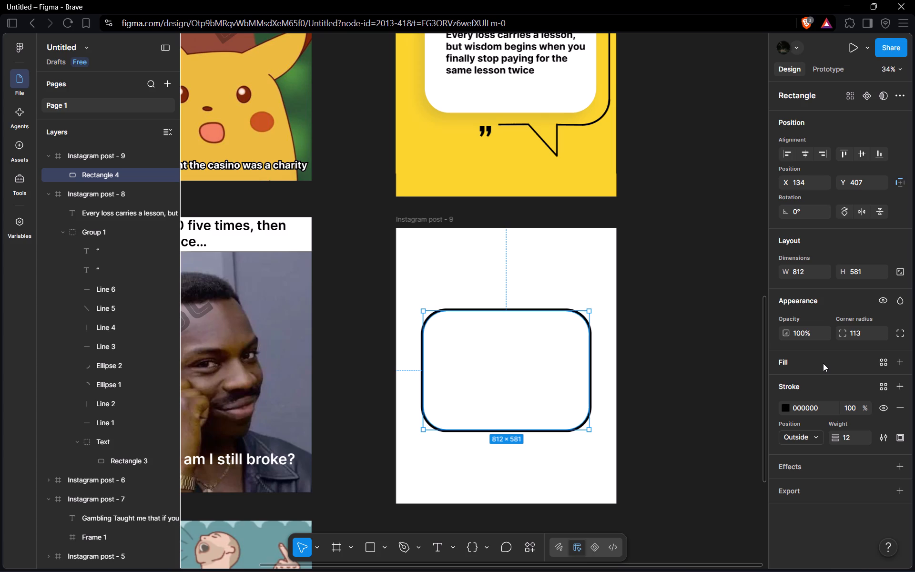
{"action": "scroll", "coordinate": [823, 363], "scroll_direction": "down", "scroll_amount": 2}
{"action": "left_click", "coordinate": [886, 437]}
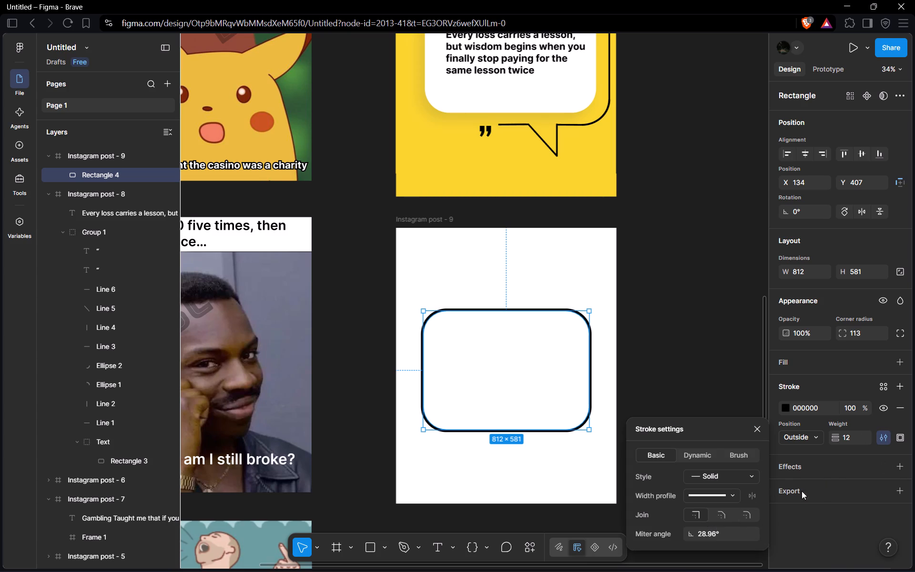
{"action": "left_click", "coordinate": [895, 438]}
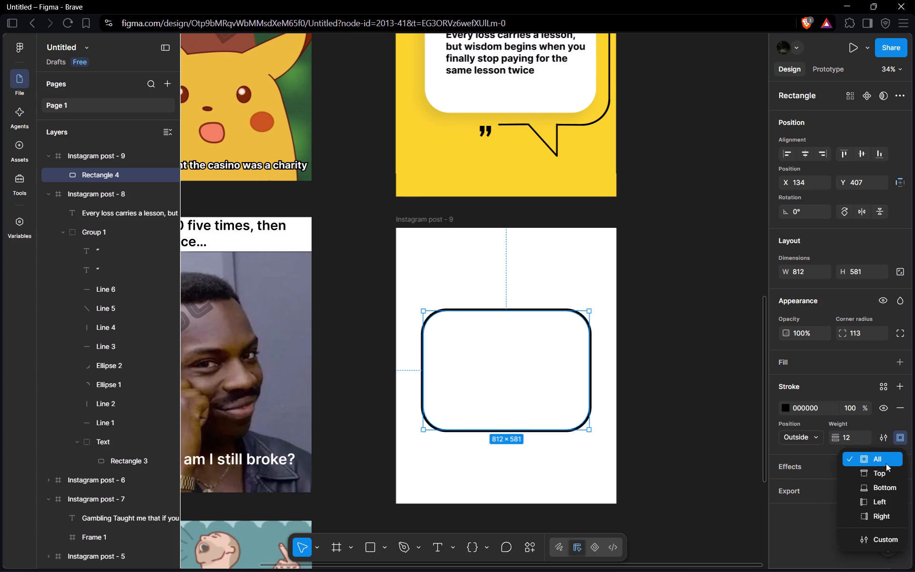
{"action": "left_click", "coordinate": [885, 471]}
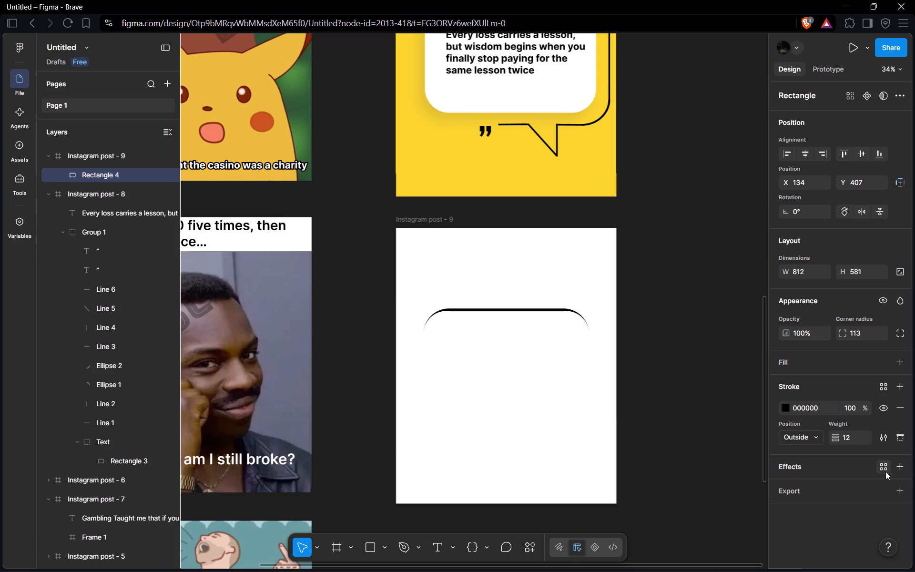
{"action": "left_click", "coordinate": [899, 439]}
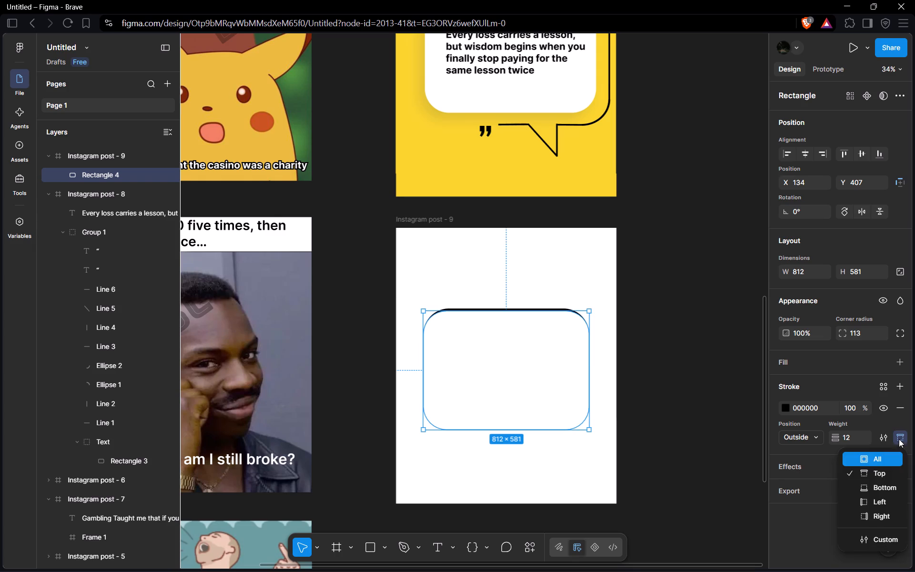
Switch the rounded rectangle in Instagram post - 9 to custom per-side strokes and set the bottom stroke weight to 12.
{"action": "left_click", "coordinate": [887, 536]}
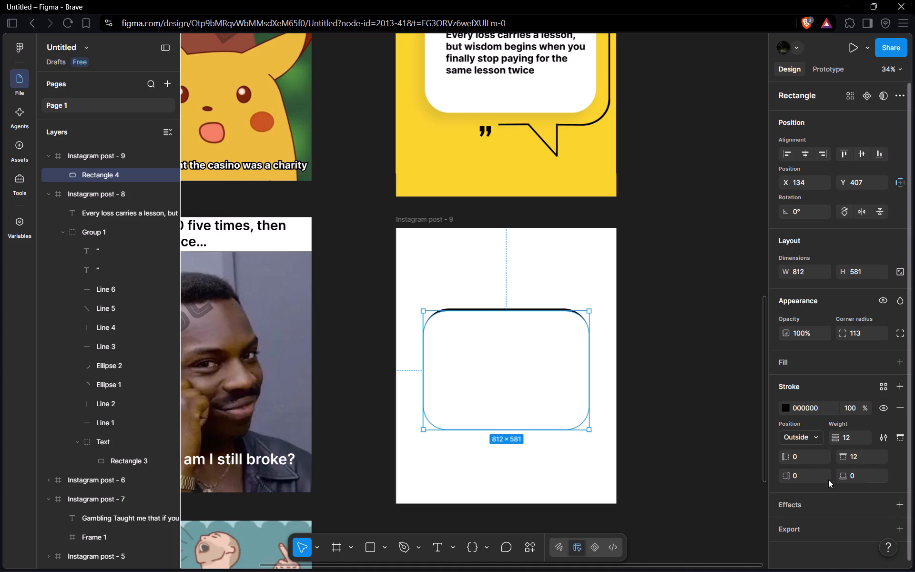
{"action": "left_click", "coordinate": [806, 475]}
{"action": "left_click_drag", "start_coordinate": [847, 478], "coordinate": [457, 301]}
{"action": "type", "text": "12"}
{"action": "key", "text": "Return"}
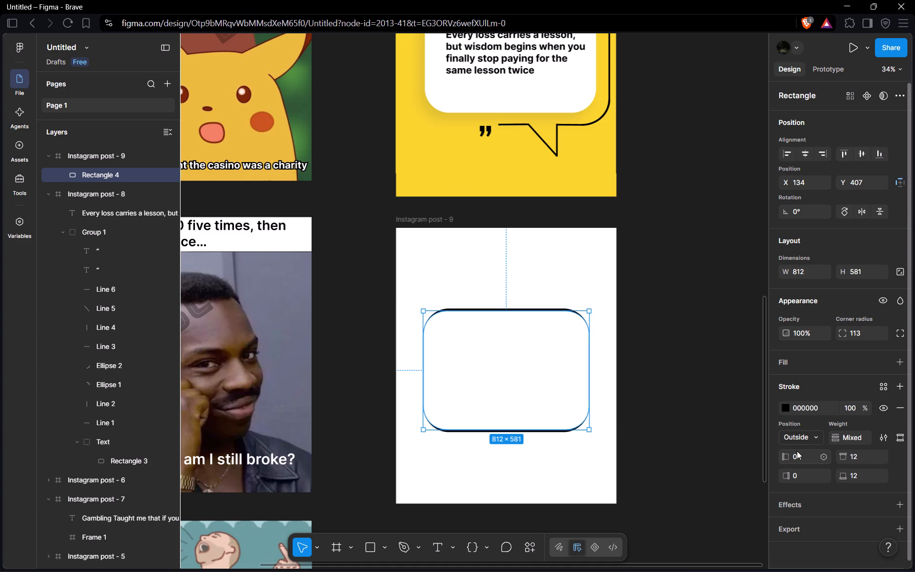
{"action": "left_click", "coordinate": [720, 464]}
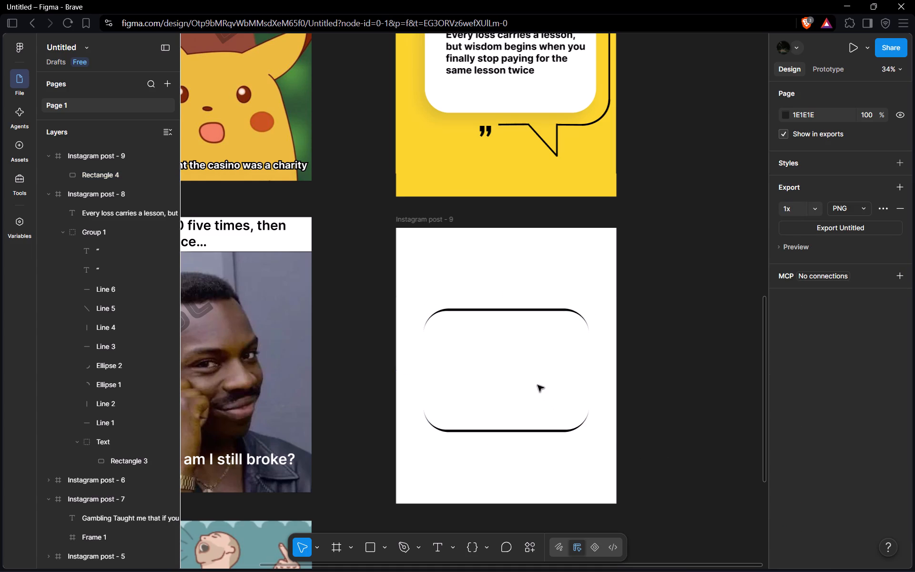
Reselect the rounded rectangle in Instagram post - 9.
{"action": "left_click", "coordinate": [486, 377]}
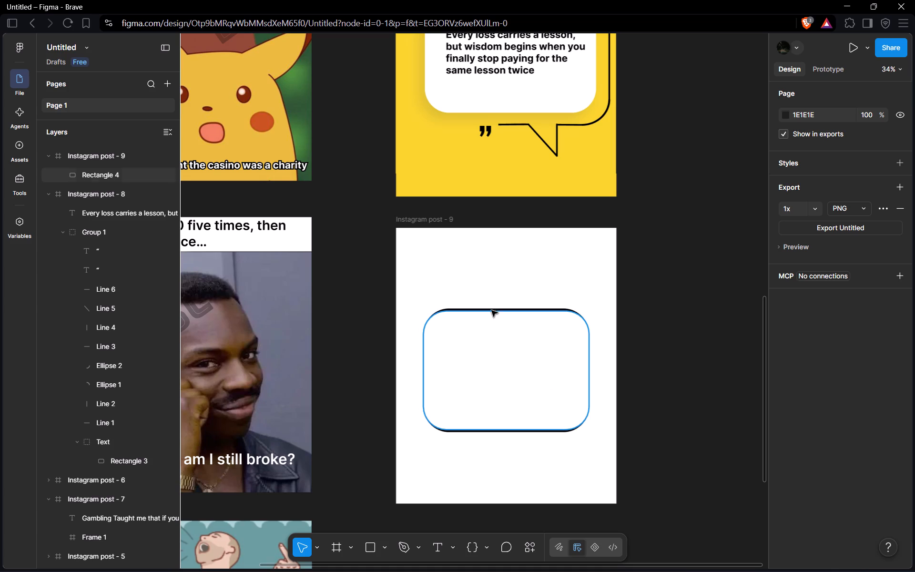
{"action": "left_click", "coordinate": [490, 309]}
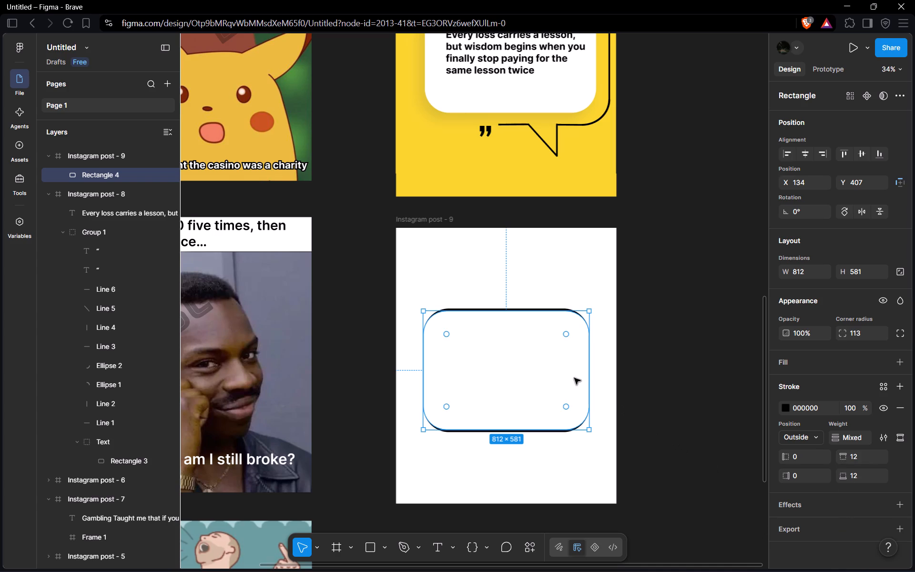
Try different corner roundings on the rectangle in Instagram post - 9, ending at a radius of about 112.
{"action": "left_click_drag", "start_coordinate": [566, 335], "coordinate": [569, 333]}
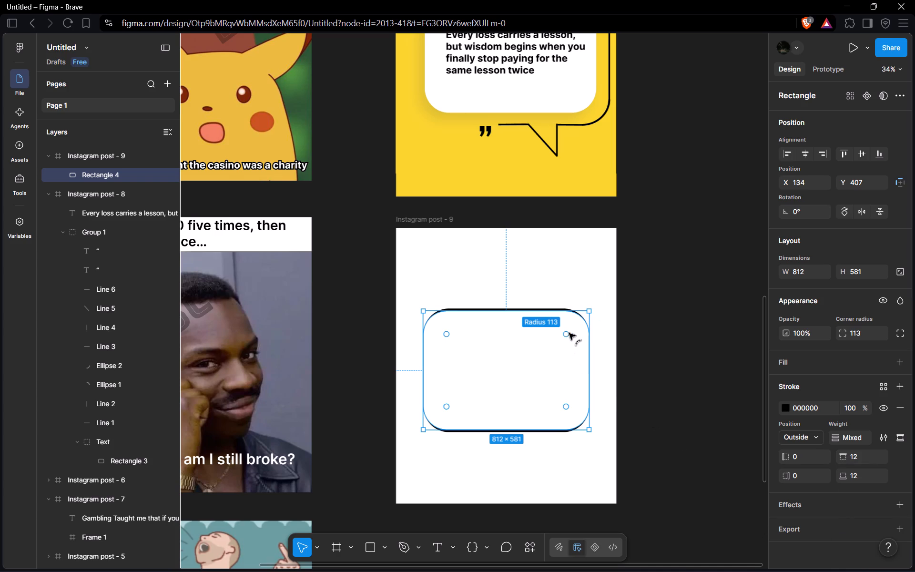
{"action": "left_click_drag", "start_coordinate": [569, 333], "coordinate": [501, 346]}
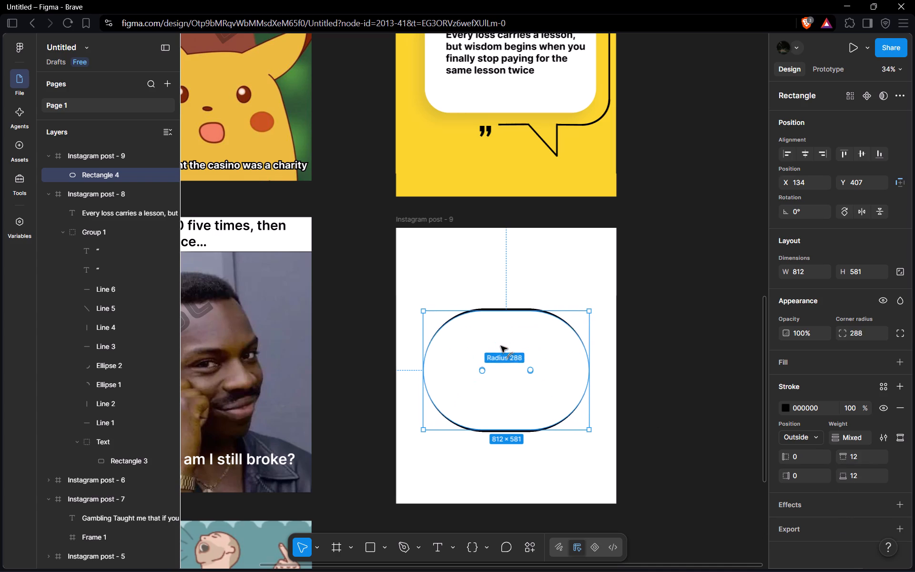
{"action": "left_click_drag", "start_coordinate": [501, 346], "coordinate": [564, 342]}
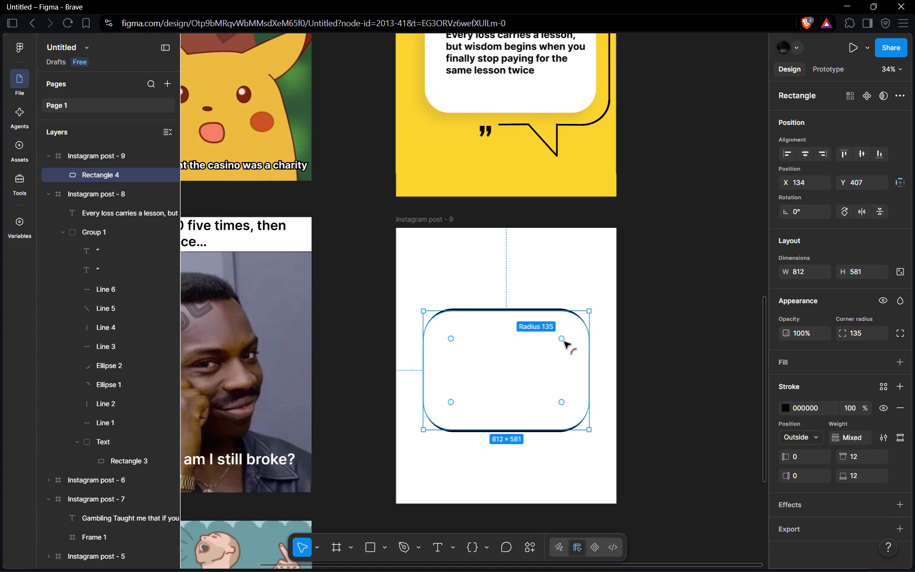
{"action": "left_click_drag", "start_coordinate": [564, 342], "coordinate": [574, 340]}
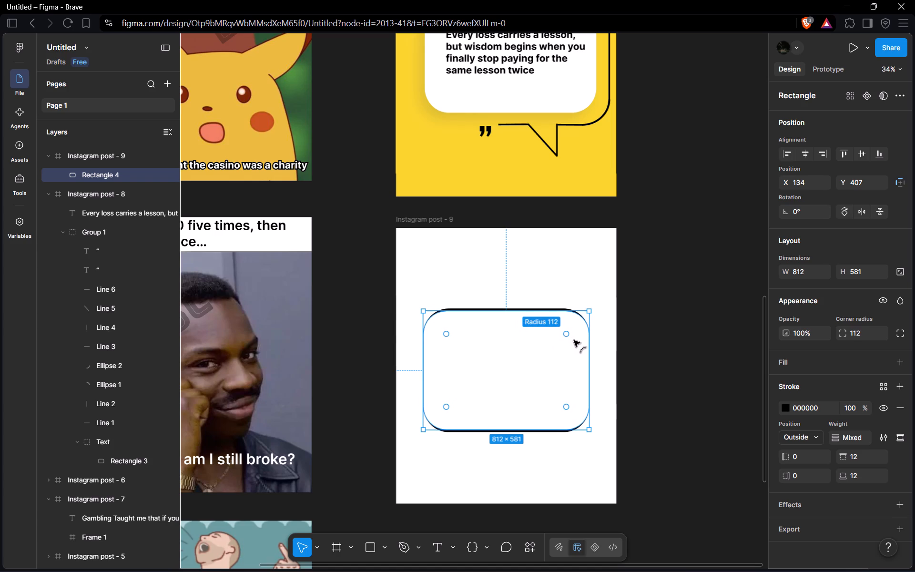
Reduce the corner radius of the rounded rectangle in Instagram post - 9 to about 103.
{"action": "left_click_drag", "start_coordinate": [574, 340], "coordinate": [575, 340]}
{"action": "left_click", "coordinate": [700, 387]}
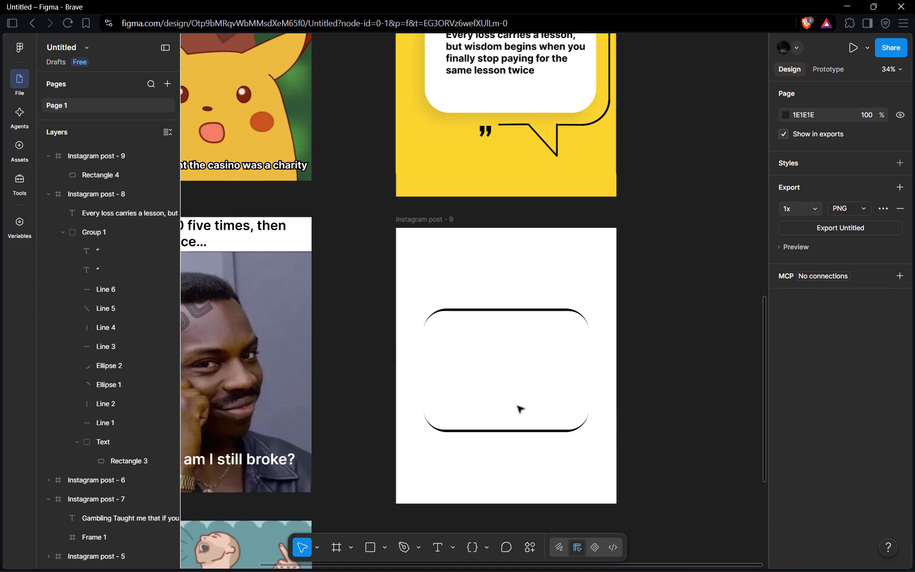
Duplicate the rounded rectangle in Instagram post - 9, placing the copy up and to the right at about X 236, Y 250.
{"action": "left_click", "coordinate": [481, 384]}
{"action": "left_click", "coordinate": [526, 432]}
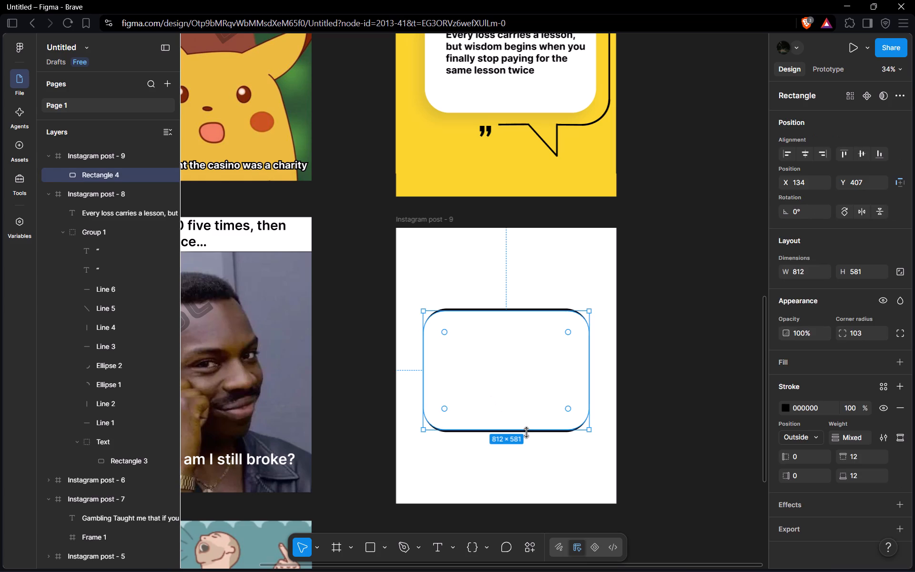
{"action": "left_click_drag", "start_coordinate": [509, 403], "coordinate": [523, 374], "text": "alt"}
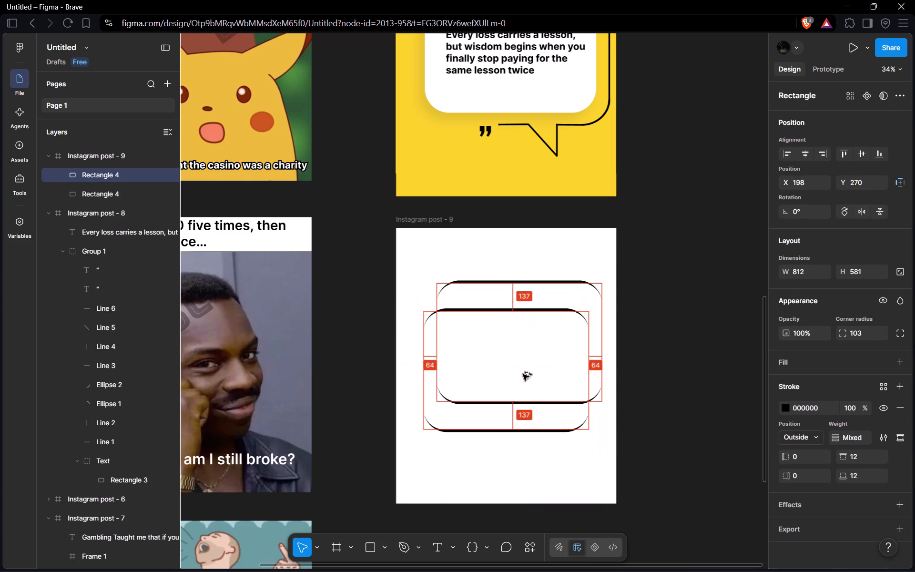
{"action": "left_click_drag", "start_coordinate": [523, 374], "coordinate": [525, 367], "text": "alt"}
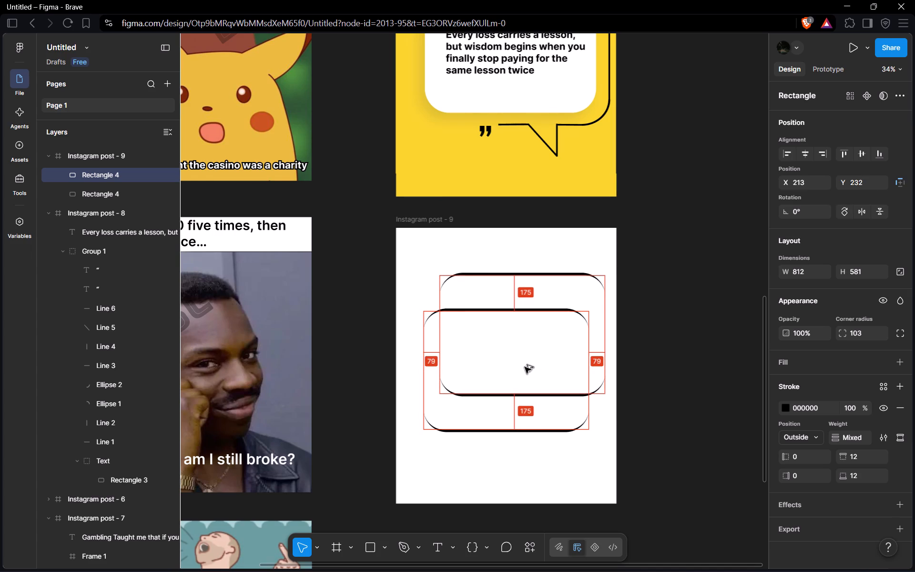
{"action": "left_click_drag", "start_coordinate": [525, 367], "coordinate": [529, 370], "text": "alt"}
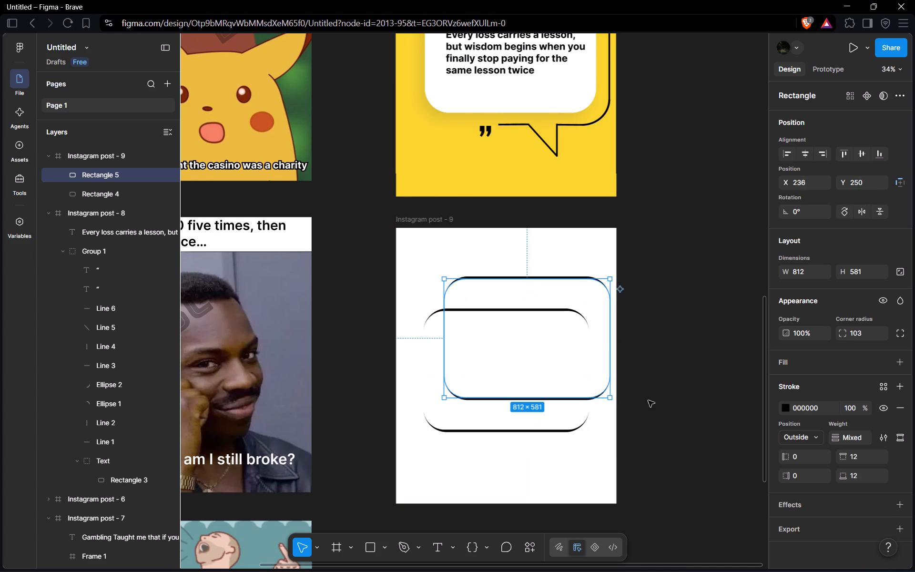
Check the "quotes template" image results for the reference quote layouts and return to the Figma design.
{"action": "key", "text": "alt+Tab"}
{"action": "key", "text": "alt+Tab"}
{"action": "left_click", "coordinate": [12, 158]}
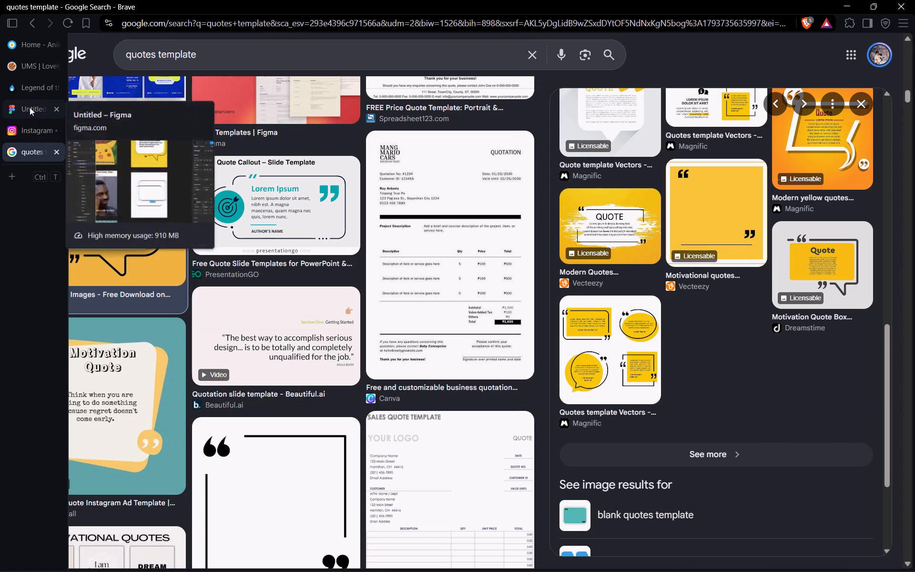
{"action": "left_click", "coordinate": [30, 107]}
{"action": "left_click", "coordinate": [8, 154]}
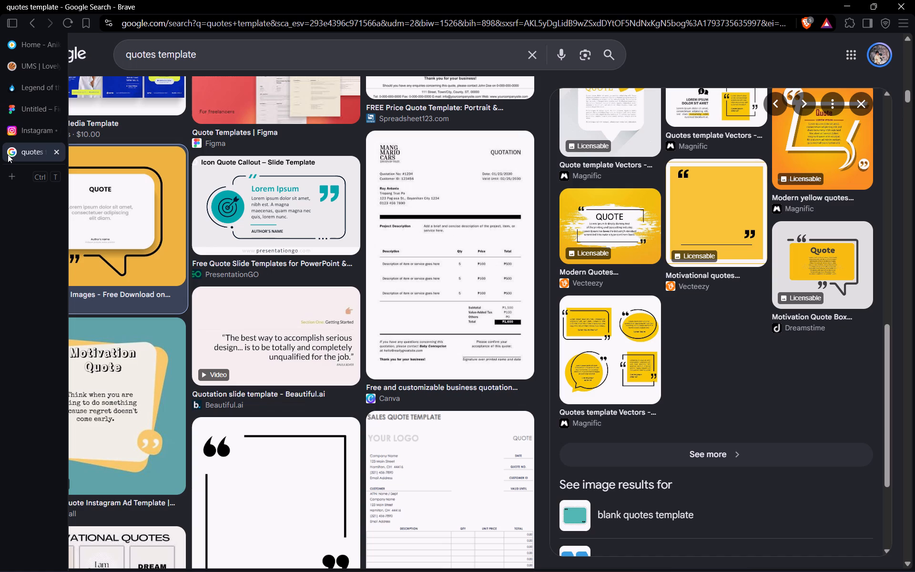
{"action": "left_click", "coordinate": [20, 114]}
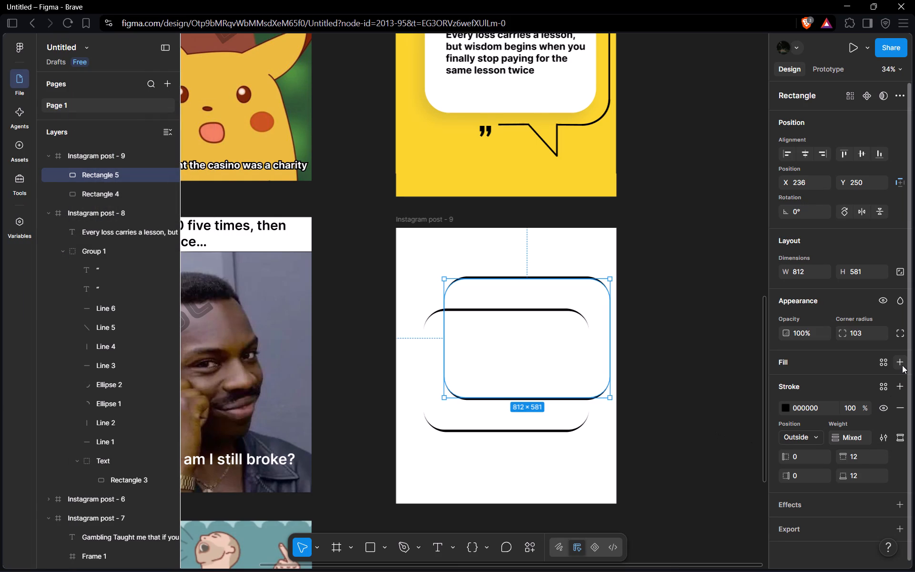
Give the duplicated rectangle a solid lime fill, BFFF00, and remove its stroke.
{"action": "left_click", "coordinate": [902, 365]}
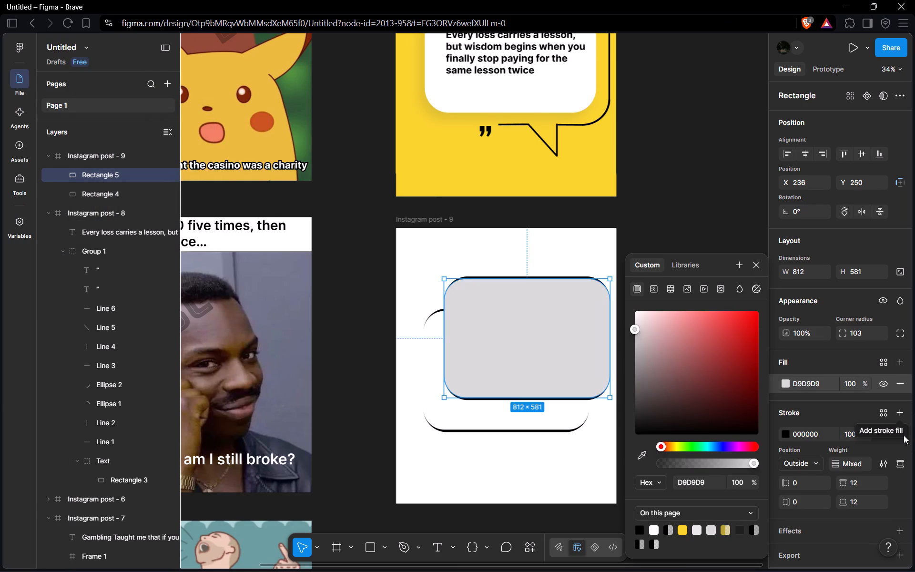
{"action": "left_click", "coordinate": [895, 432]}
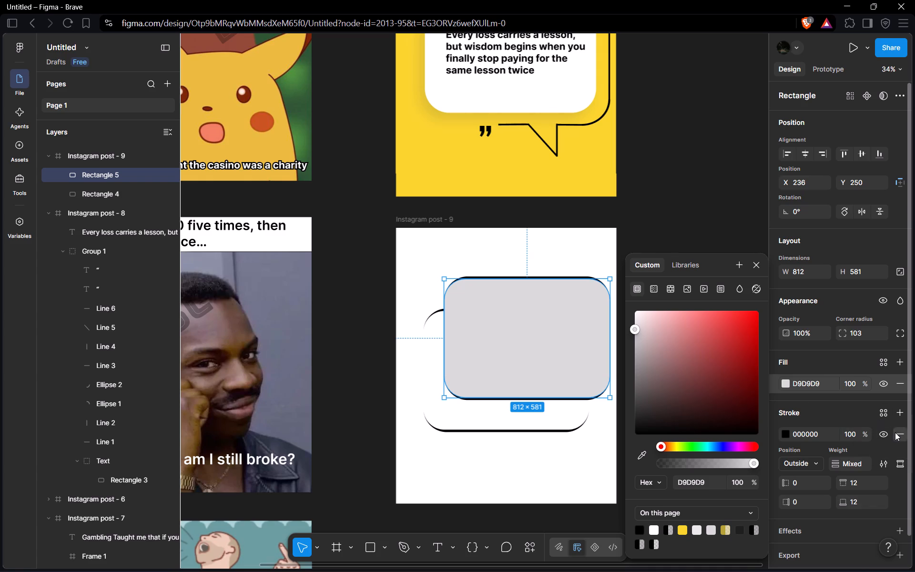
{"action": "left_click", "coordinate": [787, 382]}
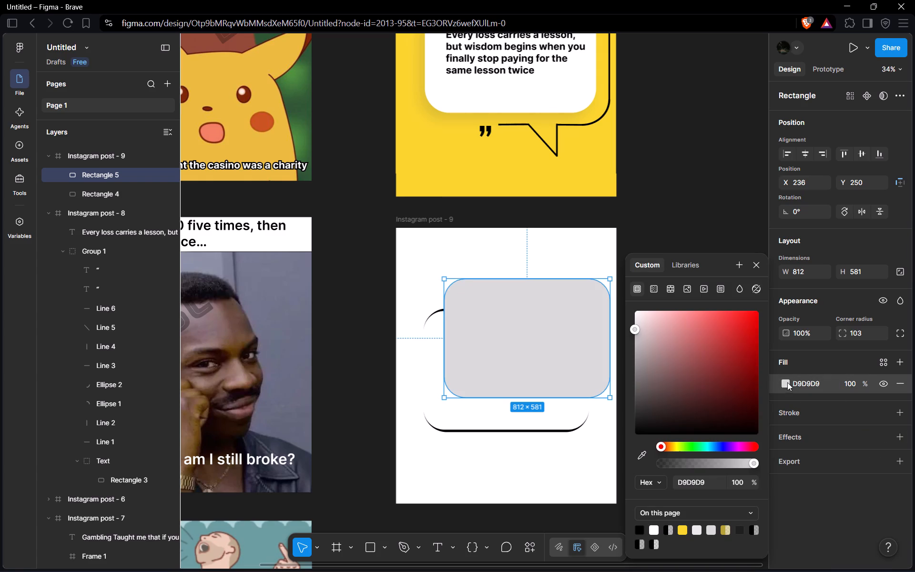
{"action": "left_click_drag", "start_coordinate": [659, 444], "coordinate": [678, 447]}
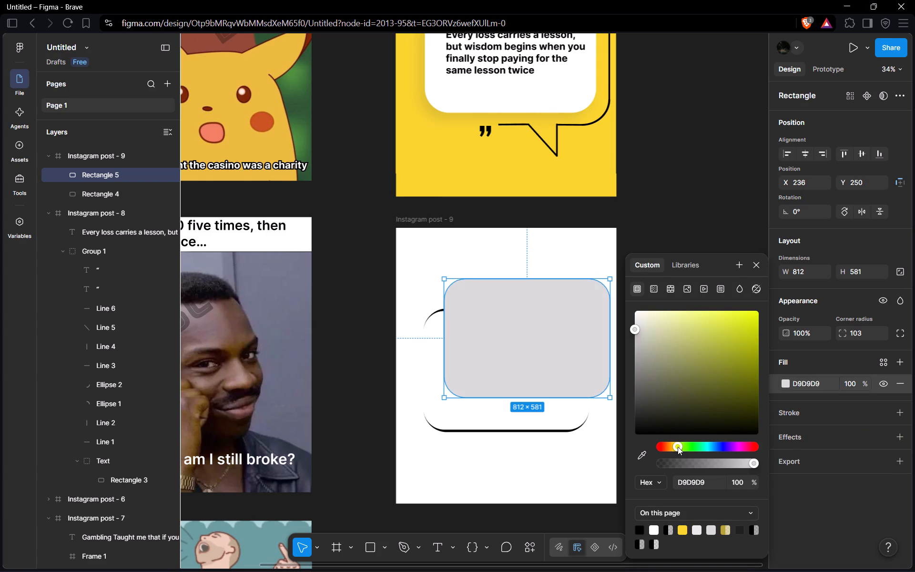
{"action": "left_click_drag", "start_coordinate": [678, 447], "coordinate": [681, 446]}
{"action": "left_click_drag", "start_coordinate": [635, 330], "coordinate": [817, 306]}
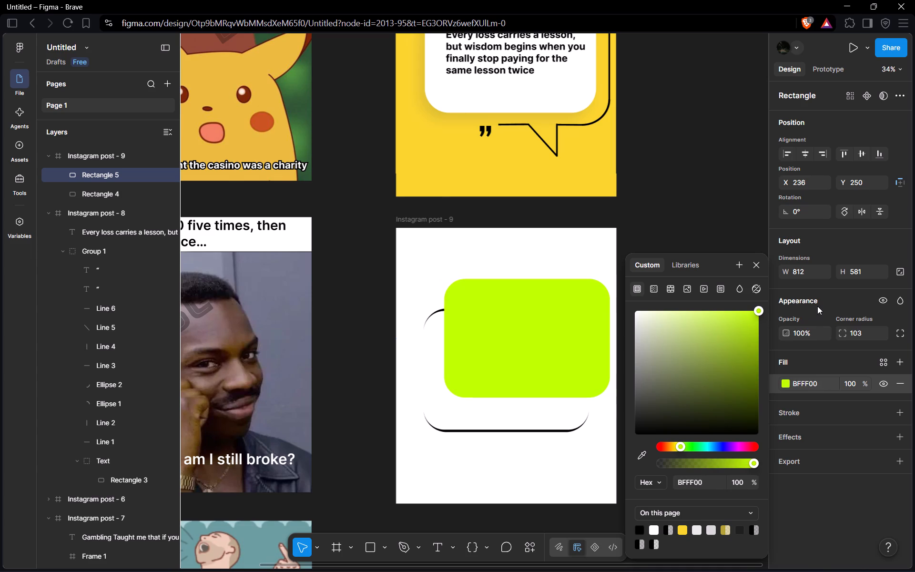
Move the outlined rectangle down-left to about X 110, Y 445 and bring it in front of the lime rectangle.
{"action": "left_click_drag", "start_coordinate": [573, 429], "coordinate": [581, 425]}
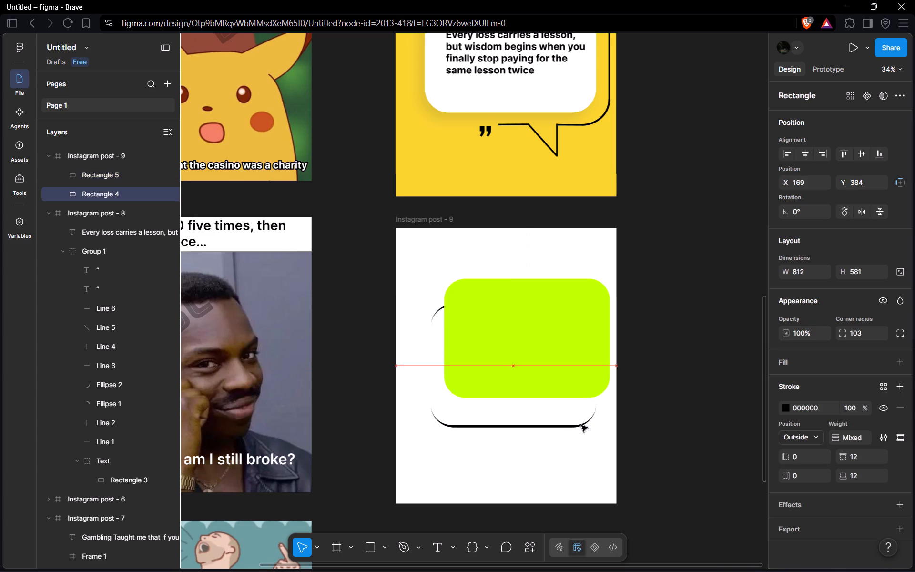
{"action": "left_click_drag", "start_coordinate": [581, 425], "coordinate": [576, 434]}
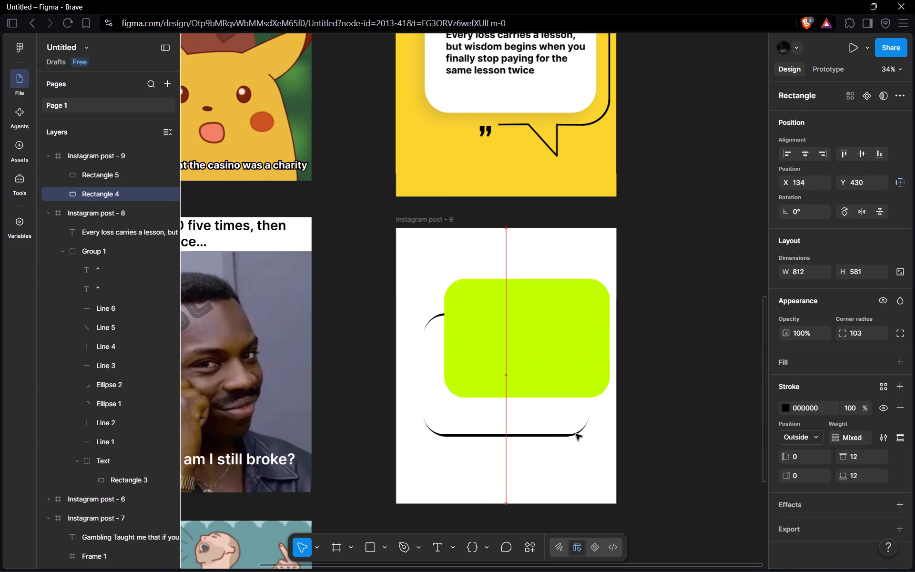
{"action": "left_click_drag", "start_coordinate": [576, 434], "coordinate": [570, 437]}
{"action": "key", "text": "bracketright"}
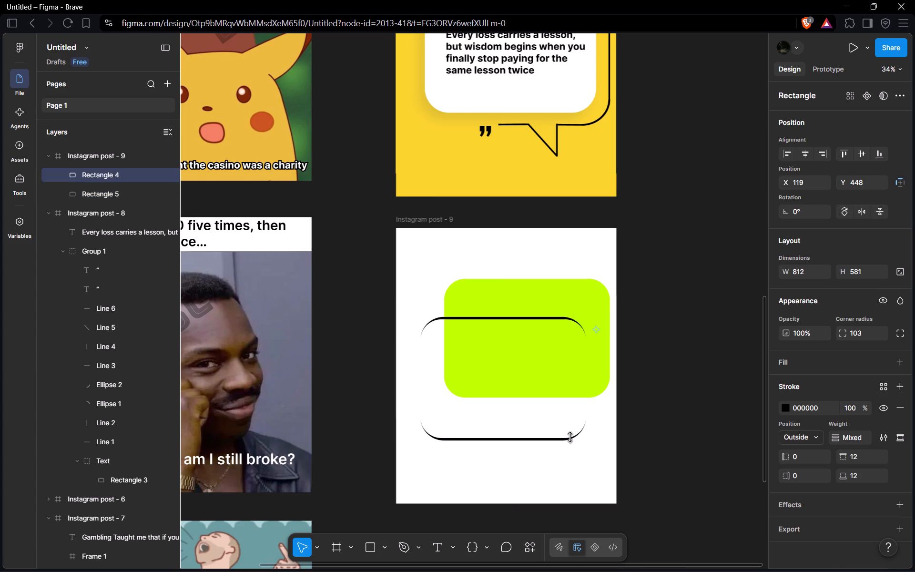
{"action": "left_click", "coordinate": [535, 423]}
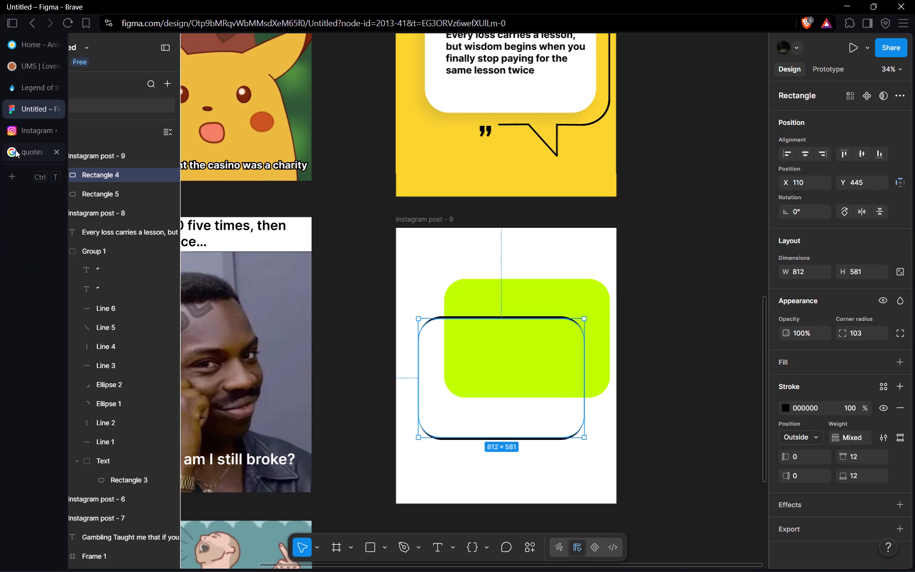
Switch to the "quotes template" image results to consult the reference quote designs again.
{"action": "left_click", "coordinate": [15, 150]}
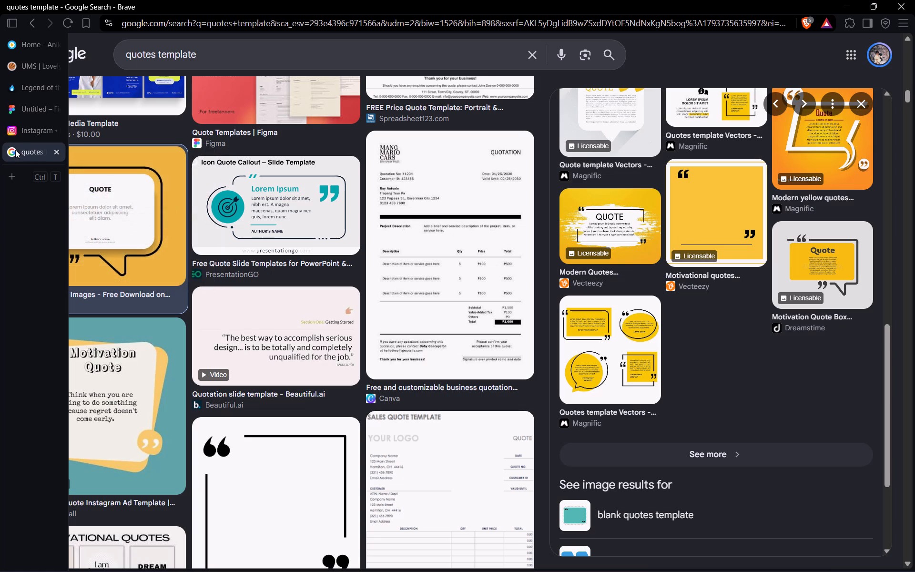
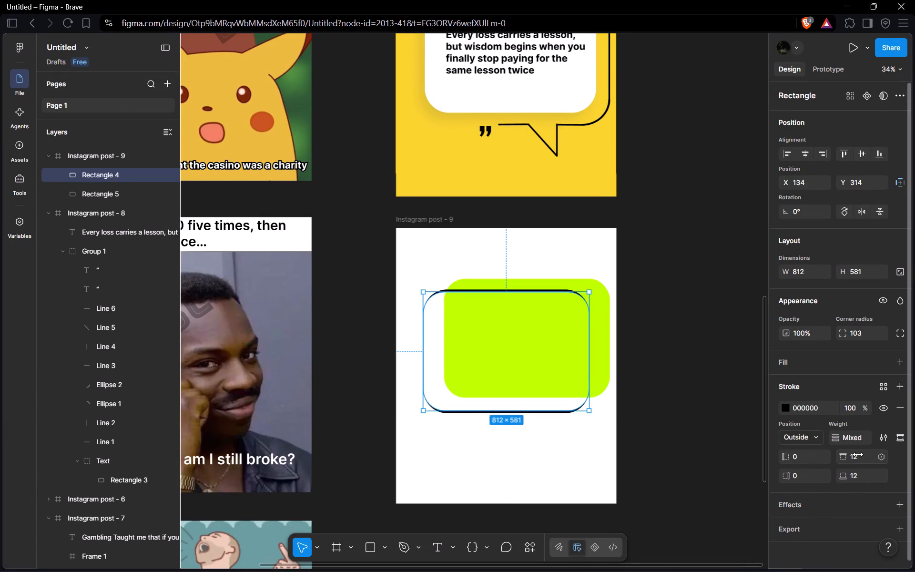
Thicken the top side of the outlined rectangle's stroke in Instagram post - 9 to a weight of 30.
{"action": "left_click_drag", "start_coordinate": [858, 454], "coordinate": [472, 304], "text": "alt"}
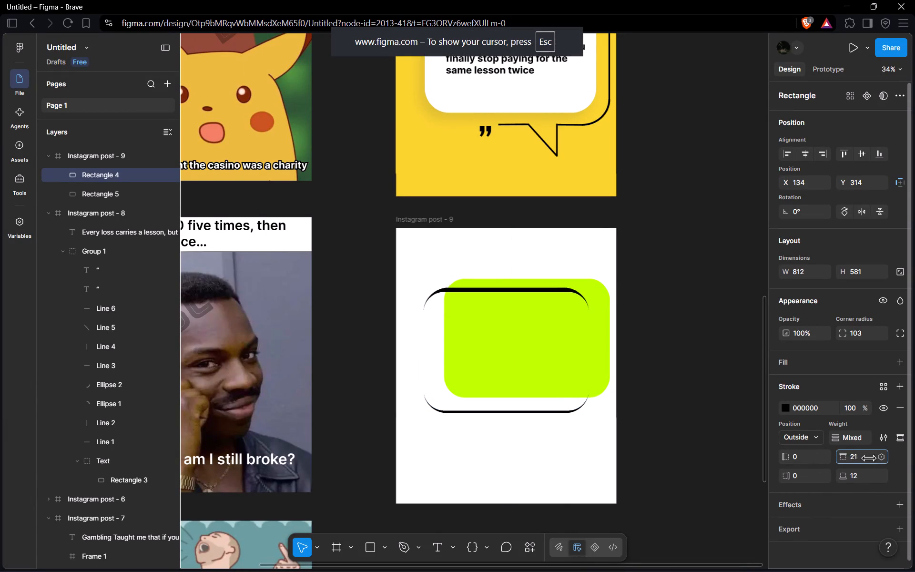
{"action": "left_click_drag", "start_coordinate": [472, 304], "coordinate": [480, 306], "text": "alt"}
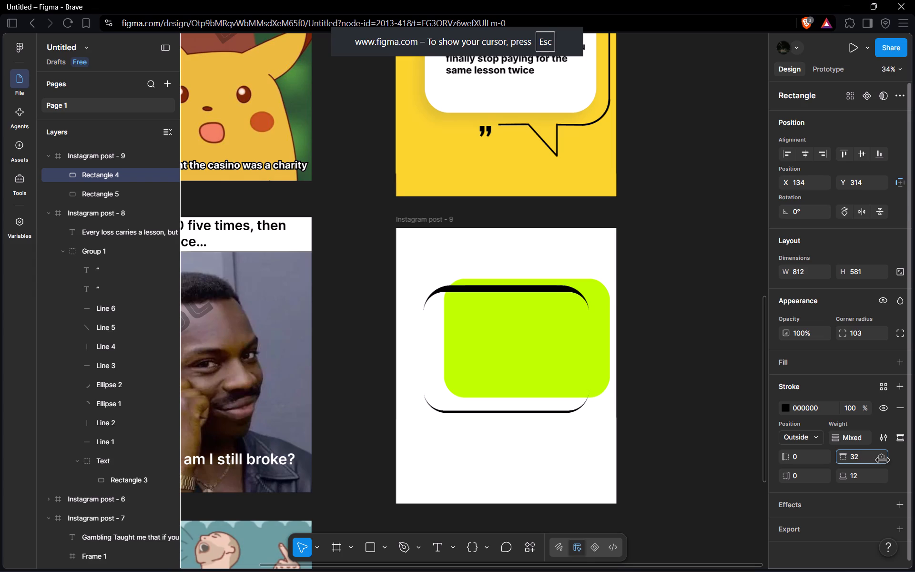
{"action": "left_click_drag", "start_coordinate": [480, 306], "coordinate": [479, 306], "text": "alt"}
{"action": "left_click", "coordinate": [858, 455]}
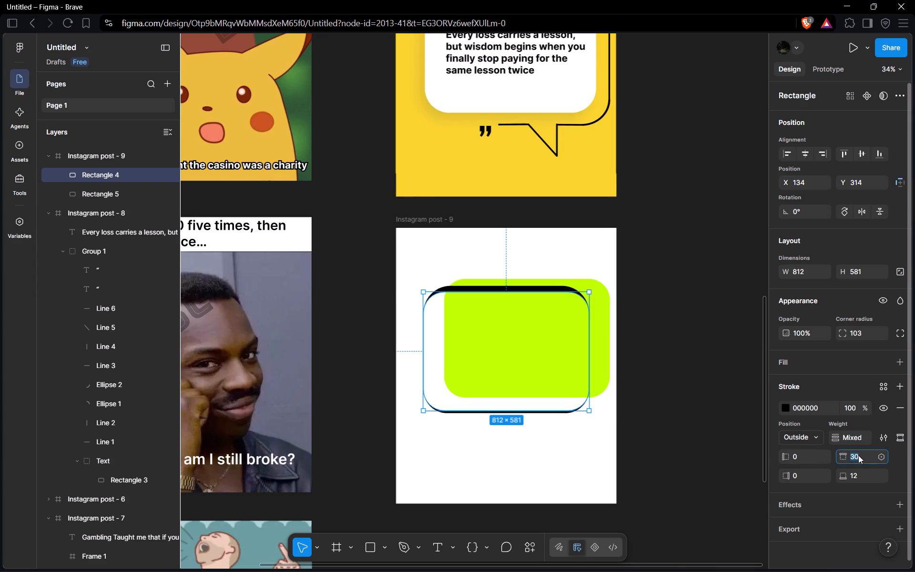
Set the top stroke weight of the outlined rounded rectangle in Instagram post - 9 to 12.
{"action": "type", "text": "12"}
{"action": "key", "text": "Return"}
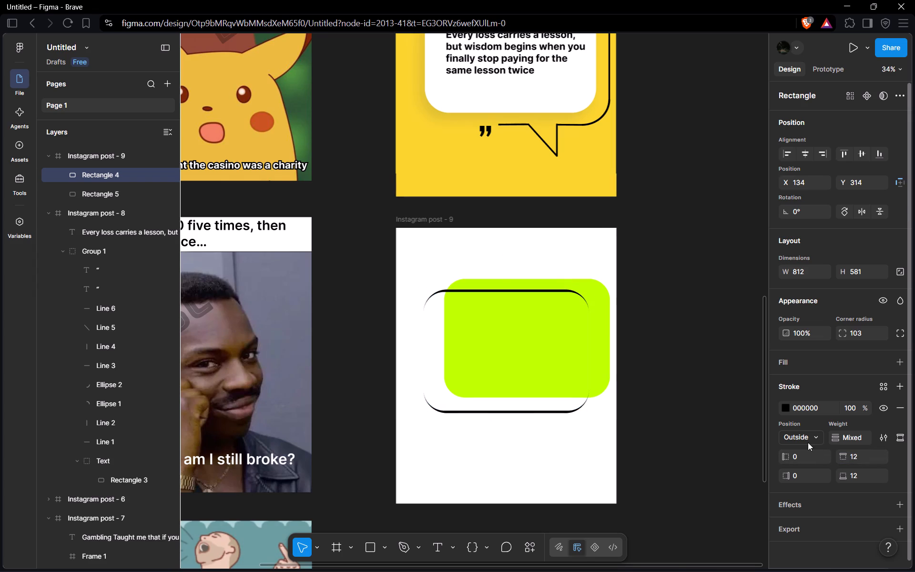
Open the stroke position options for the outlined rounded rectangle in Instagram post - 9.
{"action": "left_click", "coordinate": [806, 439]}
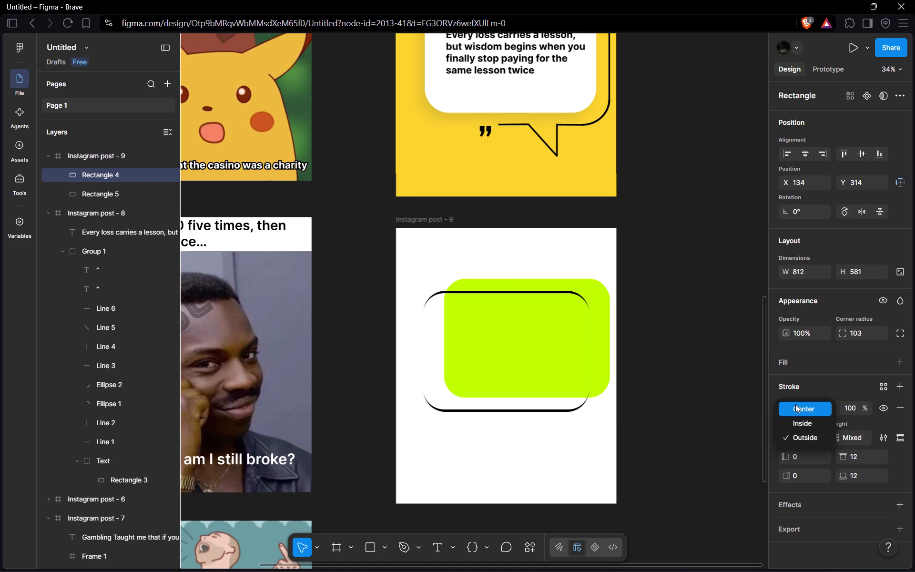
Set the stroke position of the outlined rounded rectangle in Instagram post - 9 to Center.
{"action": "left_click", "coordinate": [795, 404]}
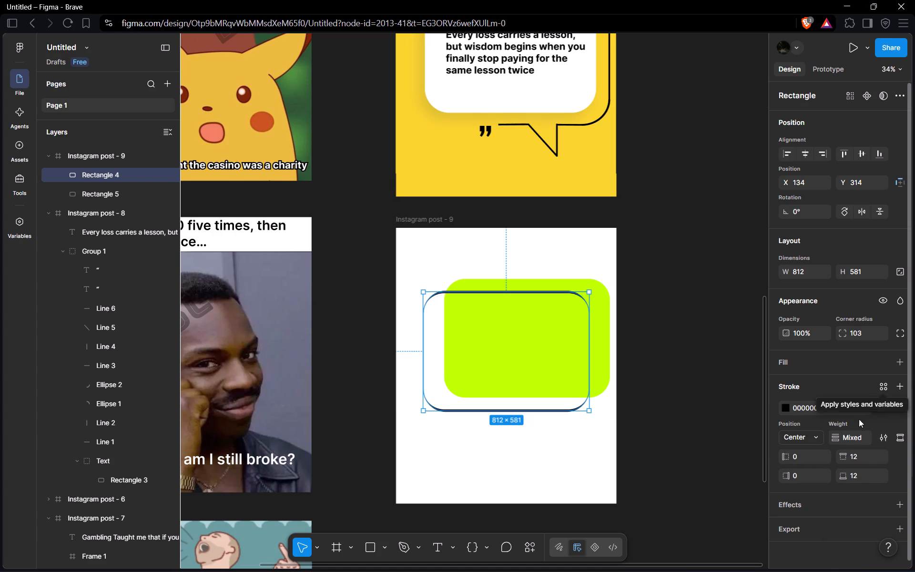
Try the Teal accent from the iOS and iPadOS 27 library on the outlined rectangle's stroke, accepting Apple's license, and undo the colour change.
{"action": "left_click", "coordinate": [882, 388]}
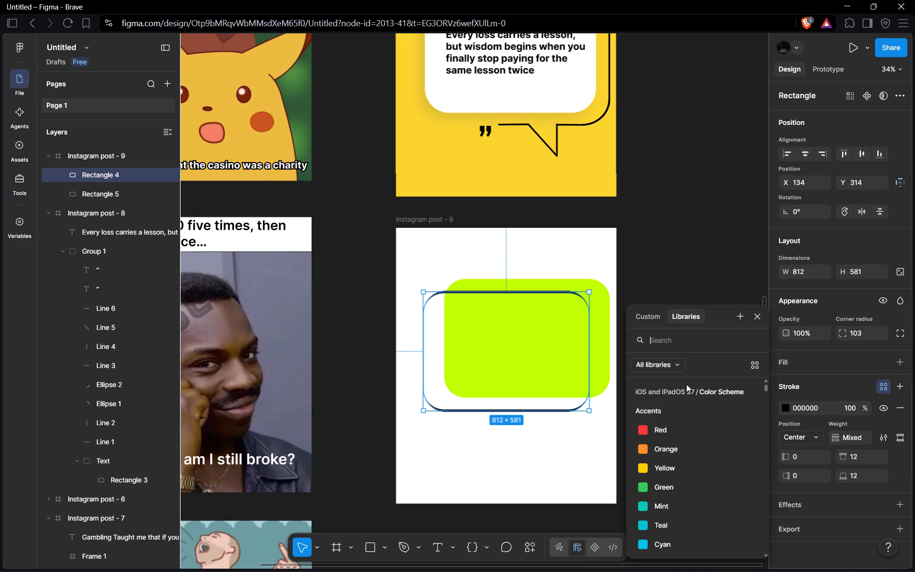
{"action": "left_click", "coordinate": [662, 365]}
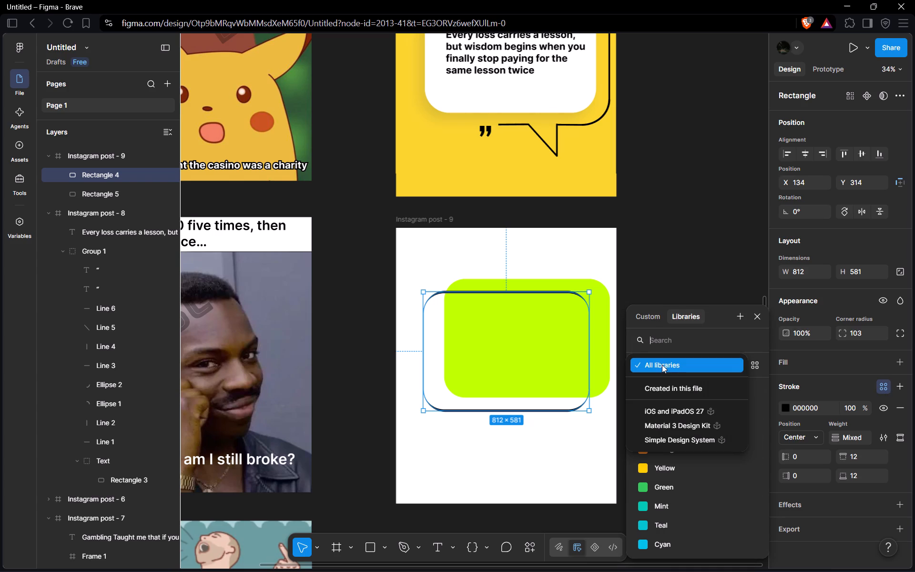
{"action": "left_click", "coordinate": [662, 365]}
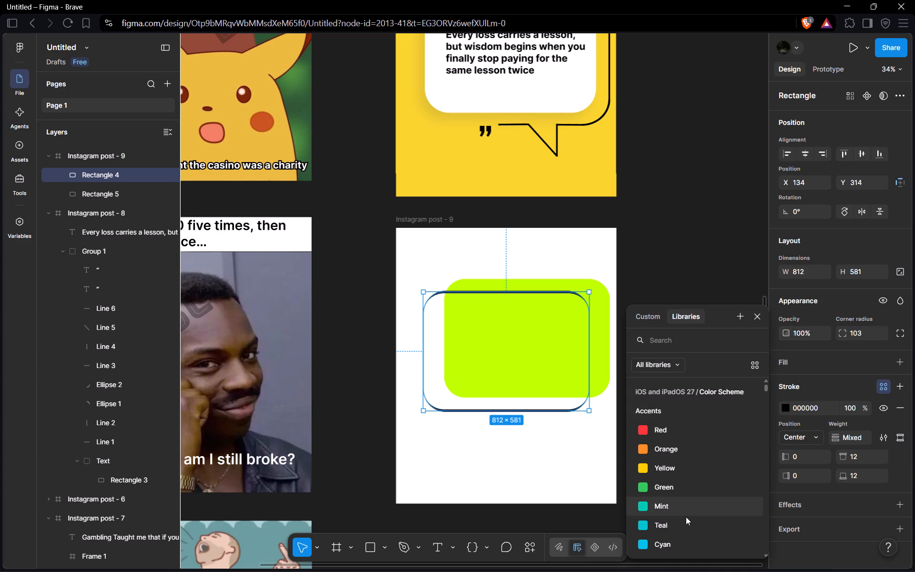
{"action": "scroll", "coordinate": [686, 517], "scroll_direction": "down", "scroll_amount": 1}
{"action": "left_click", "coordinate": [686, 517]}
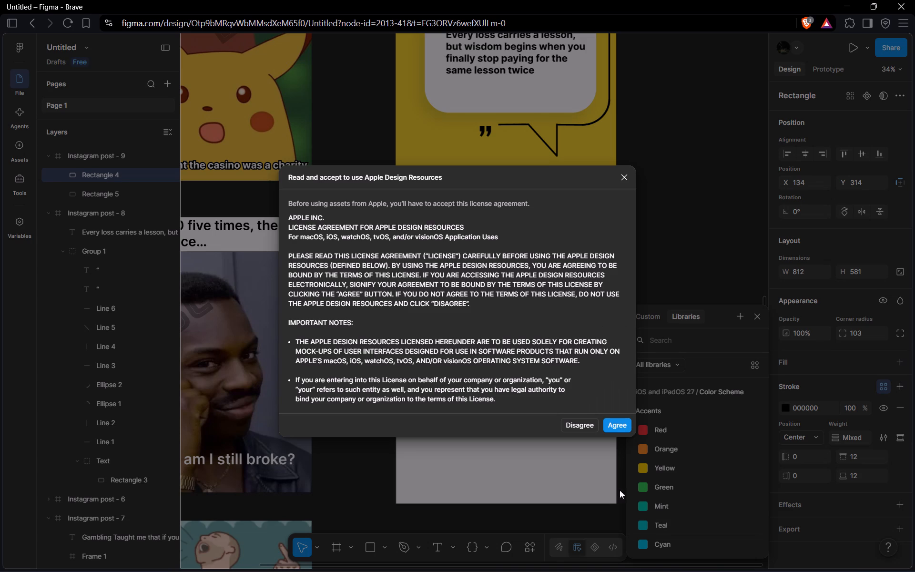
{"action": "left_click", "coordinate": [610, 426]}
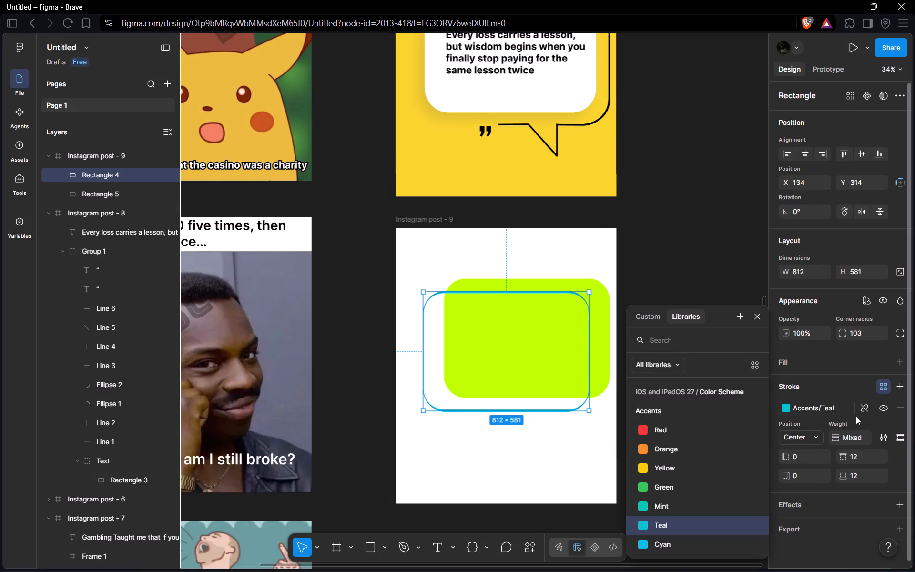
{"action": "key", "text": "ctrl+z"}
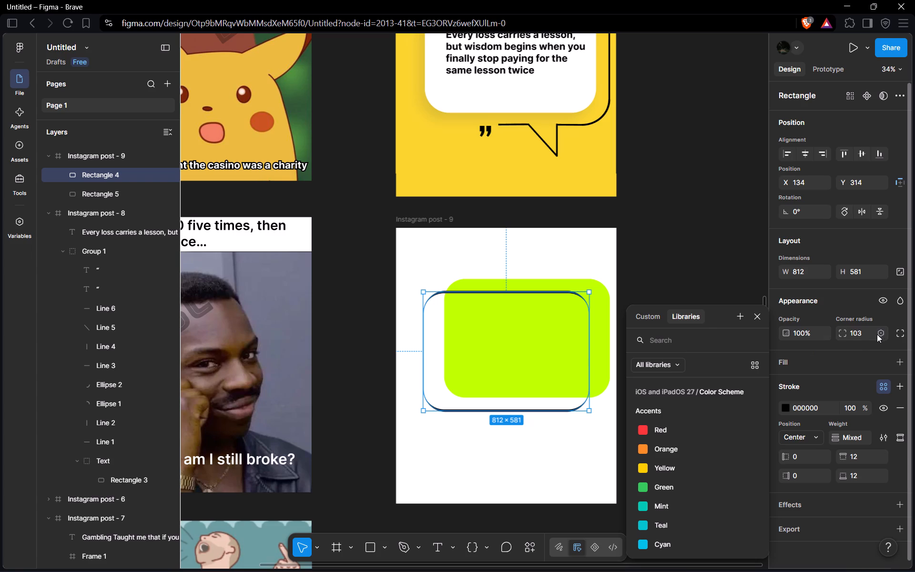
Set only the top-left corner radius of the outlined rectangle in Instagram post - 9 to 0 using individual corner radii.
{"action": "left_click", "coordinate": [901, 336]}
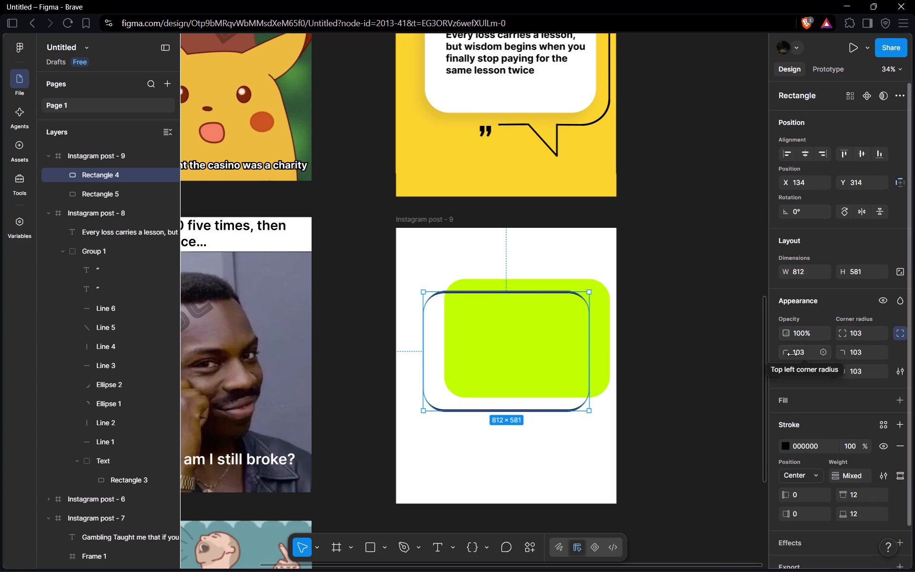
{"action": "left_click_drag", "start_coordinate": [792, 354], "coordinate": [457, 301]}
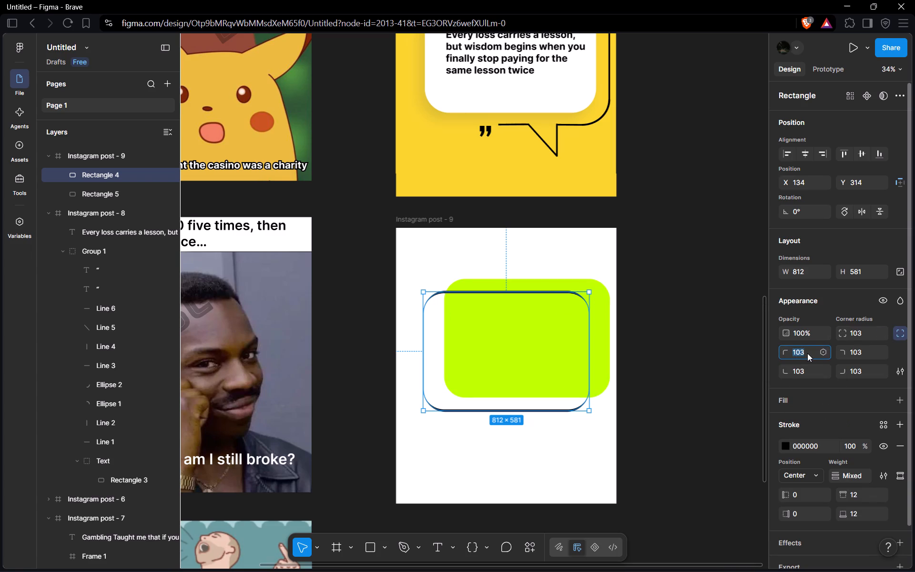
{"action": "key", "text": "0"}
{"action": "key", "text": "Return"}
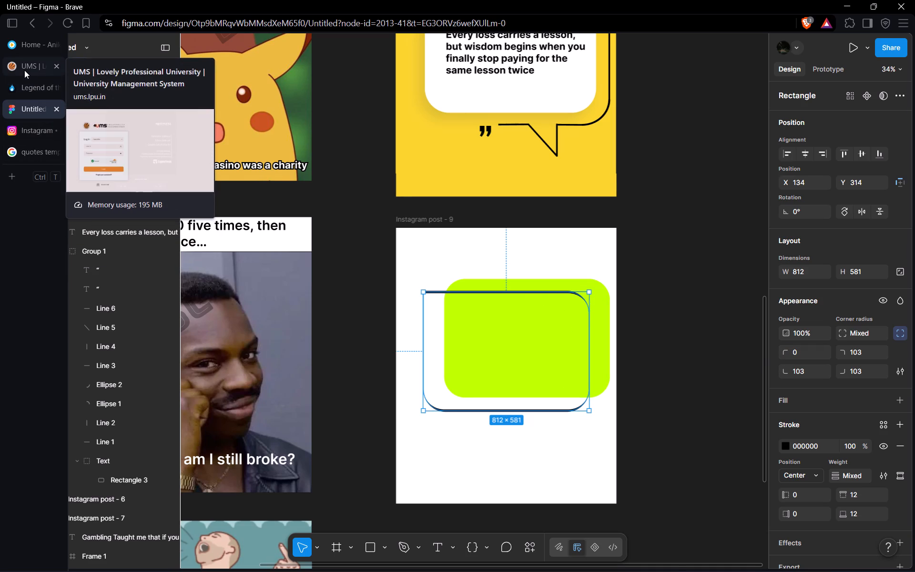
Switch to the Google Search results for "quotes template" to consult the reference layouts.
{"action": "left_click", "coordinate": [26, 157]}
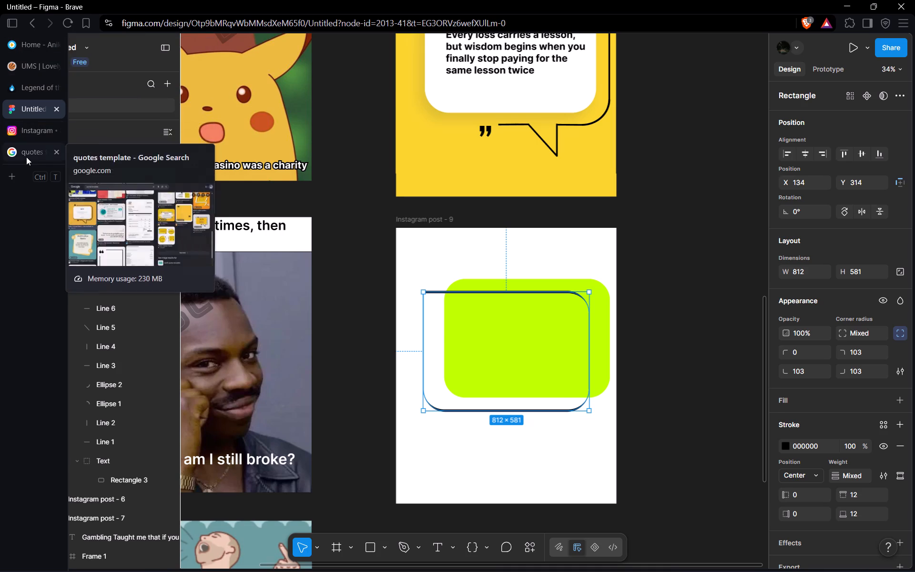
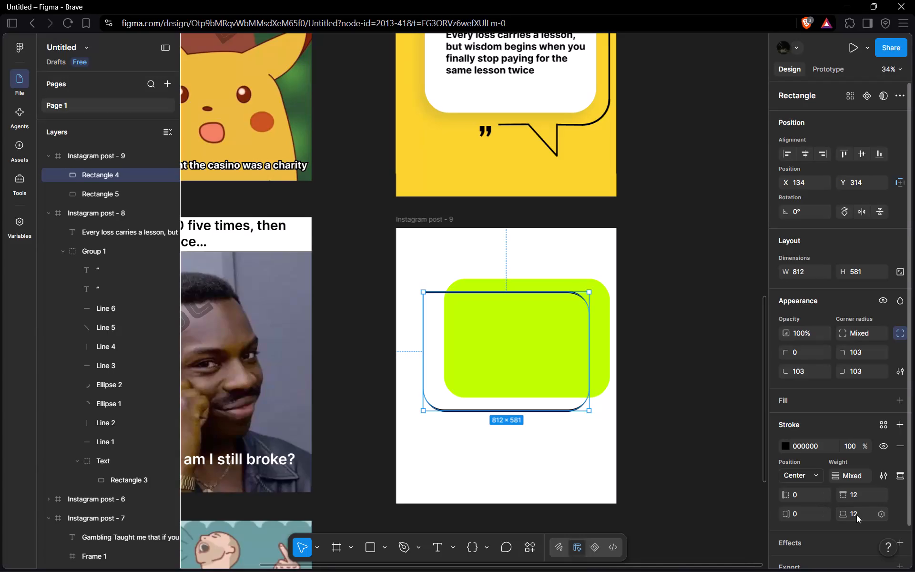
Set the outlined rounded rectangle's right stroke weight to 12 and its top stroke weight to 0 in Instagram post - 9.
{"action": "double_click", "coordinate": [796, 516]}
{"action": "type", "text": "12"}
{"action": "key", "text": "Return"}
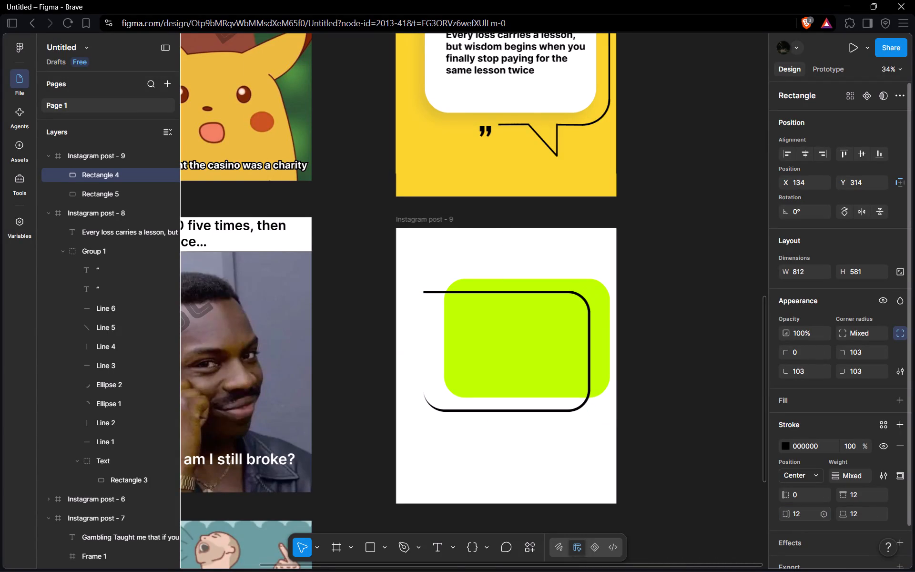
{"action": "double_click", "coordinate": [859, 492]}
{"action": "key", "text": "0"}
{"action": "key", "text": "Return"}
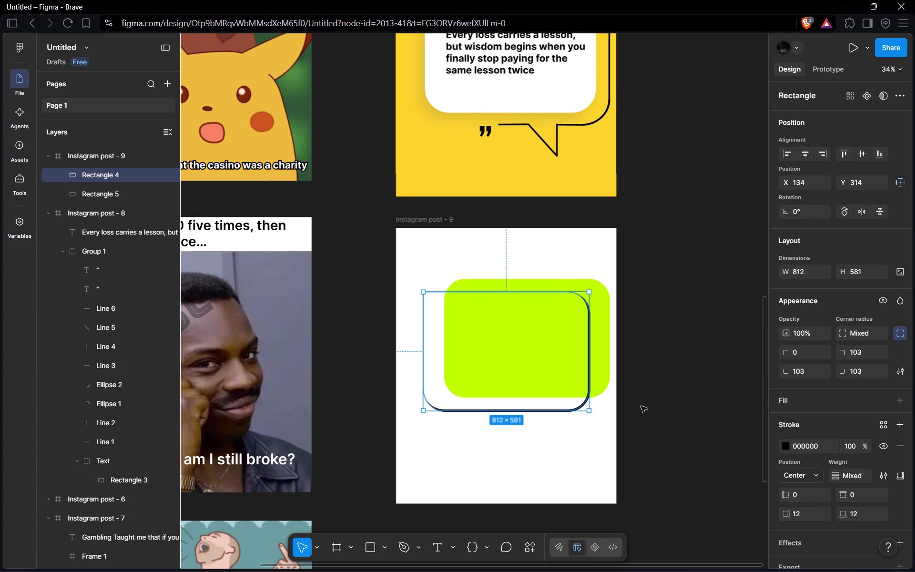
Undo the last two stroke weight changes on the outlined rectangle in Instagram post - 9.
{"action": "key", "text": "ctrl+z"}
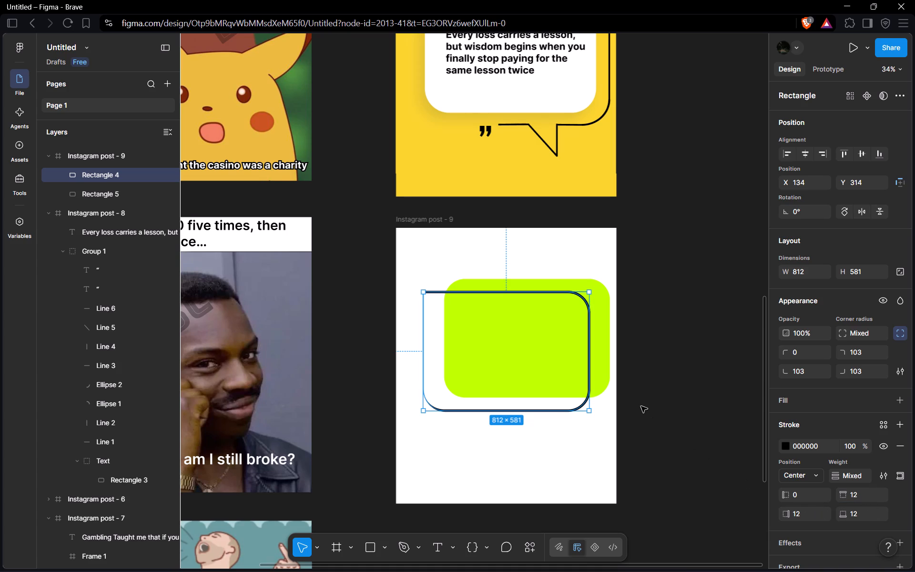
{"action": "key", "text": "ctrl+z"}
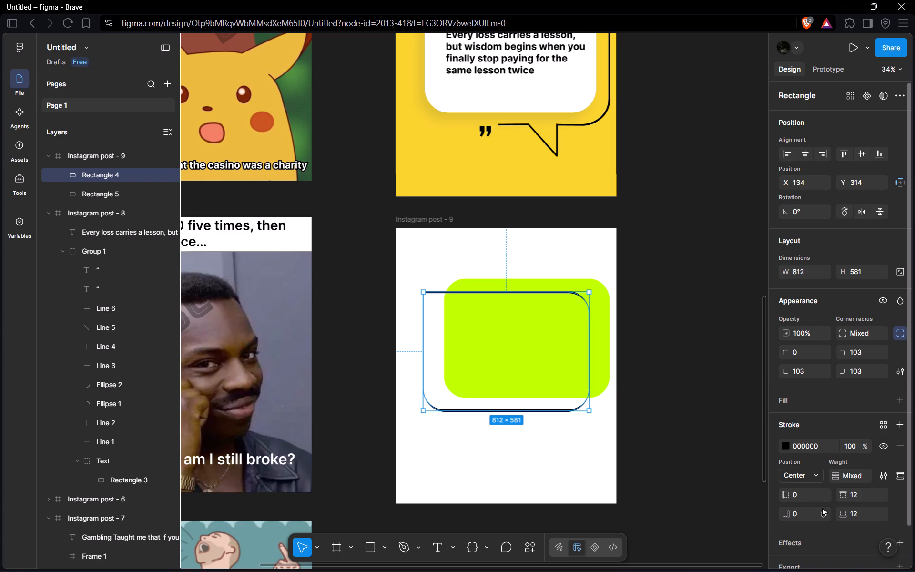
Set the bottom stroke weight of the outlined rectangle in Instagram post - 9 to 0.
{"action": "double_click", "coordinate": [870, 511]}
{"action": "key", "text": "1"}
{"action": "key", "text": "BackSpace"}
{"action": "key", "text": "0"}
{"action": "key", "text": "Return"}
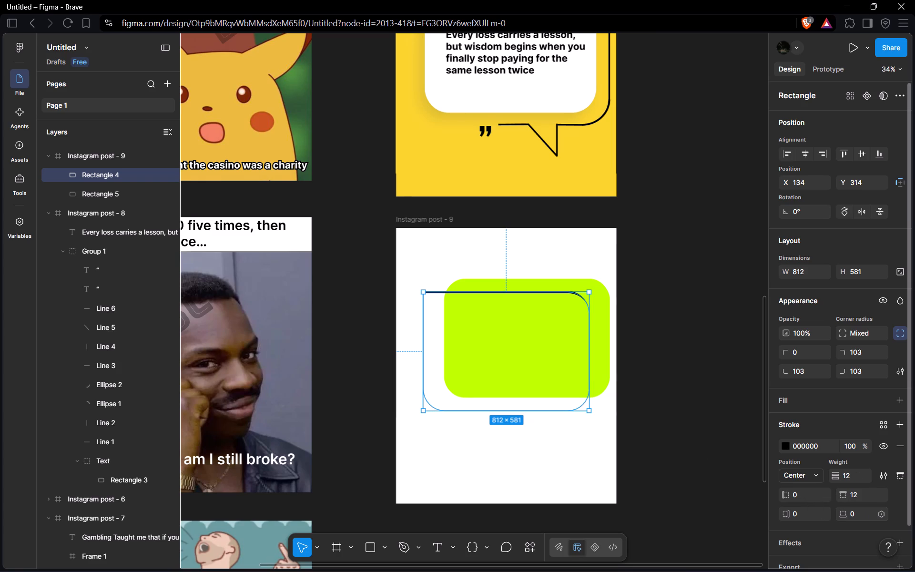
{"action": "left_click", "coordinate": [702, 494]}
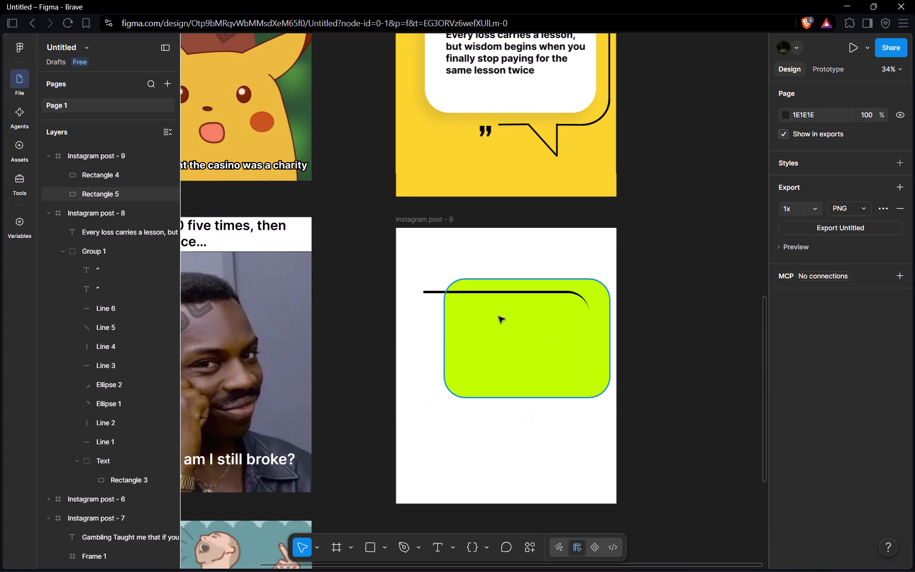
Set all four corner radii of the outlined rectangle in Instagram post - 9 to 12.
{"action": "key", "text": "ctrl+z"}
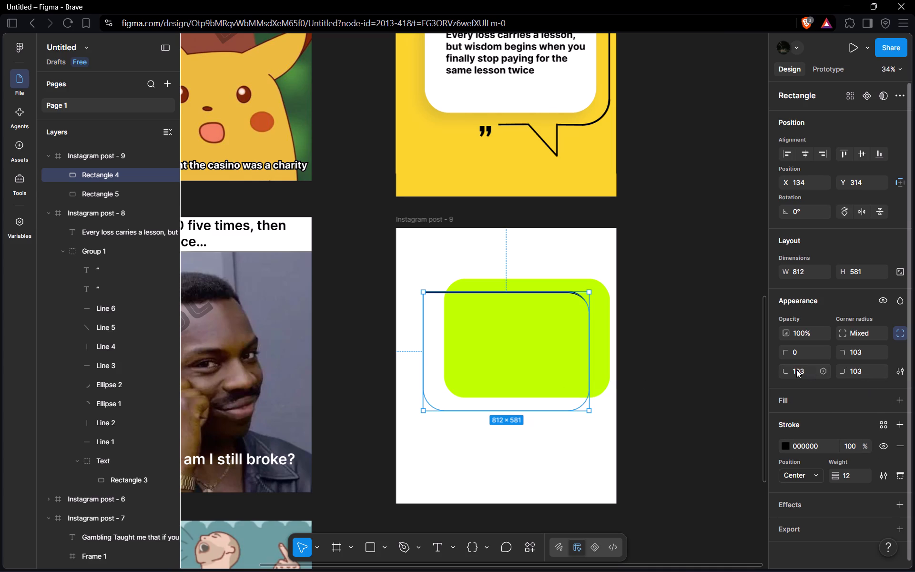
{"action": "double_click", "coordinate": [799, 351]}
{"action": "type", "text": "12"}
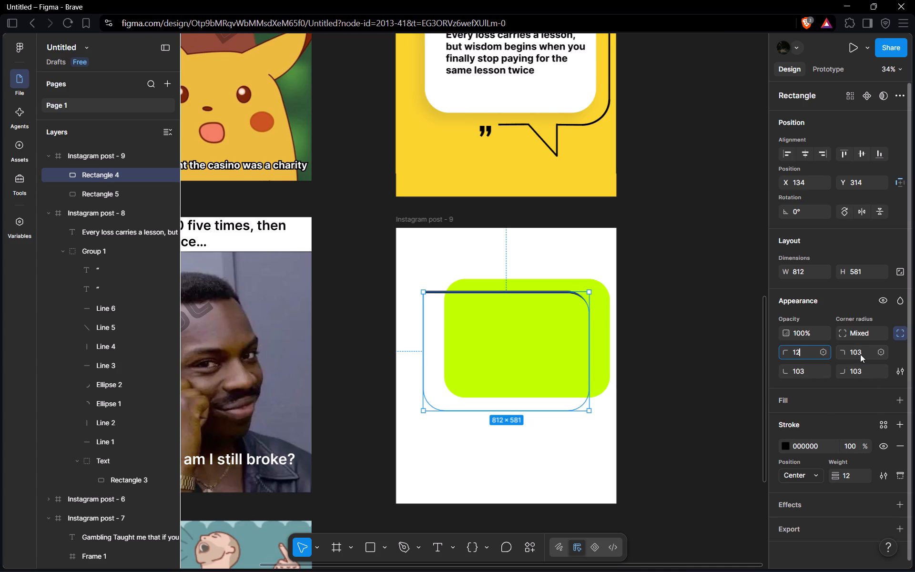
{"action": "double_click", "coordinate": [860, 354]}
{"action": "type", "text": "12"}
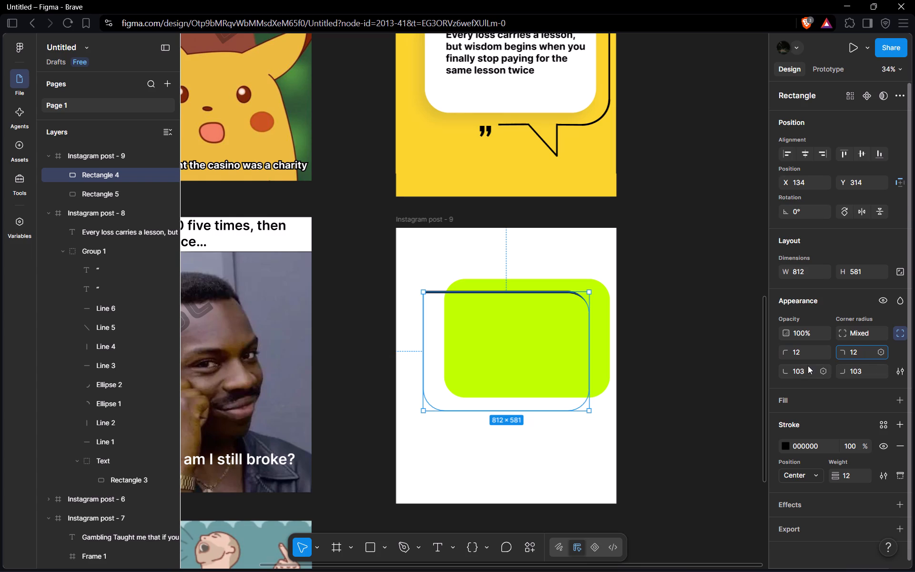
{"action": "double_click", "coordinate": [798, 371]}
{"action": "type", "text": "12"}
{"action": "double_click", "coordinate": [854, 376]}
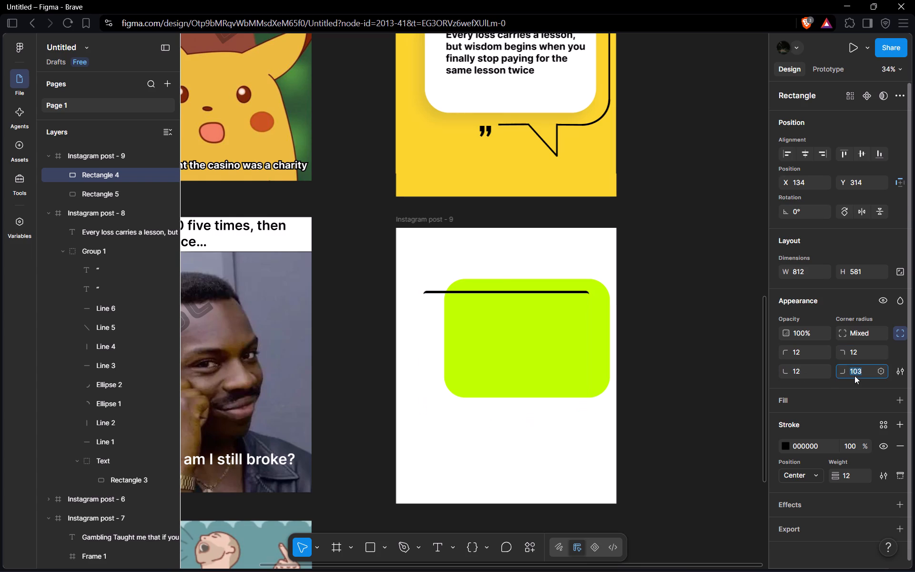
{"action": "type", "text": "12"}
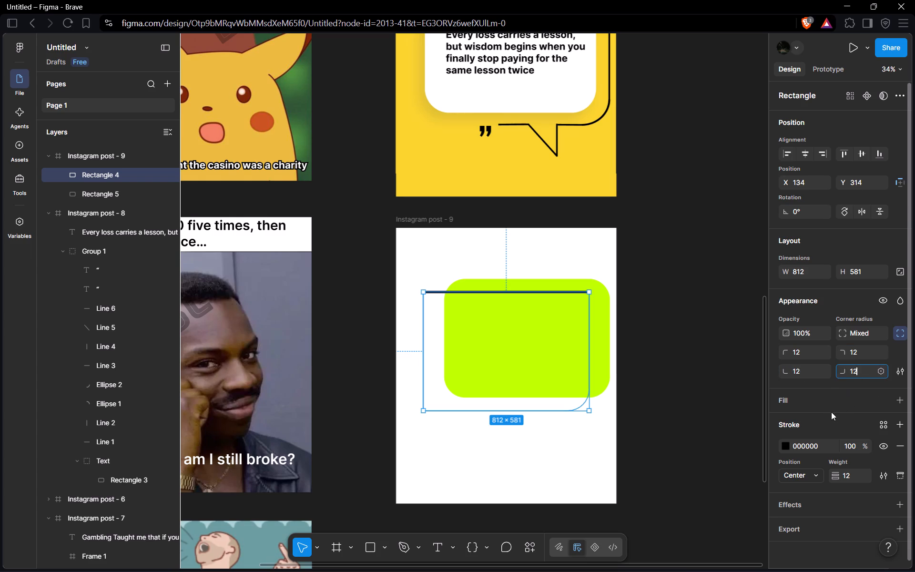
Set all four corner radii of the outlined rectangle in Instagram post - 9 to 103.
{"action": "double_click", "coordinate": [798, 353]}
{"action": "type", "text": "103"}
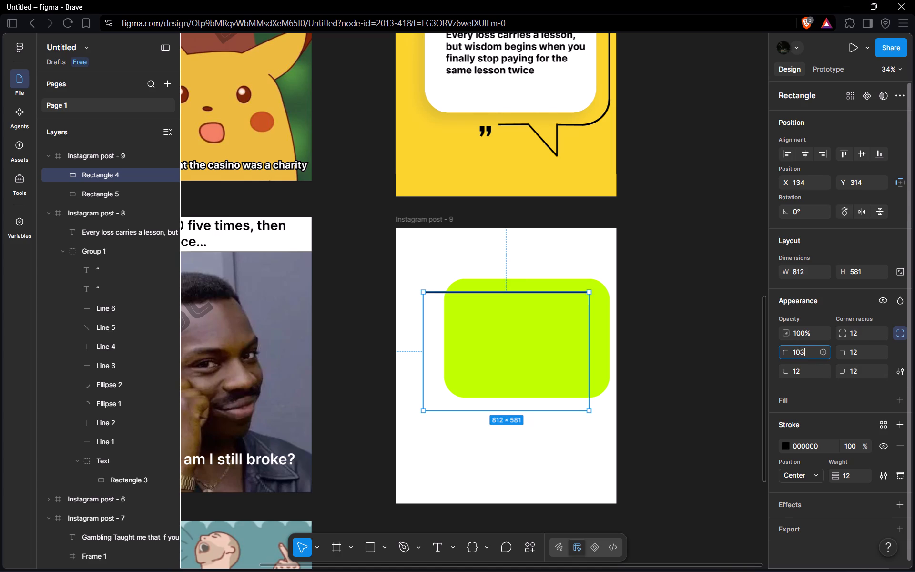
{"action": "left_click", "coordinate": [853, 352]}
{"action": "key", "text": "1"}
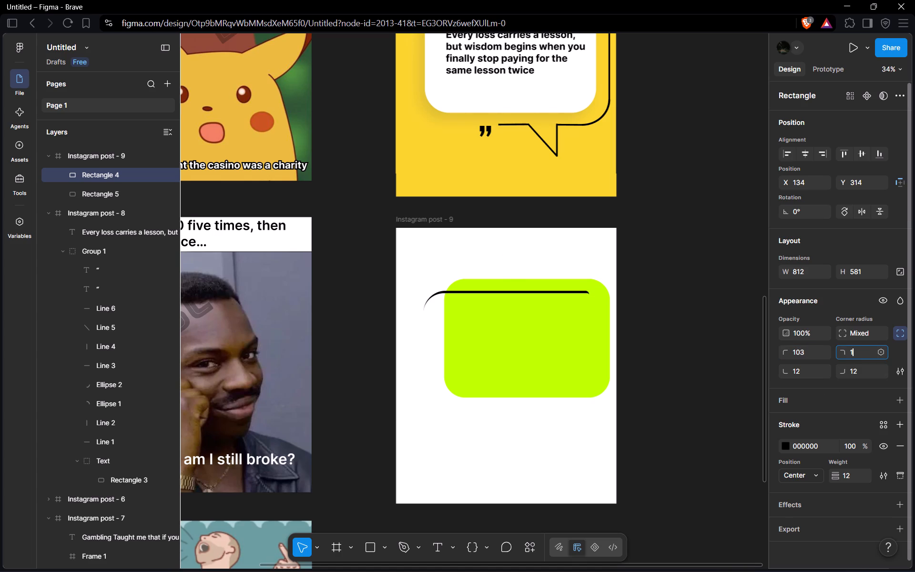
{"action": "type", "text": "03"}
{"action": "key", "text": "Return"}
{"action": "double_click", "coordinate": [804, 371]}
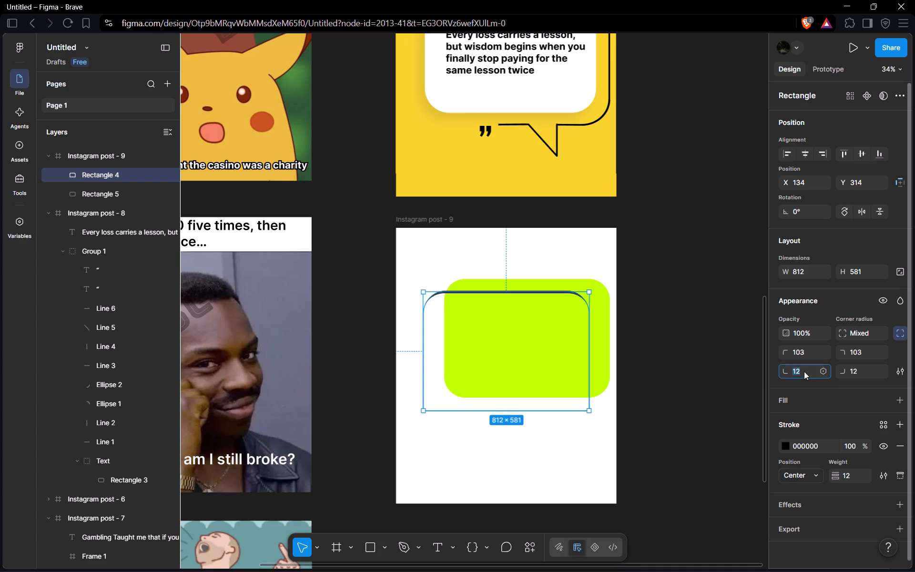
{"action": "type", "text": "10"}
{"action": "key", "text": "3"}
{"action": "key", "text": "Return"}
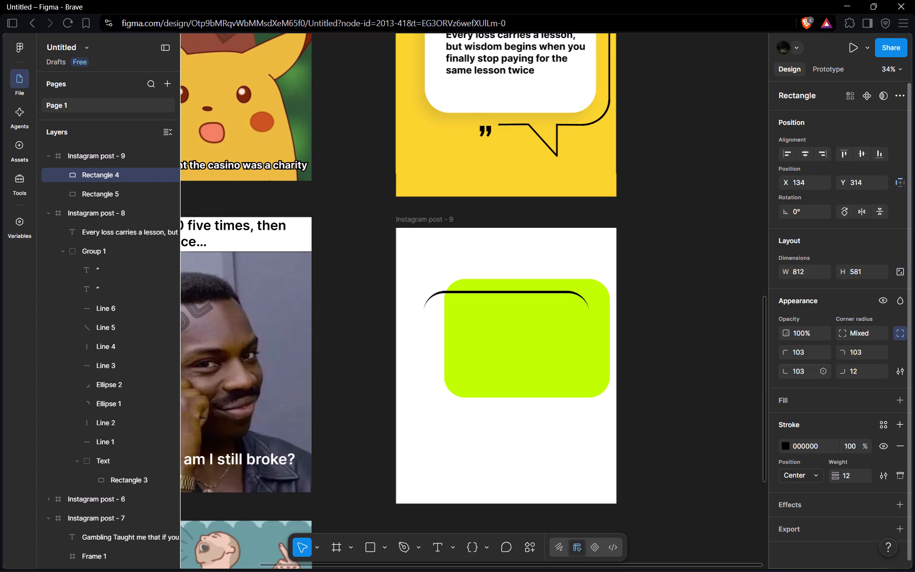
{"action": "triple_click", "coordinate": [855, 369]}
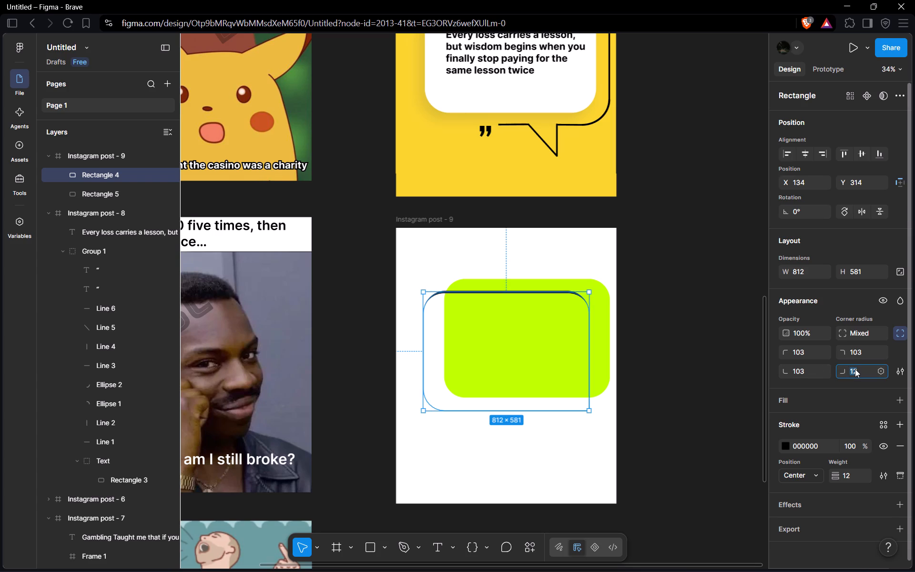
{"action": "type", "text": "103"}
{"action": "key", "text": "Return"}
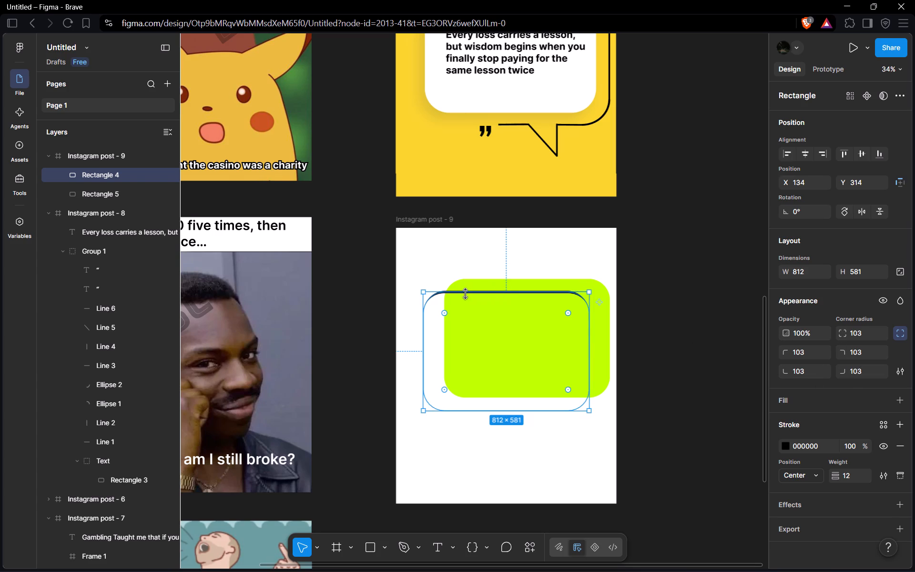
{"action": "left_click", "coordinate": [441, 390]}
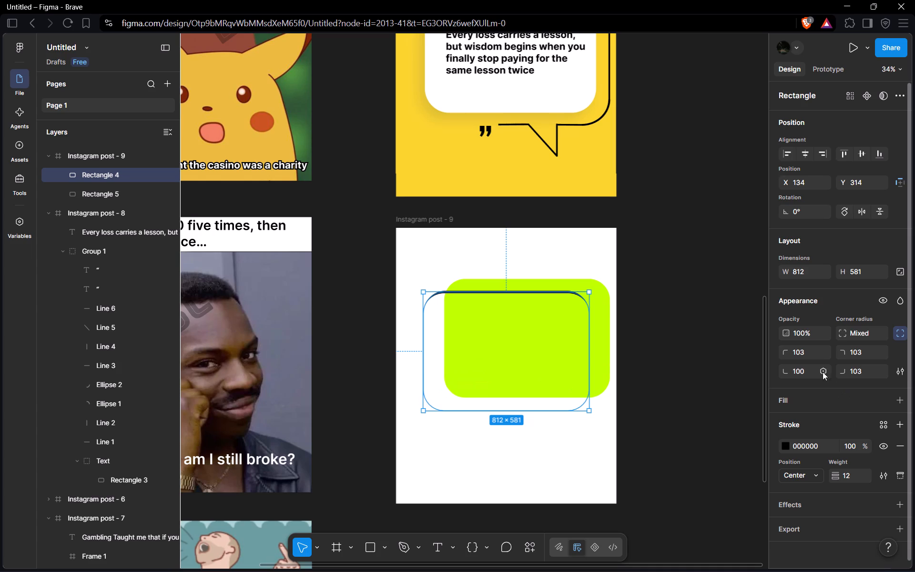
{"action": "double_click", "coordinate": [808, 371]}
{"action": "type", "text": "103"}
Switch the outlined rectangle in Instagram post - 9 to custom per-side strokes and set its bottom stroke weight to 12.
{"action": "left_click", "coordinate": [901, 475]}
{"action": "left_click", "coordinate": [882, 477]}
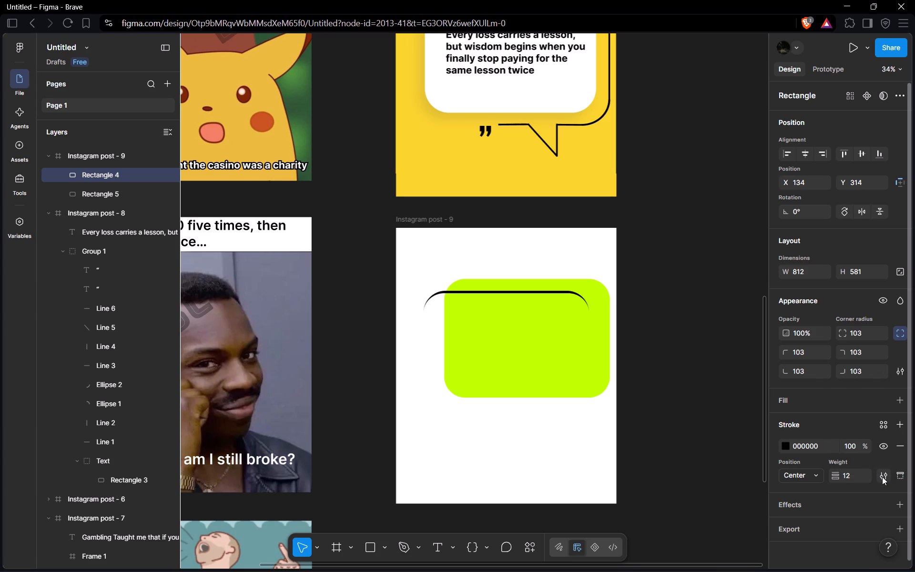
{"action": "left_click", "coordinate": [882, 477]}
{"action": "left_click", "coordinate": [882, 477]}
{"action": "left_click", "coordinate": [882, 477]}
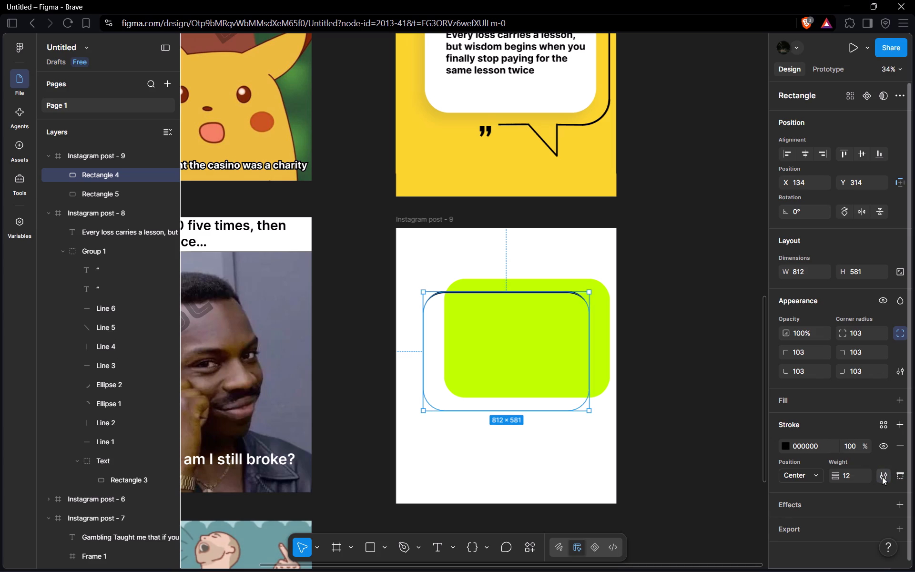
{"action": "left_click", "coordinate": [882, 477]}
{"action": "left_click", "coordinate": [903, 474]}
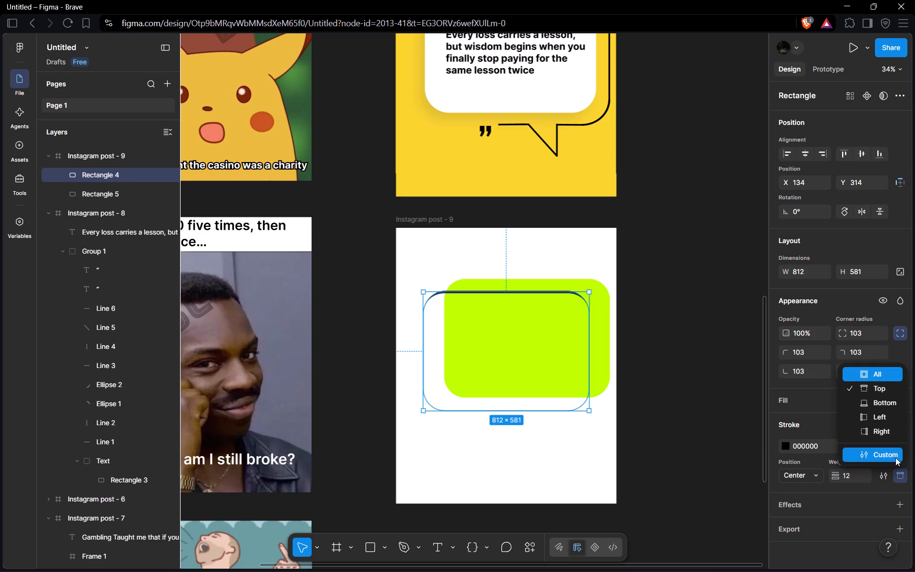
{"action": "left_click", "coordinate": [894, 453]}
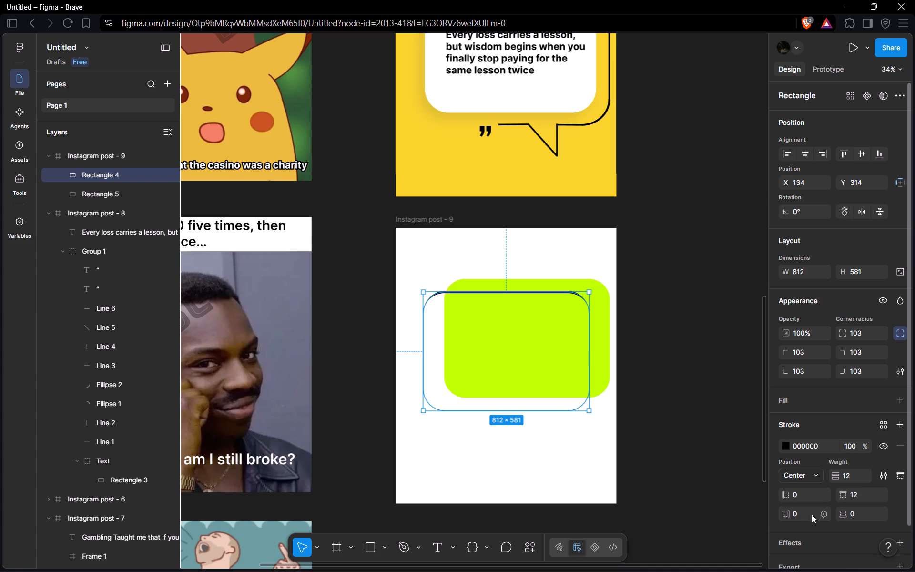
{"action": "double_click", "coordinate": [858, 515]}
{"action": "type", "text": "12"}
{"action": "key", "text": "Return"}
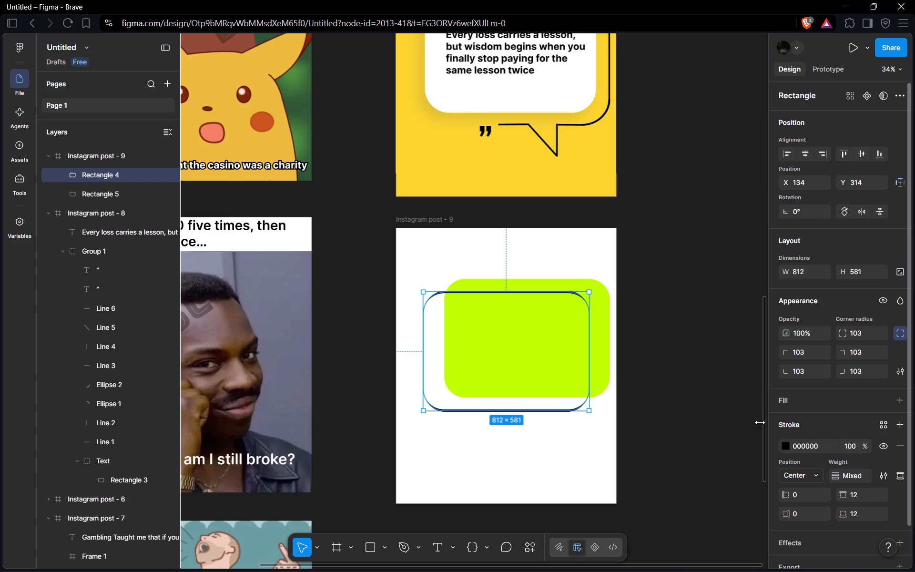
Set the bottom-right corner radius of the outlined rectangle in Instagram post - 9 to 0.
{"action": "double_click", "coordinate": [852, 368]}
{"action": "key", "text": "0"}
{"action": "key", "text": "Return"}
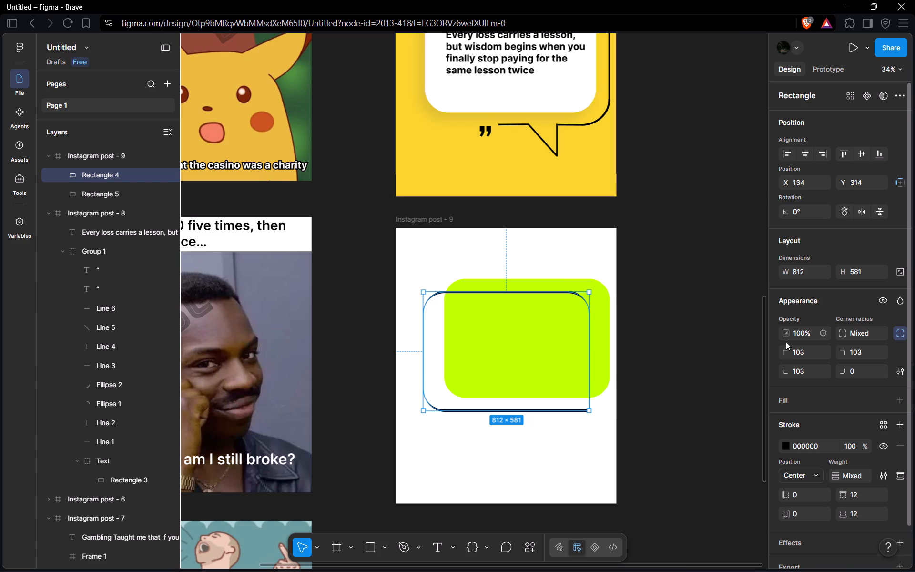
Set the top-left corner radius of the outlined rectangle in Instagram post - 9 to 0.
{"action": "double_click", "coordinate": [796, 348]}
{"action": "key", "text": "0"}
{"action": "key", "text": "Return"}
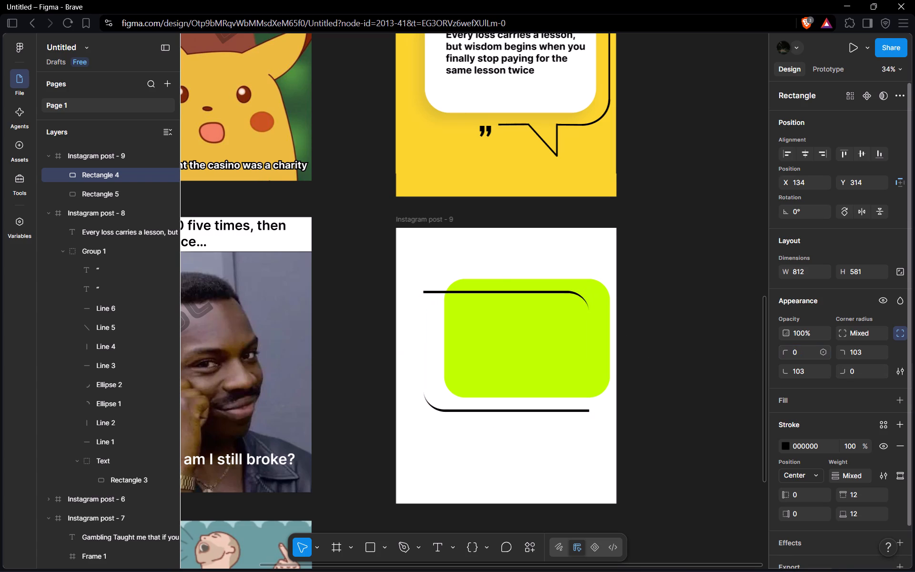
Move the outlined rectangle over the lime green one to about X 163, Y 364 in Instagram post - 9.
{"action": "left_click_drag", "start_coordinate": [508, 368], "coordinate": [504, 353]}
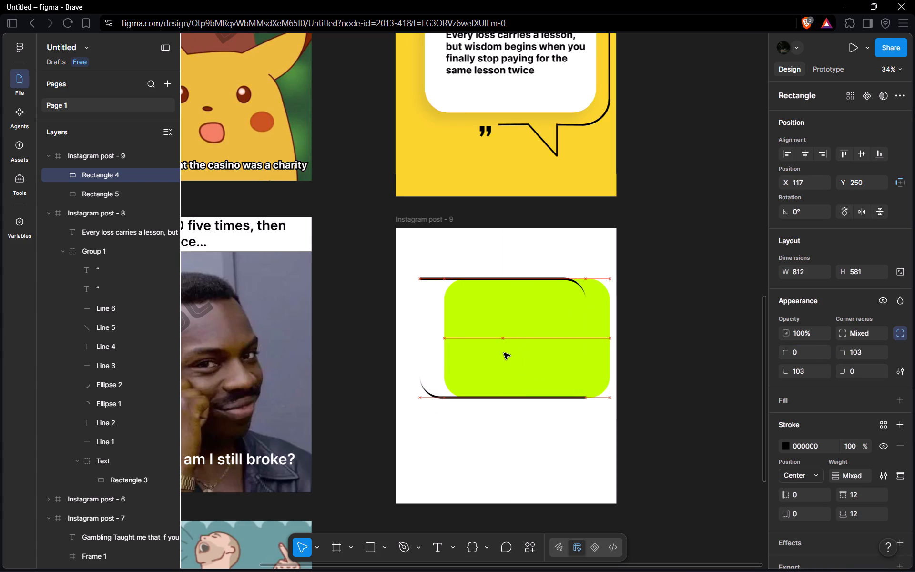
{"action": "left_click_drag", "start_coordinate": [504, 353], "coordinate": [513, 378]}
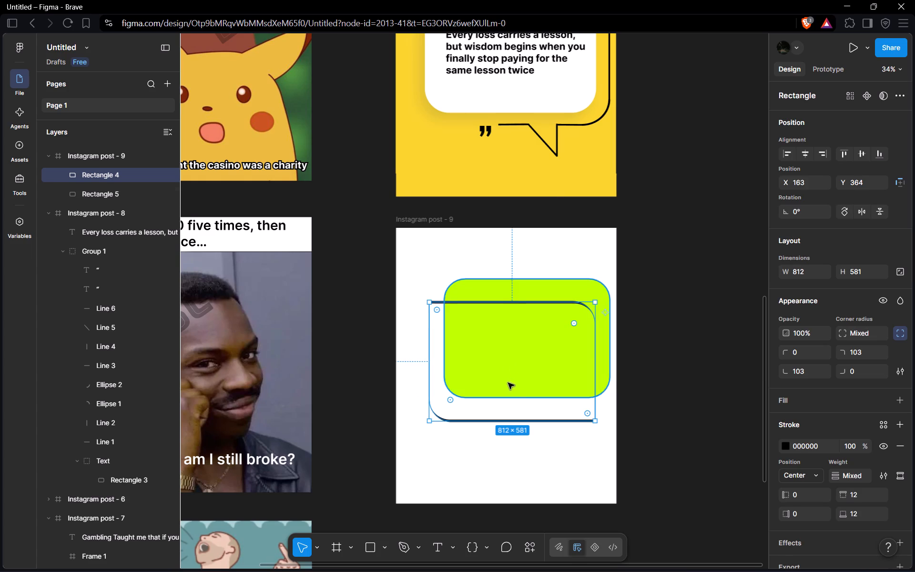
{"action": "left_click", "coordinate": [698, 493]}
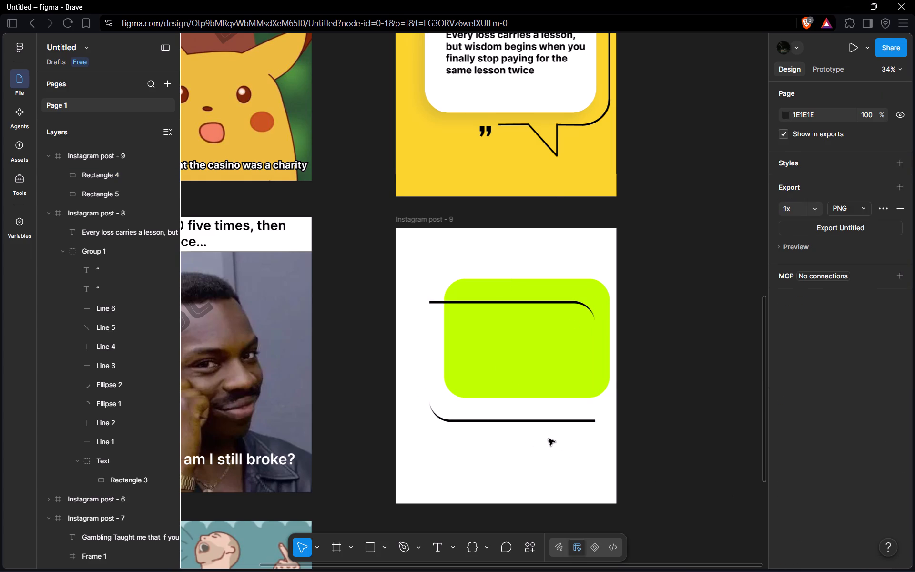
Select the outlined rectangle in Instagram post - 9.
{"action": "left_click", "coordinate": [478, 423]}
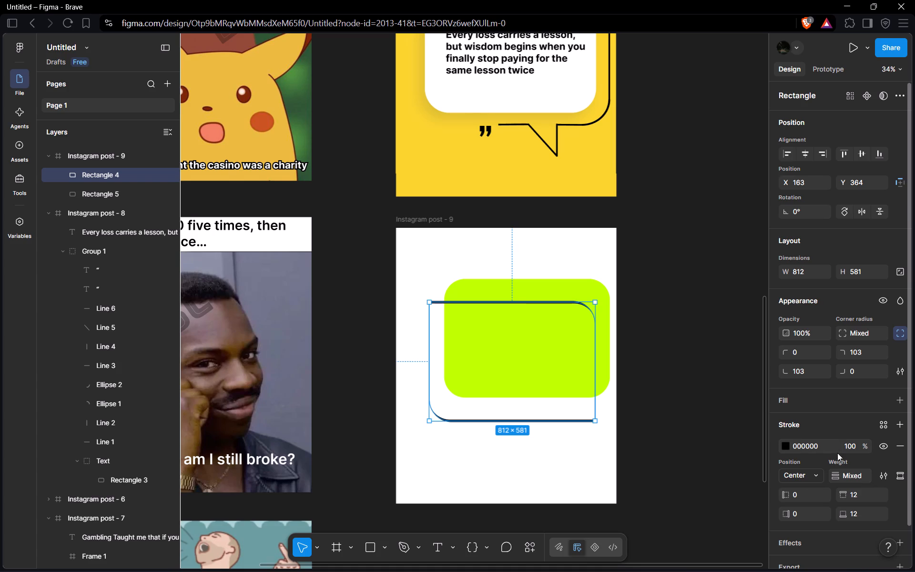
Move the lime green rectangle to about X 213, Y 297 in Instagram post - 9.
{"action": "left_click", "coordinate": [691, 449]}
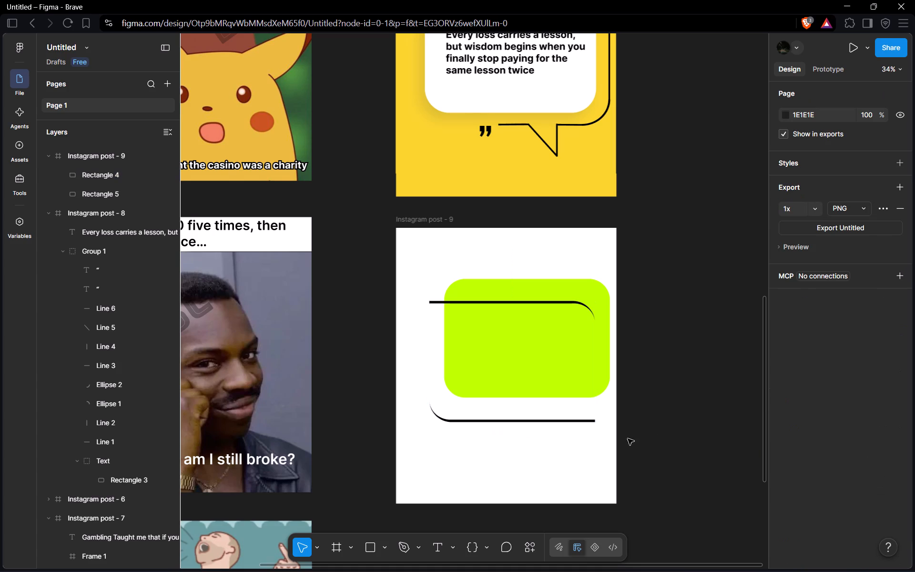
{"action": "left_click_drag", "start_coordinate": [526, 373], "coordinate": [520, 382]}
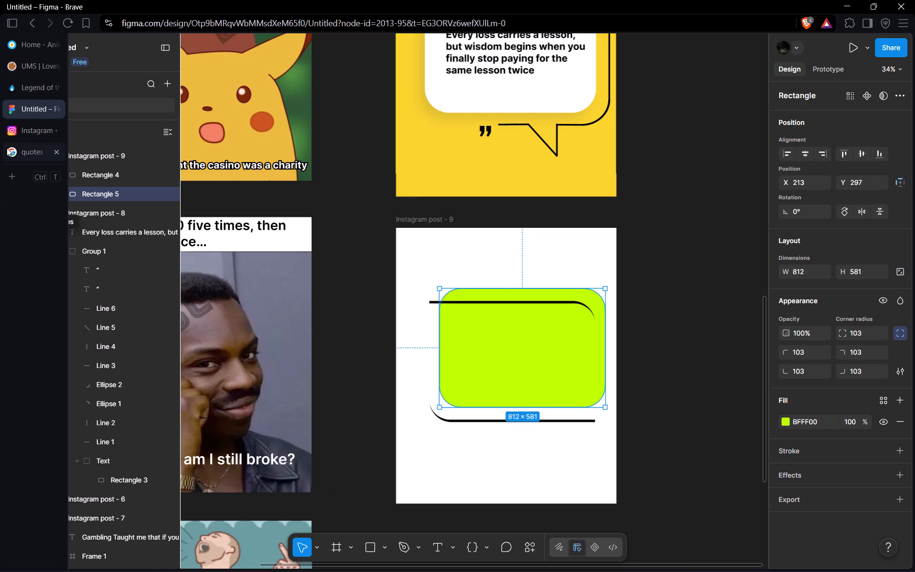
Switch to the Google quotes template image results and open Magnific's Quotes template Vectors preview with four yellow quote frames.
{"action": "left_click", "coordinate": [7, 148]}
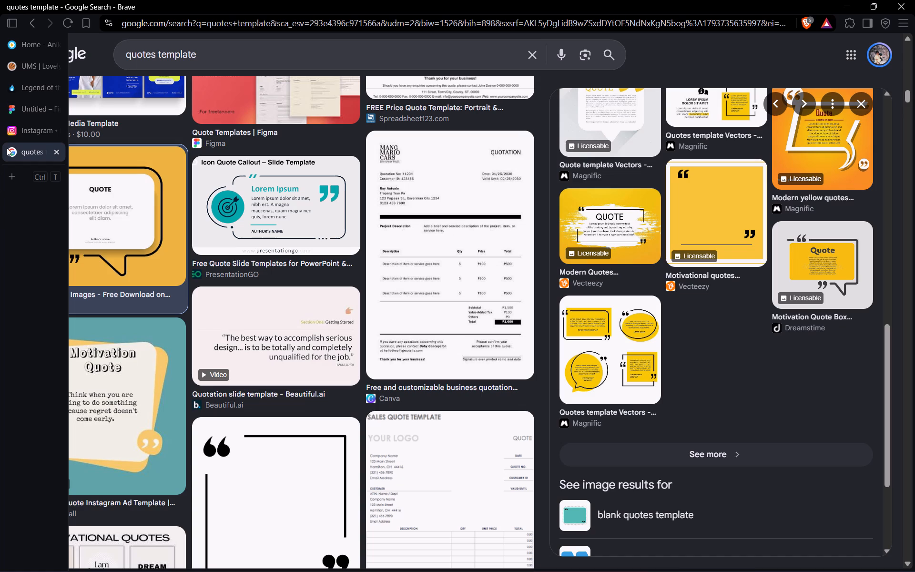
{"action": "left_click", "coordinate": [589, 351]}
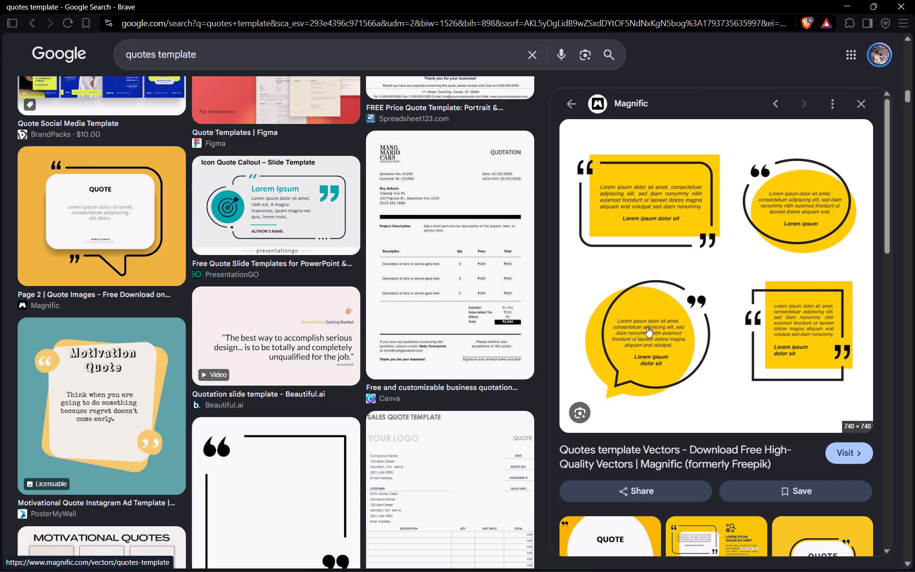
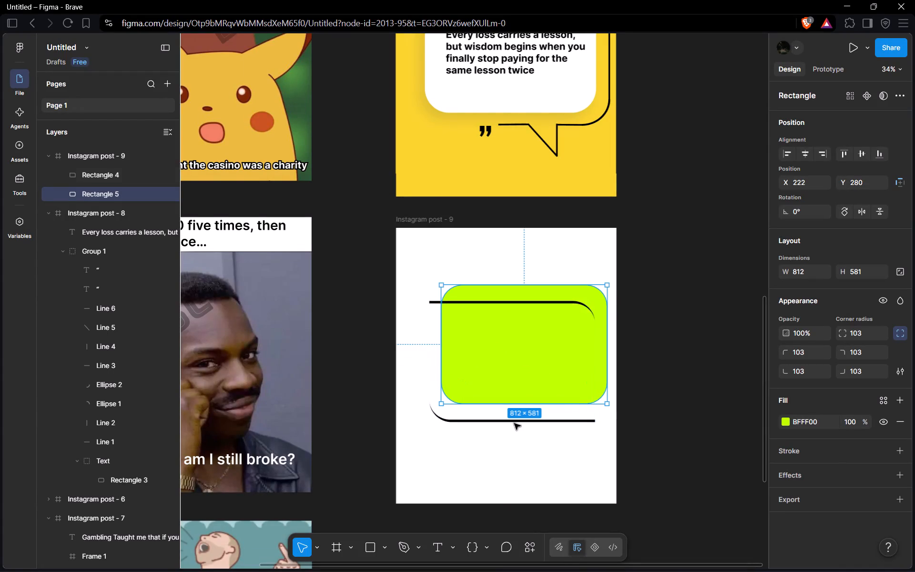
Move the outlined rectangle in Instagram post - 9 to about X 134, Y 384, offsetting it further from the lime card.
{"action": "left_click_drag", "start_coordinate": [513, 420], "coordinate": [505, 426]}
{"action": "left_click", "coordinate": [505, 393]}
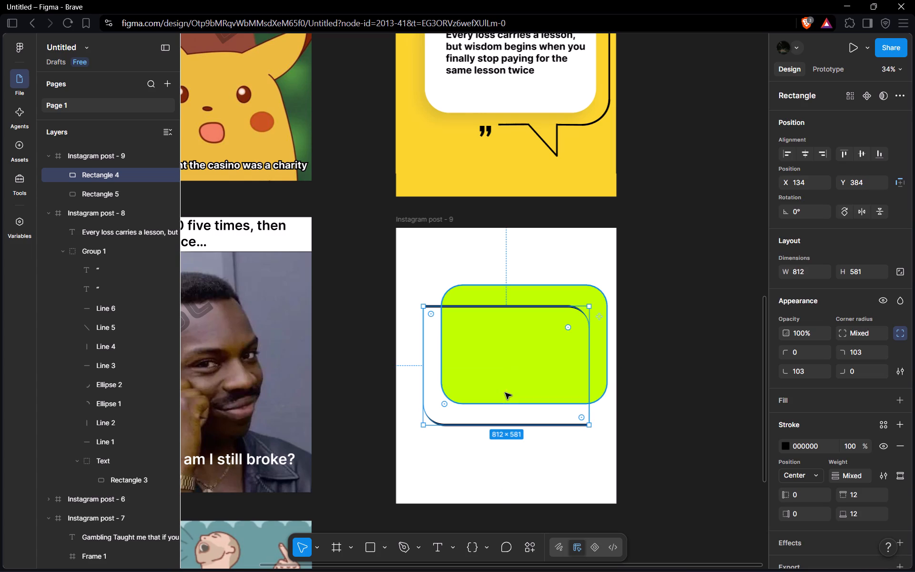
{"action": "left_click", "coordinate": [549, 476]}
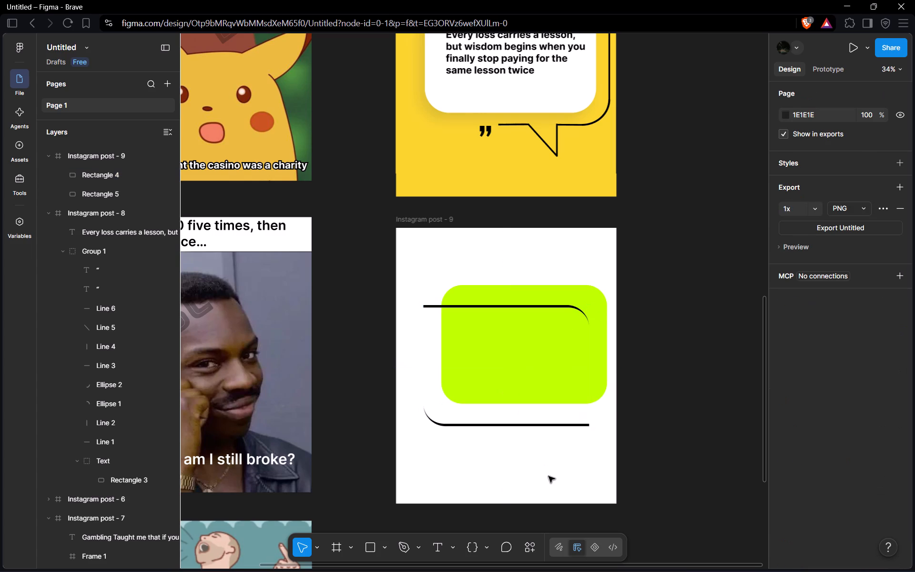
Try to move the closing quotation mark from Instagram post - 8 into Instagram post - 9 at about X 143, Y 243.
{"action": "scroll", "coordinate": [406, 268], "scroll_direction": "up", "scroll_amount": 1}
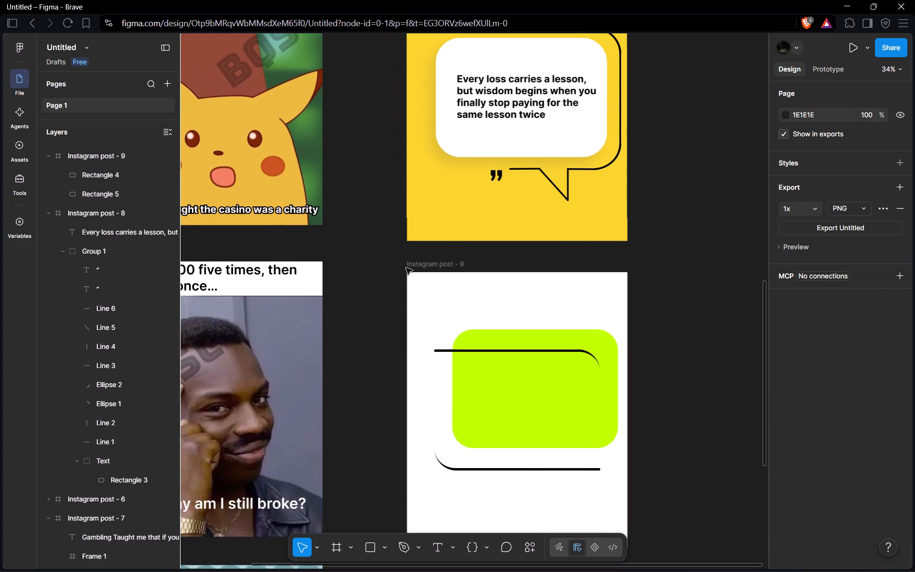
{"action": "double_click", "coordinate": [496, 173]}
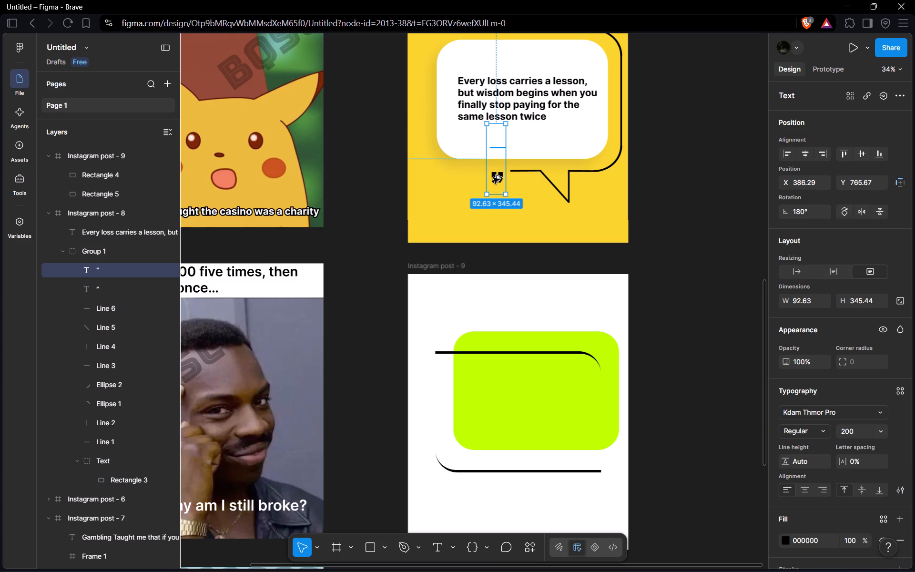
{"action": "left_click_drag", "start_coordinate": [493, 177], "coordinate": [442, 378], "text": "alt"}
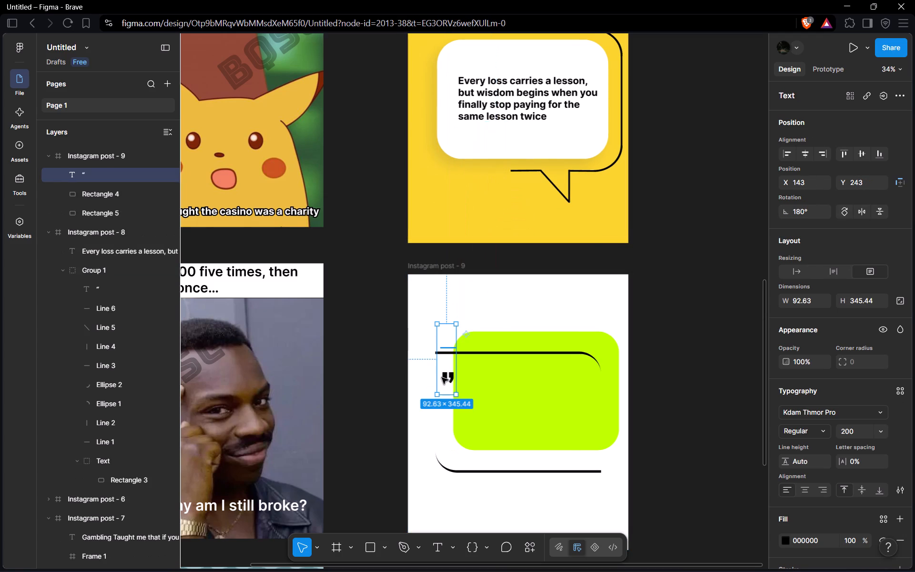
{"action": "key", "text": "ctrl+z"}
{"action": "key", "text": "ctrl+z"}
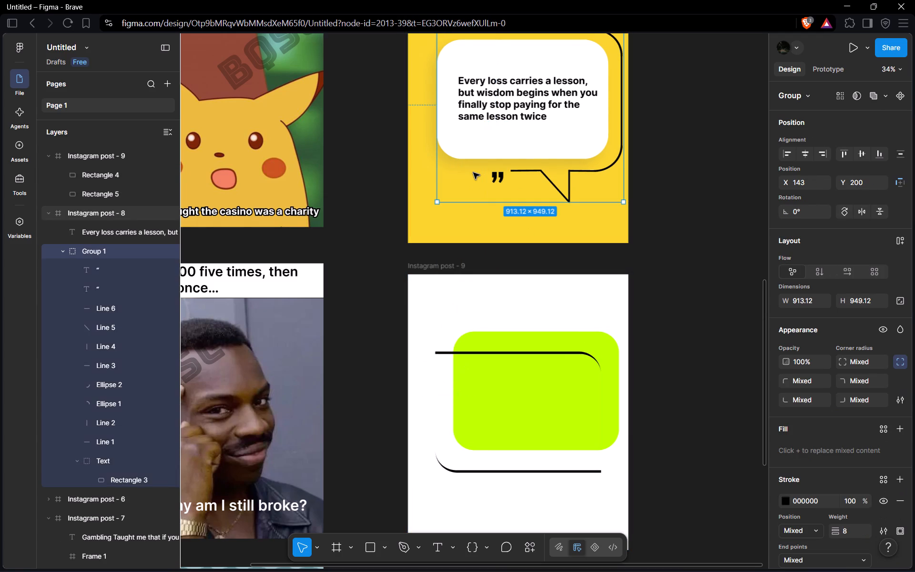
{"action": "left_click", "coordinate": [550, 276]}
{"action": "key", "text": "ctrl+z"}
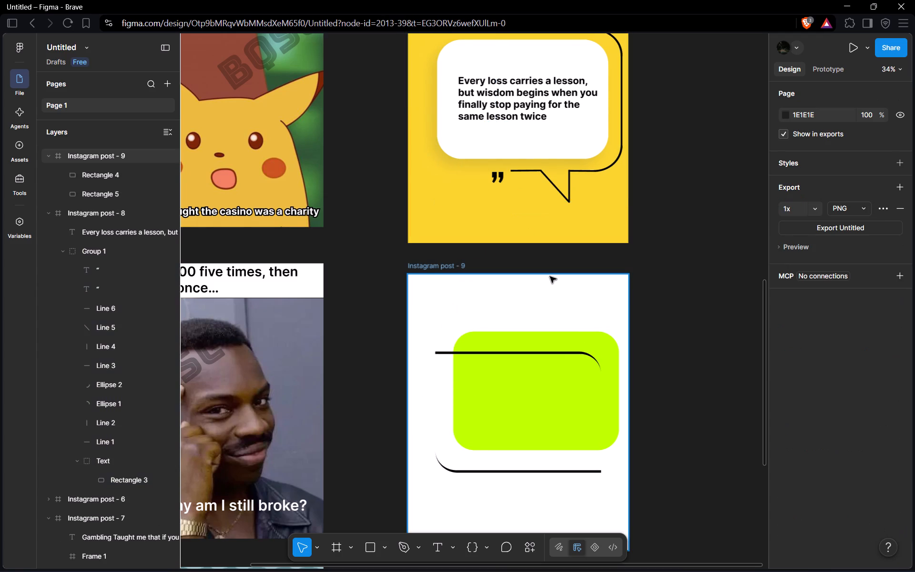
Move the closing quotation mark in Instagram post - 8 to X 392, Y 757, beside the speech bubble's lower line.
{"action": "double_click", "coordinate": [497, 182]}
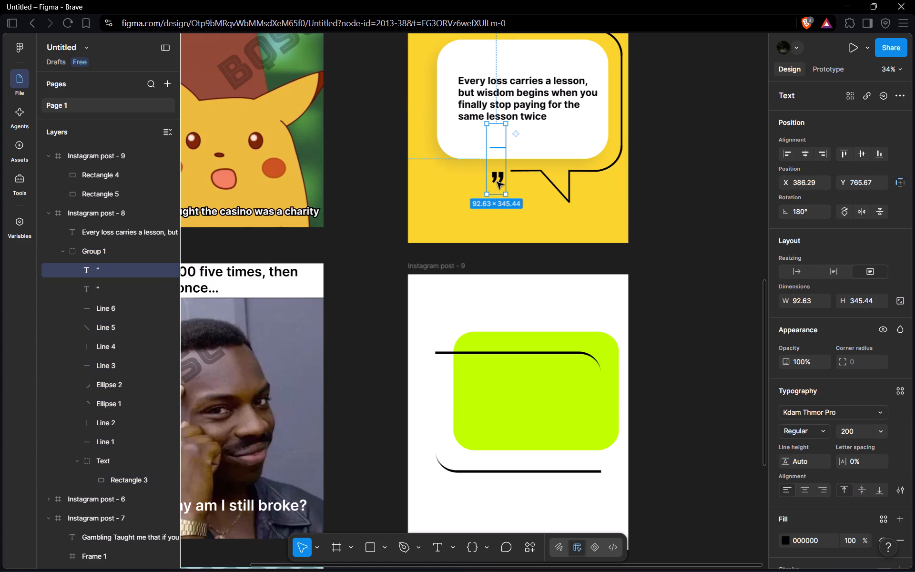
{"action": "left_click", "coordinate": [497, 182]}
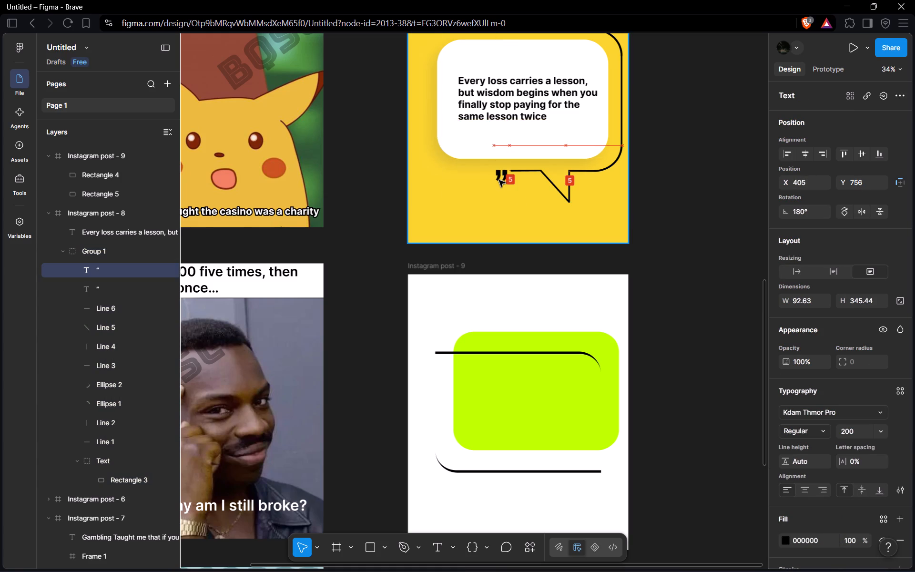
{"action": "left_click", "coordinate": [500, 176]}
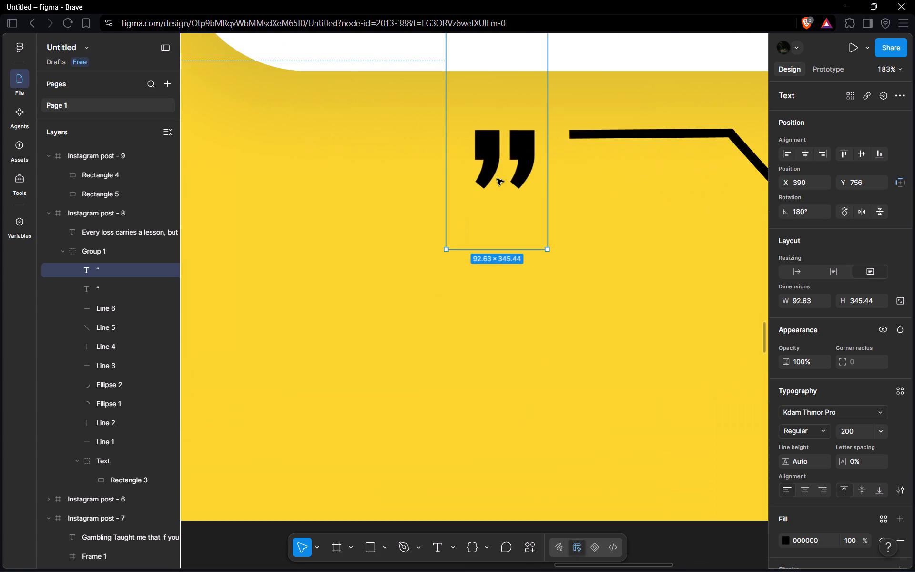
{"action": "key", "text": "Down"}
{"action": "key", "text": "Up"}
{"action": "key", "text": "Right"}
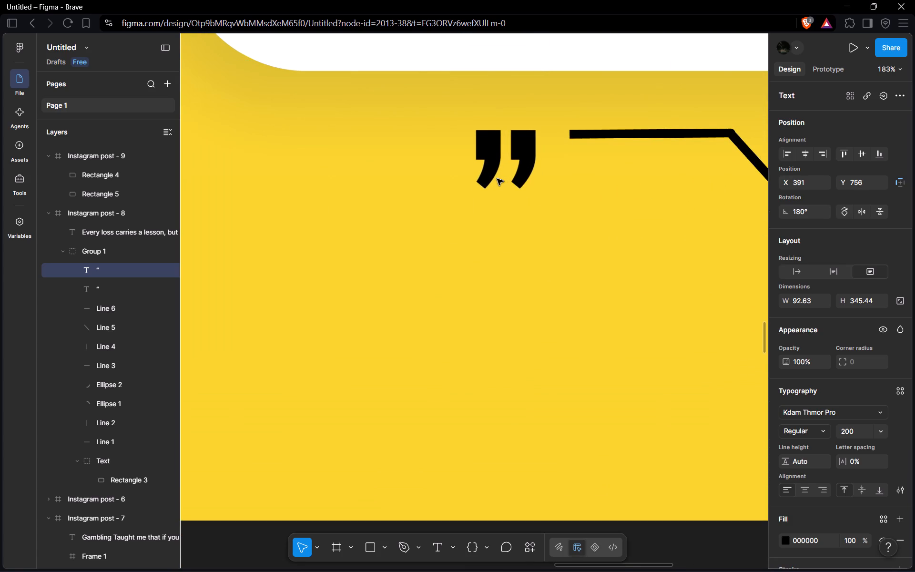
{"action": "key", "text": "Down"}
{"action": "key", "text": "Right"}
{"action": "left_click", "coordinate": [652, 355]}
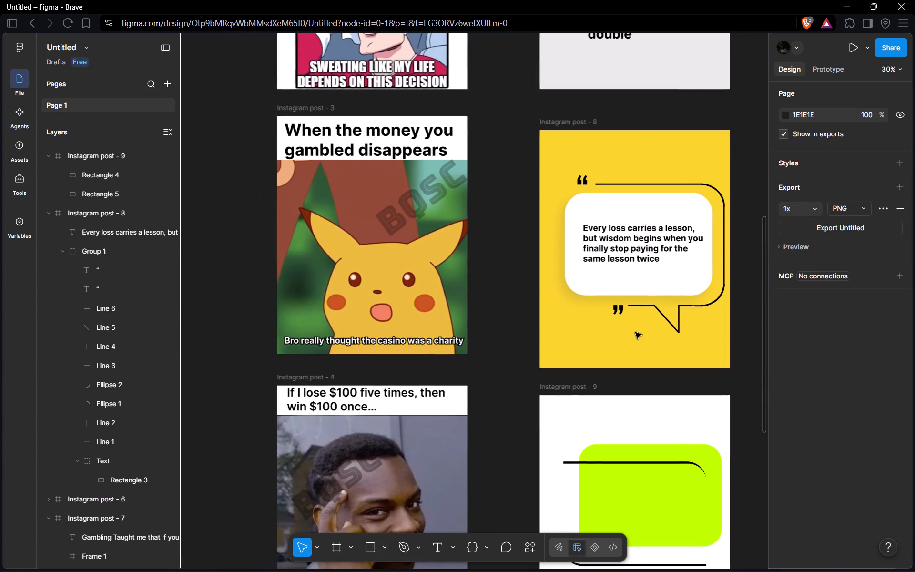
Copy the closing quotation mark from Instagram post - 8 into Instagram post - 9, placing it at about X 88, Y 211 beside the lime green box.
{"action": "scroll", "coordinate": [635, 332], "scroll_direction": "down", "scroll_amount": 1}
{"action": "left_click", "coordinate": [614, 243]}
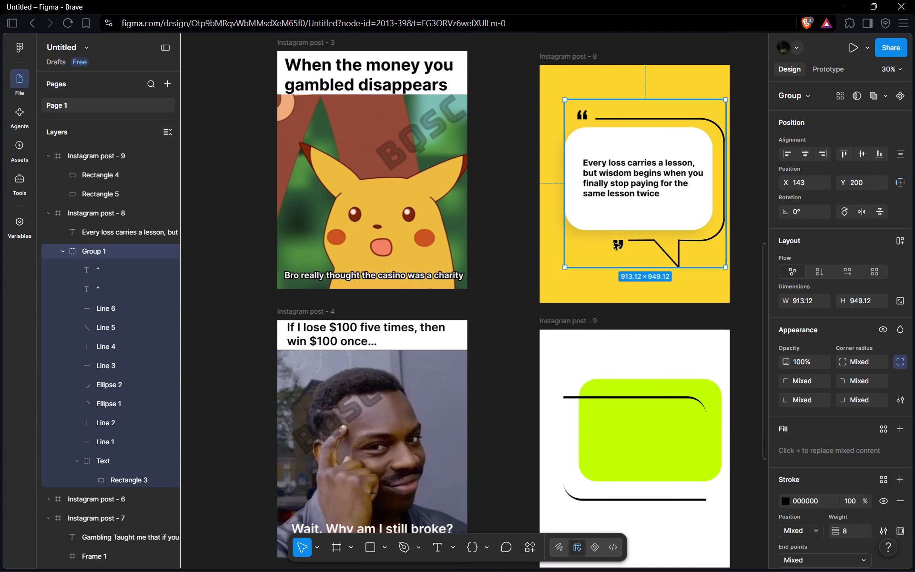
{"action": "double_click", "coordinate": [614, 243]}
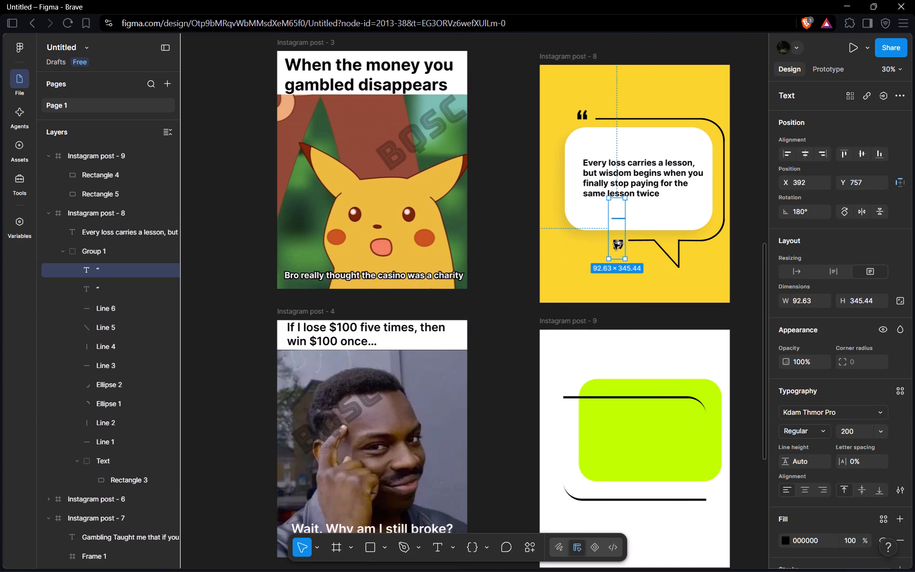
{"action": "left_click_drag", "start_coordinate": [614, 243], "coordinate": [571, 398], "text": "alt"}
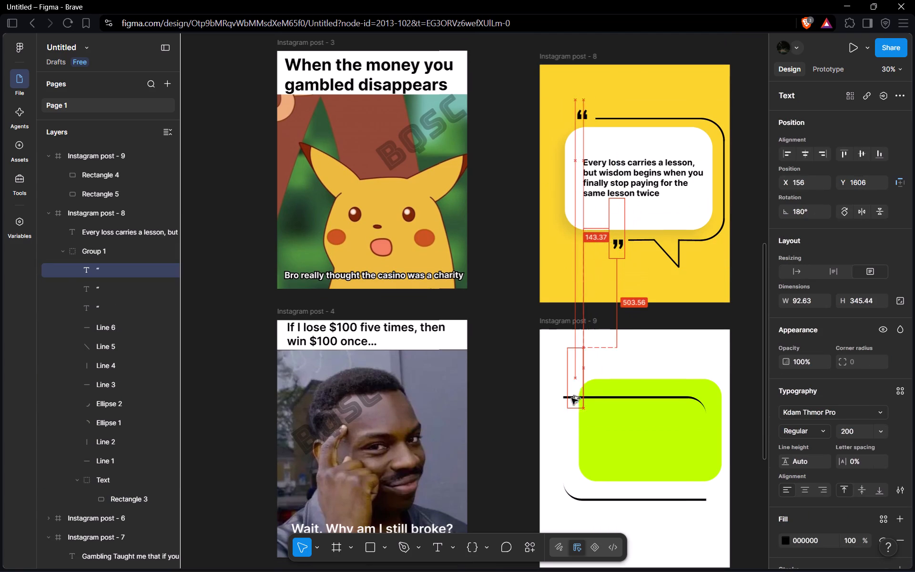
{"action": "left_click_drag", "start_coordinate": [571, 398], "coordinate": [559, 411], "text": "alt"}
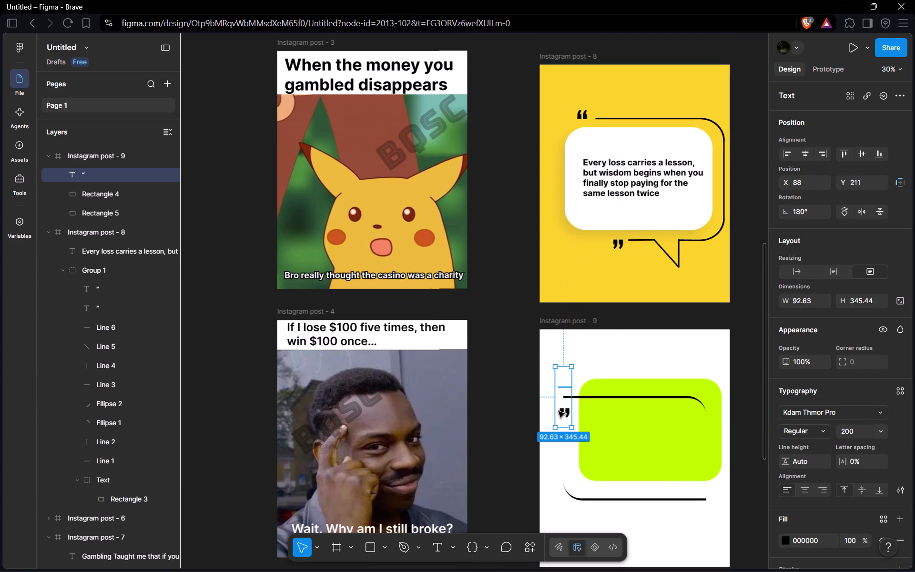
Check the quotes template reference image, and set the rotation of the quotation mark in Instagram post - 9 to 0°.
{"action": "key", "text": "alt+Tab"}
{"action": "key", "text": "alt+Tab"}
{"action": "left_click", "coordinate": [11, 152]}
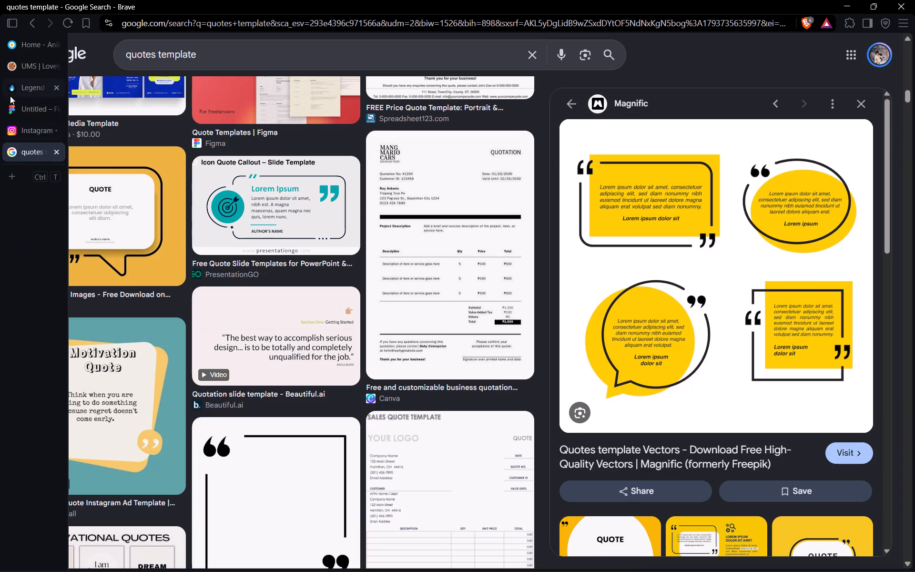
{"action": "left_click", "coordinate": [13, 111]}
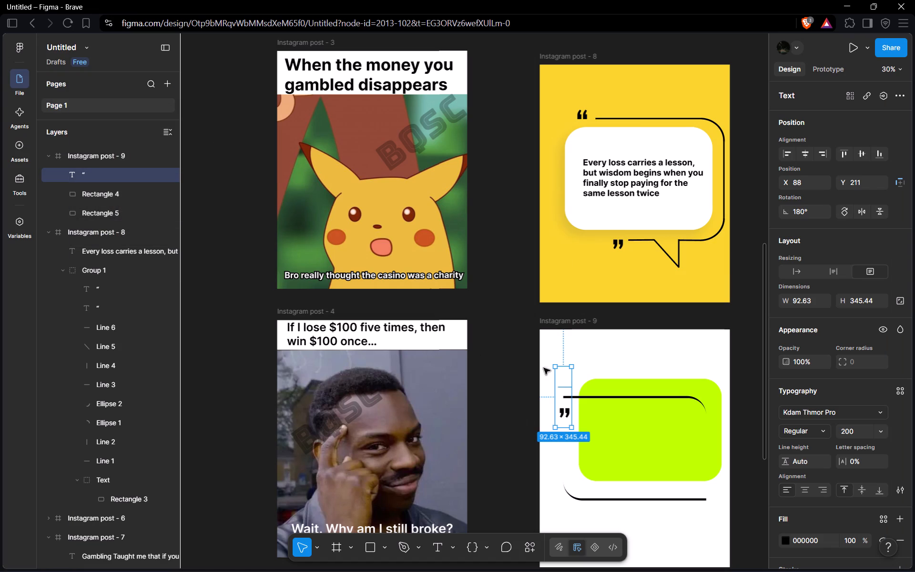
{"action": "left_click", "coordinate": [577, 365]}
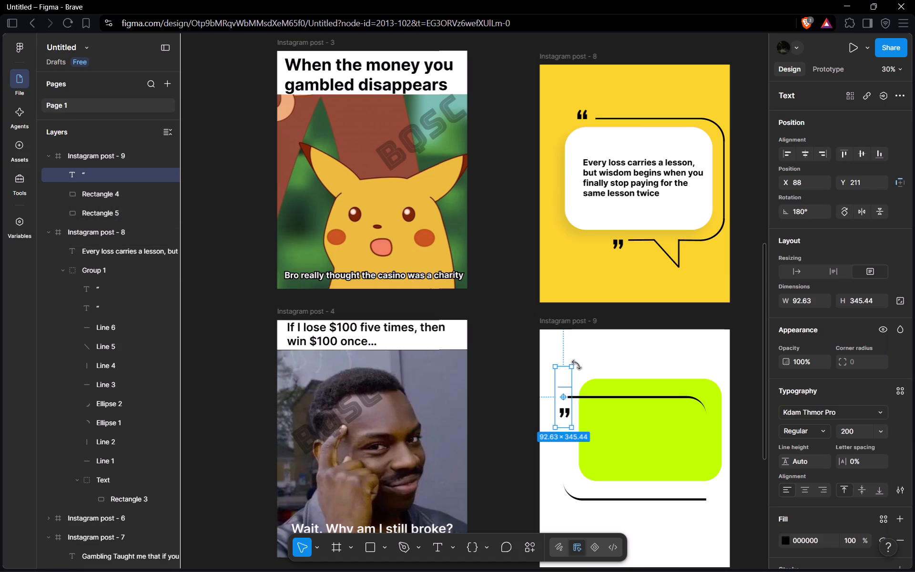
{"action": "left_click", "coordinate": [802, 209]}
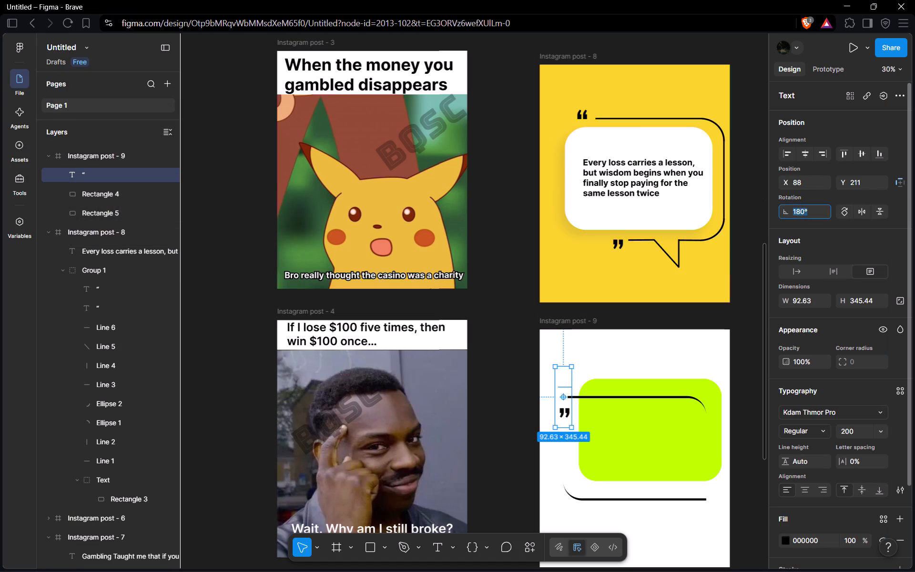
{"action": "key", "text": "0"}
{"action": "key", "text": "Return"}
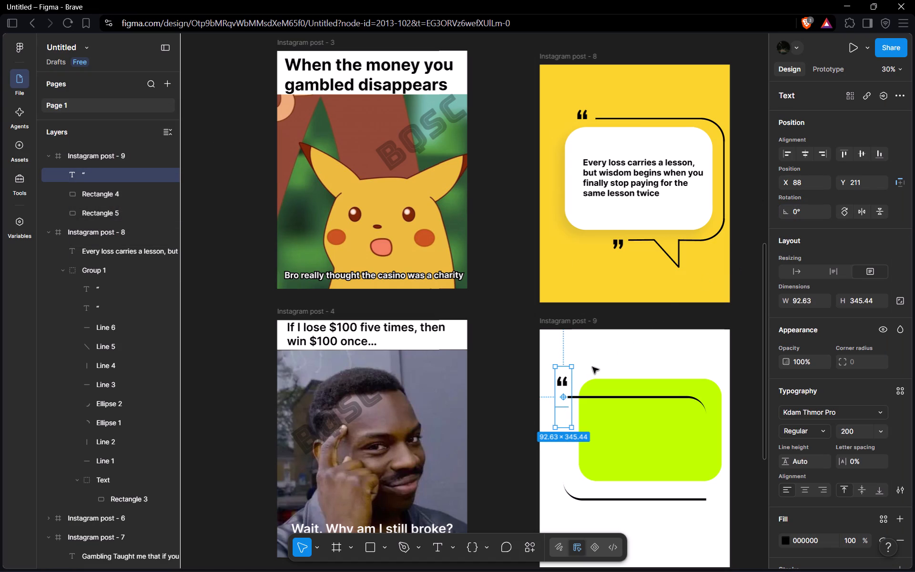
Move the quotation mark in Instagram post - 9 down to about X 88, Y 398, just below the outline's upper line.
{"action": "left_click_drag", "start_coordinate": [559, 420], "coordinate": [560, 452]}
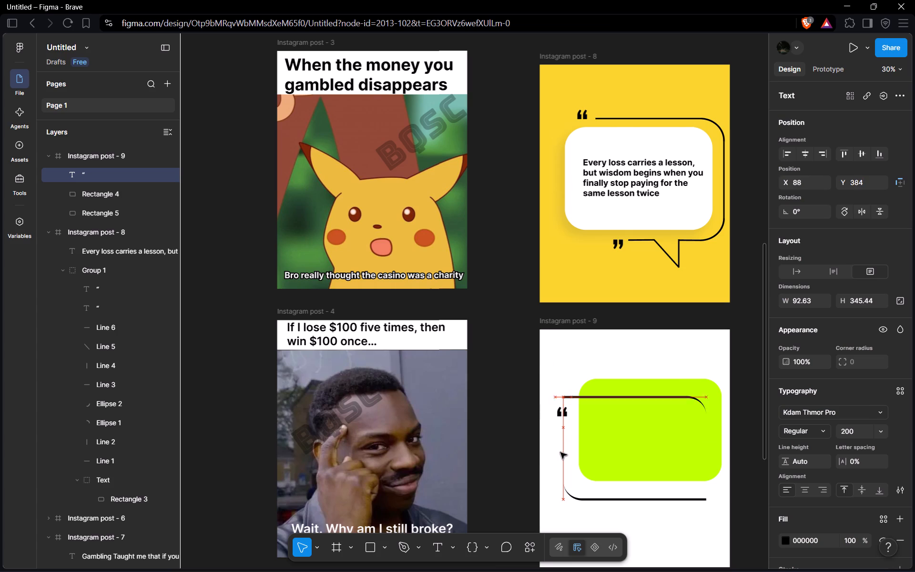
{"action": "left_click_drag", "start_coordinate": [560, 452], "coordinate": [560, 454]}
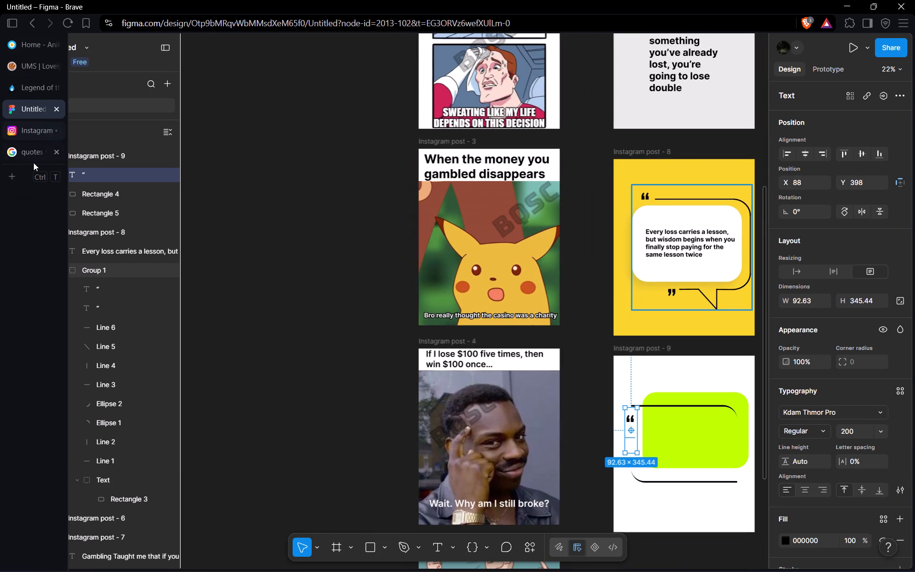
Switch to the Google image results for quotes templates to check the reference quote box designs.
{"action": "left_click_drag", "start_coordinate": [33, 163], "coordinate": [23, 153]}
{"action": "left_click", "coordinate": [23, 153]}
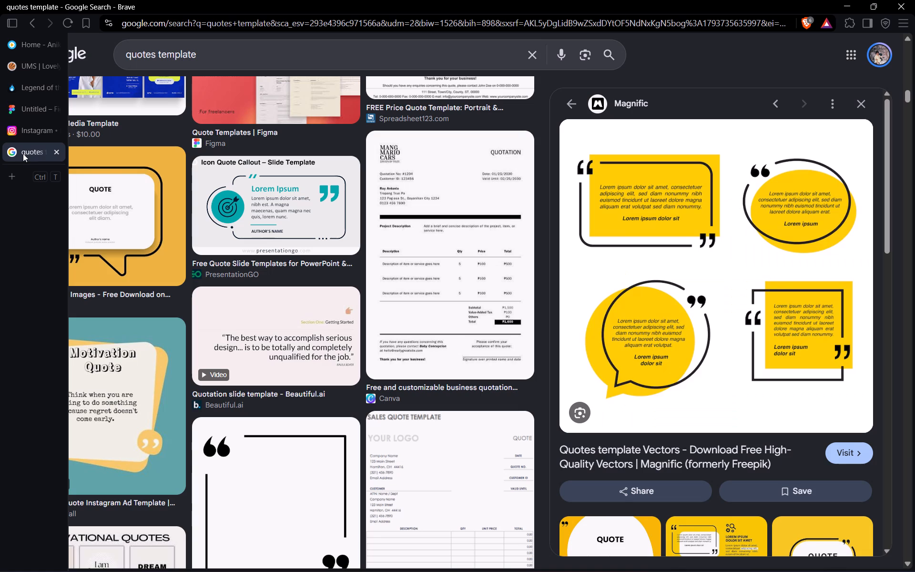
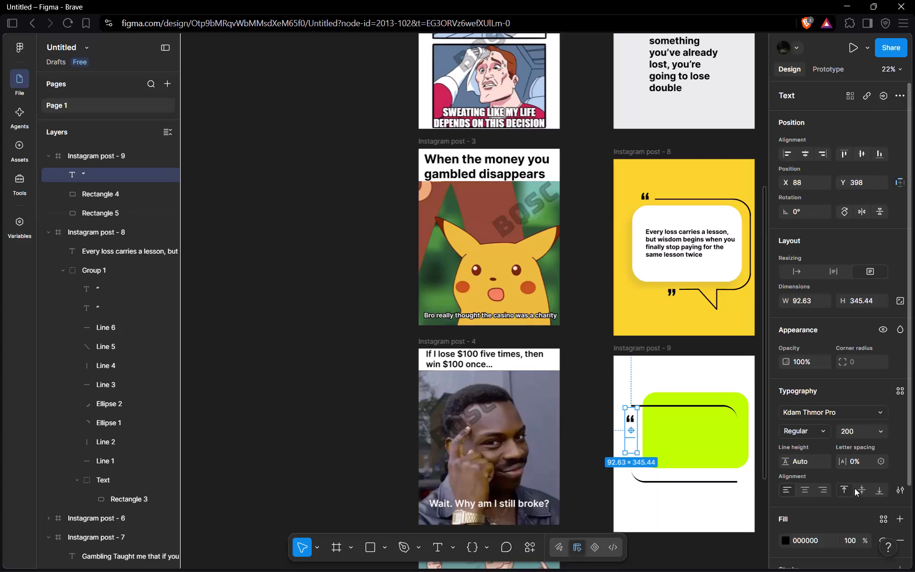
Set the left-side stroke weight of the outlined rectangle in Instagram post - 9 to 12.
{"action": "scroll", "coordinate": [827, 506], "scroll_direction": "down", "scroll_amount": 1}
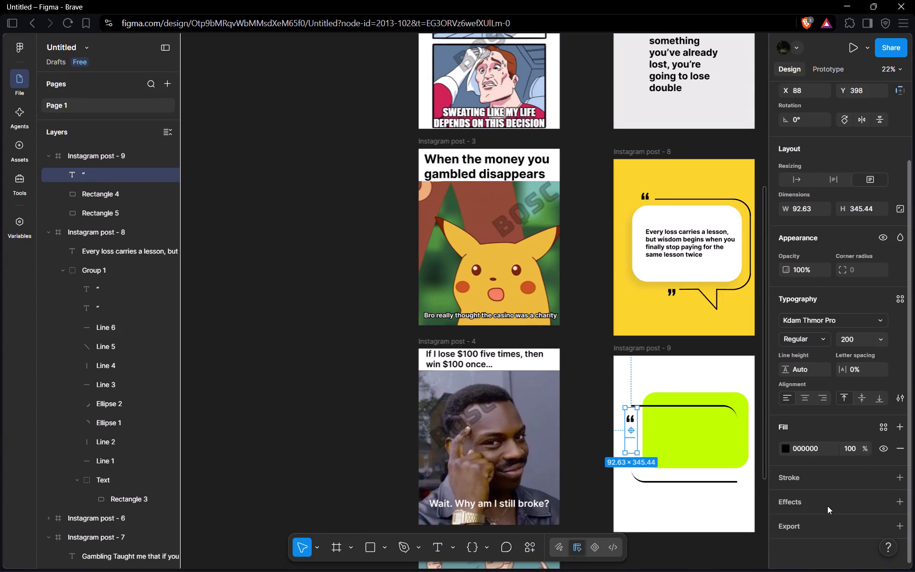
{"action": "scroll", "coordinate": [827, 506], "scroll_direction": "down", "scroll_amount": 1}
{"action": "left_click", "coordinate": [691, 482]}
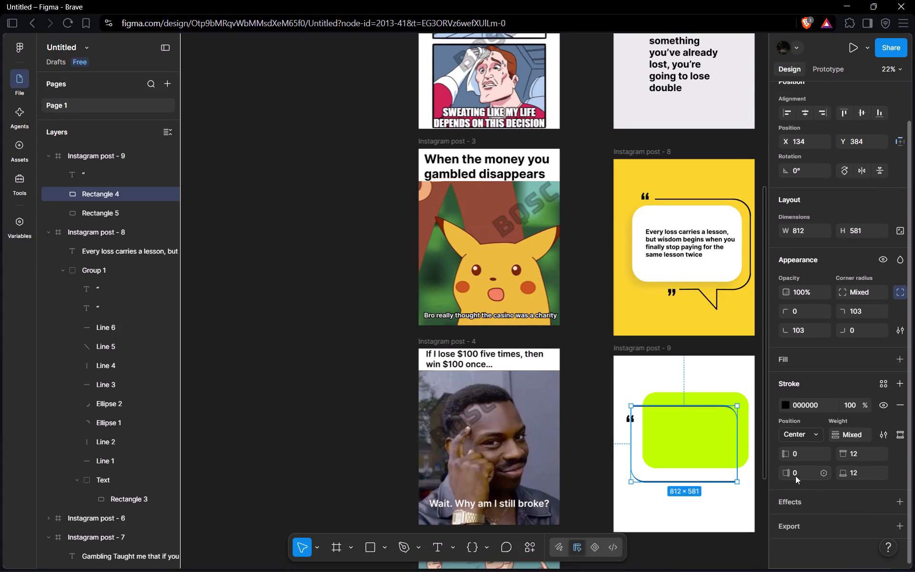
{"action": "double_click", "coordinate": [799, 451]}
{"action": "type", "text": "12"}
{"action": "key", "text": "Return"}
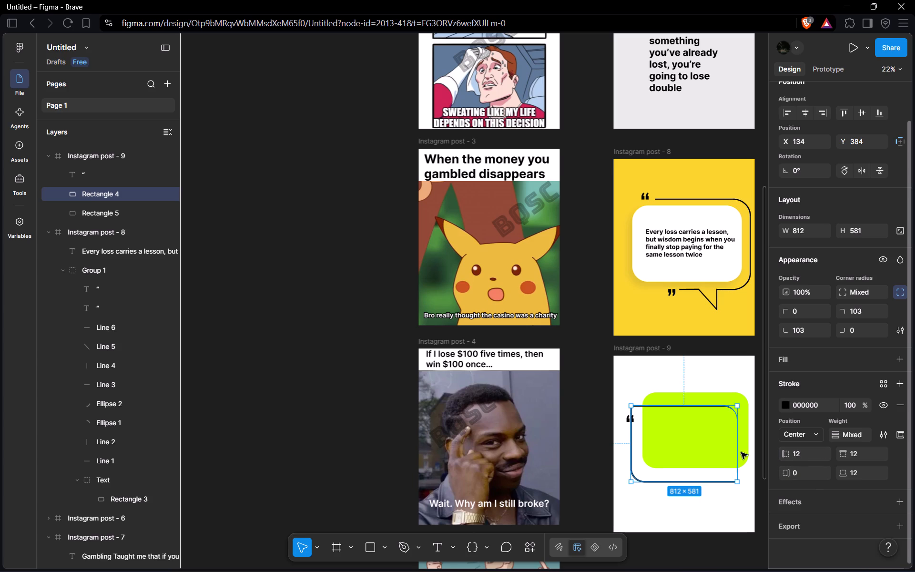
{"action": "left_click", "coordinate": [692, 540]}
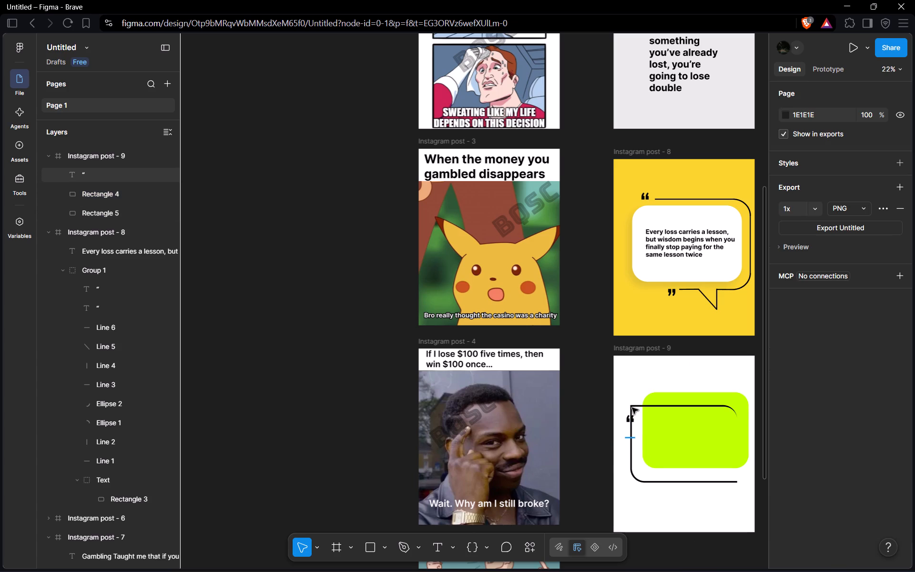
Select the outlined rectangle in Instagram post - 9 for further stroke adjustment.
{"action": "left_click", "coordinate": [632, 408]}
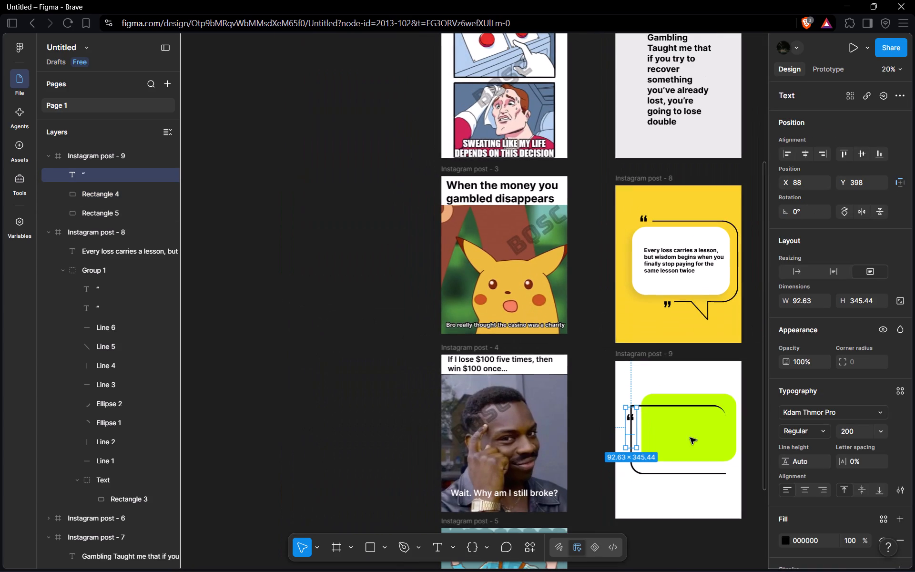
{"action": "scroll", "coordinate": [841, 516], "scroll_direction": "down", "scroll_amount": 2}
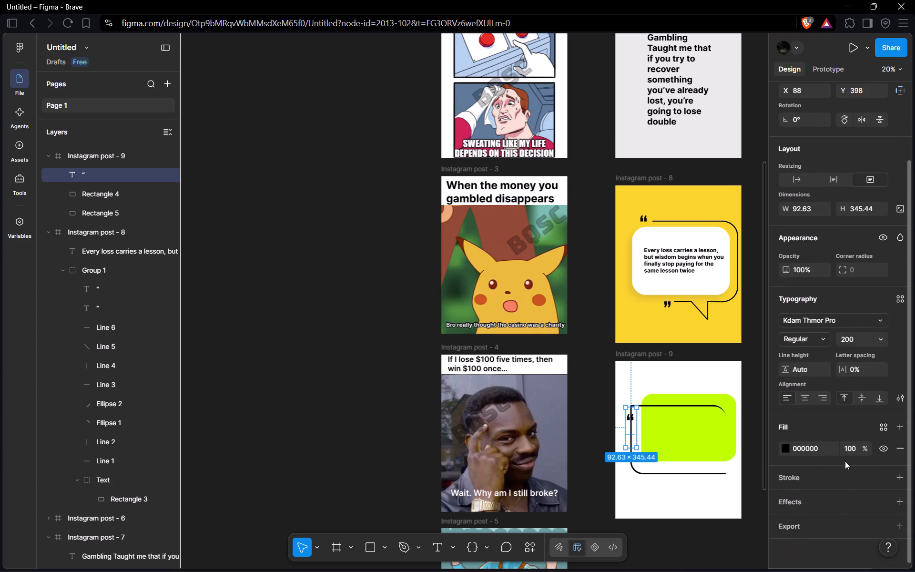
{"action": "left_click", "coordinate": [705, 474]}
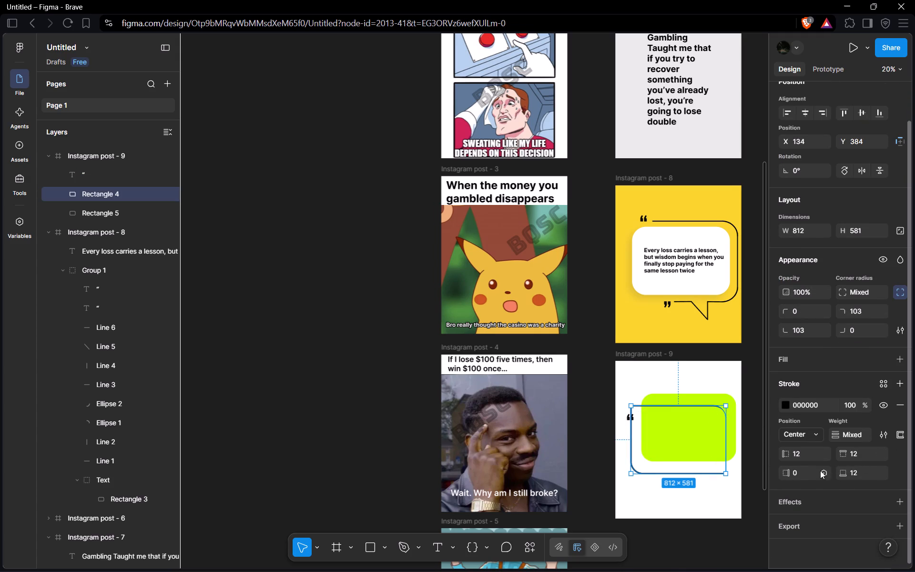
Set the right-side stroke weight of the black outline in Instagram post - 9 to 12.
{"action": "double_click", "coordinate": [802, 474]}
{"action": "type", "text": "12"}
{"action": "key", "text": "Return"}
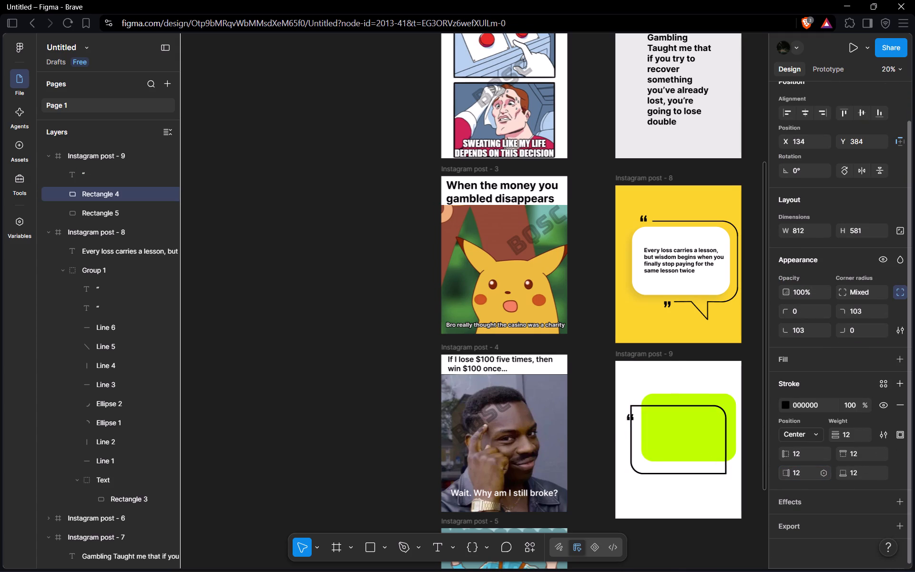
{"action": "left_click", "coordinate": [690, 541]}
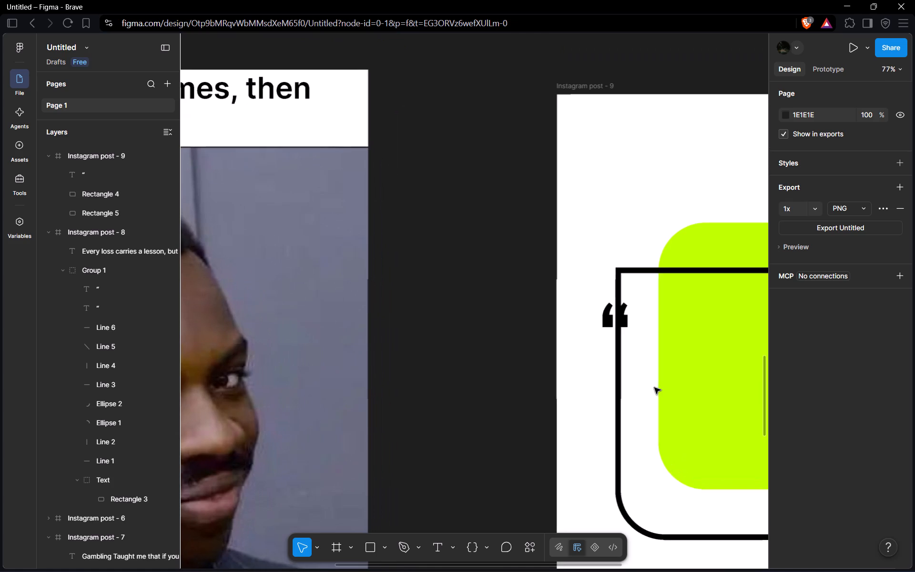
Move the quotation mark in Instagram post - 9 above the outline to about X 97, Y 59.
{"action": "left_click_drag", "start_coordinate": [608, 324], "coordinate": [612, 169]}
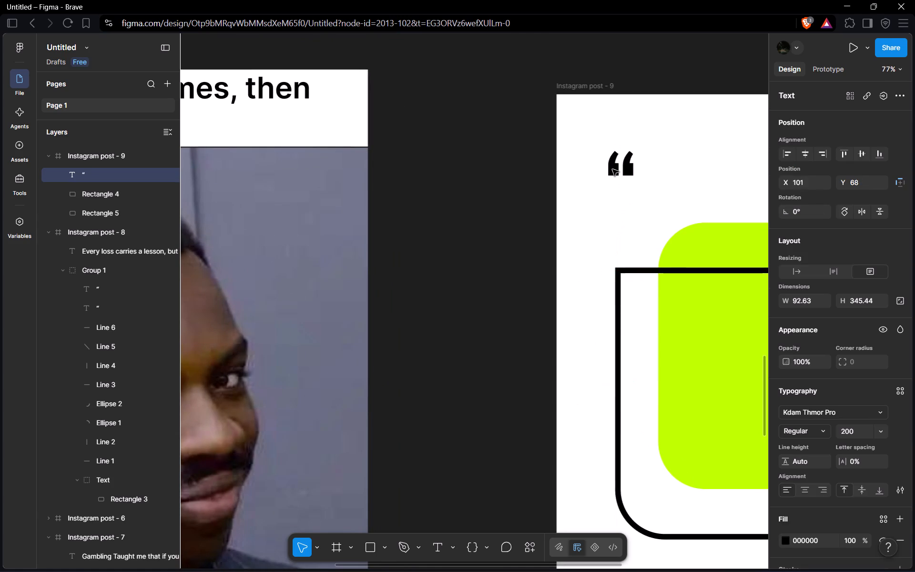
{"action": "left_click_drag", "start_coordinate": [612, 169], "coordinate": [612, 169]}
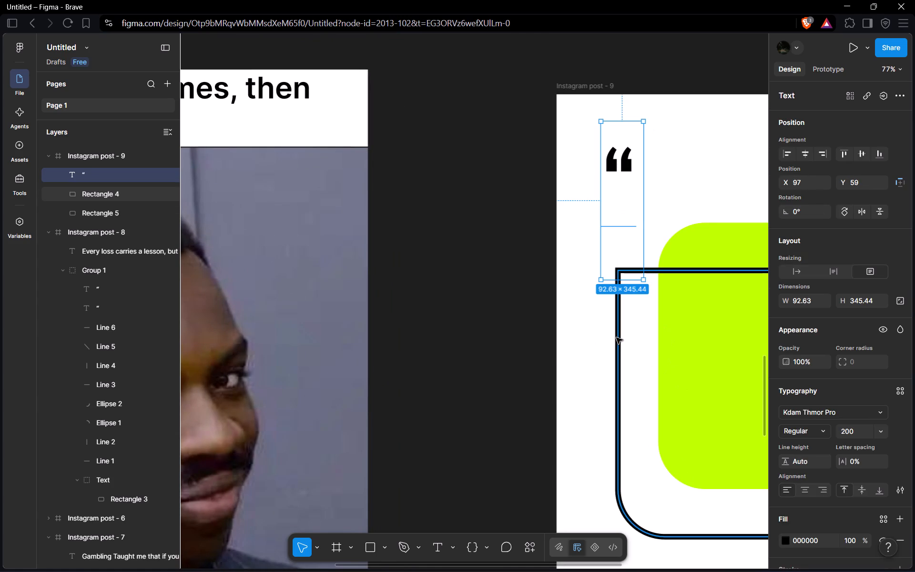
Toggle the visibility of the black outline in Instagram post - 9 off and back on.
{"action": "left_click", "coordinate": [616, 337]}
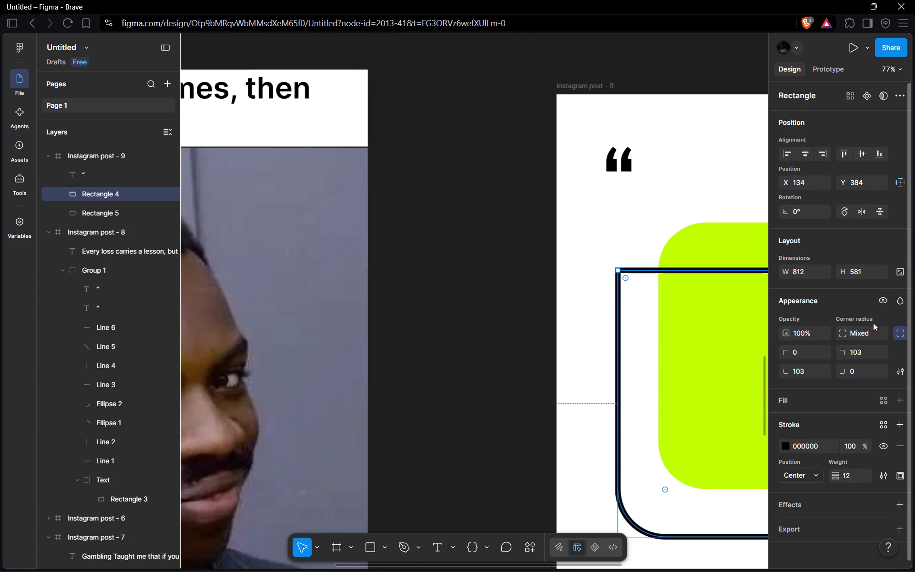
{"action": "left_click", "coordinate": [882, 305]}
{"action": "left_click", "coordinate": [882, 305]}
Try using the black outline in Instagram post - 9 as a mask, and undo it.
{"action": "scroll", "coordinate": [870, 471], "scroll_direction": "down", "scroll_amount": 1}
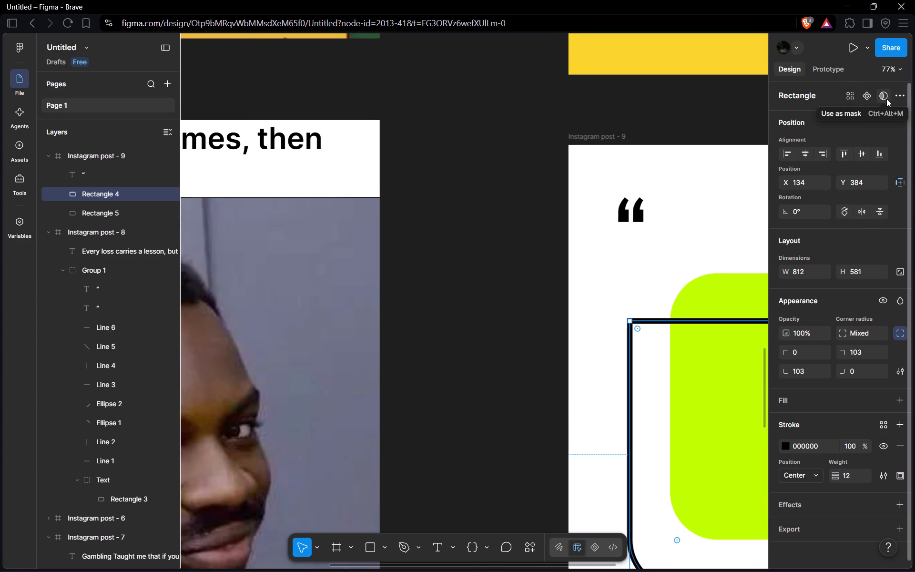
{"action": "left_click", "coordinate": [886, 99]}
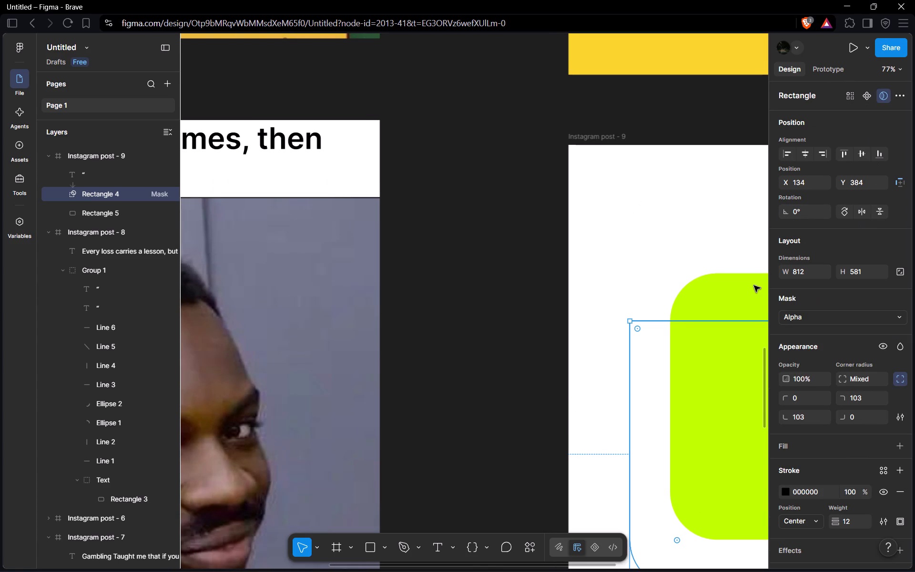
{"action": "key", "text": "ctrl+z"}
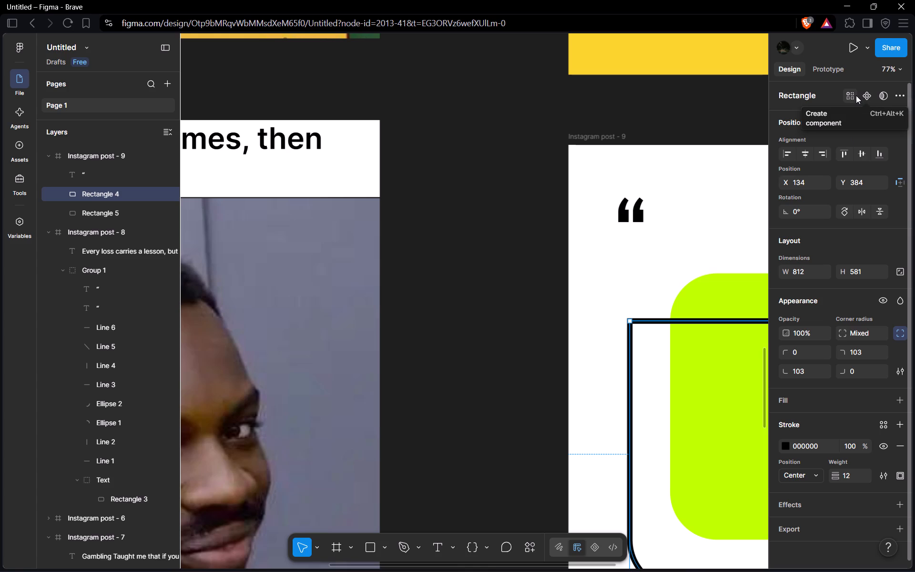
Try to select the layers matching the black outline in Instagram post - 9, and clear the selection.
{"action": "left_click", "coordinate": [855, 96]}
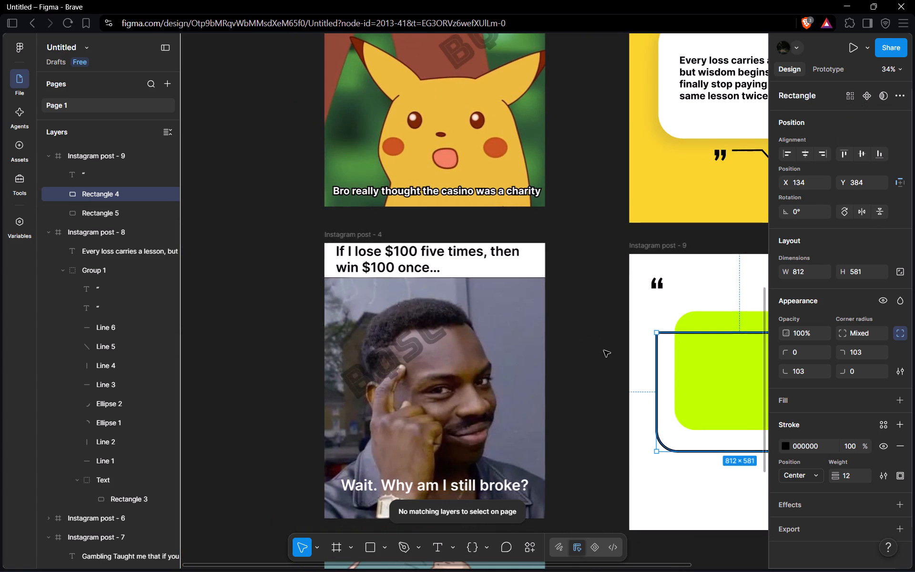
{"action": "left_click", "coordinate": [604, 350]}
Move the lime green box in Instagram post - 9 to about X 251, Y 232, offset further from the black outline.
{"action": "scroll", "coordinate": [723, 412], "scroll_direction": "left", "scroll_amount": 2}
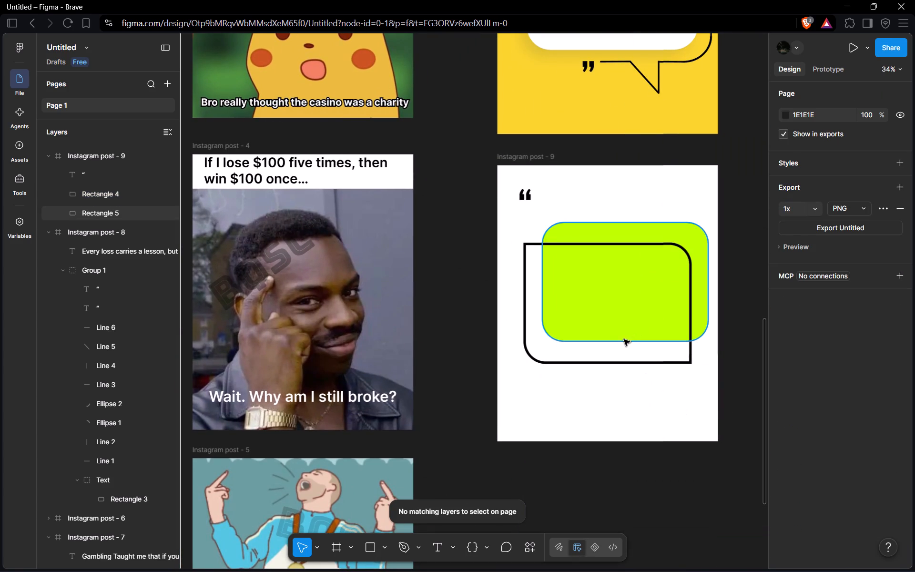
{"action": "left_click_drag", "start_coordinate": [582, 306], "coordinate": [588, 299]}
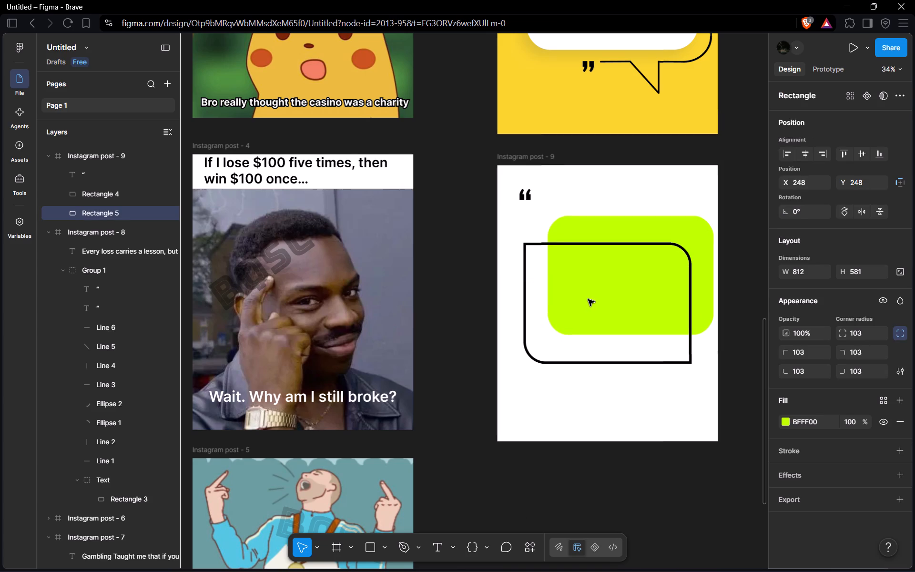
{"action": "left_click_drag", "start_coordinate": [588, 299], "coordinate": [589, 299]}
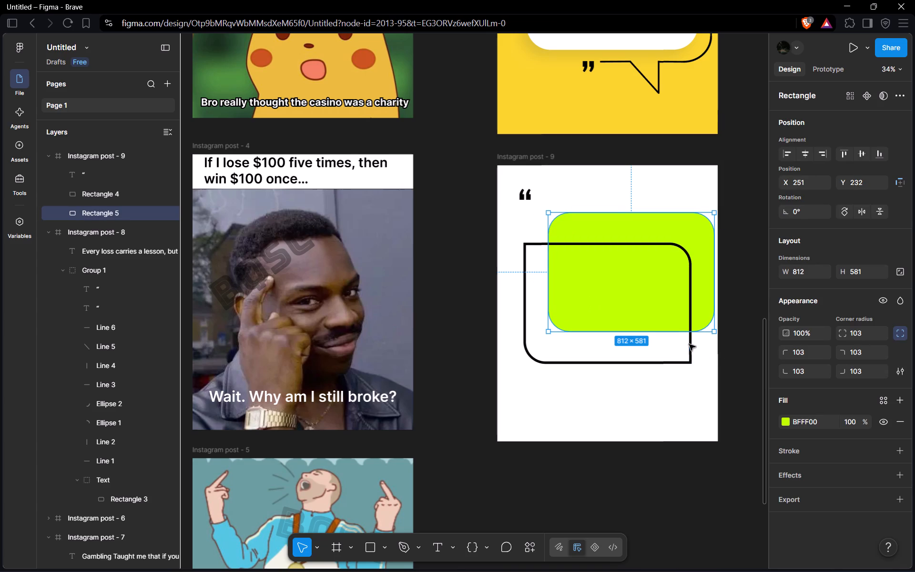
Open the black outline in Instagram post - 9 for vector editing and set its points' mirroring to angle and length.
{"action": "left_click", "coordinate": [691, 340]}
{"action": "double_click", "coordinate": [691, 340]}
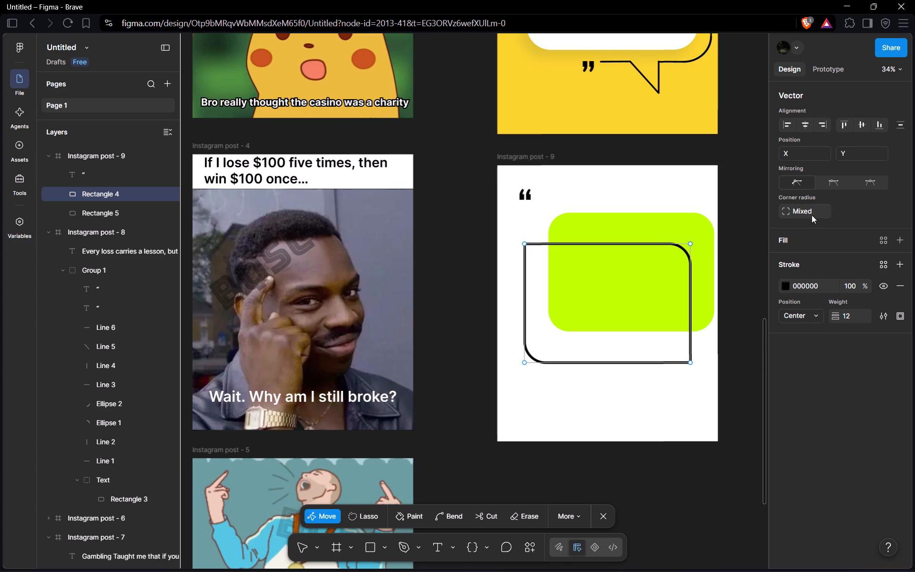
{"action": "left_click", "coordinate": [837, 182]}
{"action": "left_click", "coordinate": [867, 182]}
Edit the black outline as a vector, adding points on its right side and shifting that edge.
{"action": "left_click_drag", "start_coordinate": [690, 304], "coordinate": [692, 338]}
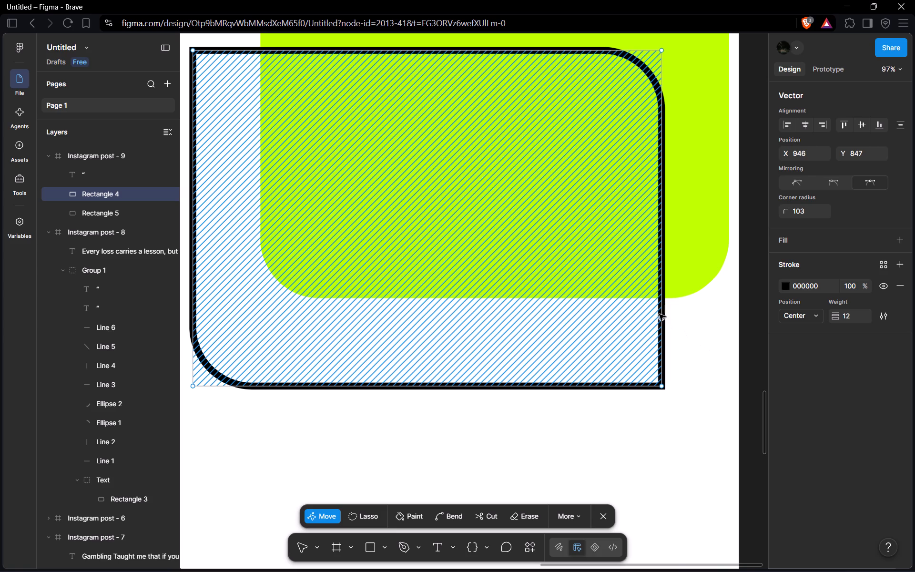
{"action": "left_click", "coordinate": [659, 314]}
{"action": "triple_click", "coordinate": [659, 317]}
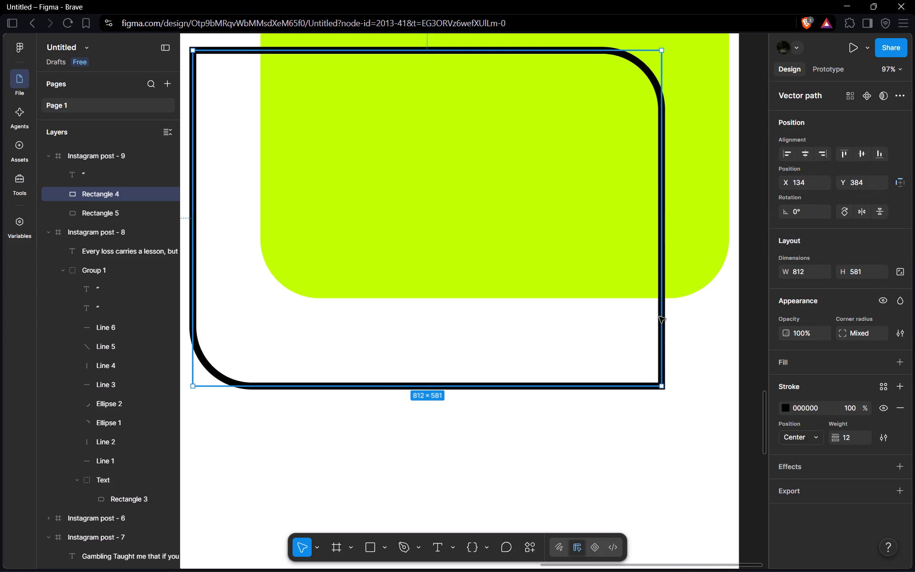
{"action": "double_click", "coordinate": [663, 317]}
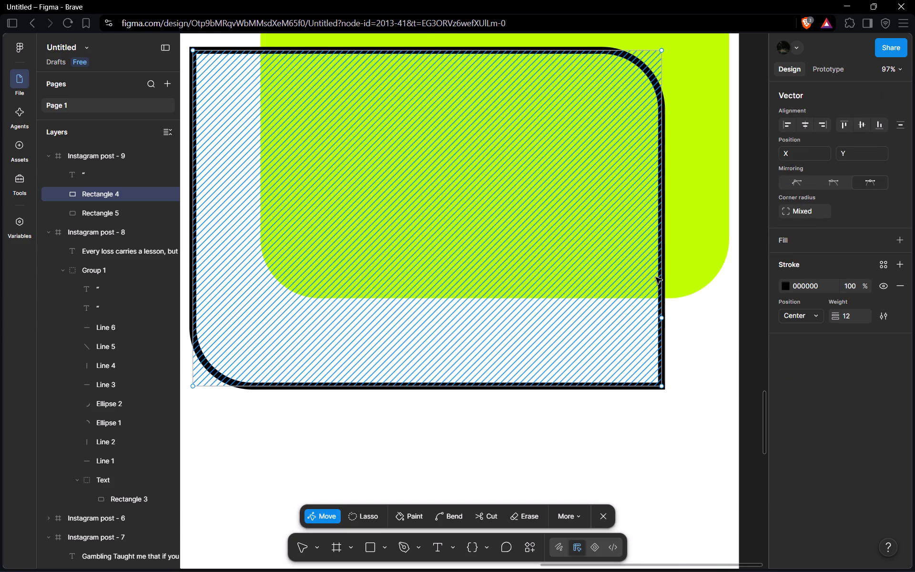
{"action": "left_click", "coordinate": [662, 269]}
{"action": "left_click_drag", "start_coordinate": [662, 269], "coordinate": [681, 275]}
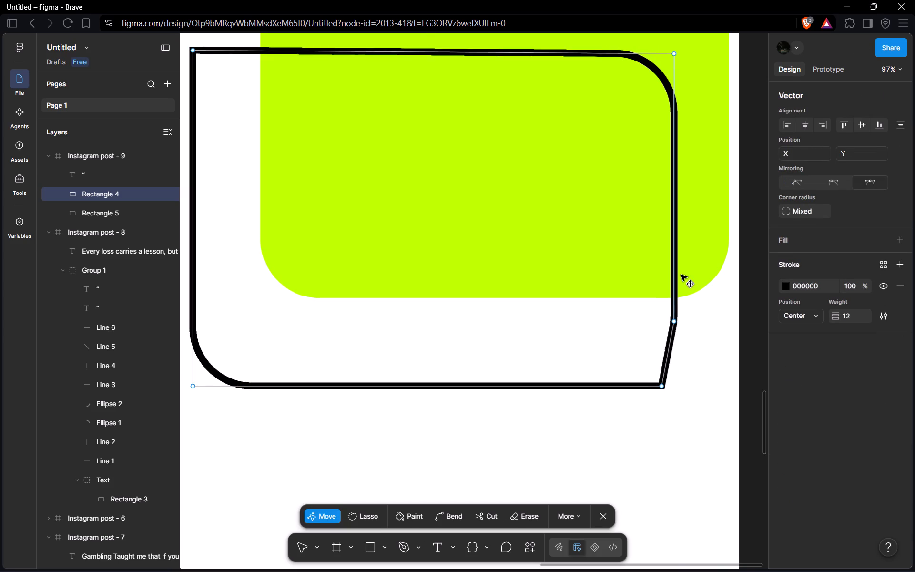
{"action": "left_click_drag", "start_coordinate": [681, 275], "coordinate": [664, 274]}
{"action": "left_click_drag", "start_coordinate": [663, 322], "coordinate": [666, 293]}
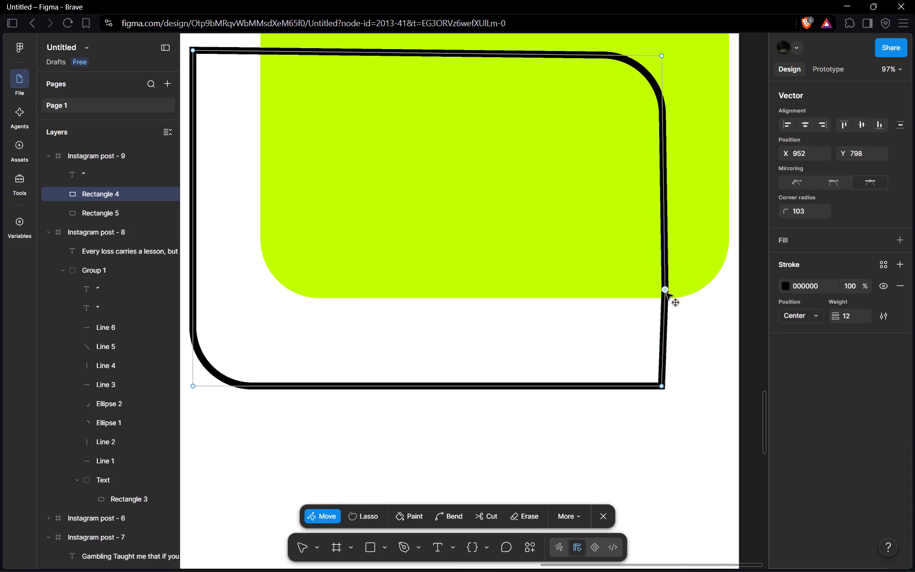
Reposition the added point on the right edge of the black outline to about X 946, Y 864, with no handle mirroring.
{"action": "left_click_drag", "start_coordinate": [666, 293], "coordinate": [661, 315]}
{"action": "left_click", "coordinate": [791, 183]}
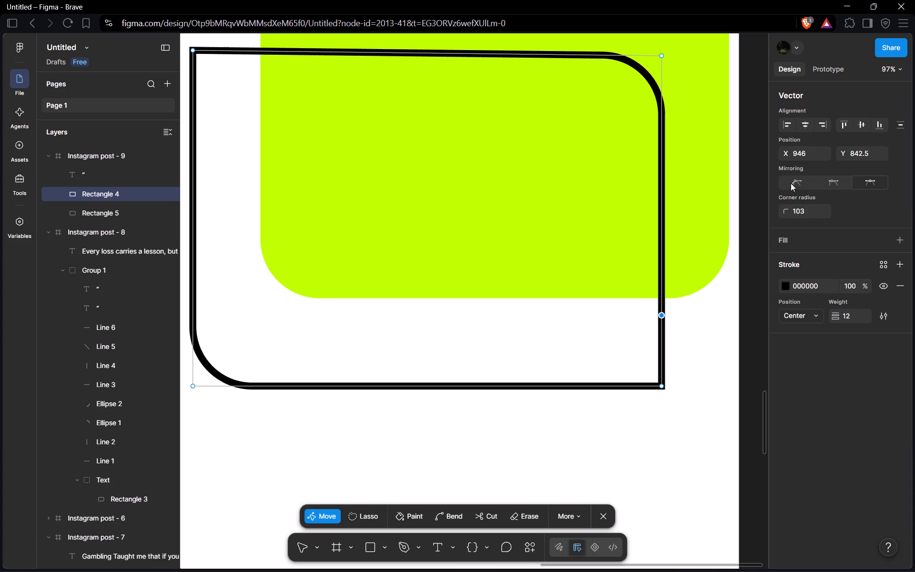
{"action": "left_click_drag", "start_coordinate": [663, 316], "coordinate": [660, 288]}
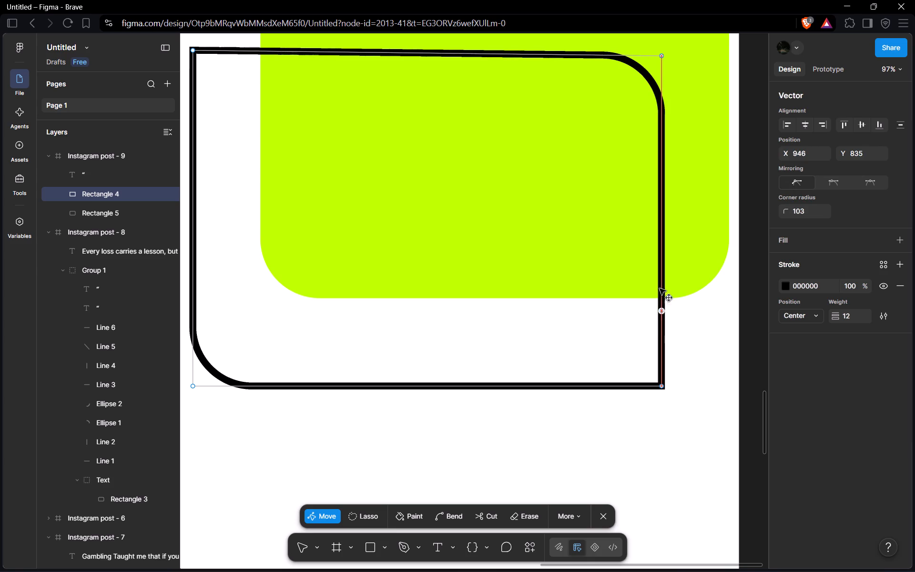
{"action": "left_click_drag", "start_coordinate": [660, 288], "coordinate": [665, 326]}
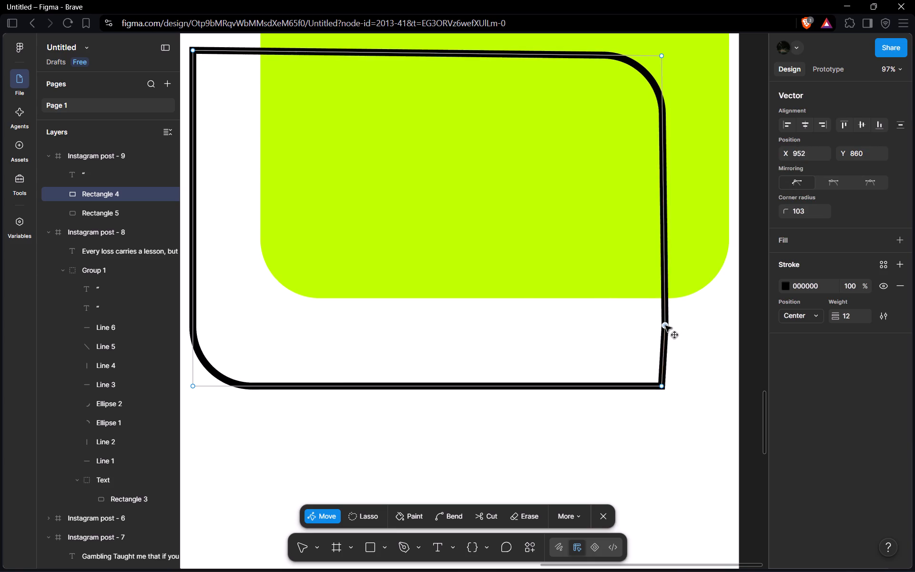
{"action": "left_click_drag", "start_coordinate": [665, 326], "coordinate": [662, 327]}
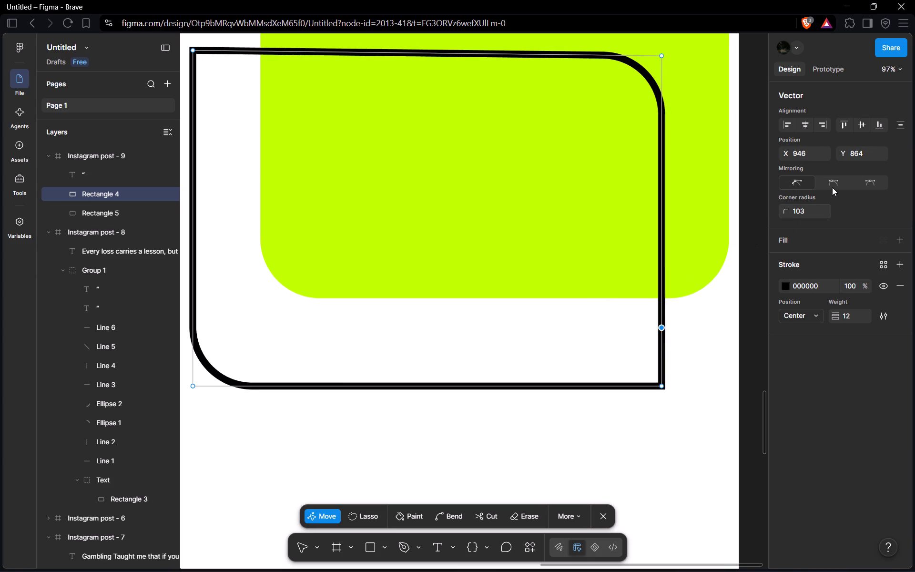
Apply angle mirroring to the right-edge point and curve the edge by pulling its upper handle to about X 1058, Y 992.
{"action": "left_click", "coordinate": [832, 187]}
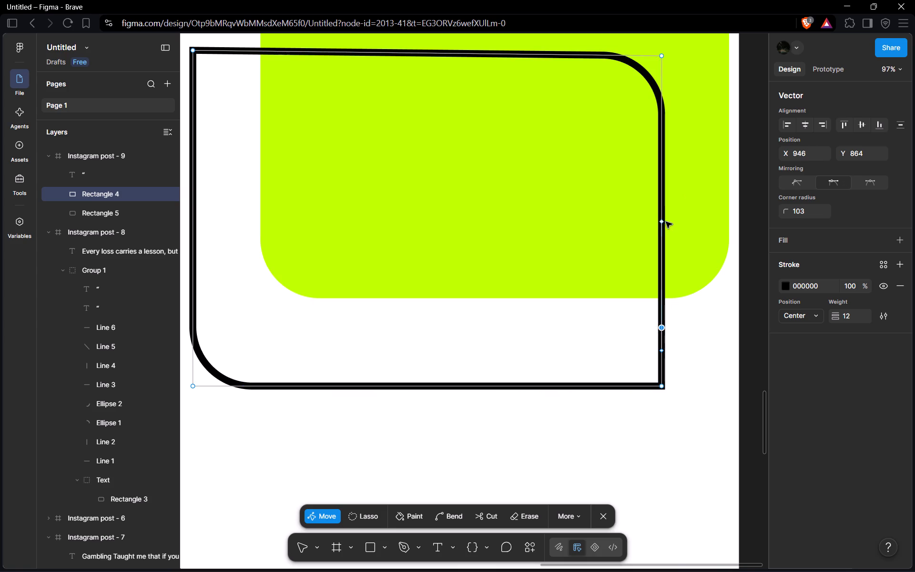
{"action": "left_click_drag", "start_coordinate": [662, 222], "coordinate": [698, 267]}
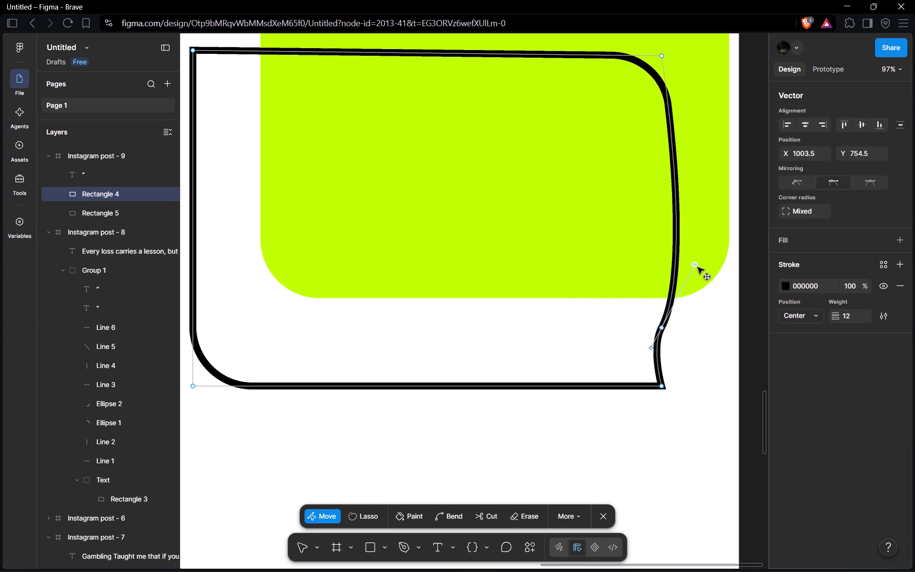
{"action": "left_click_drag", "start_coordinate": [698, 267], "coordinate": [704, 367]}
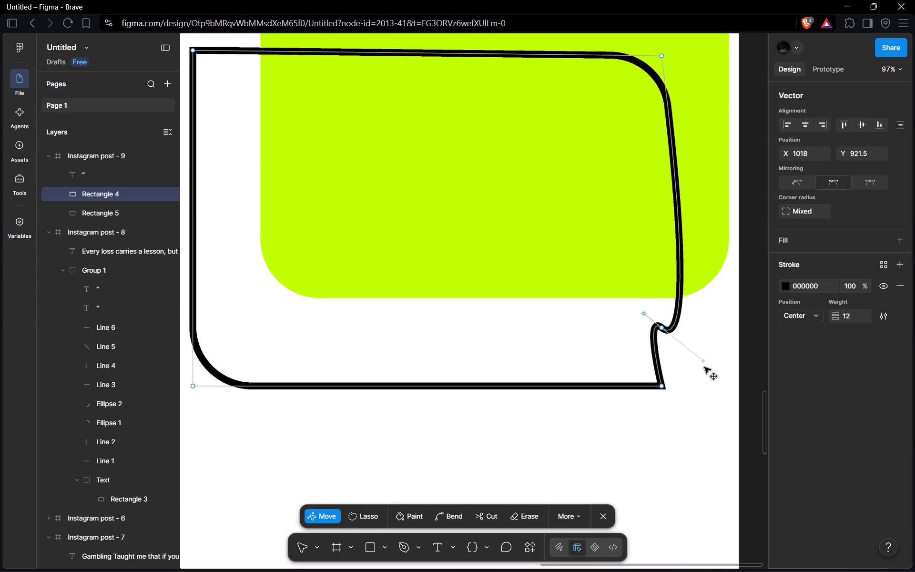
{"action": "left_click_drag", "start_coordinate": [704, 367], "coordinate": [727, 401]}
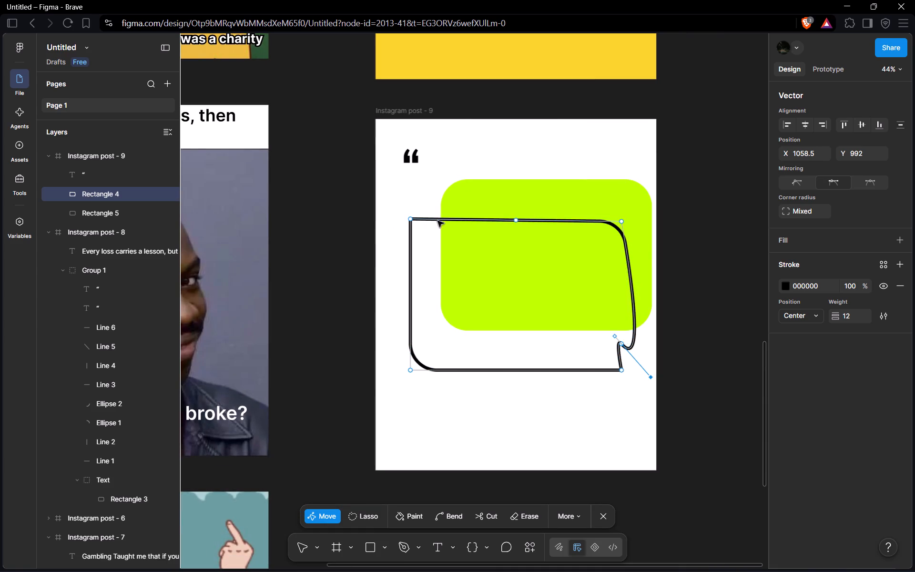
Add a point on the outline's top edge and pull it inward to about X 814, Y 490.
{"action": "left_click_drag", "start_coordinate": [515, 222], "coordinate": [565, 248]}
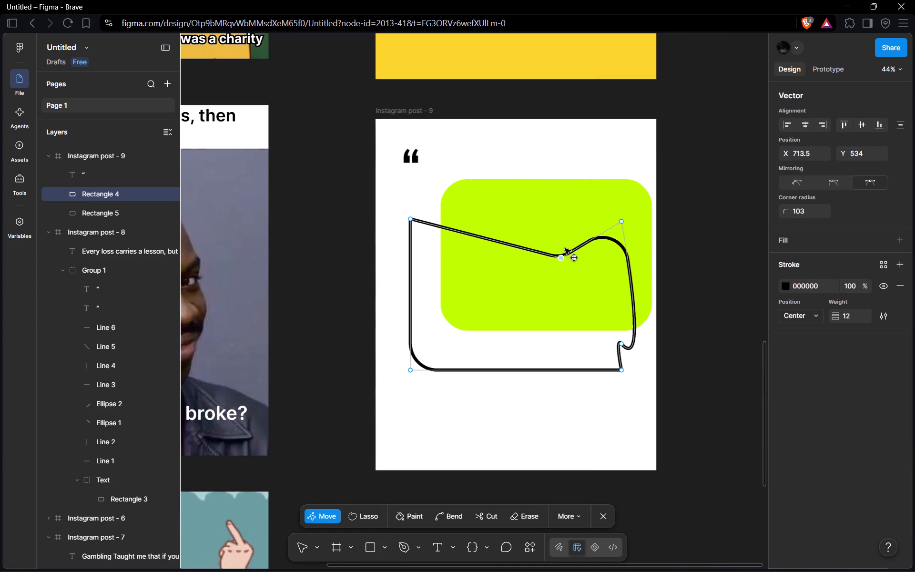
{"action": "left_click_drag", "start_coordinate": [565, 248], "coordinate": [540, 200]}
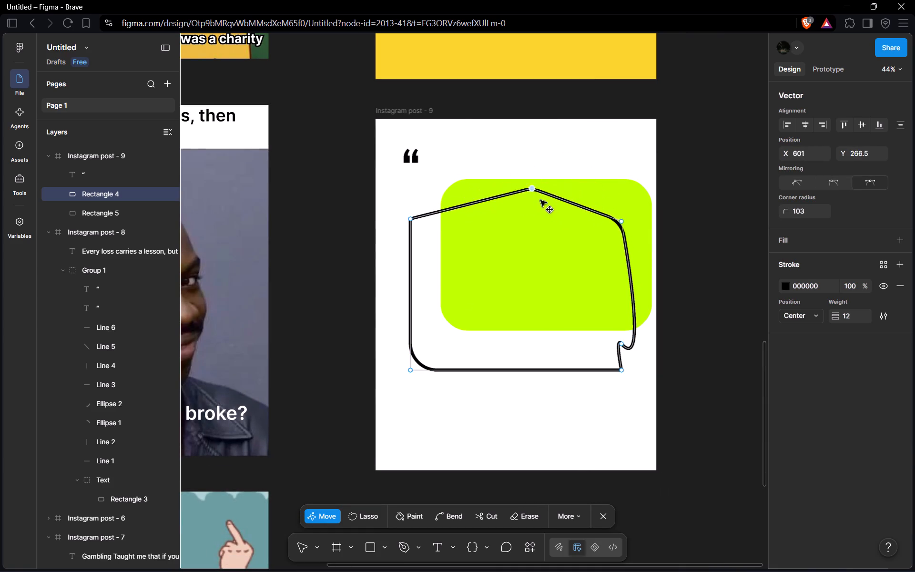
{"action": "left_click_drag", "start_coordinate": [540, 200], "coordinate": [584, 238]}
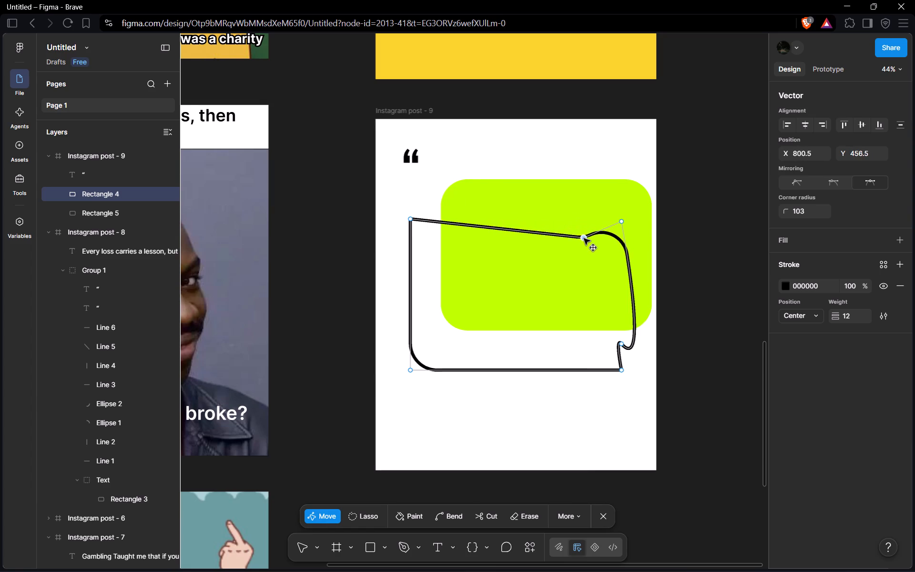
{"action": "left_click_drag", "start_coordinate": [584, 238], "coordinate": [582, 265]}
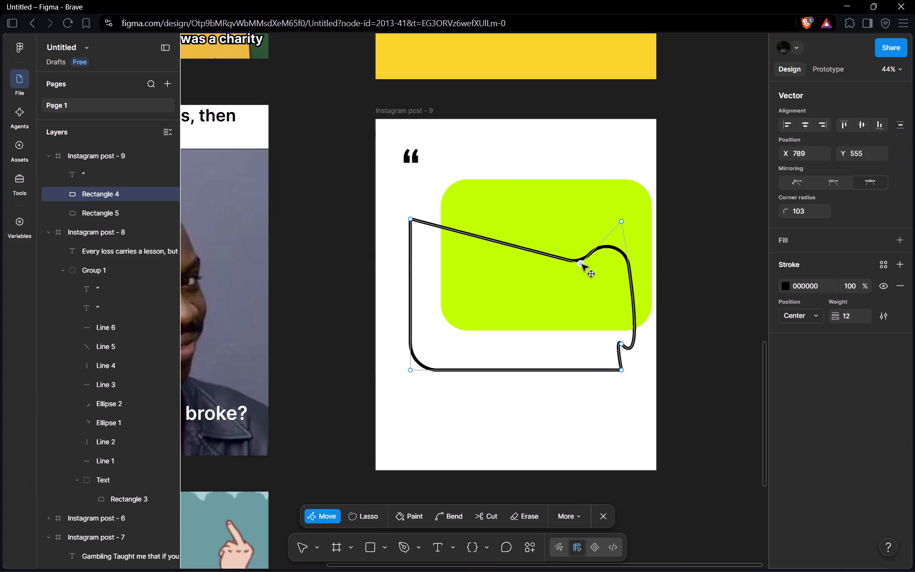
{"action": "left_click_drag", "start_coordinate": [582, 265], "coordinate": [588, 246]}
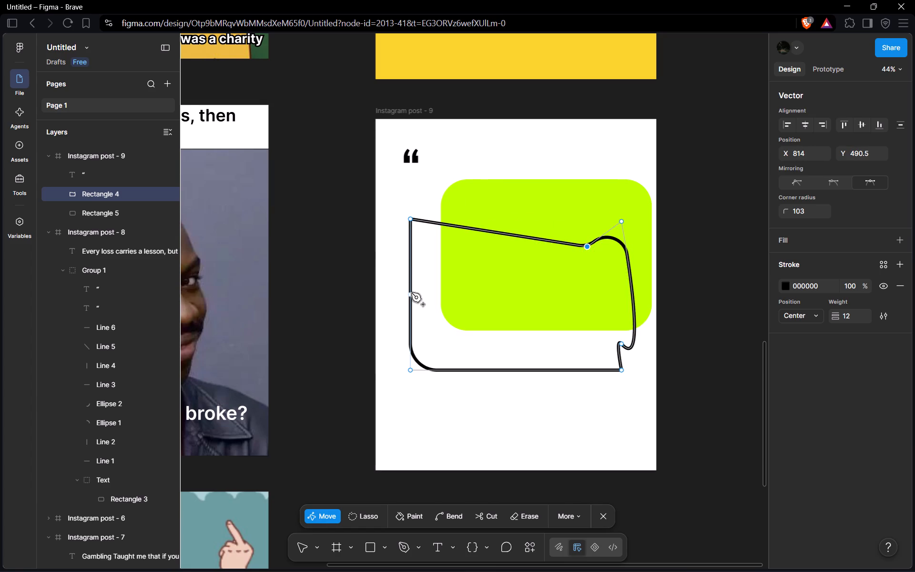
Add a left-edge point at about X 147, Y 651, and raise the outline's top-left corner to about X 134, Y 367.
{"action": "left_click_drag", "start_coordinate": [412, 297], "coordinate": [453, 286]}
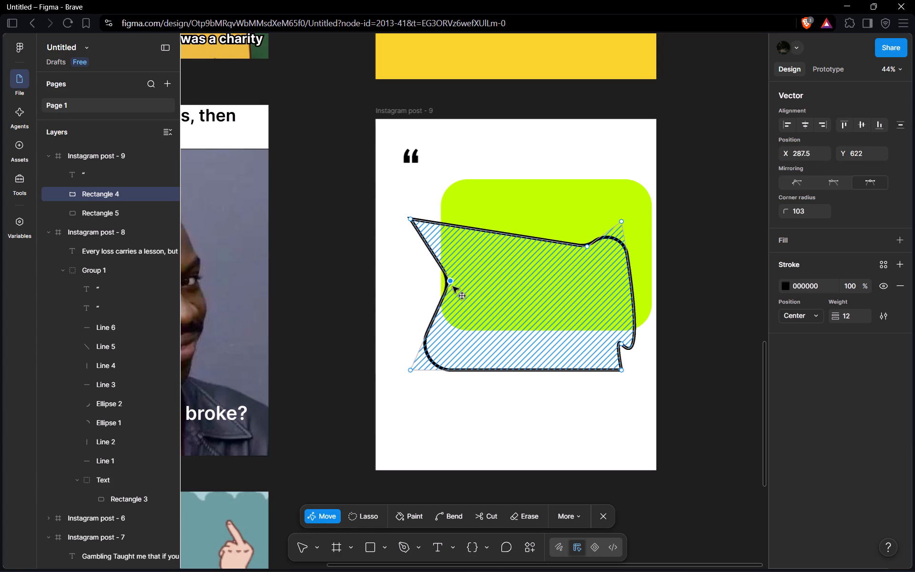
{"action": "left_click_drag", "start_coordinate": [453, 286], "coordinate": [415, 291]}
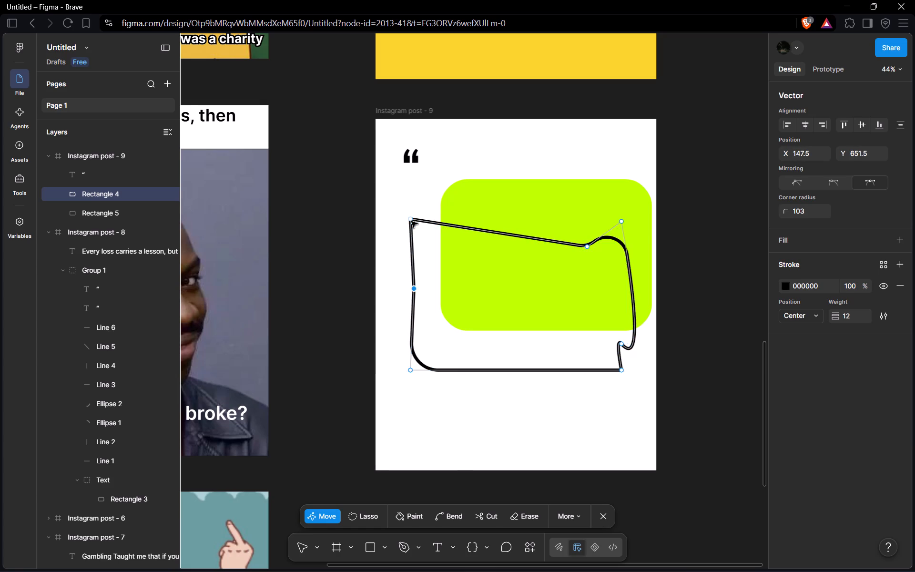
{"action": "left_click_drag", "start_coordinate": [411, 221], "coordinate": [409, 213]}
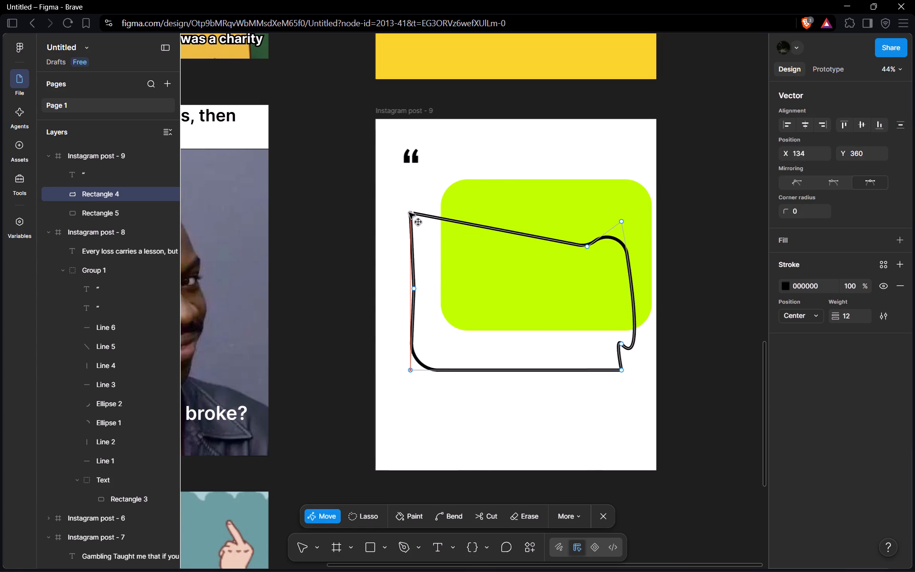
{"action": "left_click_drag", "start_coordinate": [409, 213], "coordinate": [410, 214]}
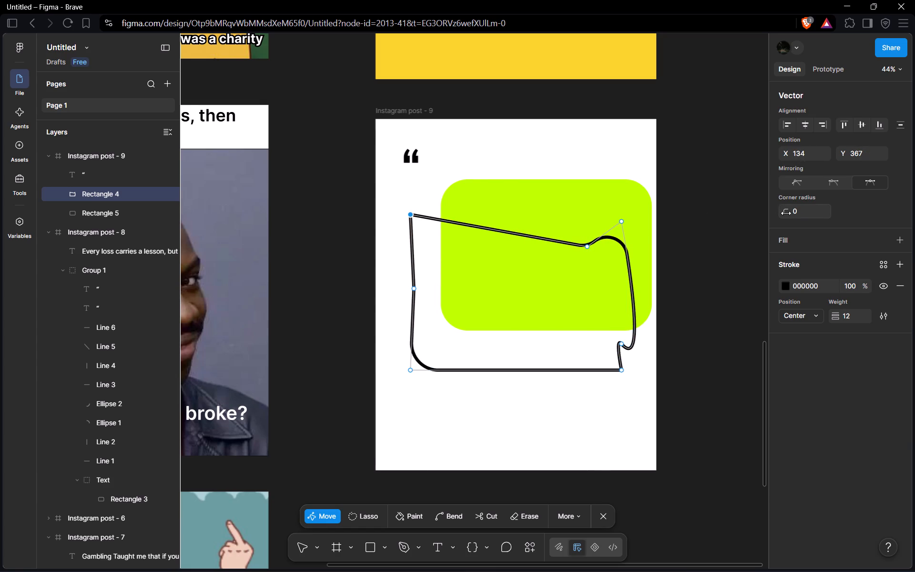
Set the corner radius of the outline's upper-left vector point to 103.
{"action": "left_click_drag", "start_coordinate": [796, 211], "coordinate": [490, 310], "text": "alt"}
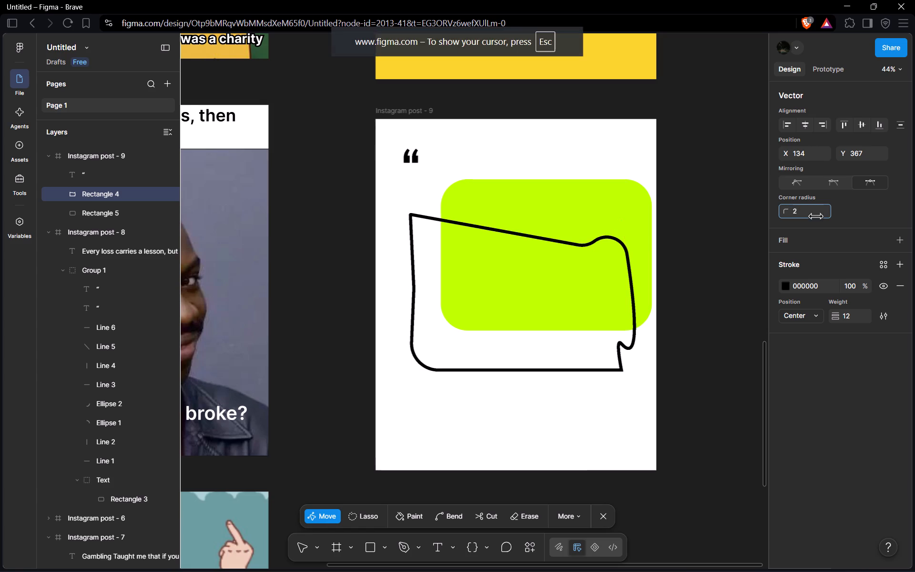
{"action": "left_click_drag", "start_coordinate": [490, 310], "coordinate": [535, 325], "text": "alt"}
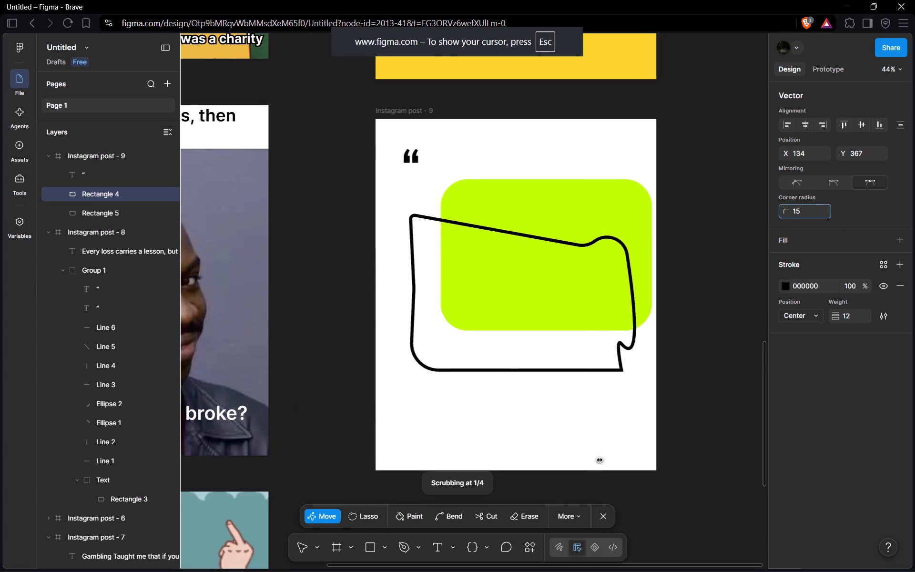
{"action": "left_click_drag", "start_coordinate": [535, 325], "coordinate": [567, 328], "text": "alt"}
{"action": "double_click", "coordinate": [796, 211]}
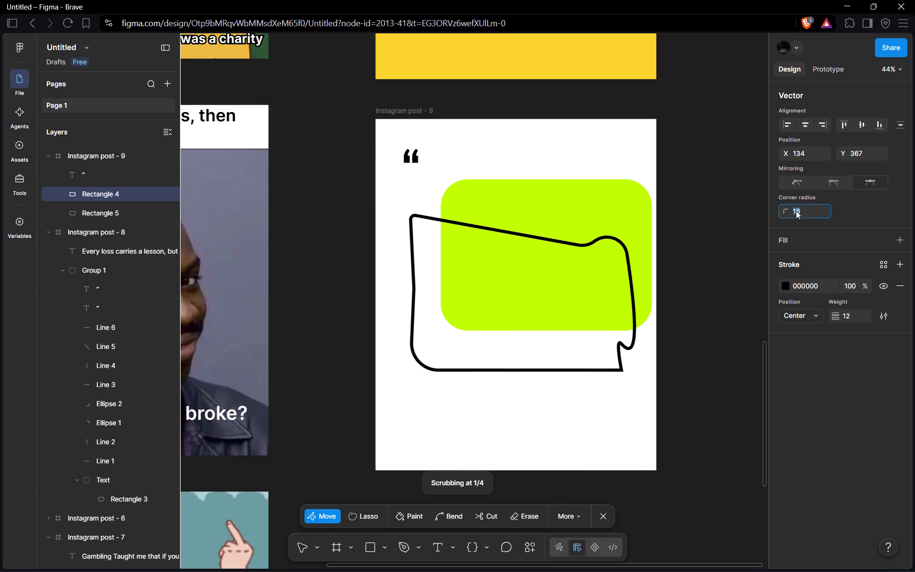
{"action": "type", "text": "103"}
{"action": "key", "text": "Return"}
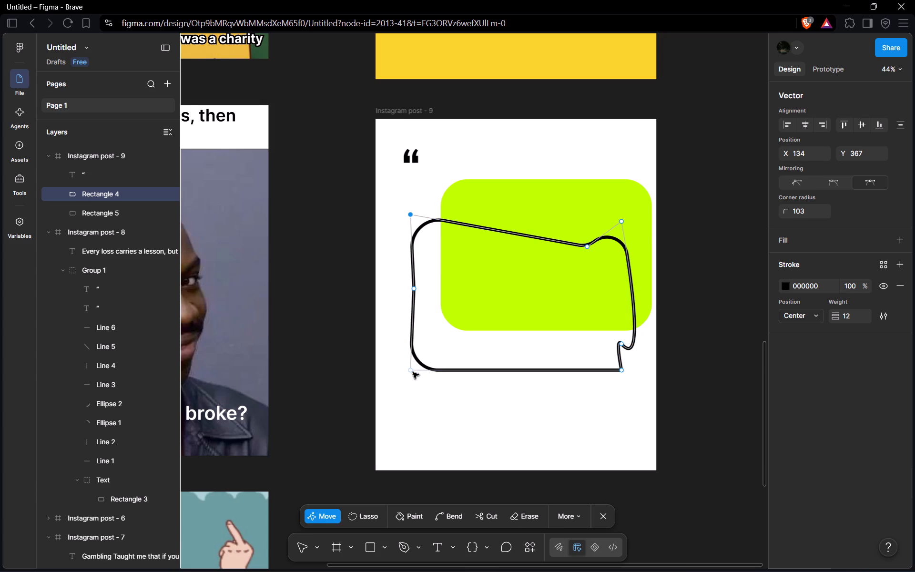
Shift the outline's bottom edge up past the left-side point, level with the inner point on the top edge.
{"action": "left_click", "coordinate": [529, 408]}
{"action": "left_click_drag", "start_coordinate": [529, 373], "coordinate": [516, 439]}
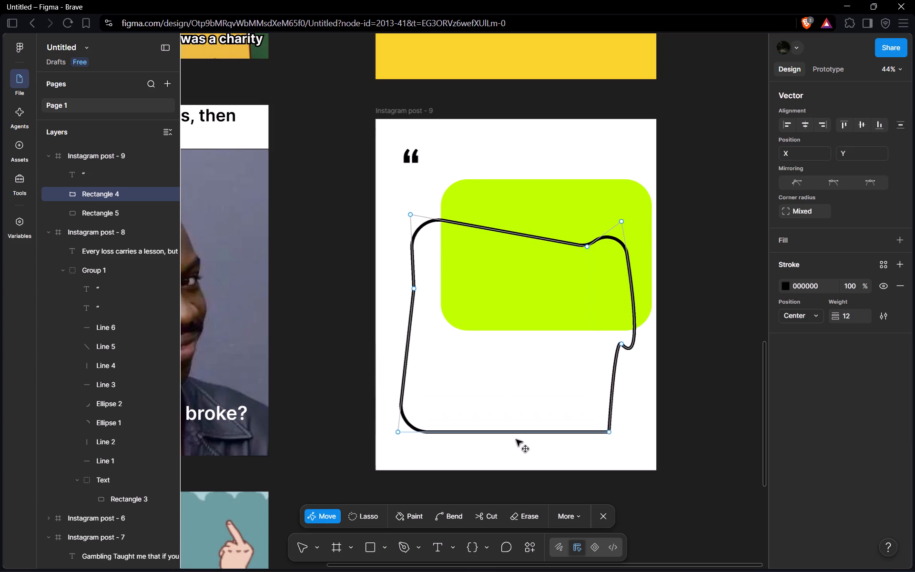
{"action": "left_click_drag", "start_coordinate": [516, 439], "coordinate": [496, 320]}
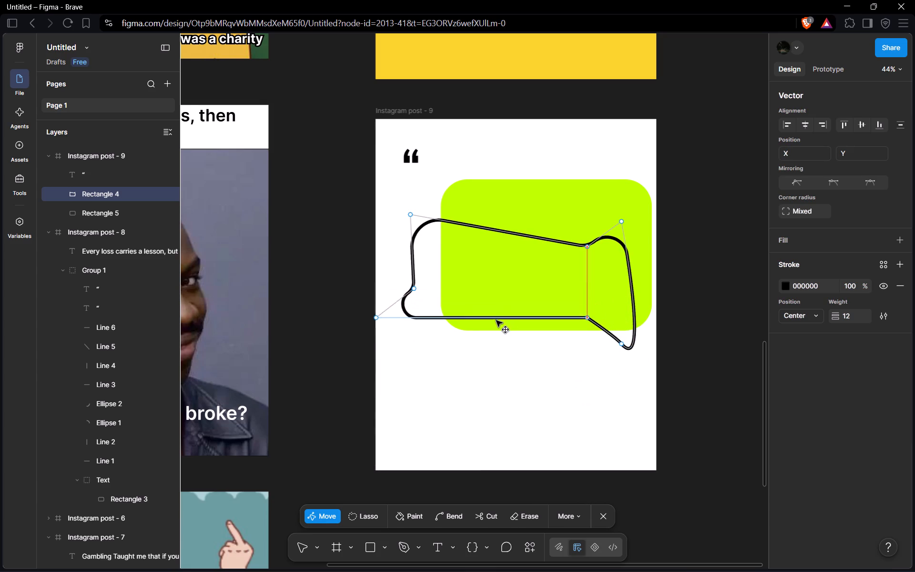
{"action": "left_click_drag", "start_coordinate": [496, 320], "coordinate": [499, 244]}
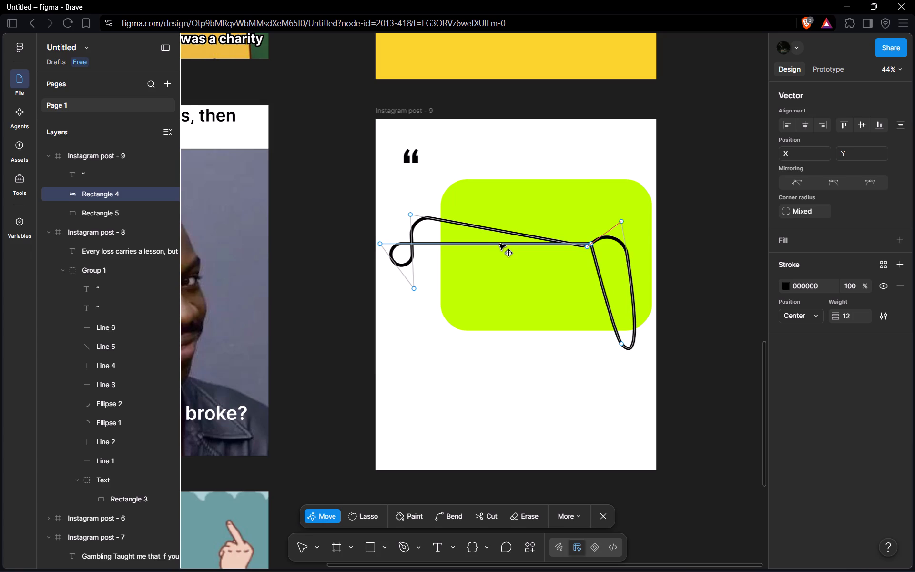
{"action": "left_click_drag", "start_coordinate": [499, 244], "coordinate": [499, 244]}
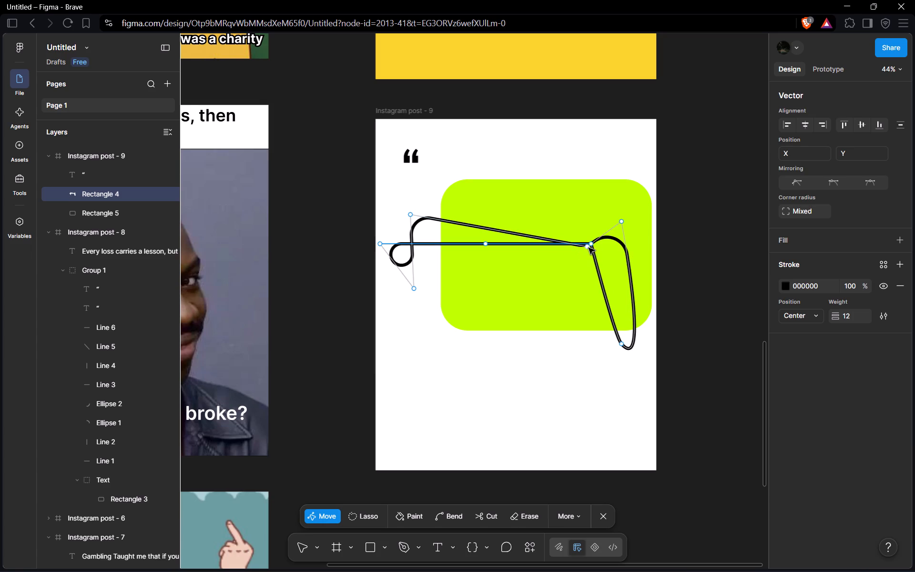
Move the outline's inner top-edge point down to about X 576, Y 974, and its upper-right point to about X 946, Y 298.5.
{"action": "left_click_drag", "start_coordinate": [587, 247], "coordinate": [479, 339]}
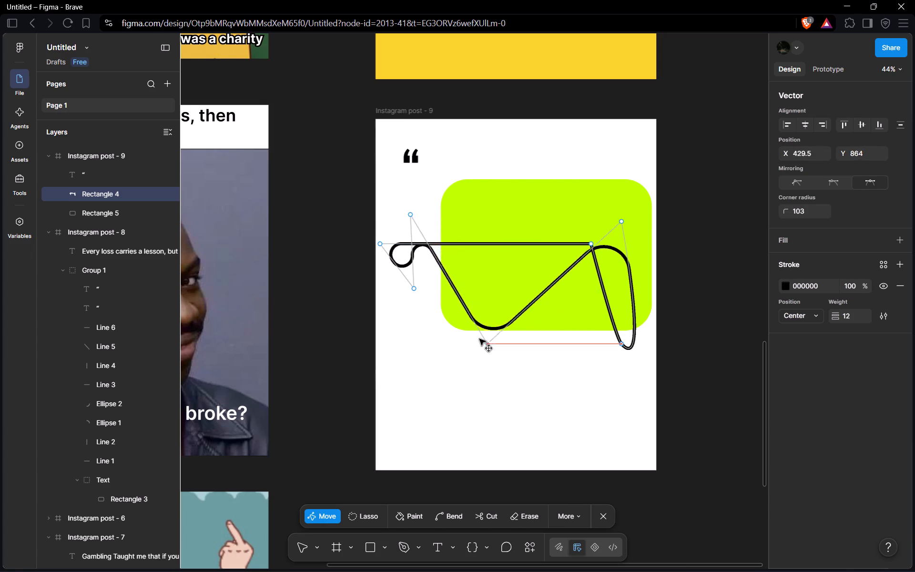
{"action": "left_click_drag", "start_coordinate": [479, 339], "coordinate": [526, 374]}
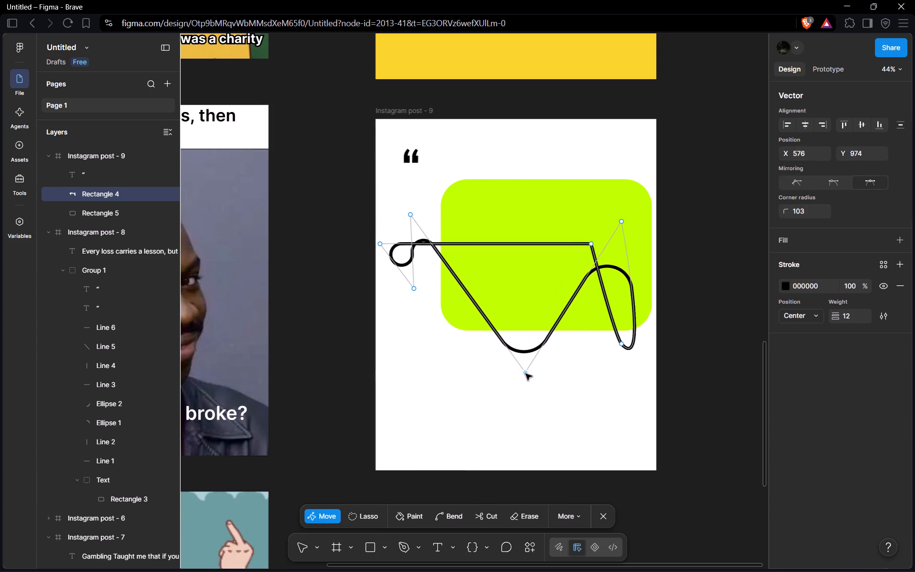
{"action": "left_click_drag", "start_coordinate": [624, 218], "coordinate": [604, 296]}
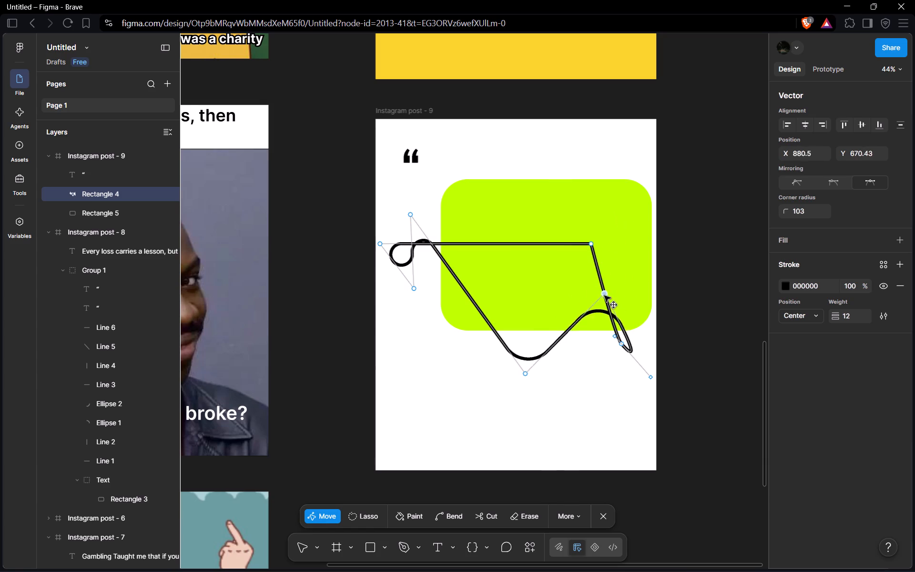
{"action": "left_click_drag", "start_coordinate": [604, 296], "coordinate": [622, 196]}
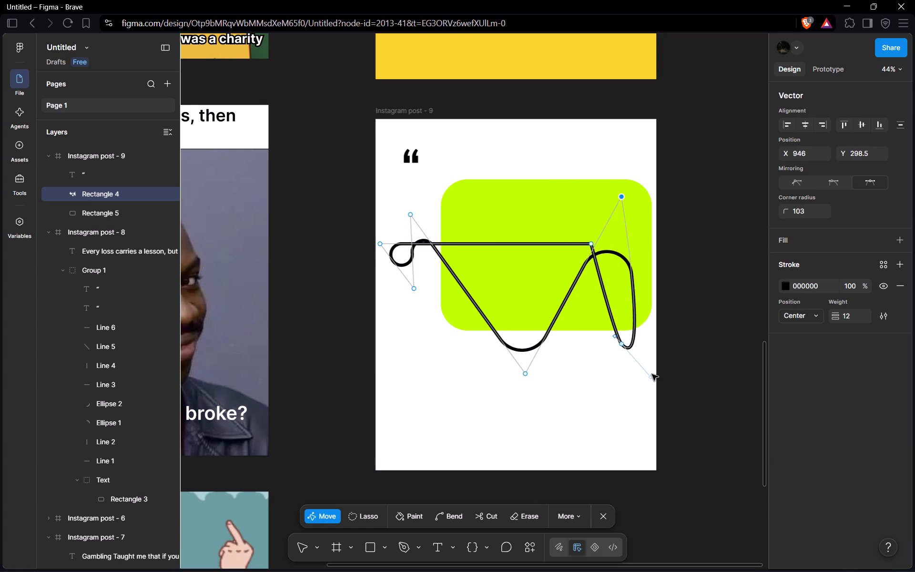
Adjust the lower-right point's curve handles, pulling one right to about X 1059 and the other left to about X 784, Y 903.
{"action": "left_click_drag", "start_coordinate": [652, 377], "coordinate": [630, 312]}
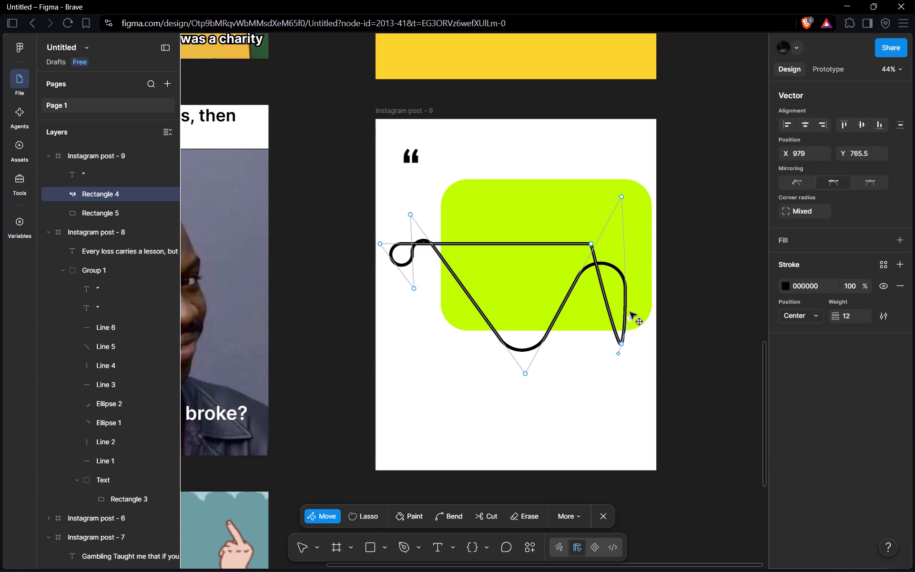
{"action": "left_click_drag", "start_coordinate": [630, 312], "coordinate": [624, 349]}
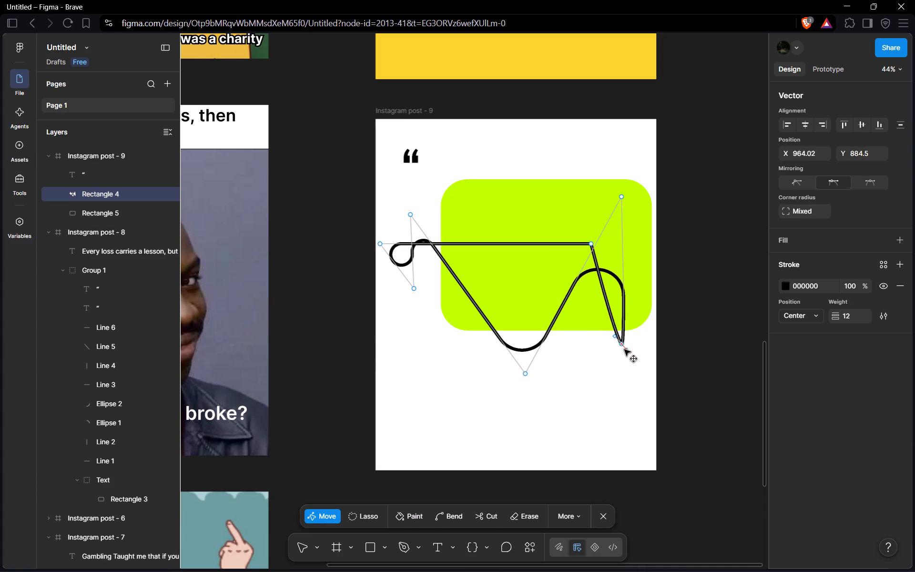
{"action": "left_click_drag", "start_coordinate": [624, 349], "coordinate": [651, 349]}
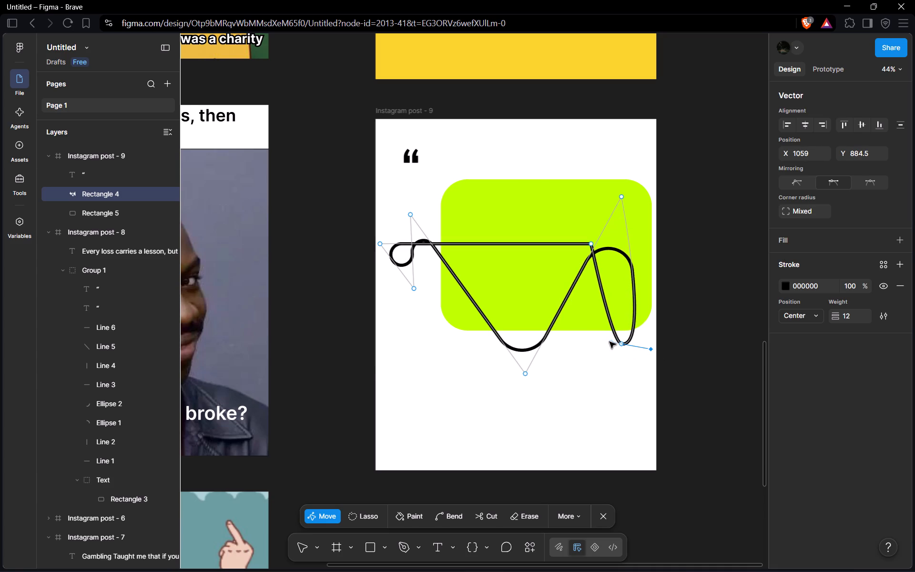
{"action": "left_click_drag", "start_coordinate": [610, 342], "coordinate": [581, 353]}
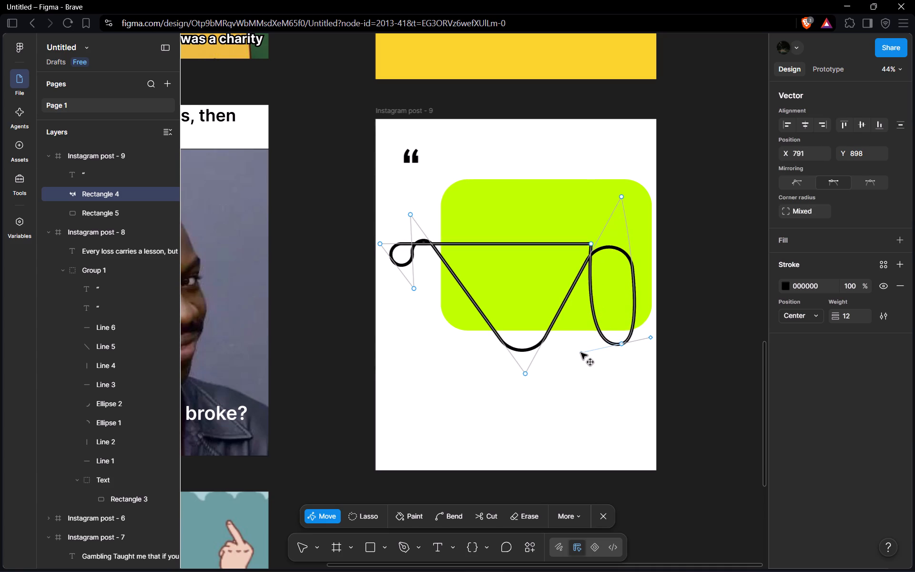
{"action": "left_click_drag", "start_coordinate": [581, 353], "coordinate": [579, 354]}
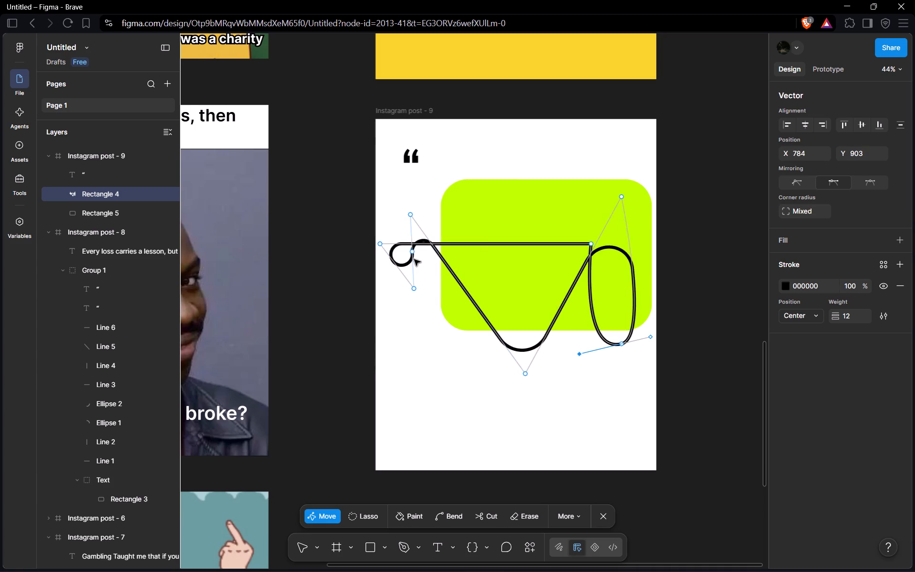
Raise the outline's upper-left point above the frame to about X 292, Y -262.5.
{"action": "left_click_drag", "start_coordinate": [408, 210], "coordinate": [438, 195]}
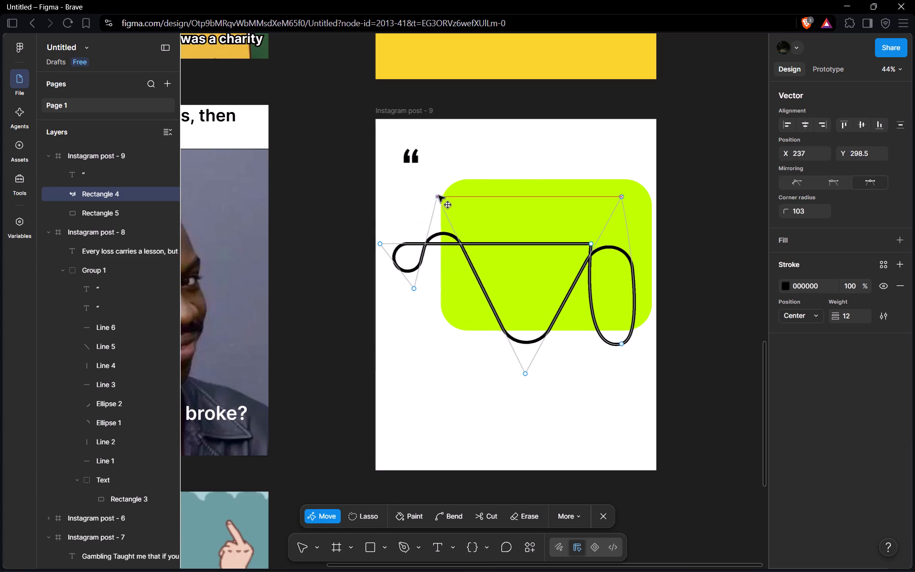
{"action": "left_click_drag", "start_coordinate": [438, 195], "coordinate": [449, 102]}
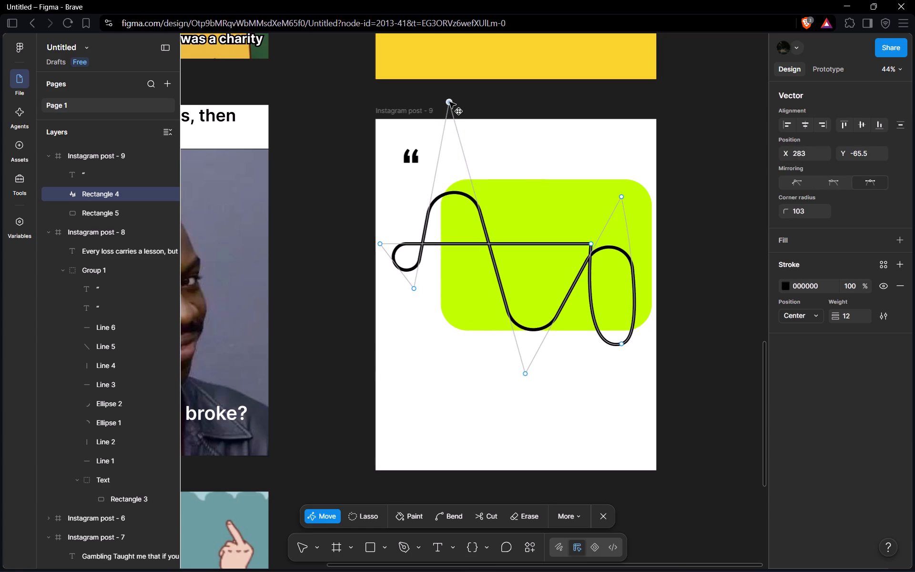
{"action": "left_click_drag", "start_coordinate": [449, 102], "coordinate": [452, 51]}
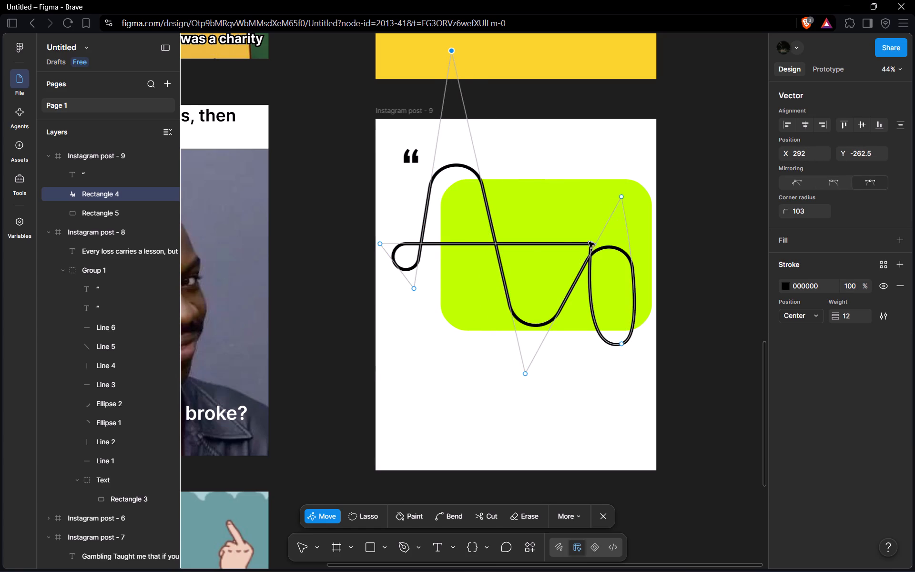
Move the whole reshaped outline down and slightly right over the lime card.
{"action": "left_click_drag", "start_coordinate": [590, 247], "coordinate": [570, 252]}
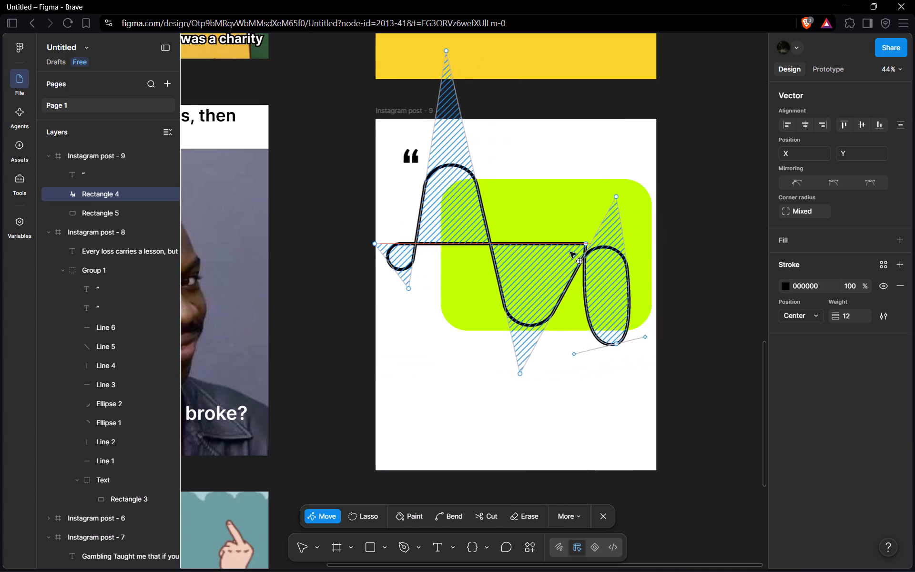
{"action": "left_click_drag", "start_coordinate": [570, 252], "coordinate": [597, 296]}
Leave vector editing and delete the distorted outline from Instagram post - 9.
{"action": "left_click", "coordinate": [441, 351]}
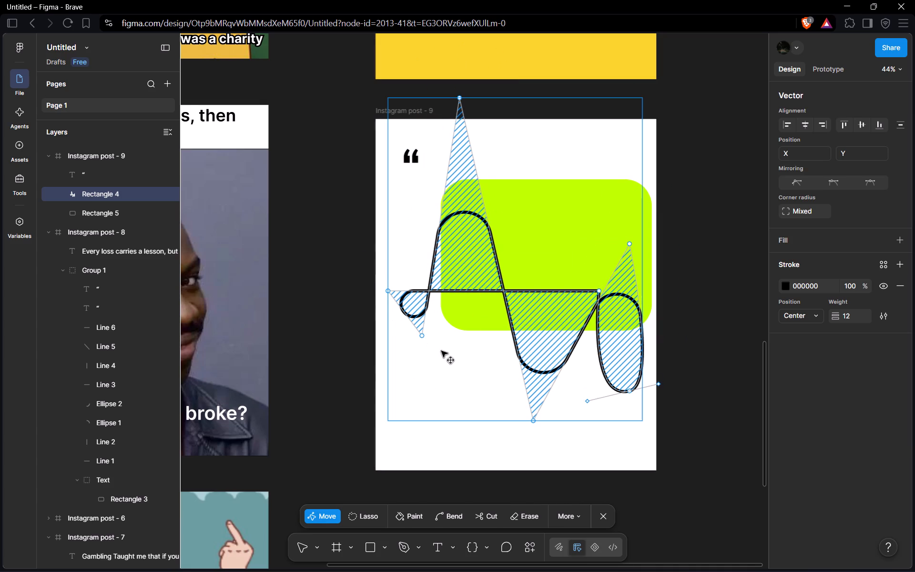
{"action": "left_click", "coordinate": [472, 288]}
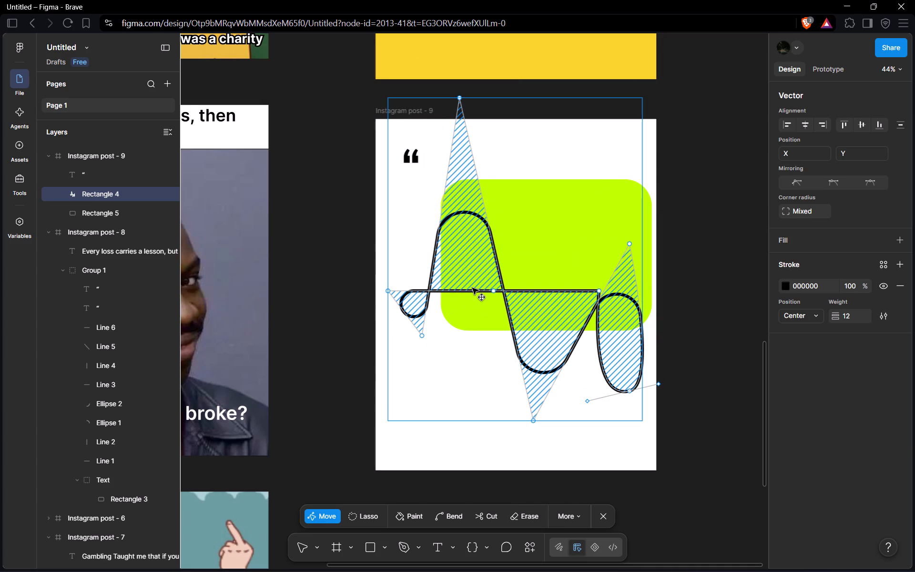
{"action": "double_click", "coordinate": [425, 290]}
{"action": "key", "text": "Insert"}
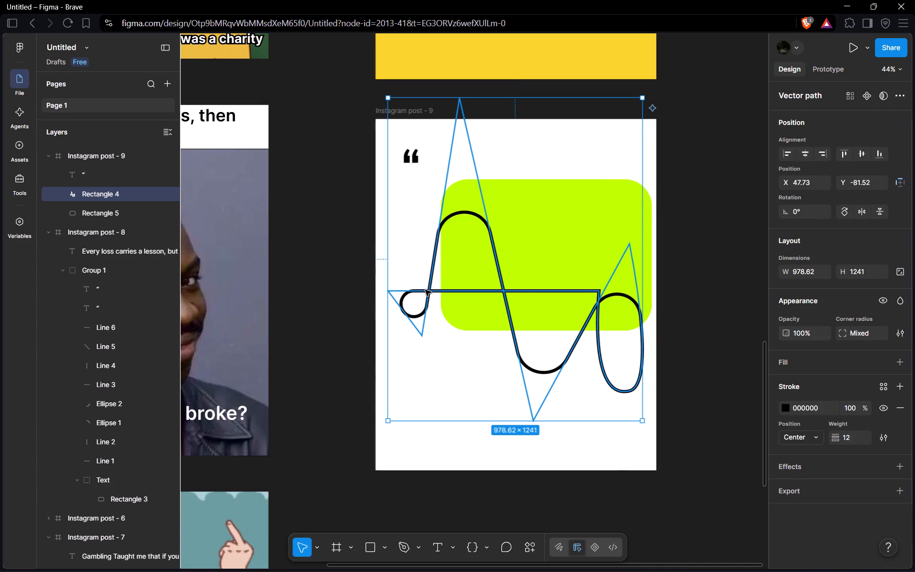
{"action": "key", "text": "Delete"}
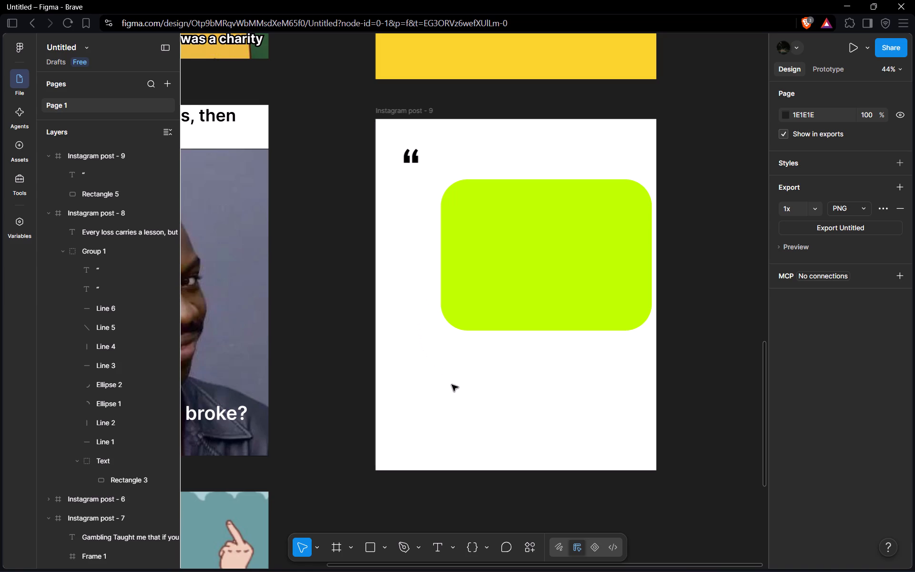
Center the lime green box in Instagram post - 9 at X 134, Y 384.
{"action": "left_click", "coordinate": [452, 385]}
{"action": "left_click_drag", "start_coordinate": [489, 271], "coordinate": [473, 291]}
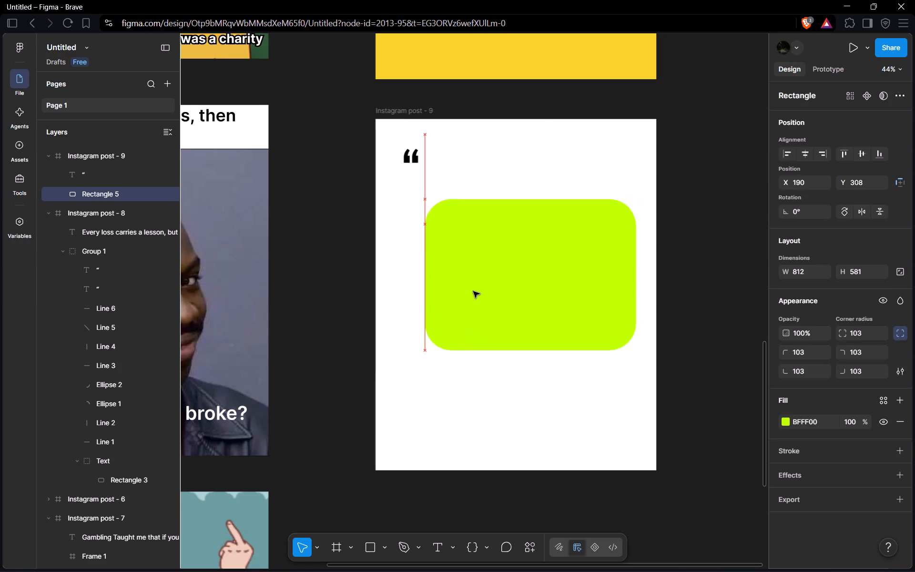
{"action": "left_click_drag", "start_coordinate": [473, 291], "coordinate": [462, 312]}
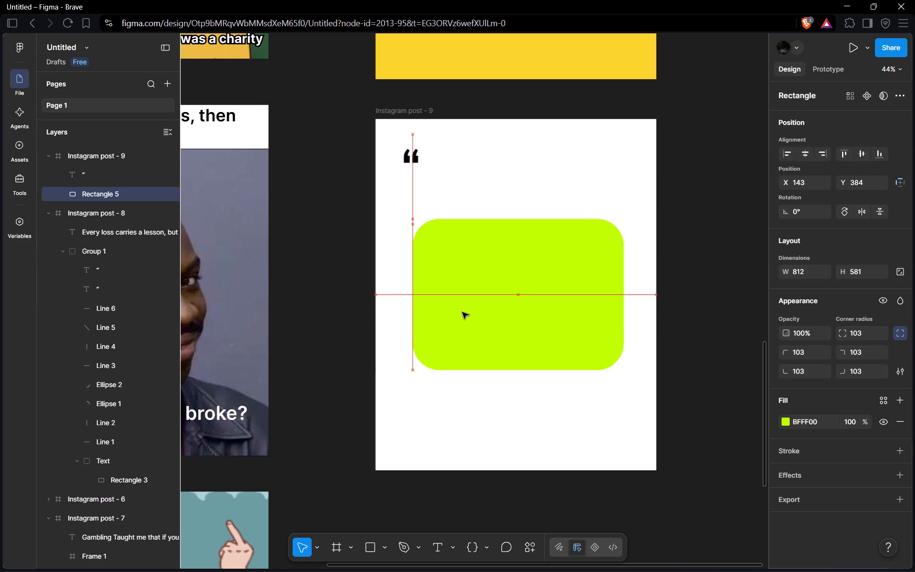
{"action": "left_click_drag", "start_coordinate": [462, 312], "coordinate": [451, 303]}
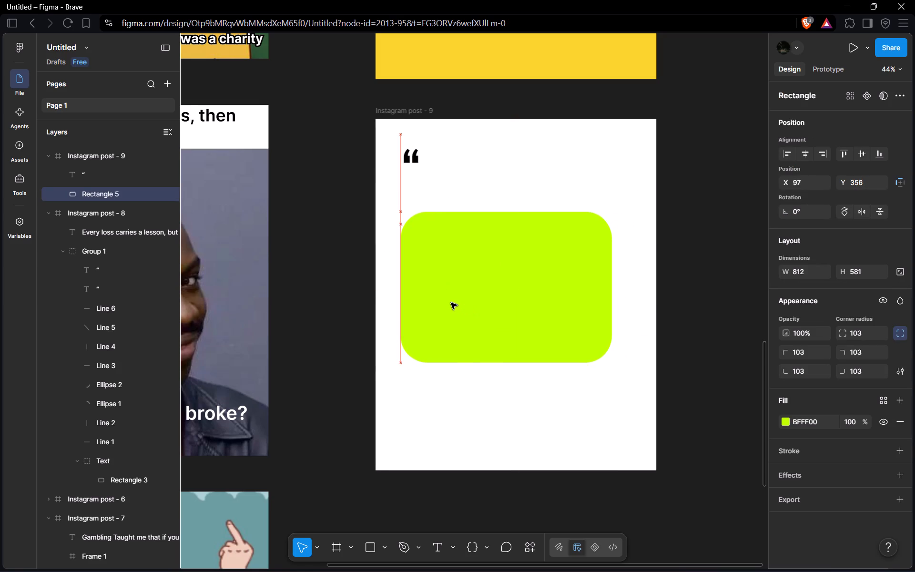
{"action": "left_click_drag", "start_coordinate": [451, 303], "coordinate": [457, 309]}
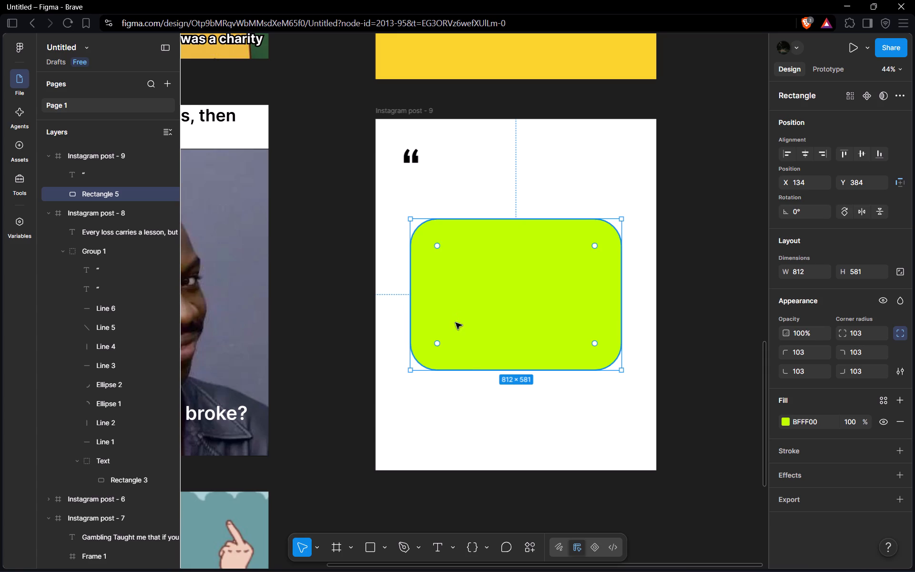
{"action": "left_click", "coordinate": [475, 399]}
Draw a rectangle about 911 × 721 at X 93, Y 328 over the lime green box and add a stroke.
{"action": "key", "text": "r"}
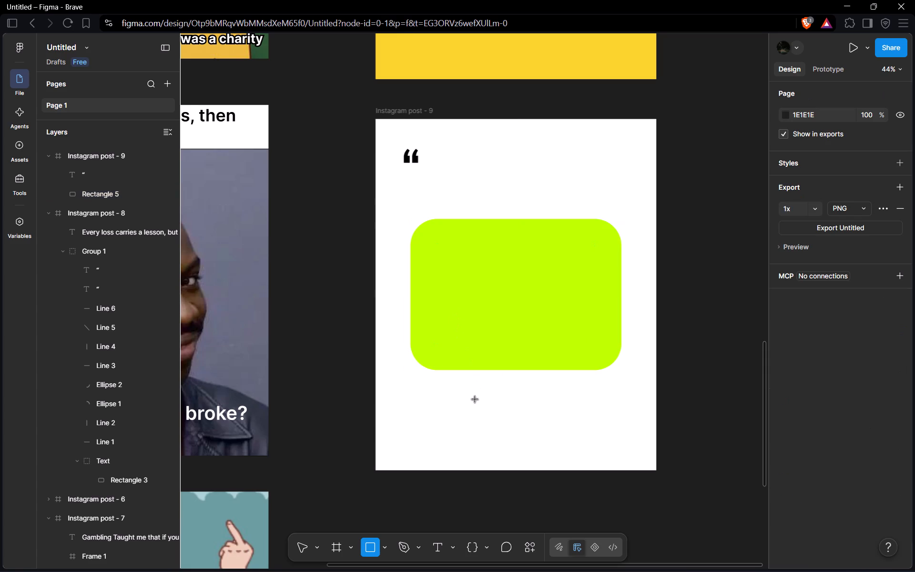
{"action": "left_click_drag", "start_coordinate": [400, 204], "coordinate": [628, 393]}
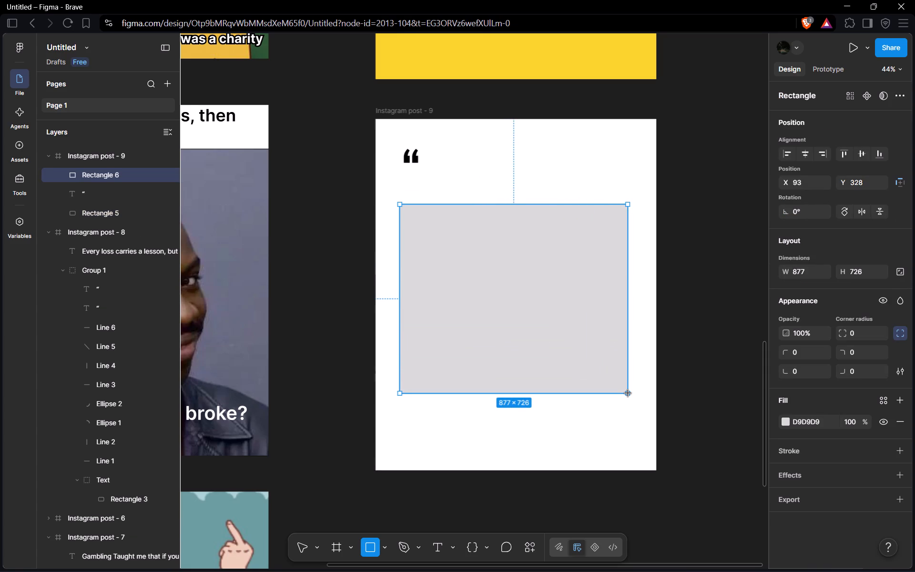
{"action": "left_click_drag", "start_coordinate": [628, 393], "coordinate": [637, 392]}
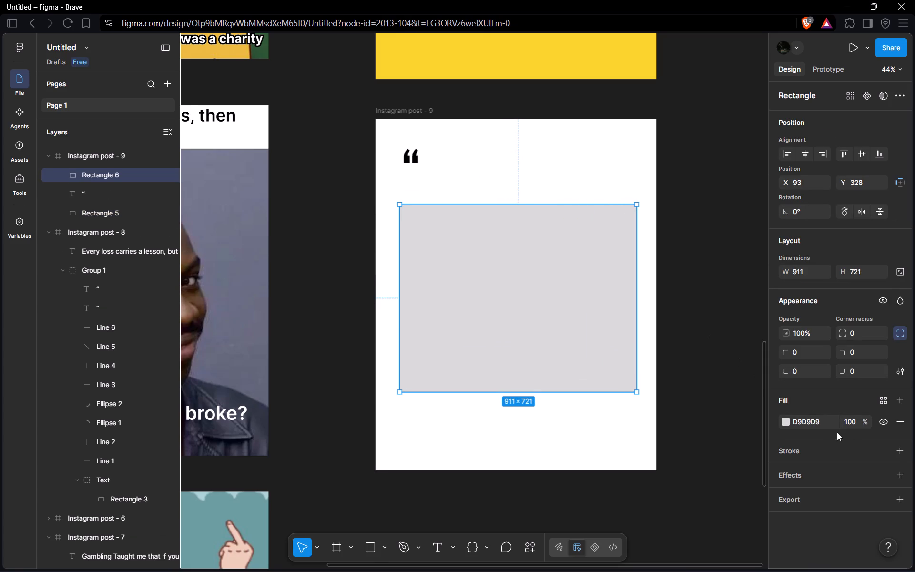
{"action": "left_click", "coordinate": [901, 454]}
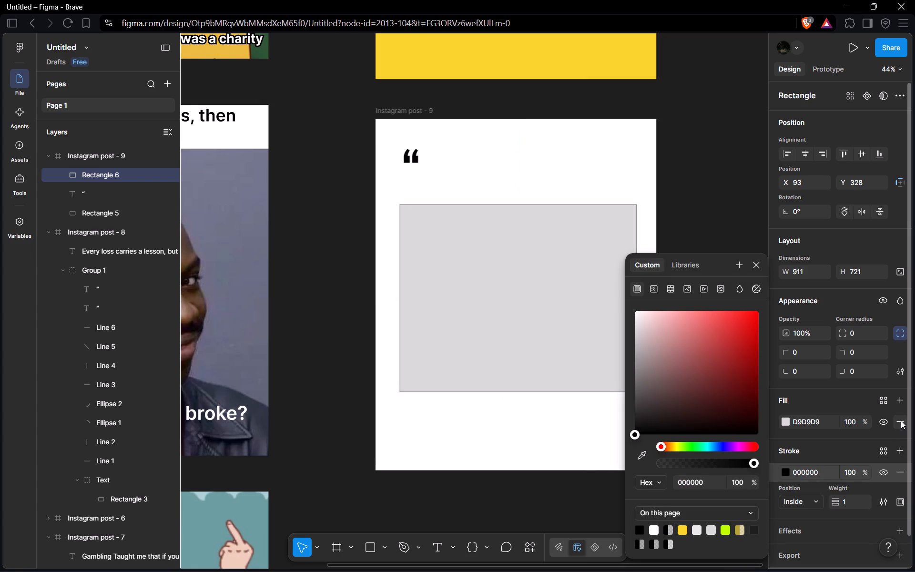
Remove the grey fill from the new rectangle in Instagram post - 9 and set its black stroke weight to 8.
{"action": "left_click", "coordinate": [901, 420]}
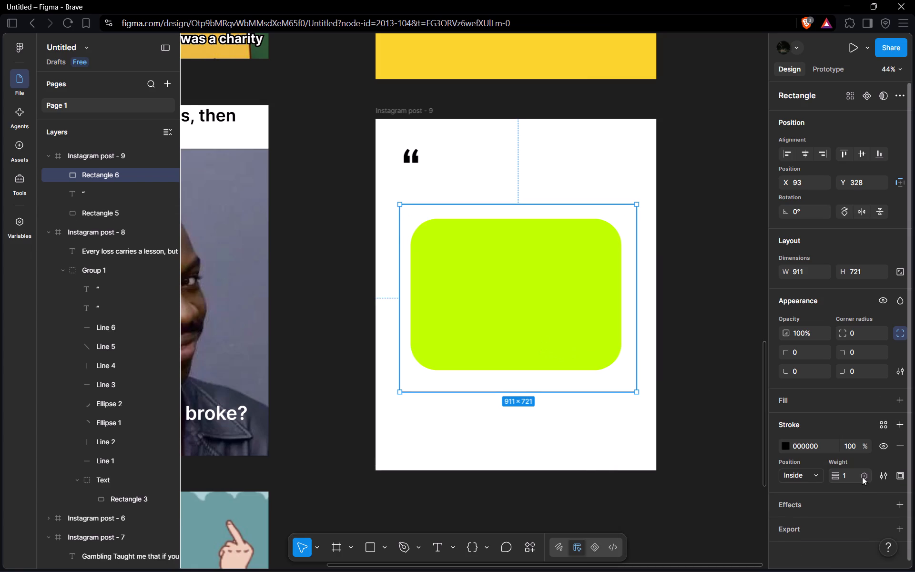
{"action": "double_click", "coordinate": [847, 476]}
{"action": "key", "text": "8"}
{"action": "key", "text": "Return"}
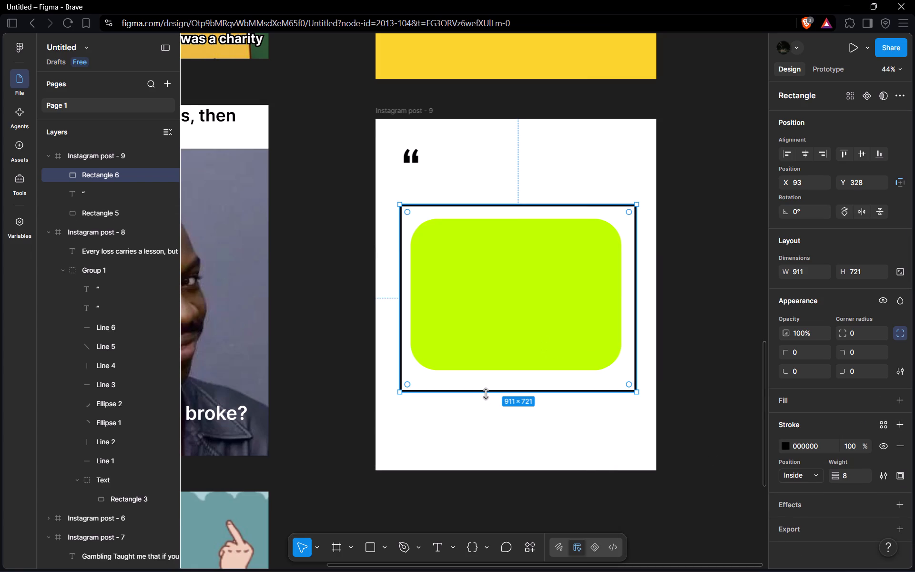
Round all corners of the black outline around the lime green box to a radius of about 188.
{"action": "left_click", "coordinate": [486, 394]}
{"action": "left_click_drag", "start_coordinate": [406, 385], "coordinate": [443, 339]}
Open the outline for vector editing and pull a new bottom-edge midpoint up above the frame to about X 276, Y -68.5.
{"action": "triple_click", "coordinate": [426, 386]}
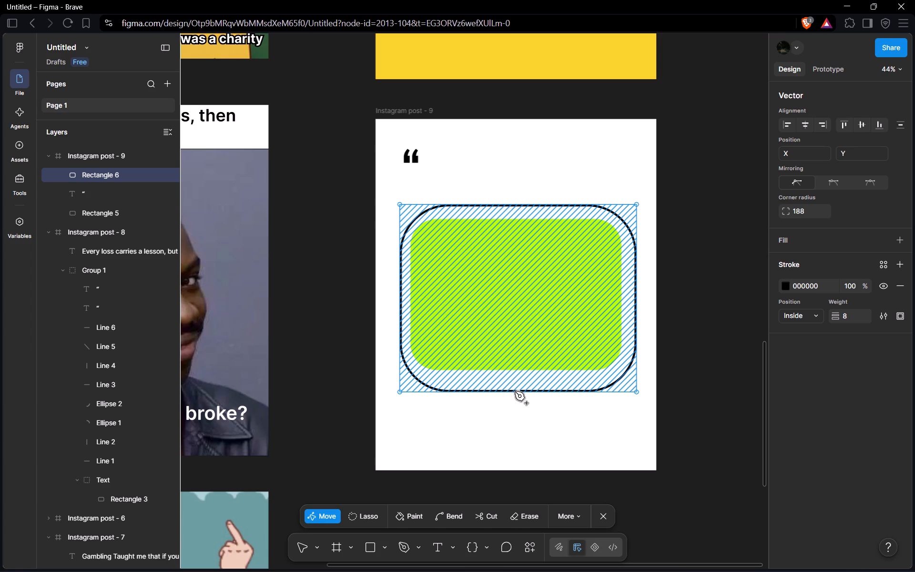
{"action": "left_click_drag", "start_coordinate": [515, 391], "coordinate": [467, 391]}
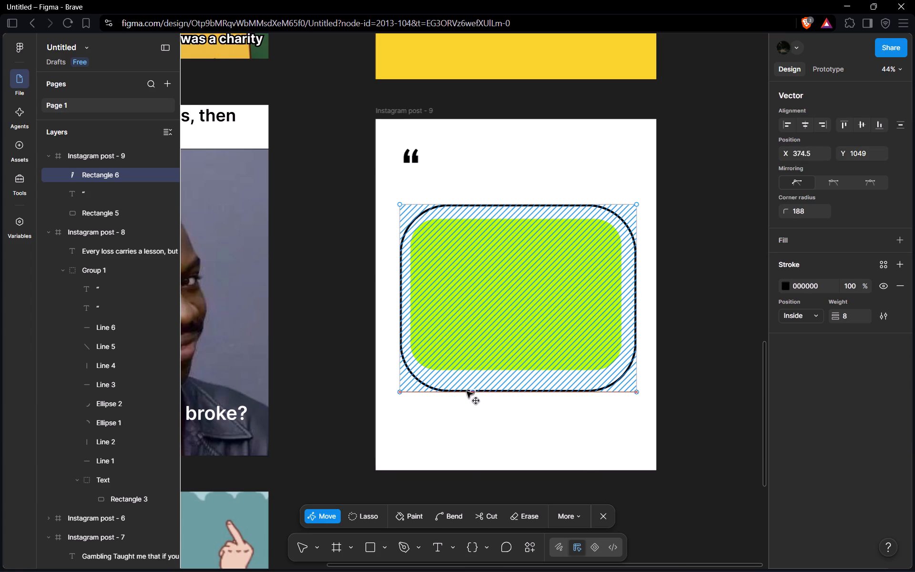
{"action": "left_click_drag", "start_coordinate": [467, 391], "coordinate": [421, 345]}
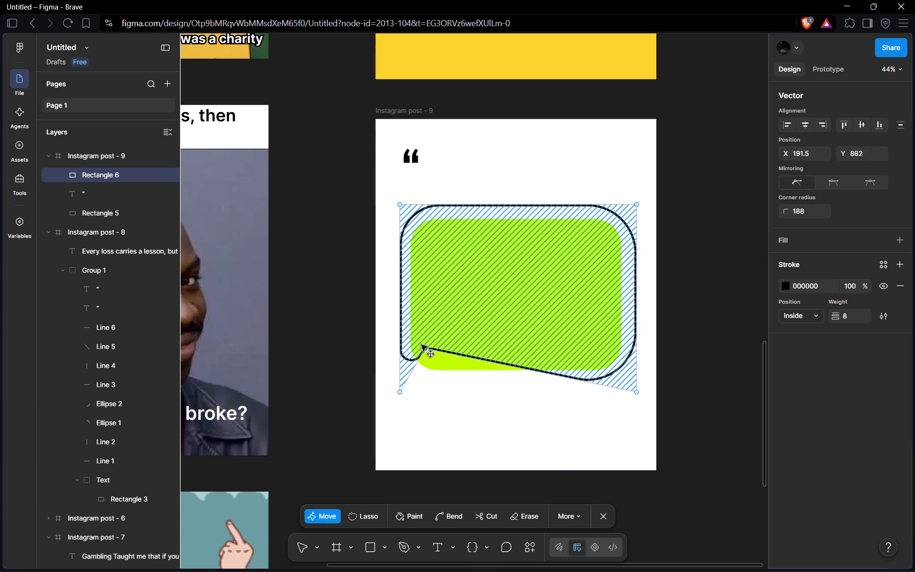
{"action": "left_click_drag", "start_coordinate": [421, 345], "coordinate": [432, 150]}
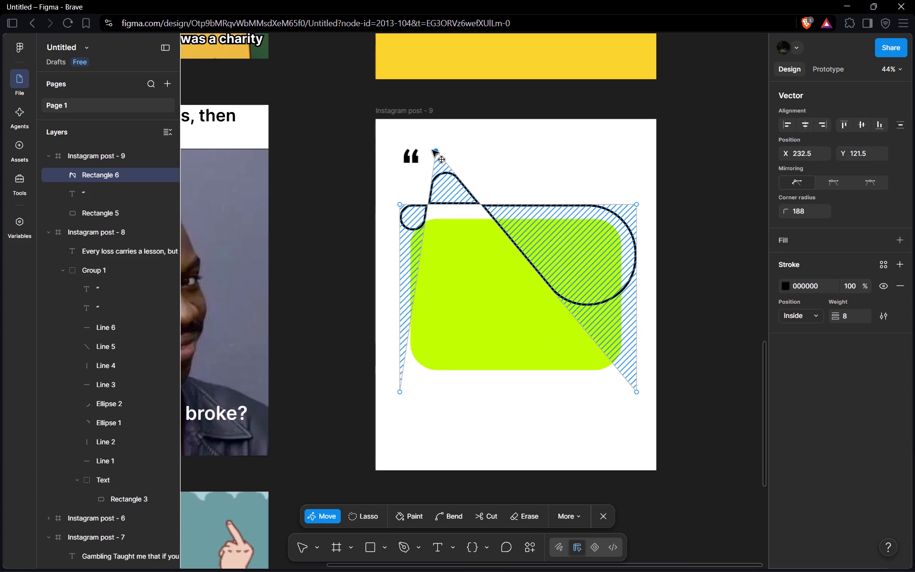
{"action": "left_click_drag", "start_coordinate": [432, 150], "coordinate": [444, 101]}
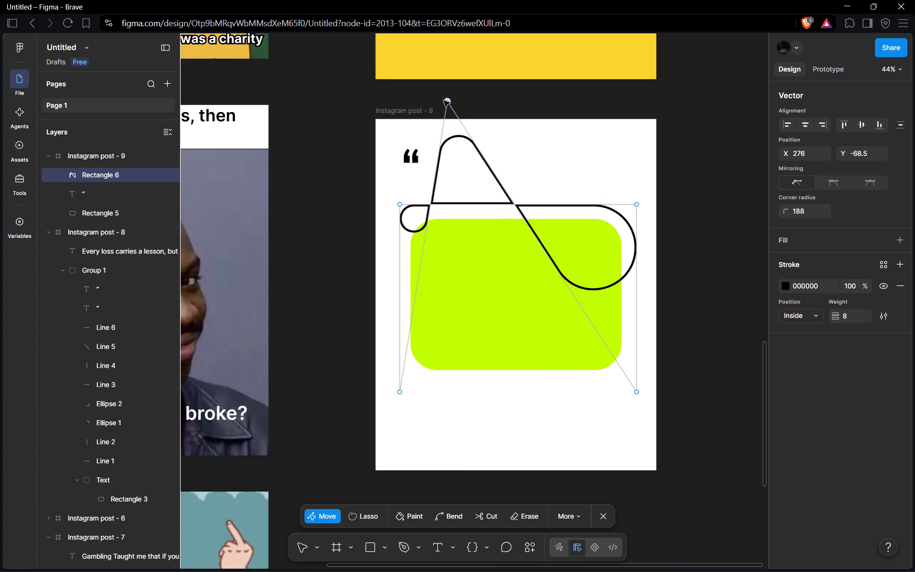
Move the whole distorted path down so its horizontal edge sits near the lime green box's bottom edge.
{"action": "left_click_drag", "start_coordinate": [605, 270], "coordinate": [602, 321]}
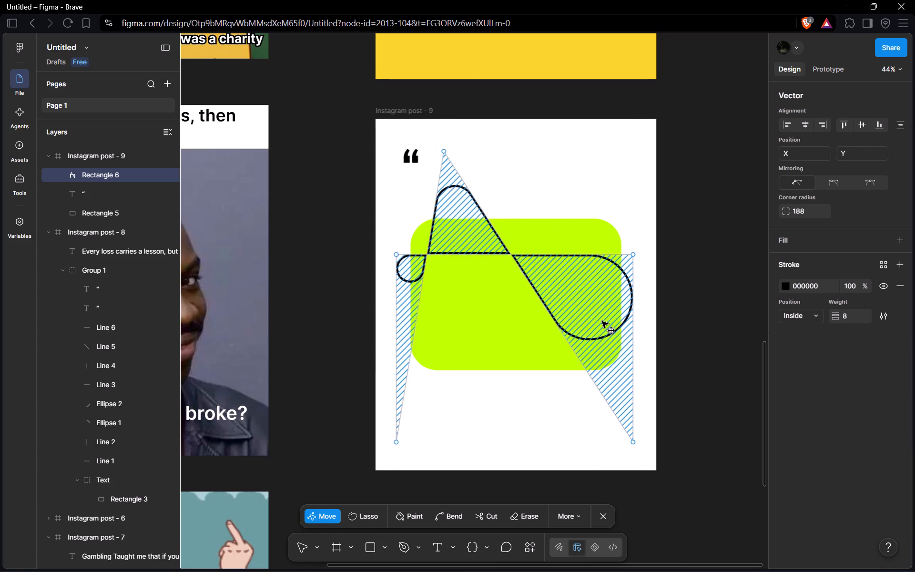
{"action": "left_click_drag", "start_coordinate": [602, 321], "coordinate": [590, 435]}
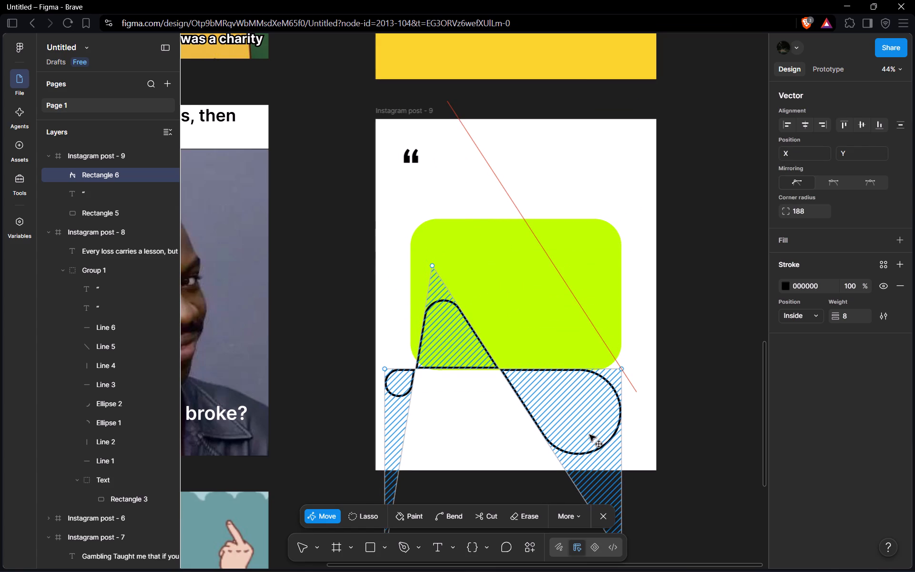
{"action": "left_click_drag", "start_coordinate": [590, 435], "coordinate": [591, 430]}
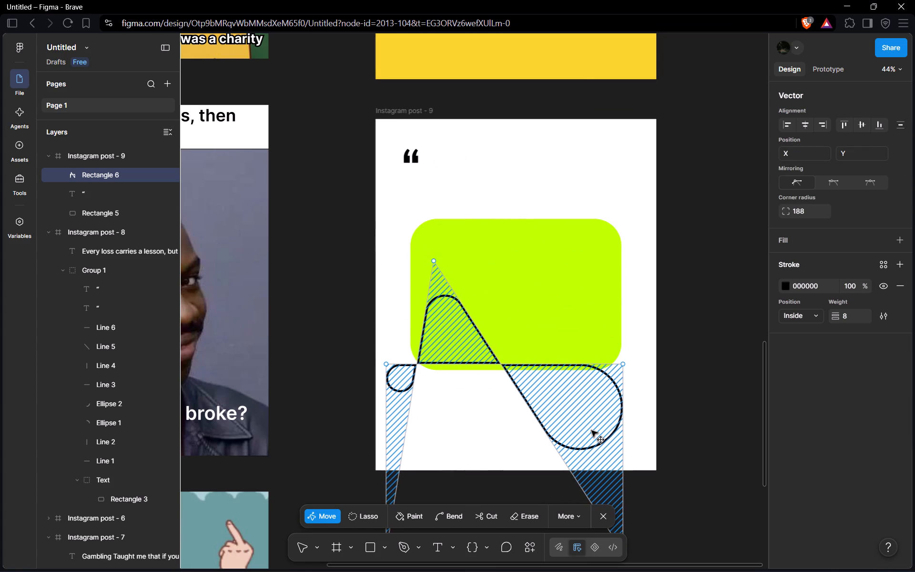
{"action": "left_click_drag", "start_coordinate": [591, 430], "coordinate": [594, 429]}
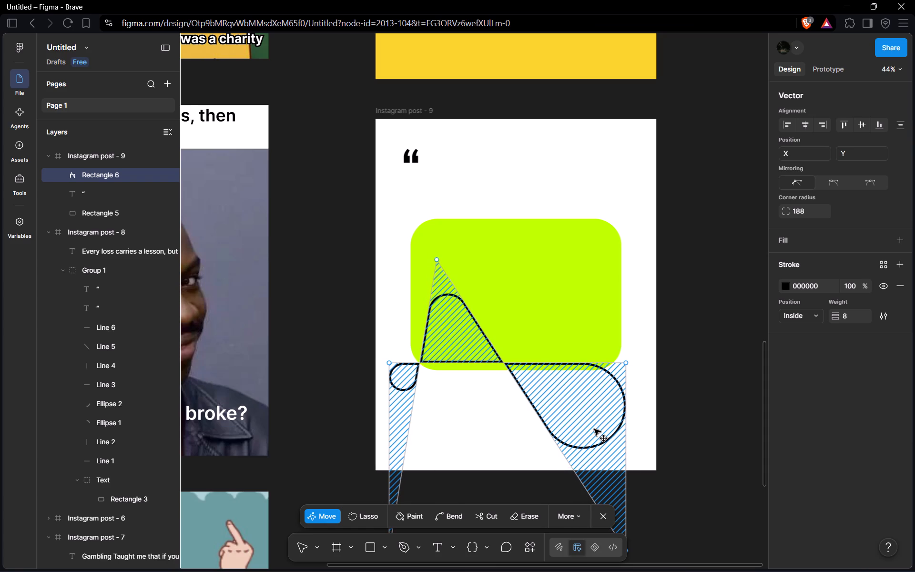
{"action": "left_click_drag", "start_coordinate": [594, 429], "coordinate": [595, 429]}
Add a point at the middle of the path's horizontal edge and pull it to the frame's upper-right corner, about X 999.5, Y -3.5.
{"action": "scroll", "coordinate": [434, 429], "scroll_direction": "right", "scroll_amount": 4}
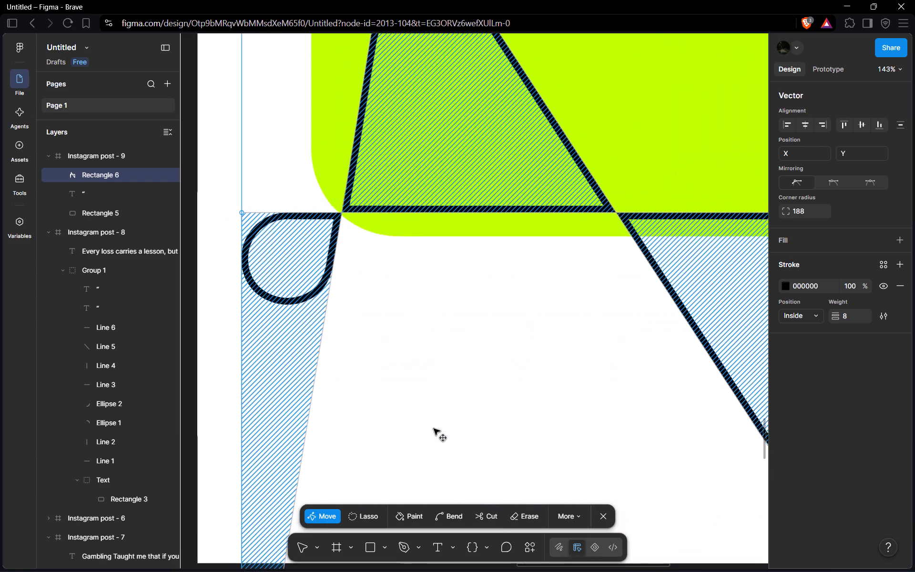
{"action": "scroll", "coordinate": [434, 429], "scroll_direction": "right", "scroll_amount": 1}
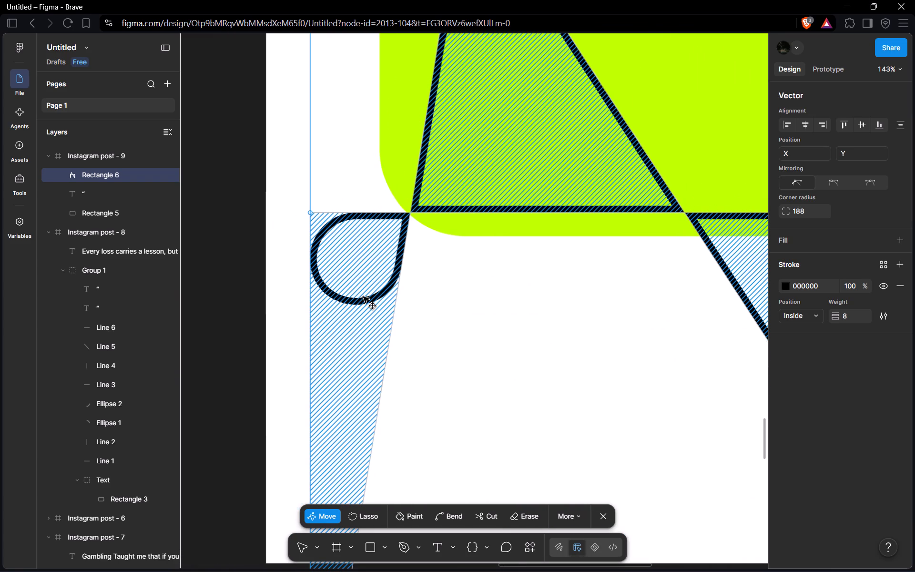
{"action": "left_click", "coordinate": [363, 296]}
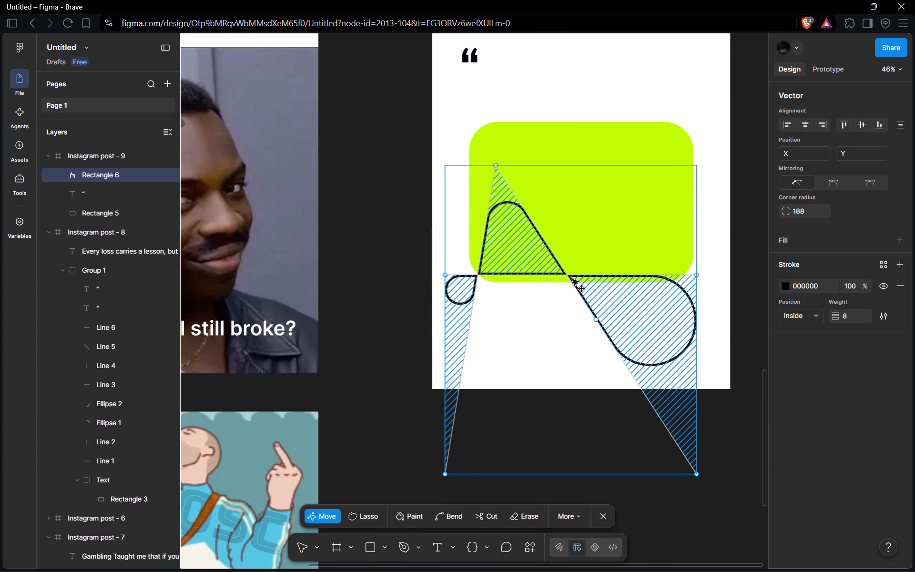
{"action": "left_click_drag", "start_coordinate": [569, 275], "coordinate": [684, 56]}
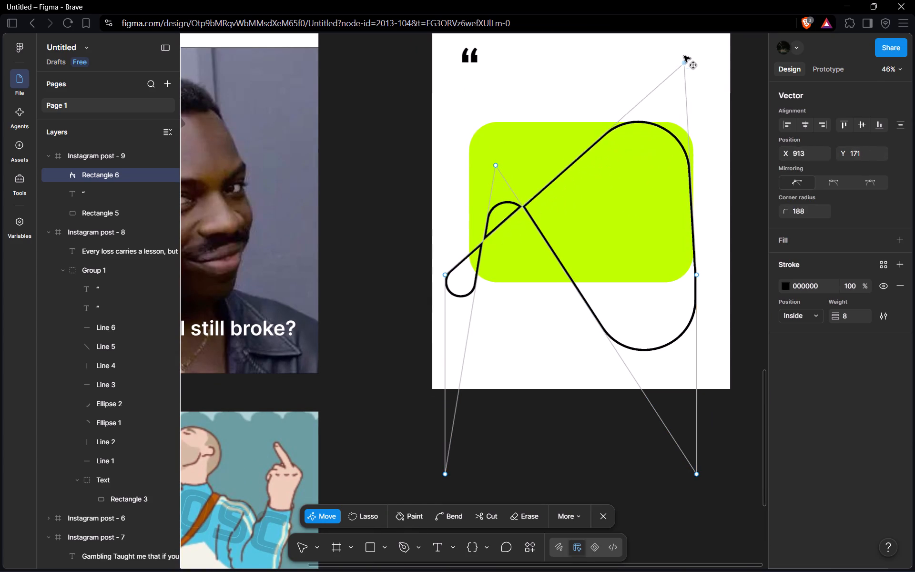
{"action": "left_click_drag", "start_coordinate": [684, 56], "coordinate": [708, 171]}
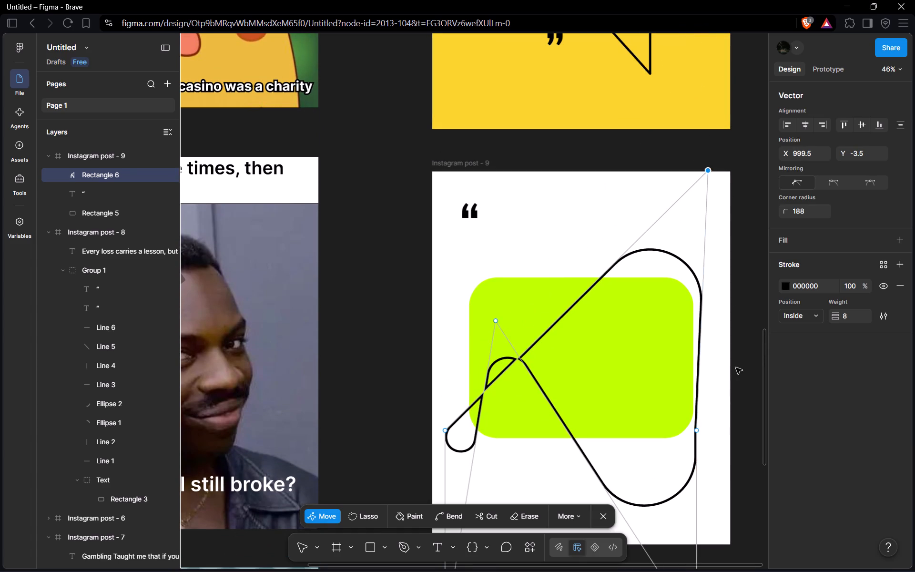
Reposition the whole path over the lime green box, shifting it slightly up, and deselect its points.
{"action": "left_click_drag", "start_coordinate": [695, 429], "coordinate": [591, 340]}
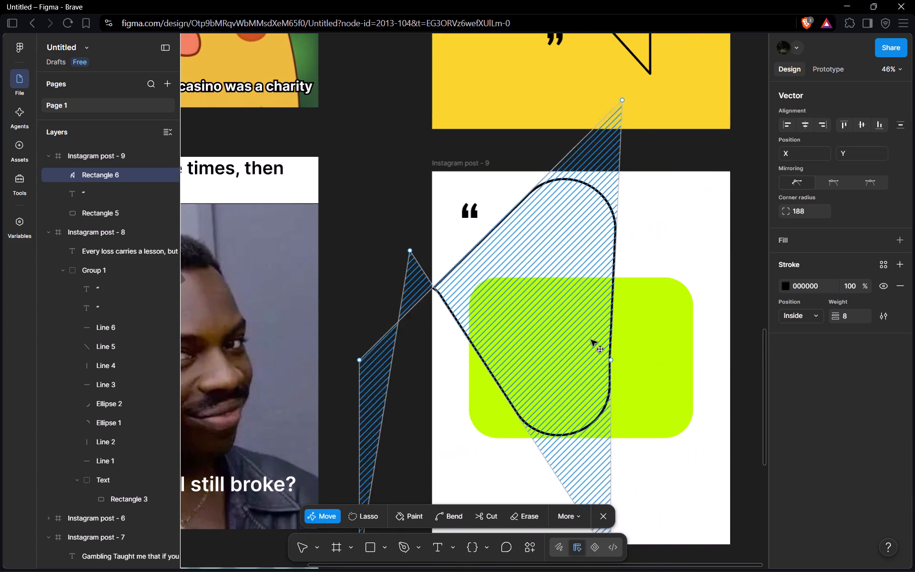
{"action": "left_click_drag", "start_coordinate": [591, 340], "coordinate": [691, 425]}
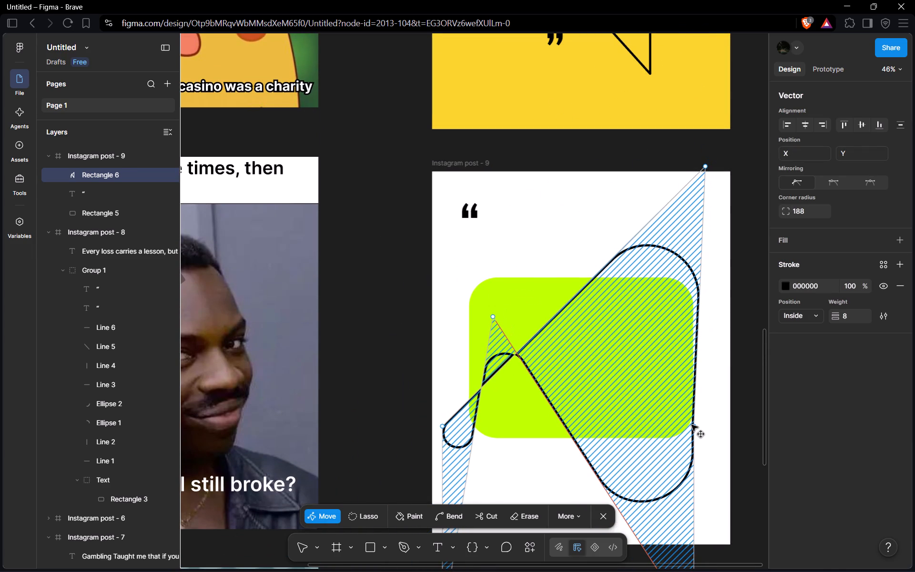
{"action": "left_click_drag", "start_coordinate": [691, 425], "coordinate": [700, 427]}
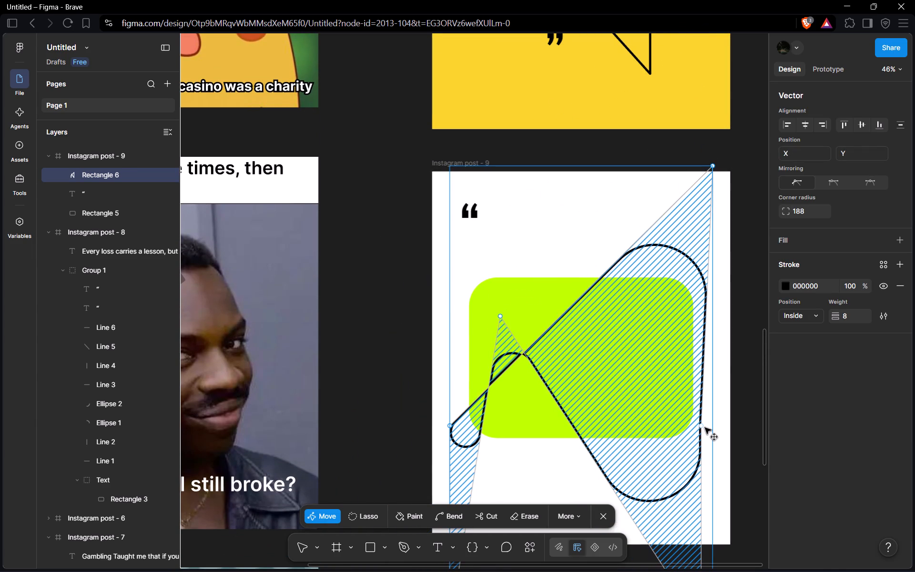
{"action": "left_click_drag", "start_coordinate": [703, 427], "coordinate": [698, 413]}
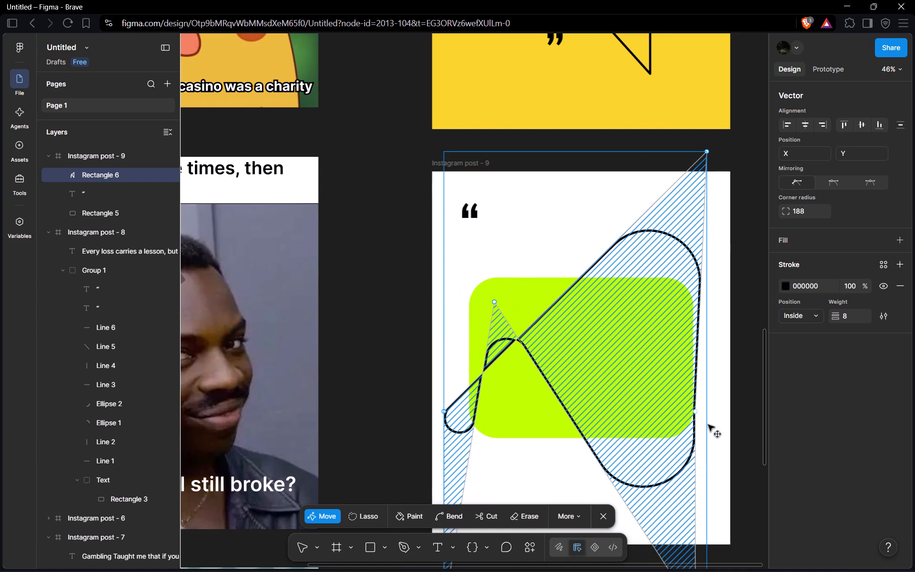
{"action": "left_click", "coordinate": [711, 428]}
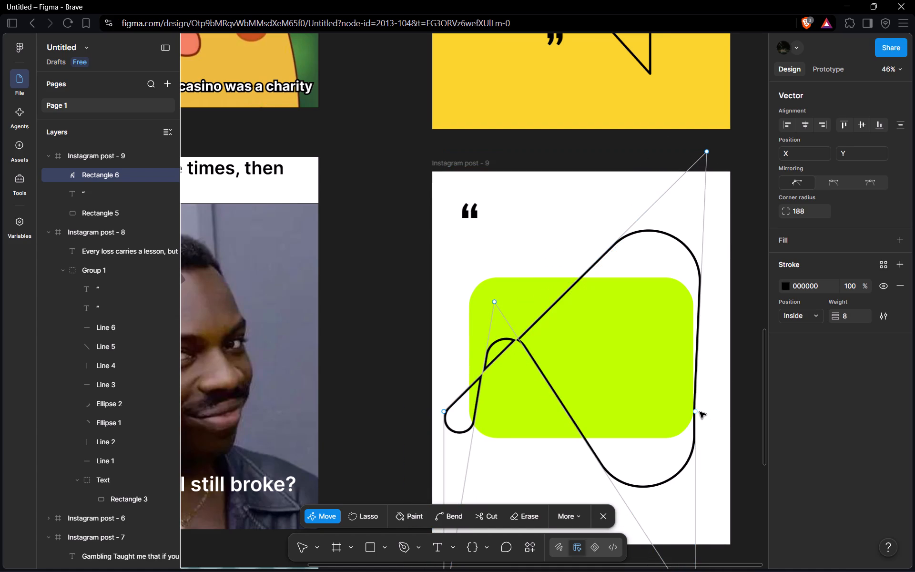
Move the path's right-side point to about X 309.5, Y 324 and its topmost point to about X 943.5, Y 598.
{"action": "left_click_drag", "start_coordinate": [700, 412], "coordinate": [536, 316]}
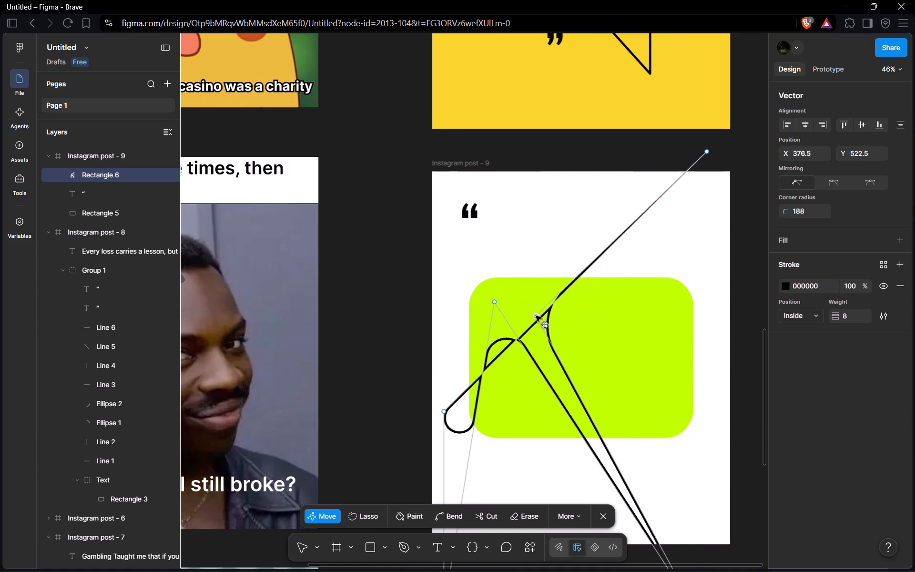
{"action": "left_click_drag", "start_coordinate": [536, 316], "coordinate": [518, 261]}
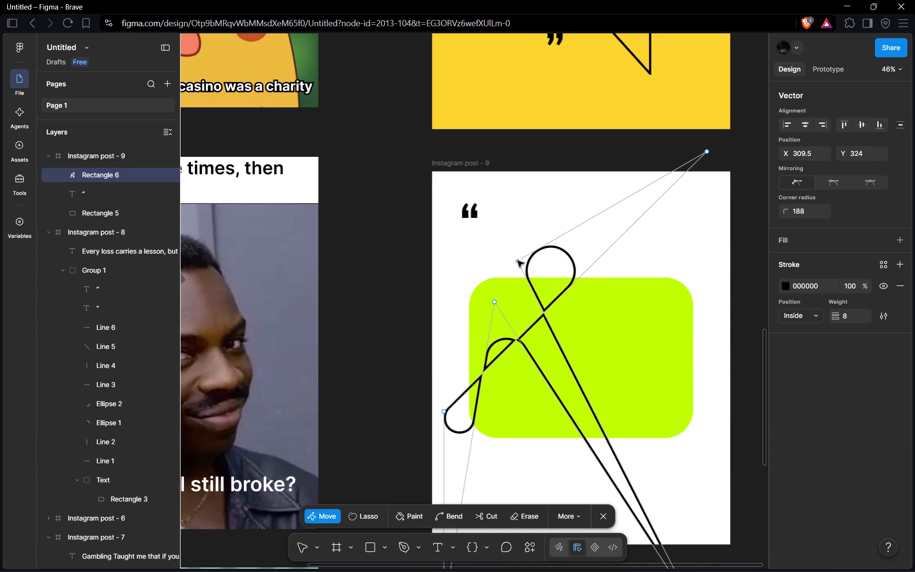
{"action": "left_click_drag", "start_coordinate": [707, 153], "coordinate": [691, 329]}
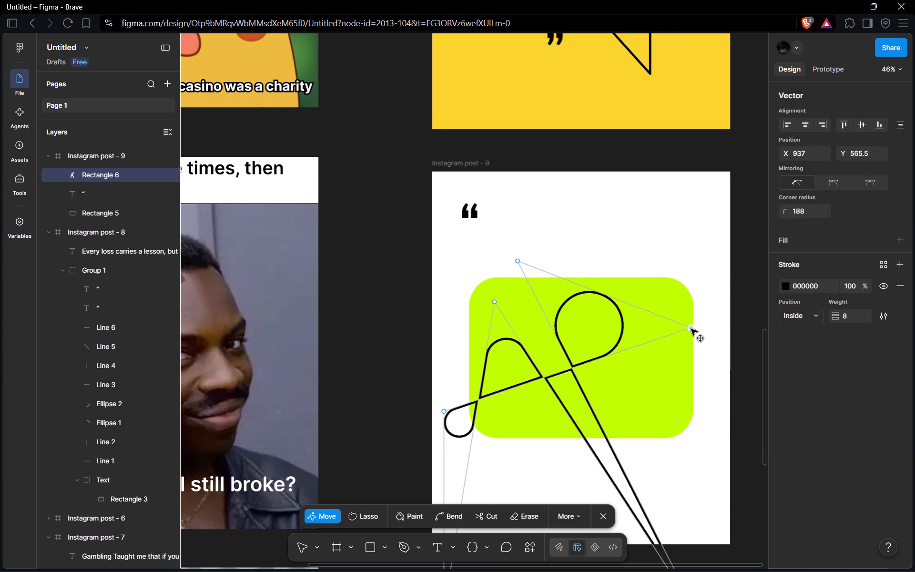
{"action": "left_click_drag", "start_coordinate": [691, 329], "coordinate": [693, 337]}
Pull the two points below the frame into the lime green box, at about X 467, Y 682 and X 277, Y 626.
{"action": "scroll", "coordinate": [681, 440], "scroll_direction": "down", "scroll_amount": 2}
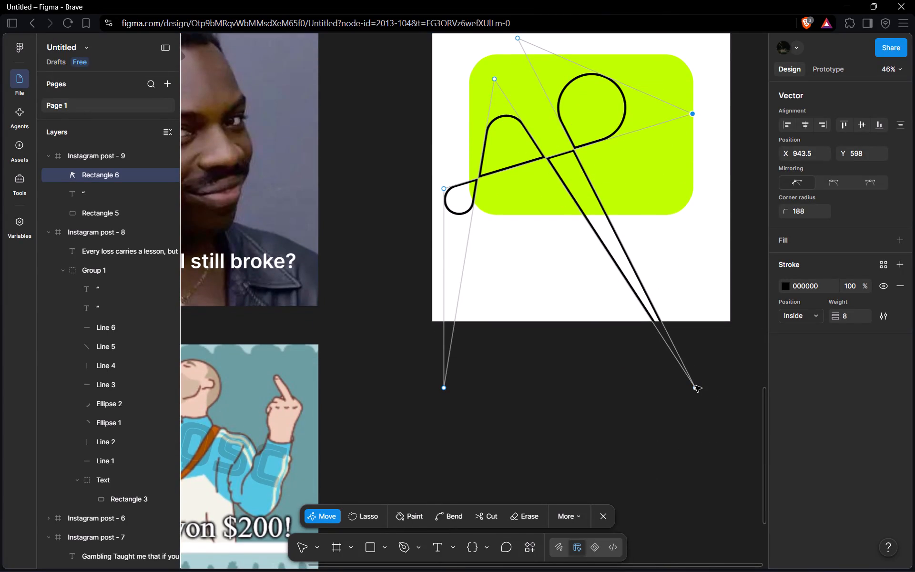
{"action": "left_click_drag", "start_coordinate": [695, 386], "coordinate": [558, 135]}
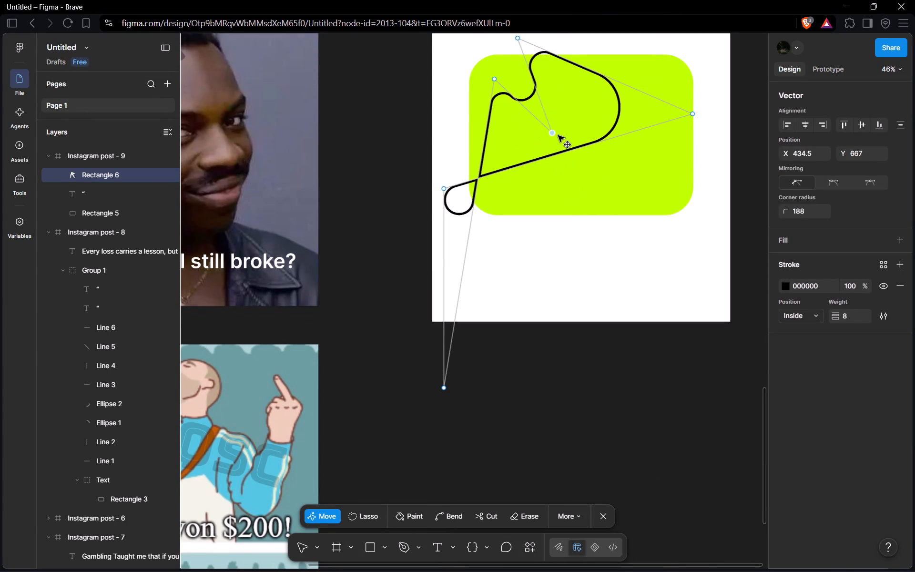
{"action": "left_click_drag", "start_coordinate": [558, 135], "coordinate": [561, 137]}
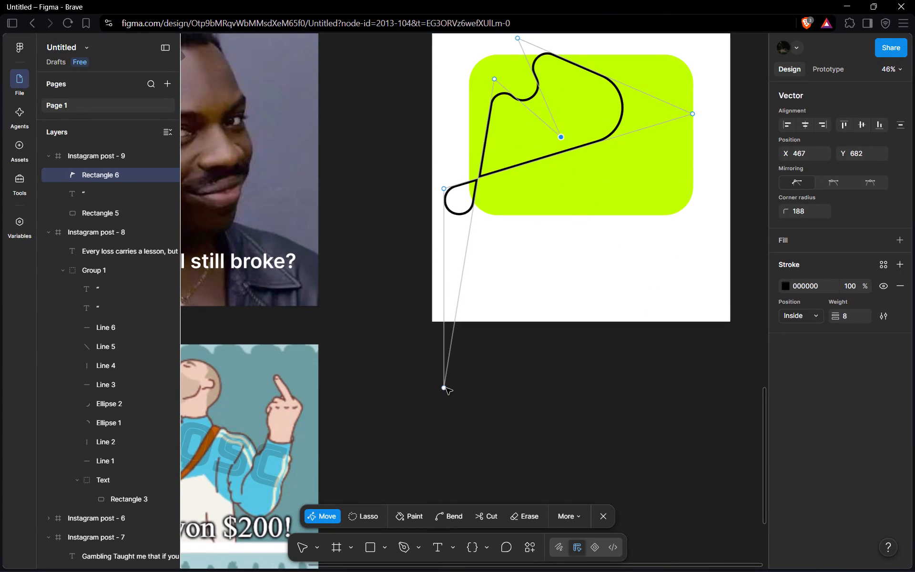
{"action": "left_click_drag", "start_coordinate": [446, 388], "coordinate": [595, 217]}
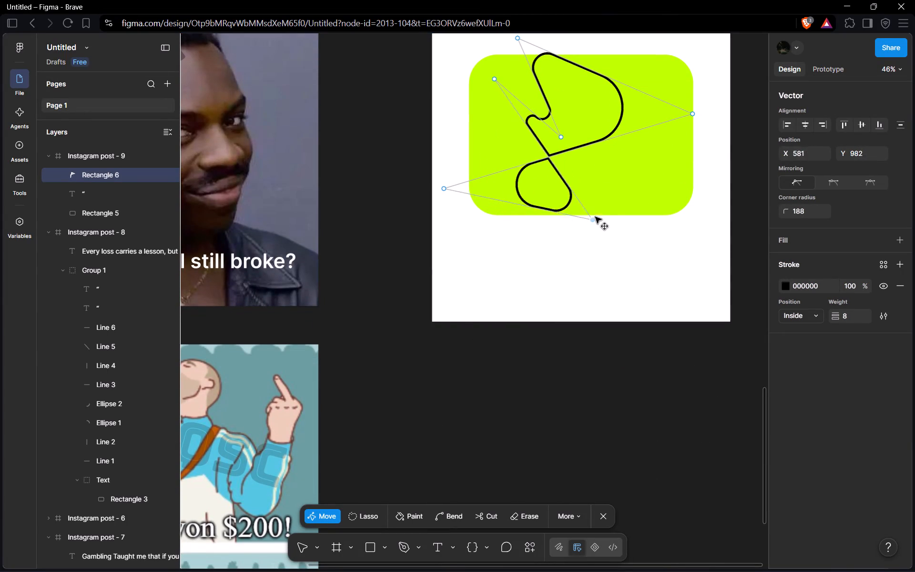
{"action": "left_click_drag", "start_coordinate": [595, 217], "coordinate": [505, 120]}
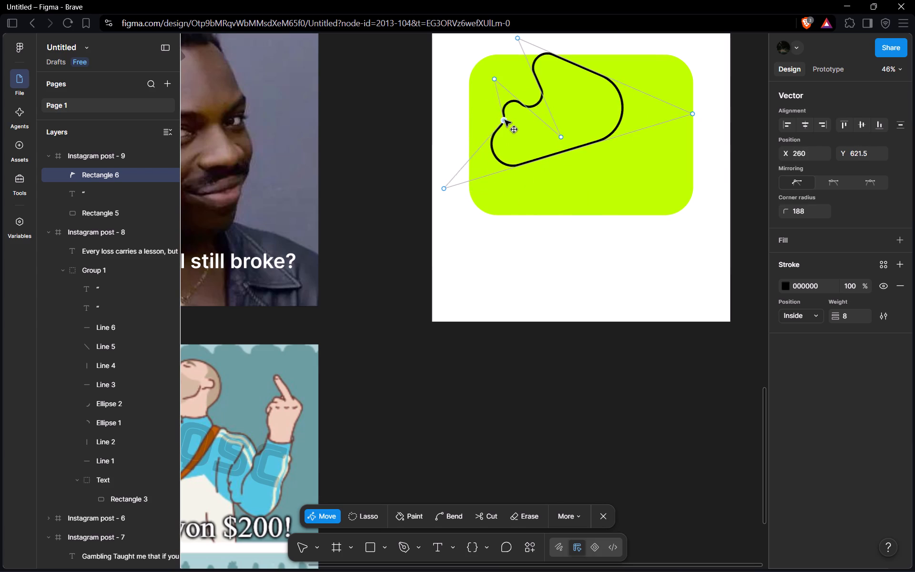
{"action": "left_click_drag", "start_coordinate": [505, 120], "coordinate": [508, 122]}
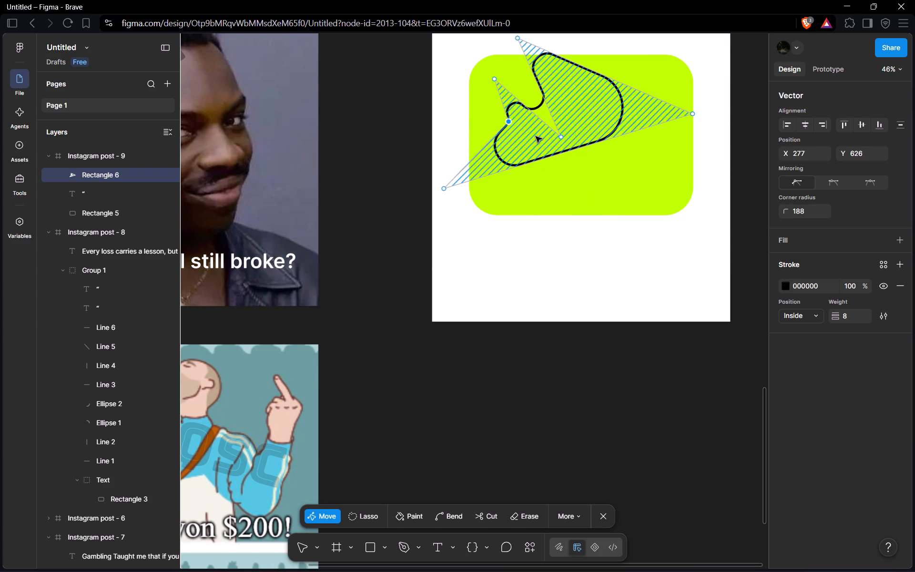
Pull the path's rightmost point inward over the lime card to about X 579, Y 643.5.
{"action": "scroll", "coordinate": [601, 211], "scroll_direction": "up", "scroll_amount": 2}
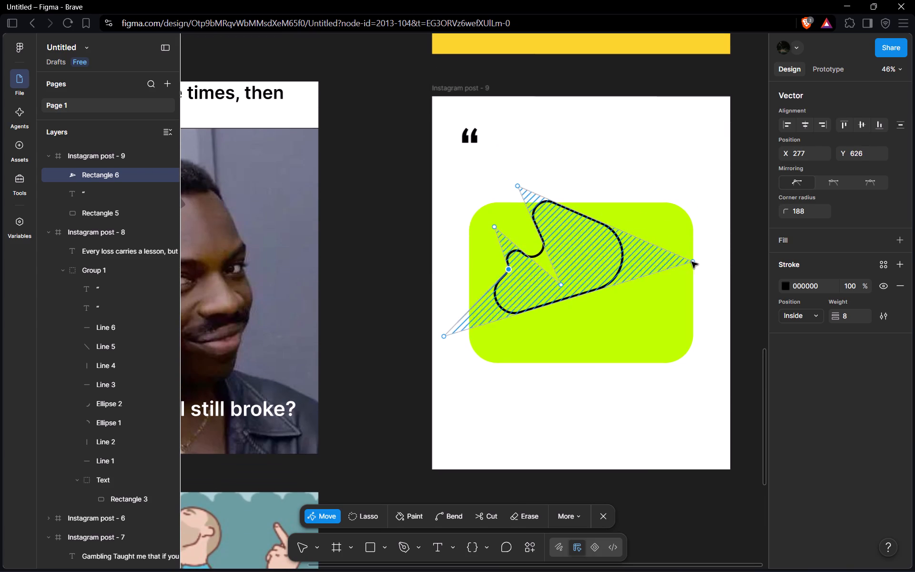
{"action": "left_click_drag", "start_coordinate": [692, 262], "coordinate": [626, 276]}
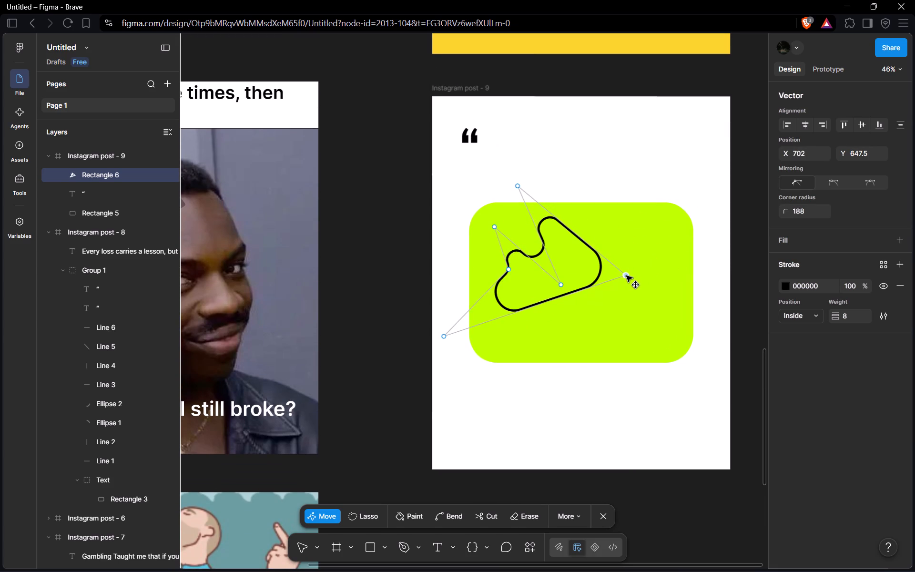
{"action": "left_click_drag", "start_coordinate": [626, 276], "coordinate": [604, 271]}
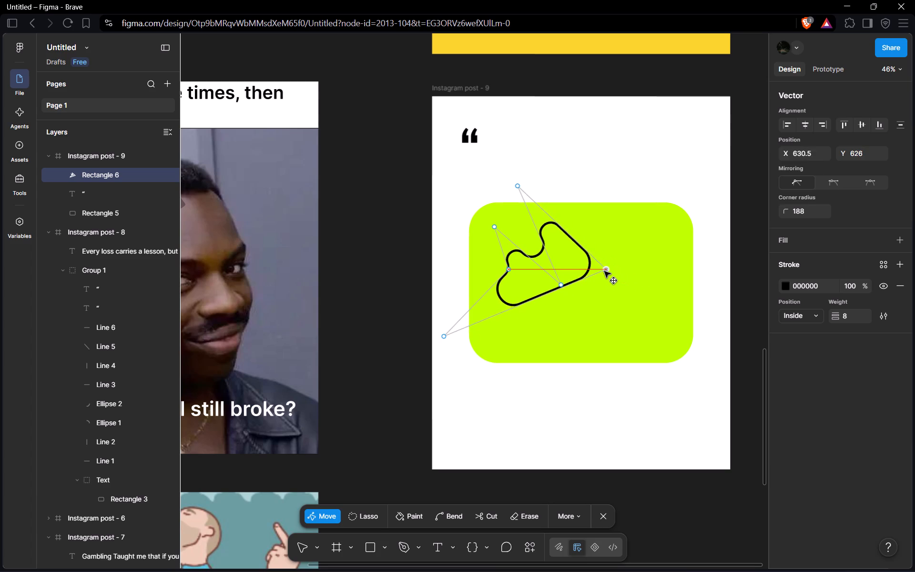
{"action": "left_click_drag", "start_coordinate": [604, 271], "coordinate": [583, 260]}
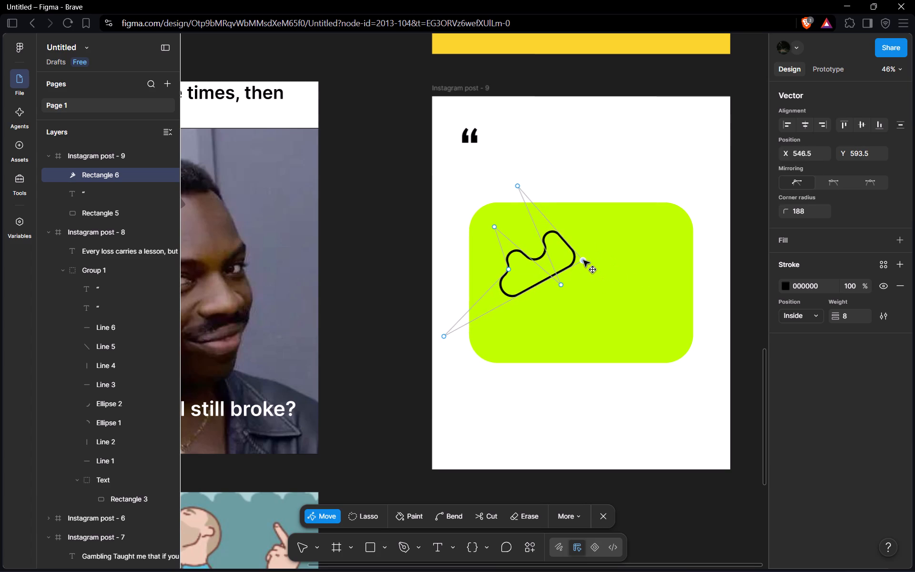
{"action": "left_click_drag", "start_coordinate": [583, 260], "coordinate": [577, 267]}
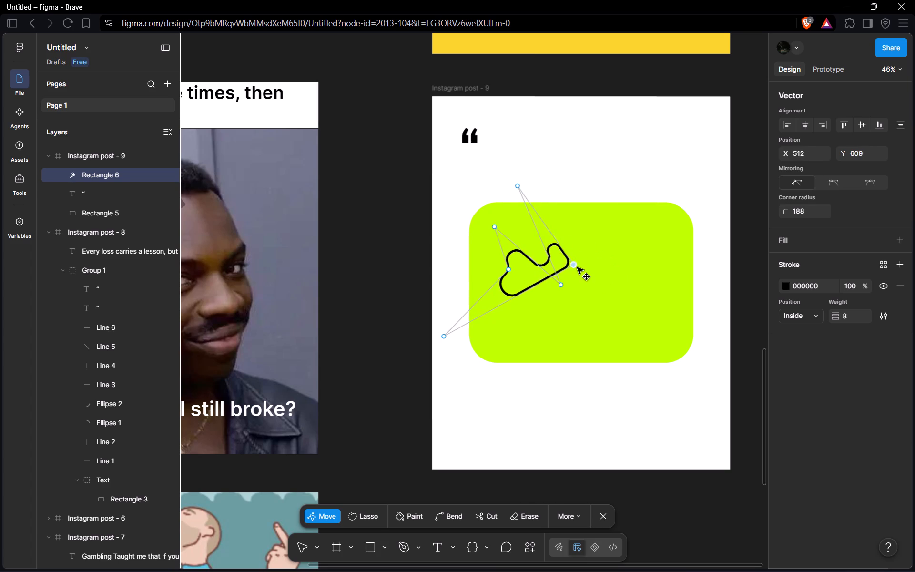
{"action": "left_click_drag", "start_coordinate": [577, 267], "coordinate": [592, 274]}
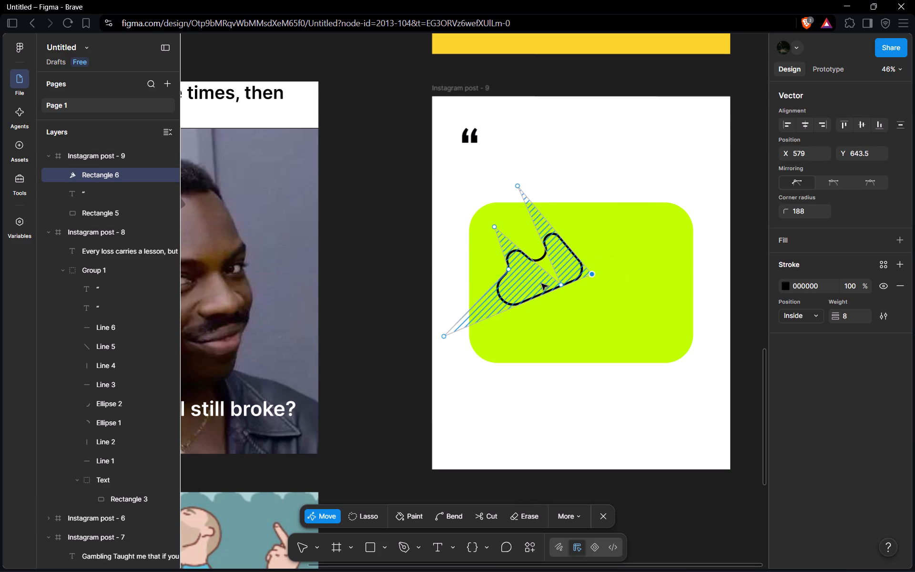
Move the whole path up above the lime card, to about X 344.5, Y -90, and leave vector editing.
{"action": "left_click_drag", "start_coordinate": [541, 284], "coordinate": [627, 169]}
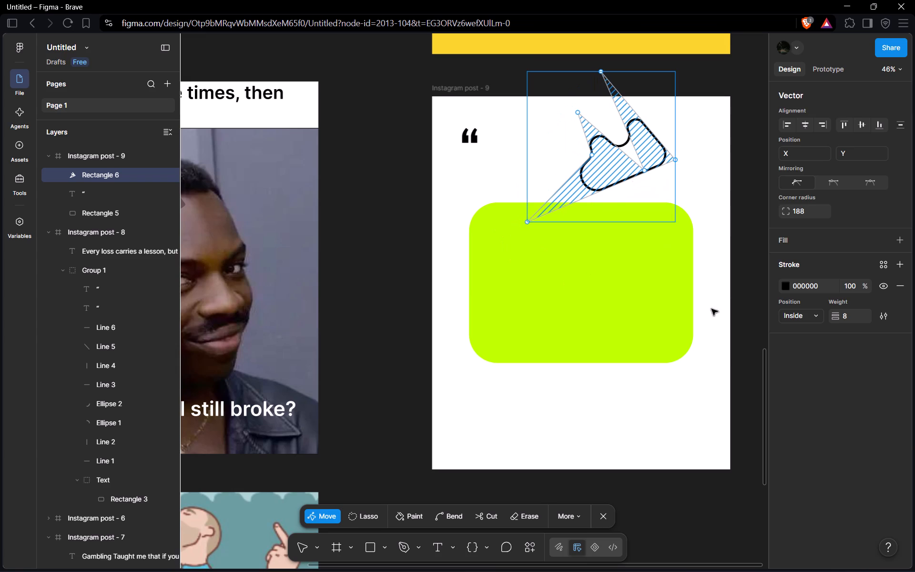
{"action": "left_click", "coordinate": [723, 351]}
{"action": "left_click", "coordinate": [609, 173]}
{"action": "double_click", "coordinate": [739, 450]}
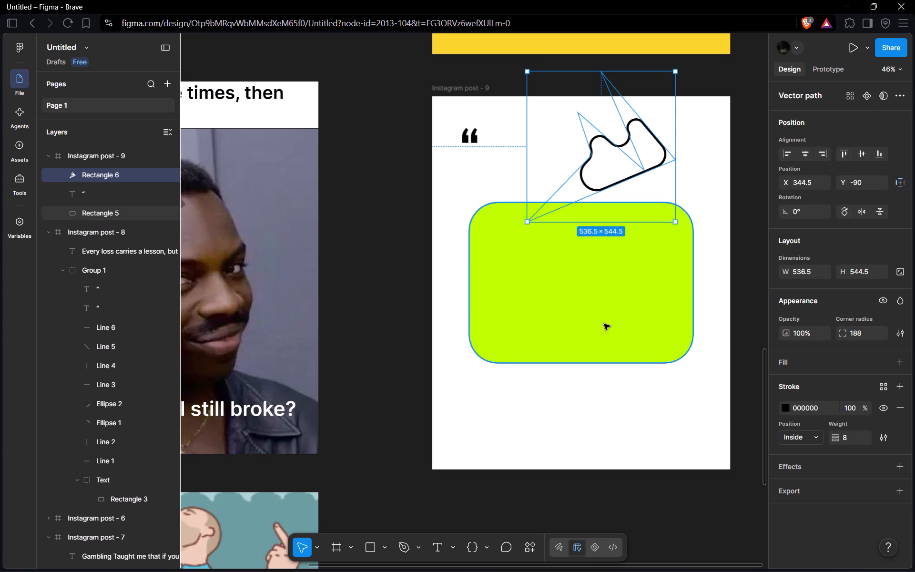
{"action": "left_click", "coordinate": [661, 502]}
{"action": "left_click", "coordinate": [622, 174]}
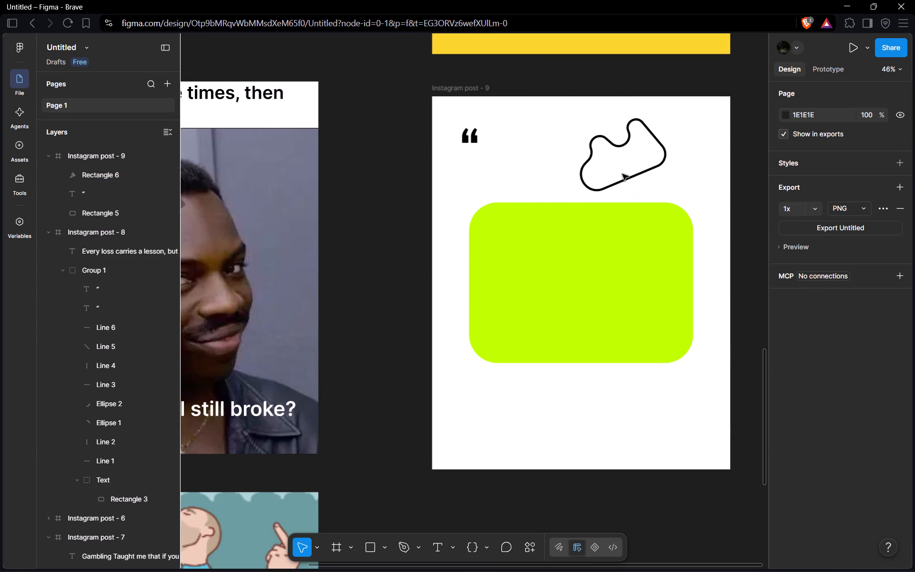
Add a fill to the outlined path and set its colour to black, 000000.
{"action": "triple_click", "coordinate": [599, 181]}
{"action": "left_click", "coordinate": [593, 139]}
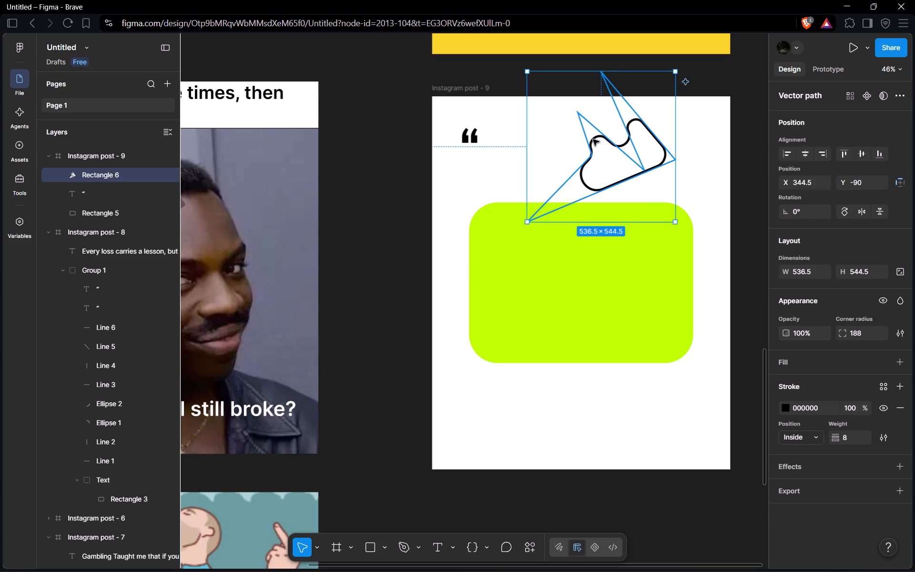
{"action": "left_click", "coordinate": [898, 355]}
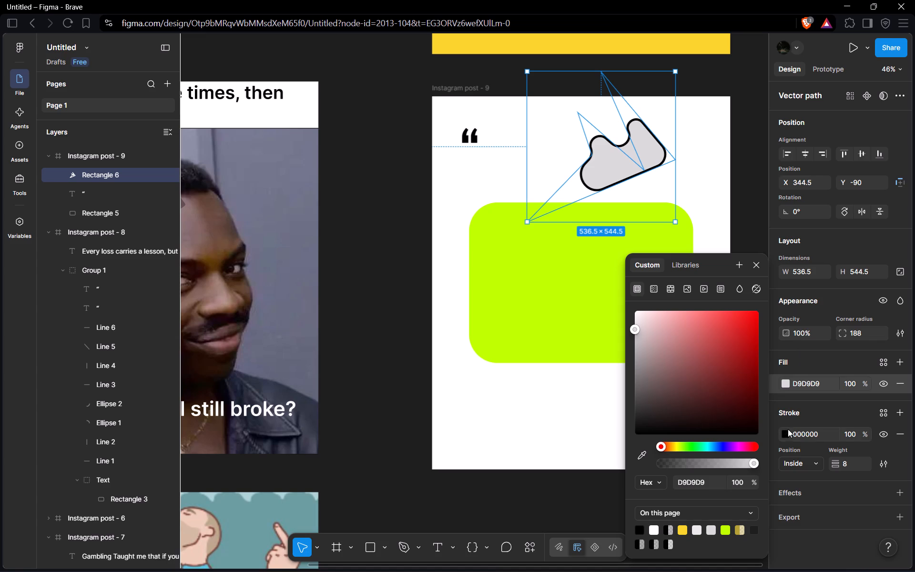
{"action": "left_click", "coordinate": [789, 381]}
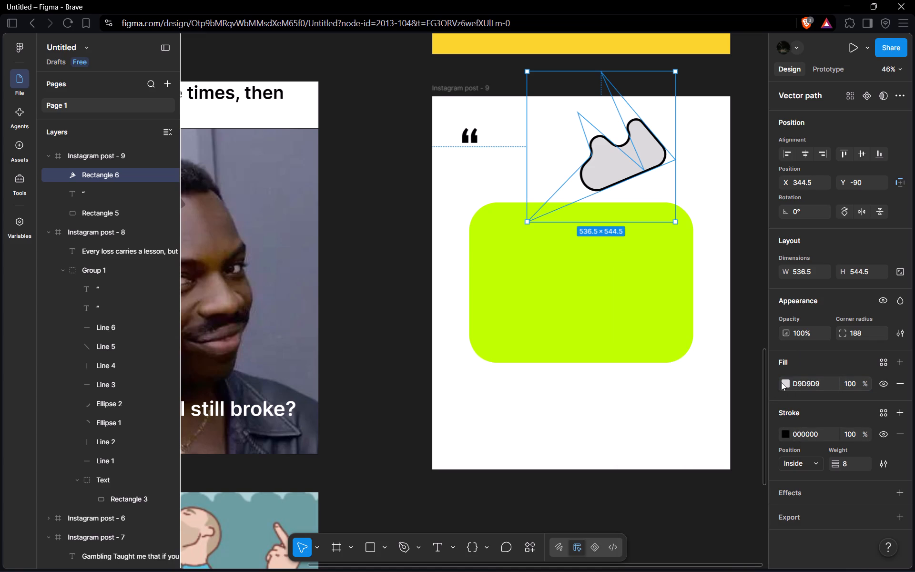
{"action": "double_click", "coordinate": [811, 382]}
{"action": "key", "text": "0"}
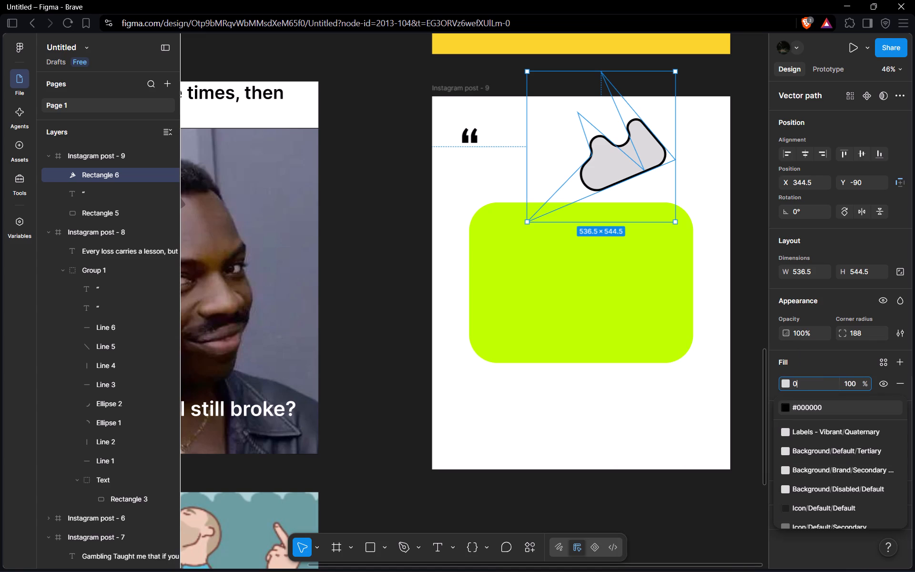
{"action": "key", "text": "Return"}
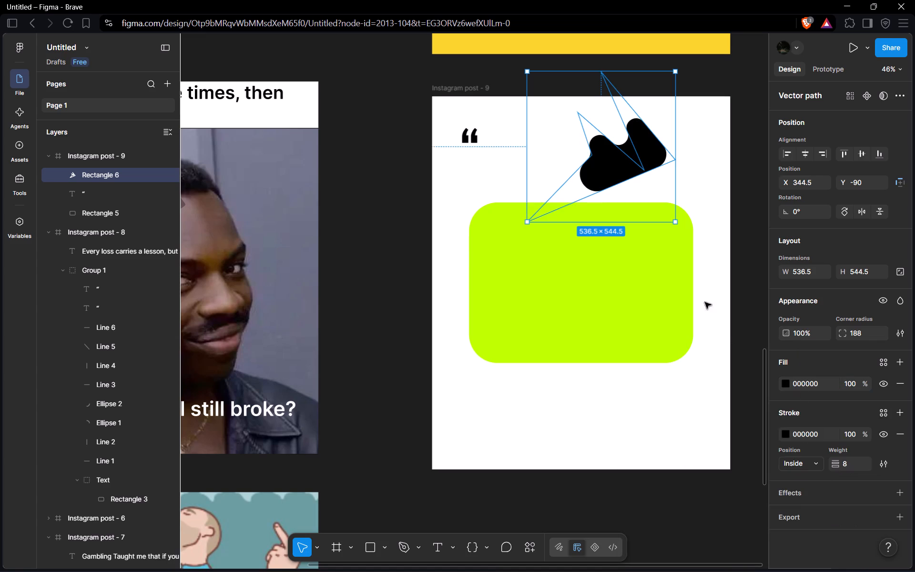
{"action": "left_click", "coordinate": [710, 431]}
Shift the lime card to about X 110, Y 404, bring it to the front, and tuck the black shape behind its upper-right corner.
{"action": "left_click_drag", "start_coordinate": [611, 169], "coordinate": [646, 209]}
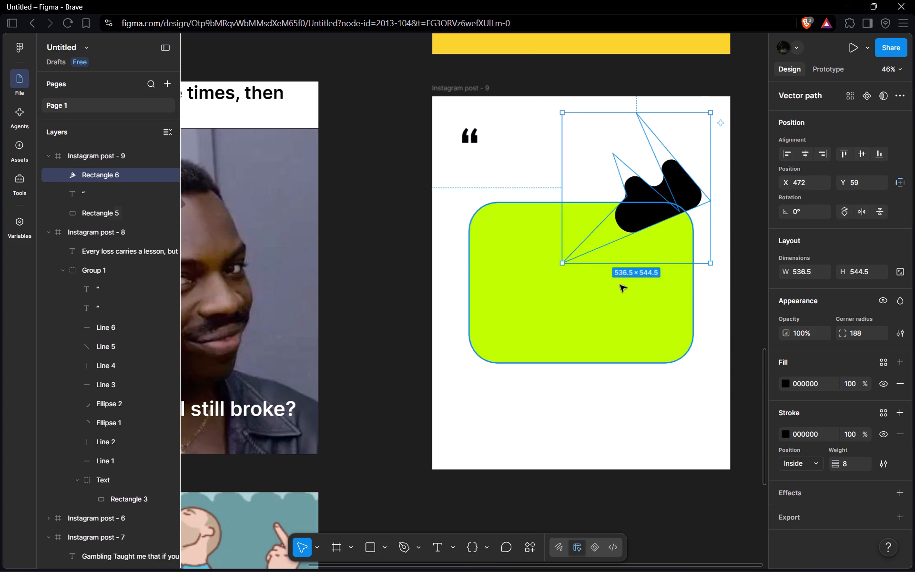
{"action": "left_click_drag", "start_coordinate": [617, 296], "coordinate": [610, 299]}
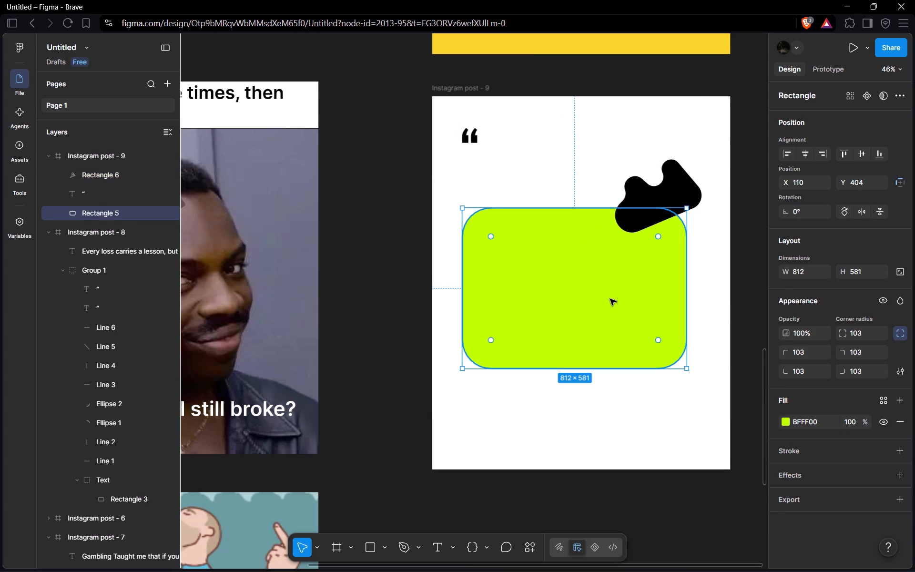
{"action": "key", "text": "bracketright"}
{"action": "left_click_drag", "start_coordinate": [640, 194], "coordinate": [636, 206]}
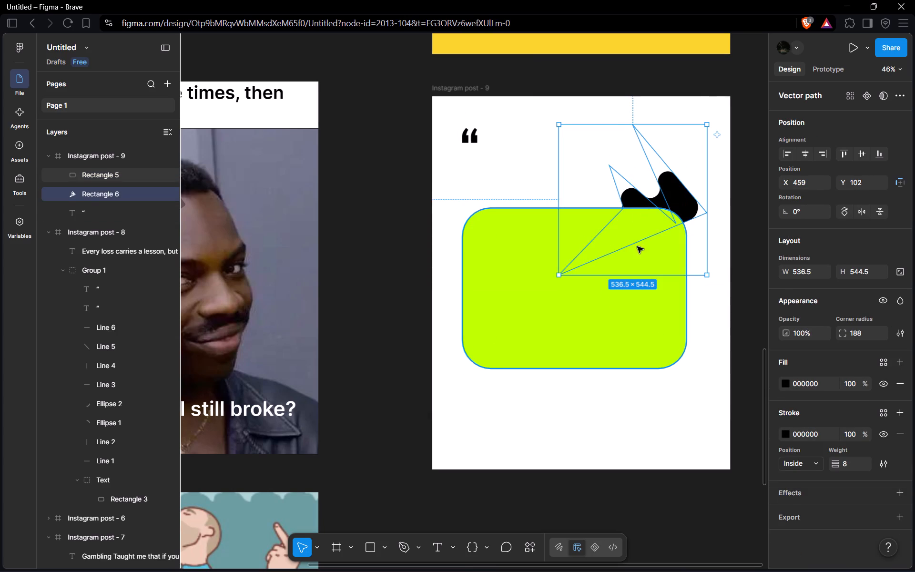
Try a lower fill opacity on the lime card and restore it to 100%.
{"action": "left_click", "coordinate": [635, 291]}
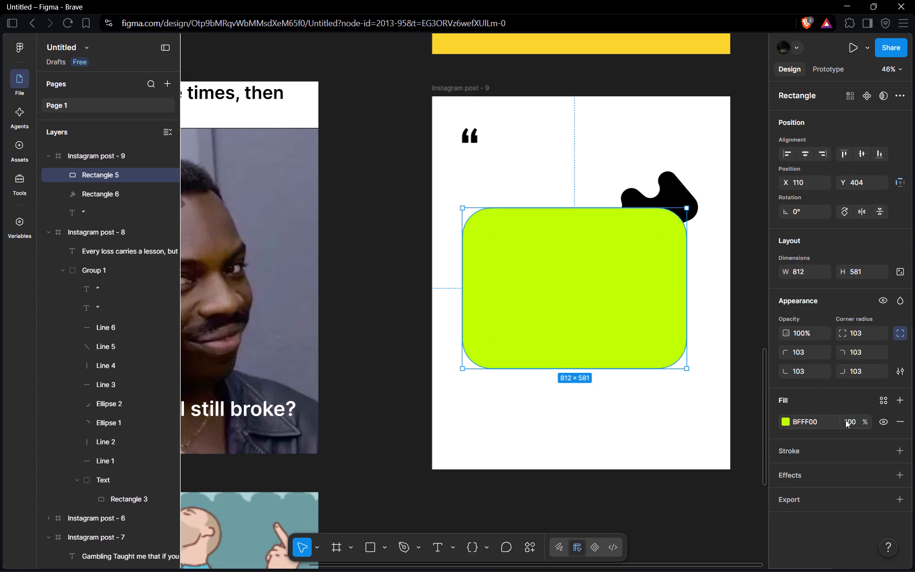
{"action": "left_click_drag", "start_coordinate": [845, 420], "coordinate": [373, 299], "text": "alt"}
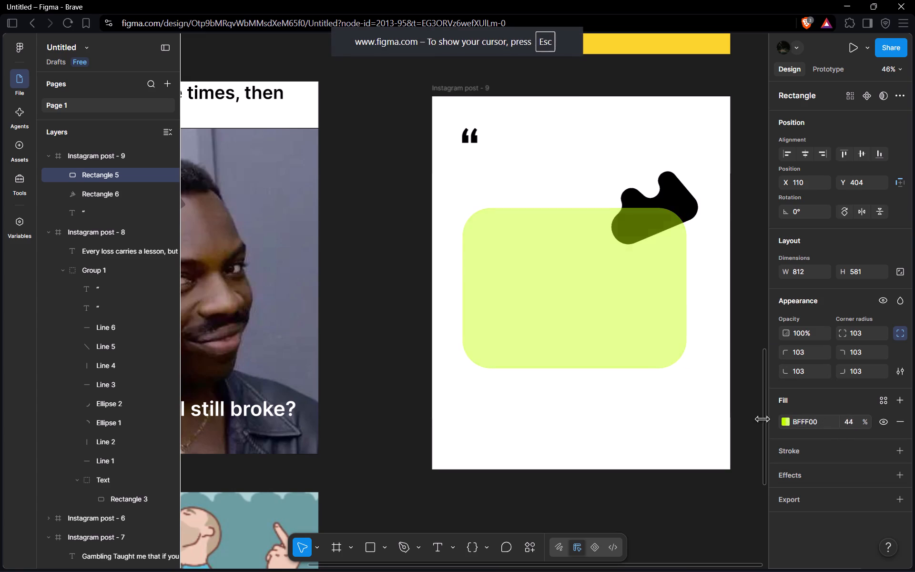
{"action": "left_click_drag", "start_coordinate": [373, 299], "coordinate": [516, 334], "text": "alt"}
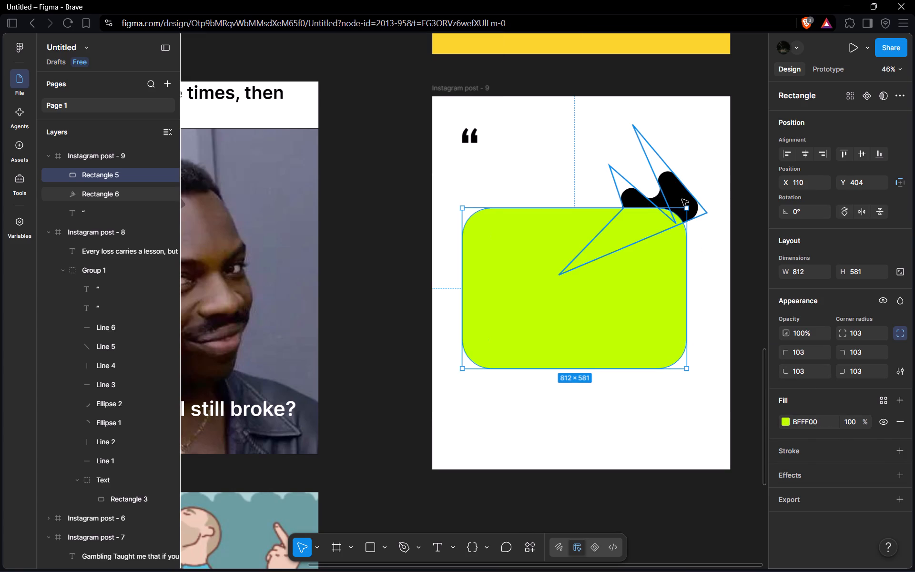
Move the black shape onto the lime card at about X 332, Y 277 and bring it to the front.
{"action": "left_click_drag", "start_coordinate": [682, 199], "coordinate": [629, 181]}
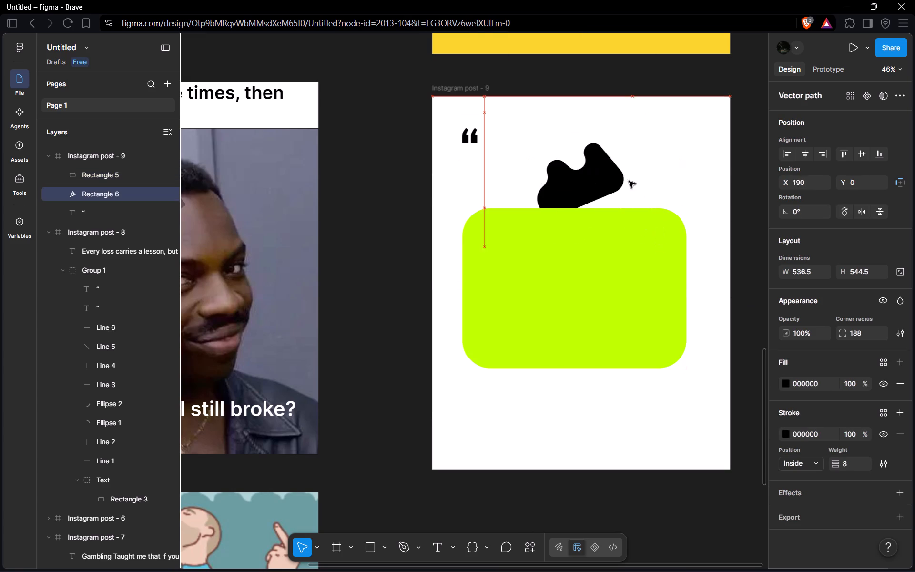
{"action": "left_click_drag", "start_coordinate": [629, 181], "coordinate": [647, 247]}
{"action": "key", "text": "bracketright"}
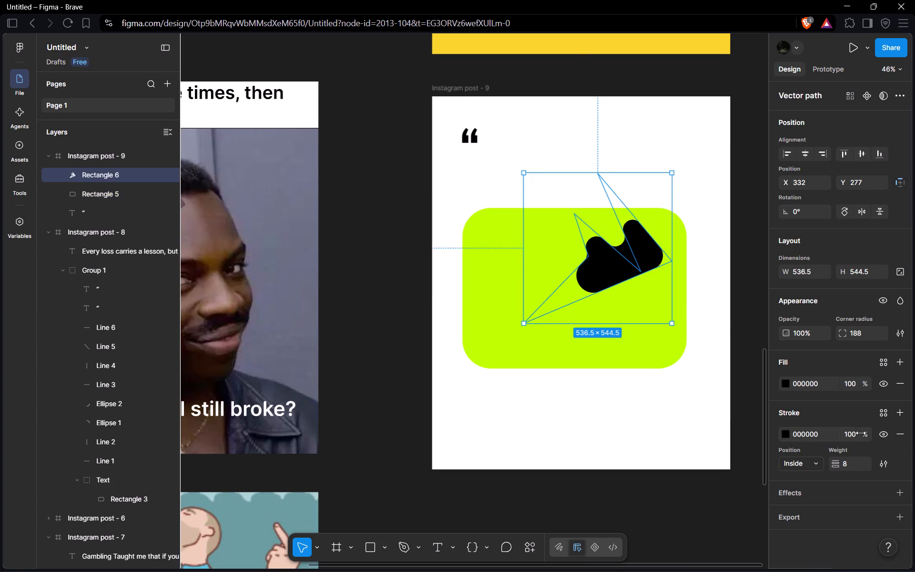
Remove the black shape's stroke.
{"action": "left_click", "coordinate": [901, 437], "text": "alt"}
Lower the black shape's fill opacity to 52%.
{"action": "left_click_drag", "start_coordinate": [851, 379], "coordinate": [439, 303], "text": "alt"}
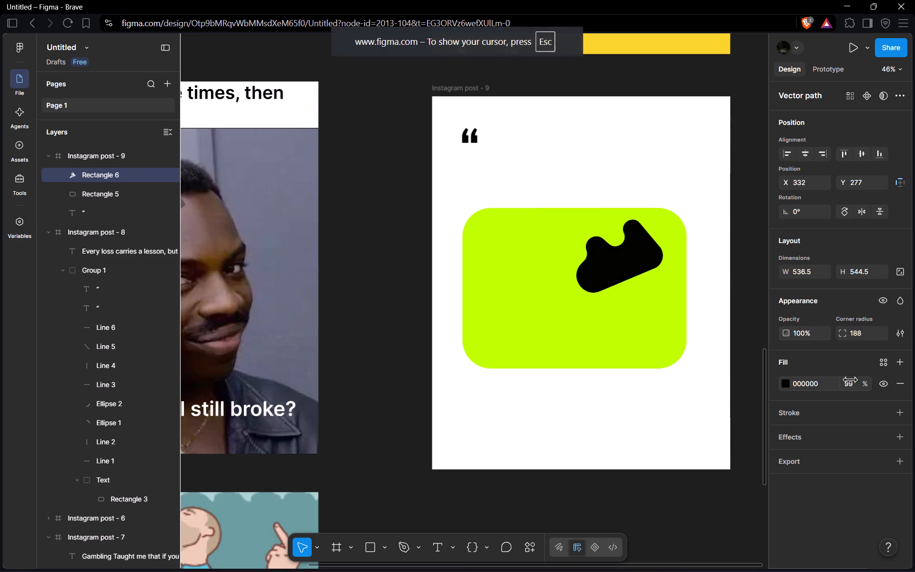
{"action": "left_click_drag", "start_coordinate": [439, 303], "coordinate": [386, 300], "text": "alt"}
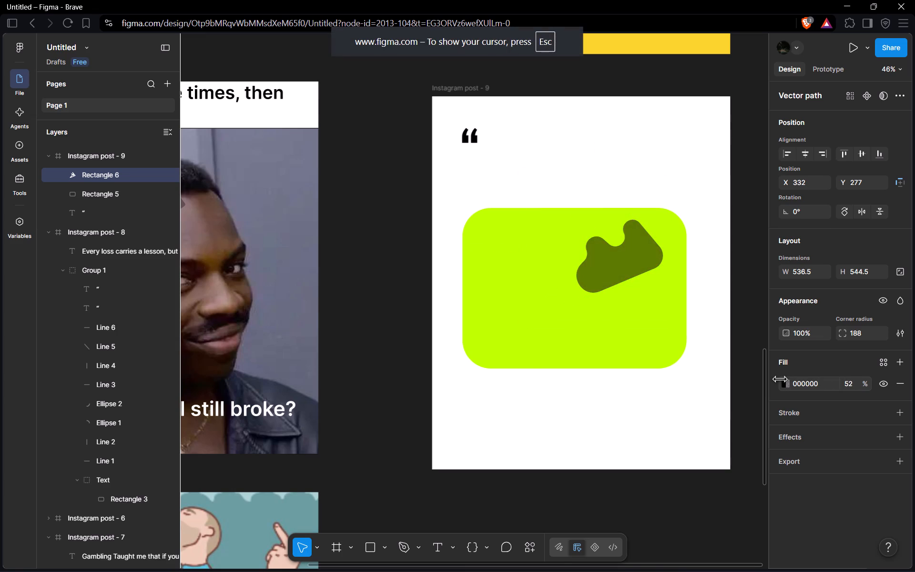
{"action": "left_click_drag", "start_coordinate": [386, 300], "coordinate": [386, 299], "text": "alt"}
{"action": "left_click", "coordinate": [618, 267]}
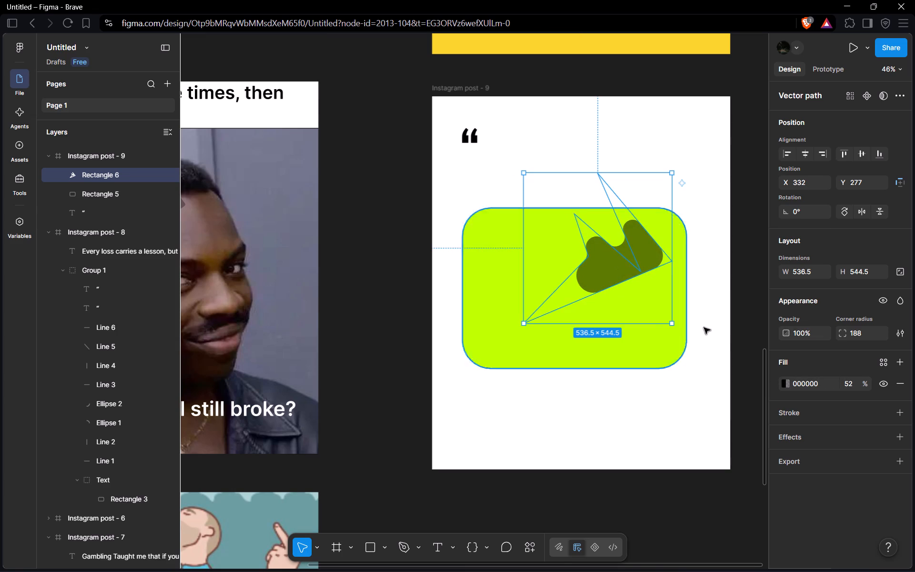
Sample the lime card's colour BFFF00 for the shape's fill, darken it to about 9FCD16, and deselect the shape.
{"action": "left_click", "coordinate": [785, 380]}
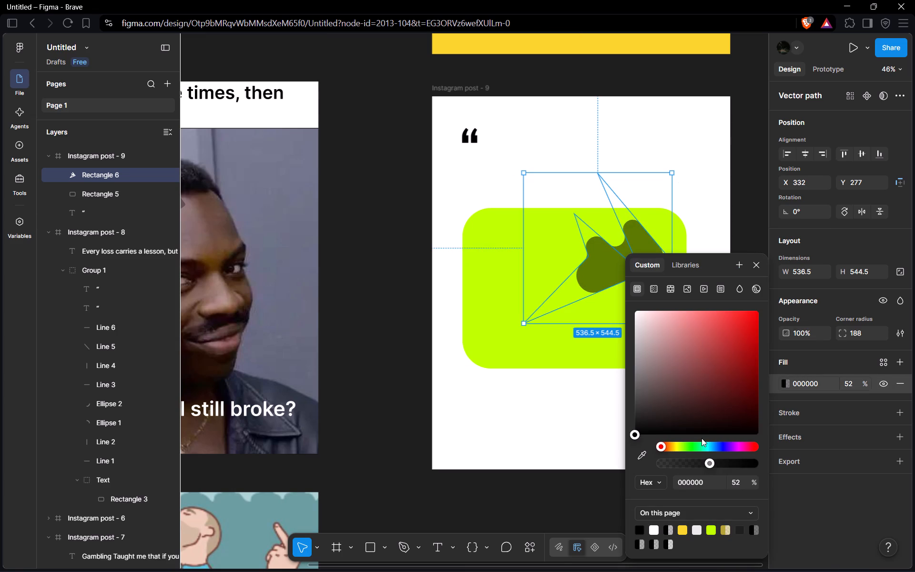
{"action": "left_click", "coordinate": [642, 452]}
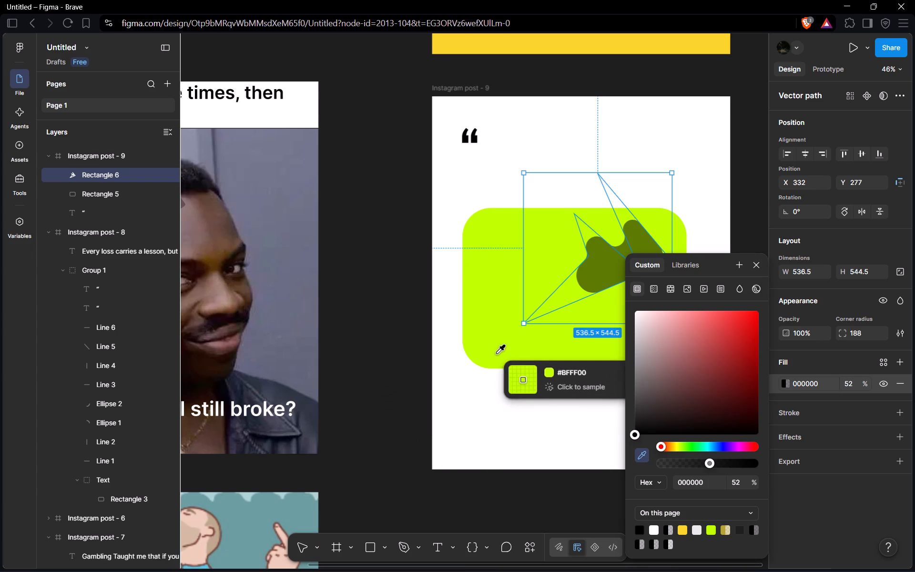
{"action": "left_click", "coordinate": [496, 351]}
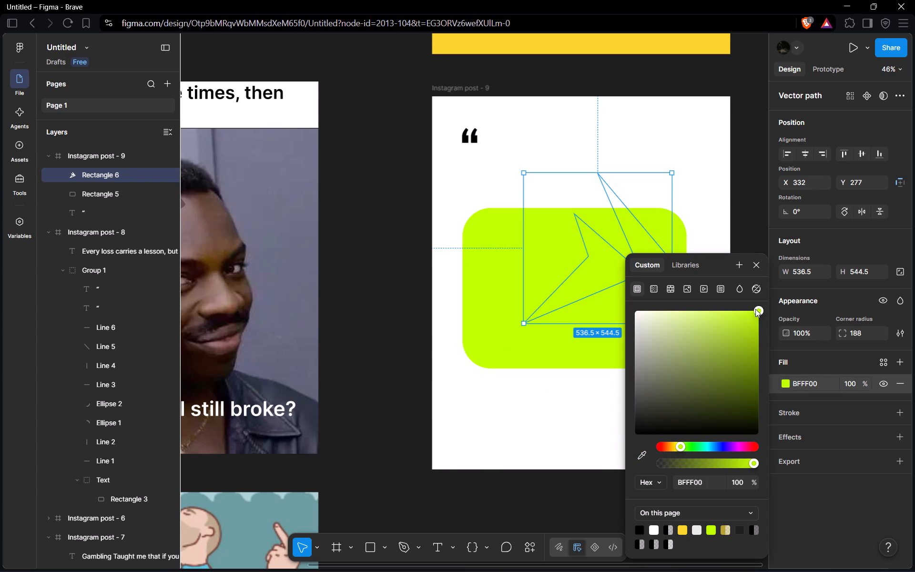
{"action": "left_click_drag", "start_coordinate": [755, 309], "coordinate": [738, 344]}
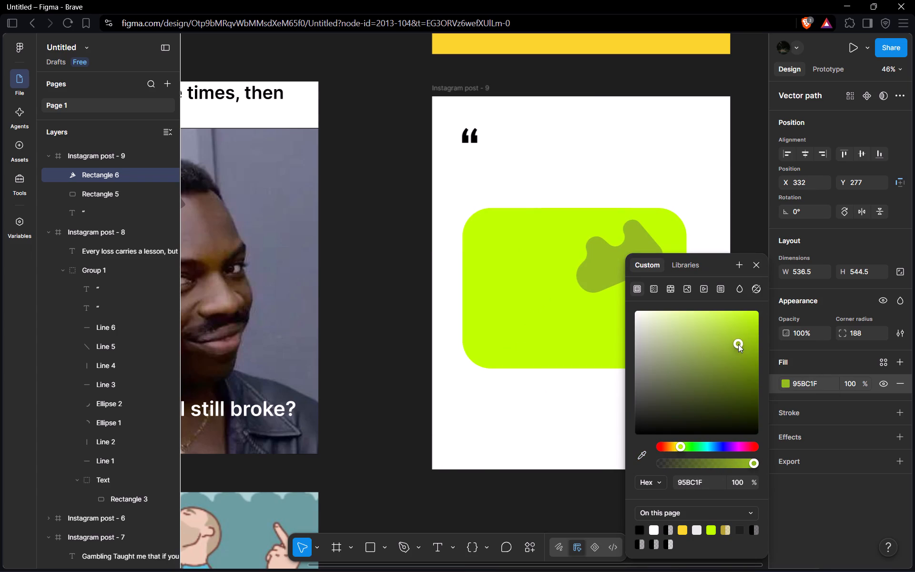
{"action": "left_click_drag", "start_coordinate": [738, 344], "coordinate": [726, 340]}
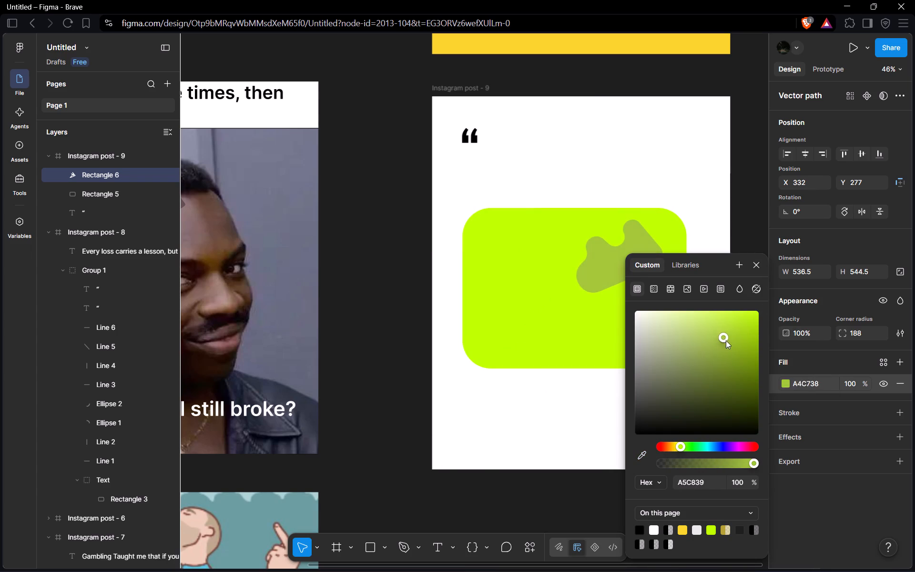
{"action": "left_click_drag", "start_coordinate": [726, 340], "coordinate": [751, 334]}
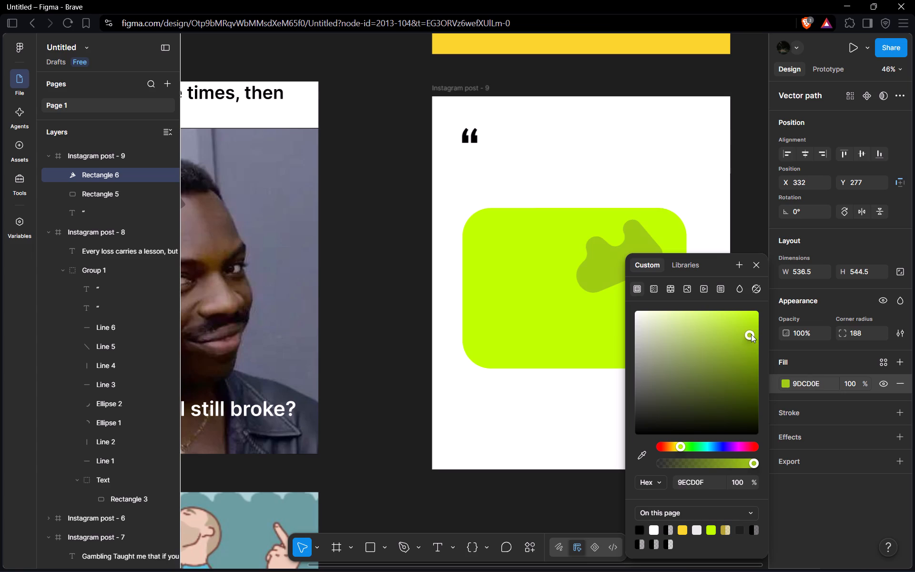
{"action": "left_click_drag", "start_coordinate": [751, 334], "coordinate": [744, 339]}
{"action": "left_click_drag", "start_coordinate": [744, 339], "coordinate": [746, 335]}
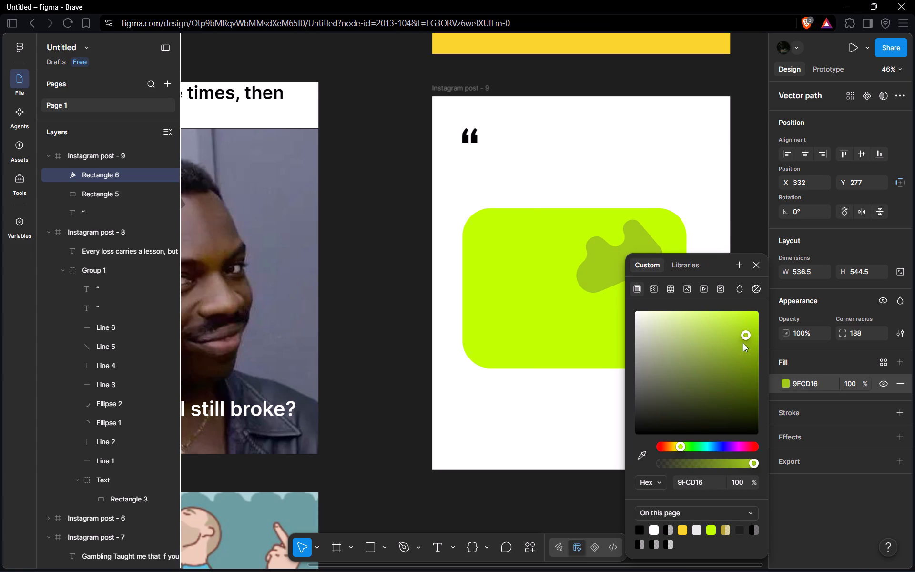
{"action": "left_click", "coordinate": [680, 447]}
{"action": "left_click", "coordinate": [493, 479]}
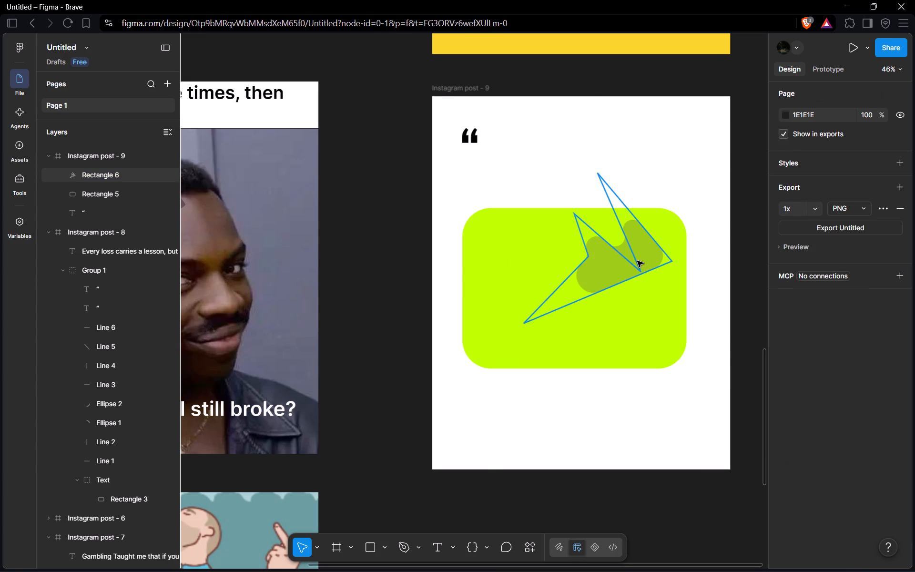
Reshape the green path's vector by pulling a new point out of its lower edge to about X 743.5, Y 838.
{"action": "left_click", "coordinate": [637, 261]}
{"action": "double_click", "coordinate": [625, 282]}
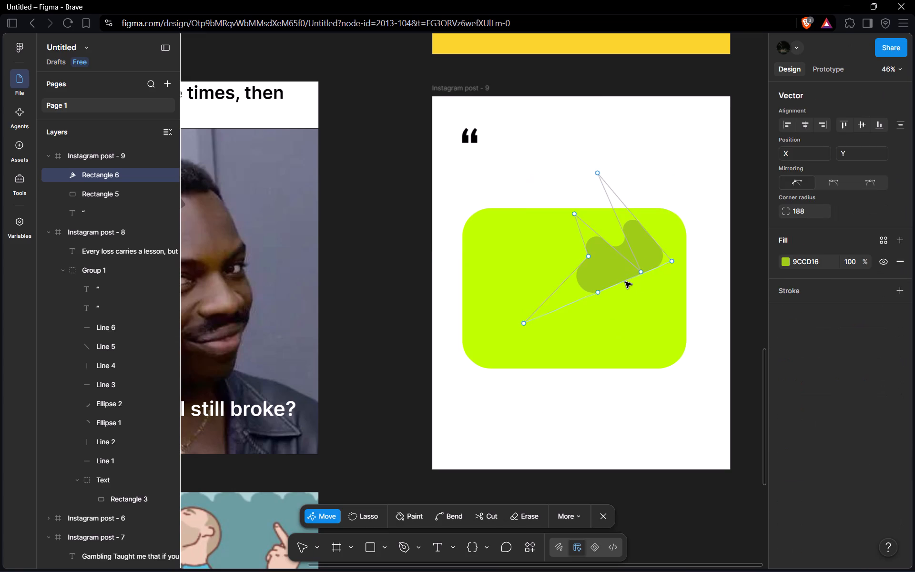
{"action": "left_click_drag", "start_coordinate": [640, 274], "coordinate": [628, 287]}
{"action": "left_click_drag", "start_coordinate": [628, 287], "coordinate": [627, 292]}
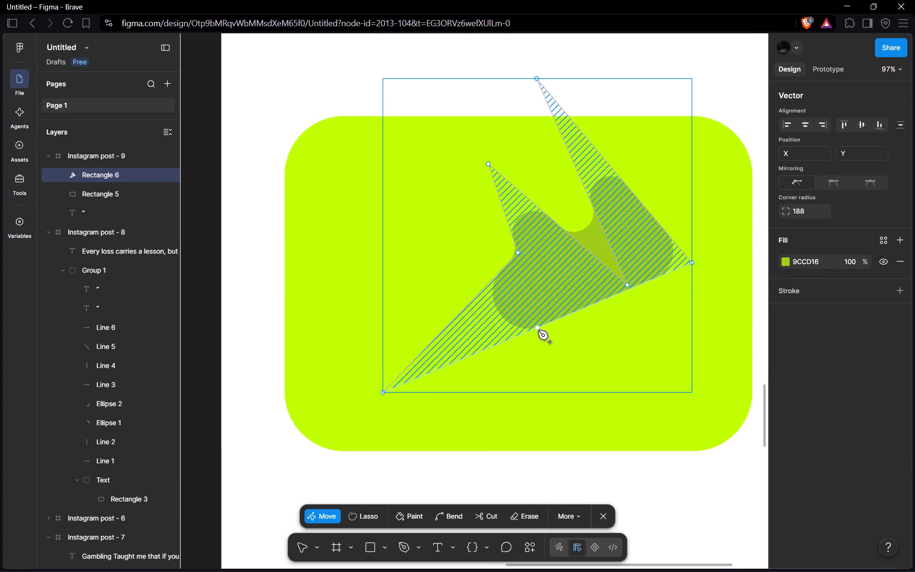
{"action": "left_click_drag", "start_coordinate": [538, 330], "coordinate": [630, 346]}
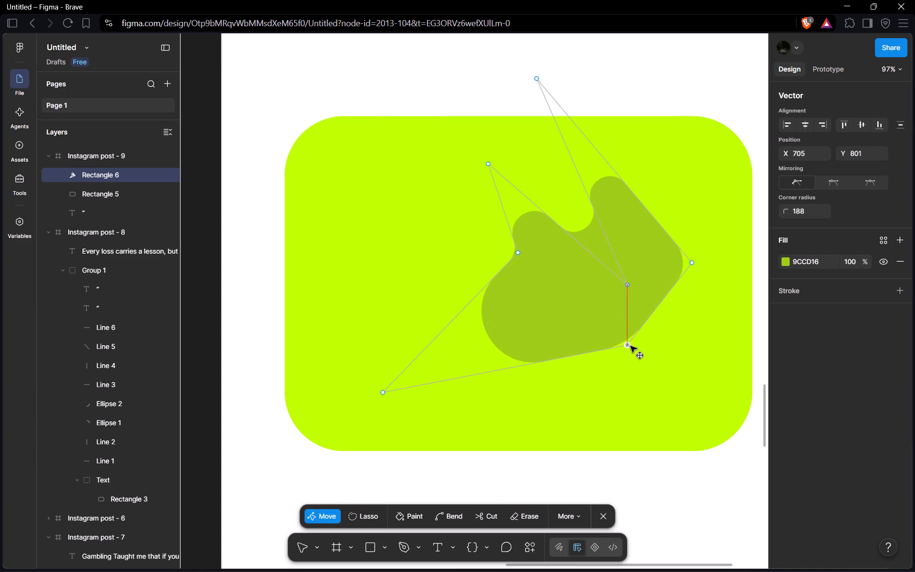
{"action": "left_click_drag", "start_coordinate": [630, 346], "coordinate": [653, 371]}
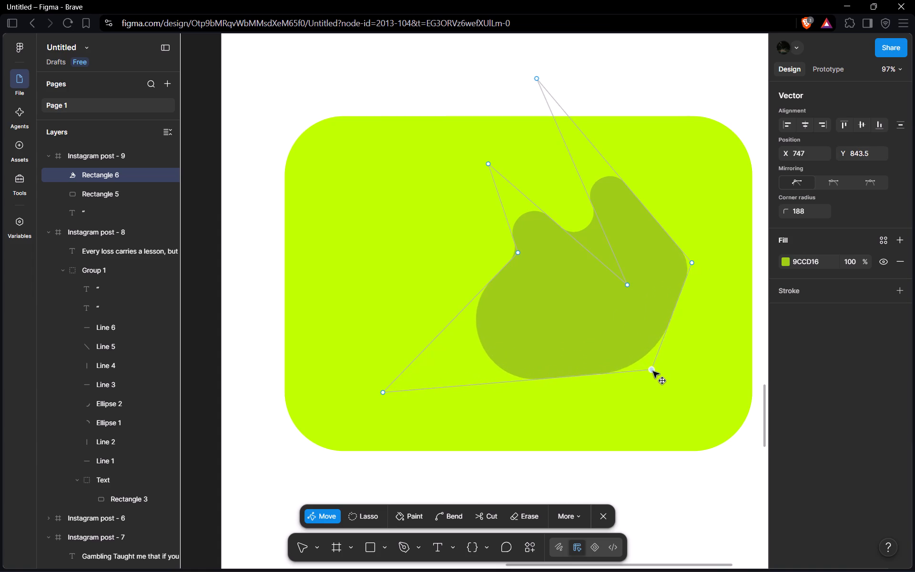
{"action": "left_click_drag", "start_coordinate": [653, 371], "coordinate": [650, 367]}
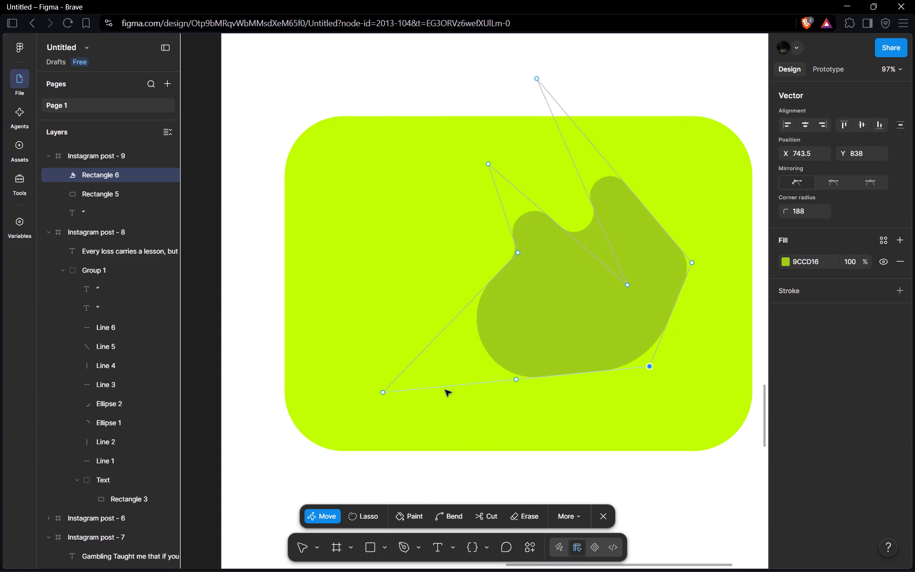
Move the path's sharp lower-left point inward to about X 567, Y 824.5, and pull its lower-right edge outward.
{"action": "left_click_drag", "start_coordinate": [385, 391], "coordinate": [462, 362]}
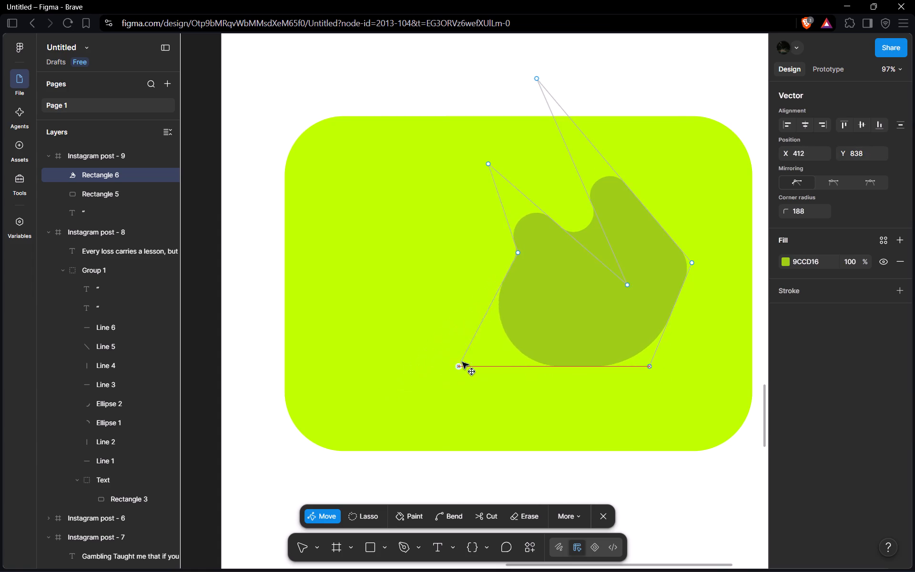
{"action": "left_click_drag", "start_coordinate": [462, 362], "coordinate": [572, 364]}
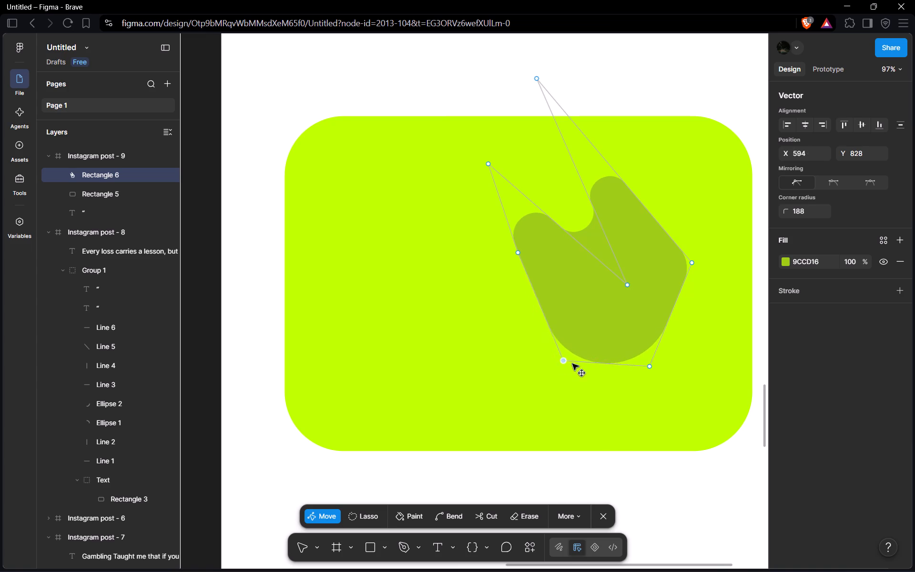
{"action": "left_click_drag", "start_coordinate": [572, 364], "coordinate": [548, 358]}
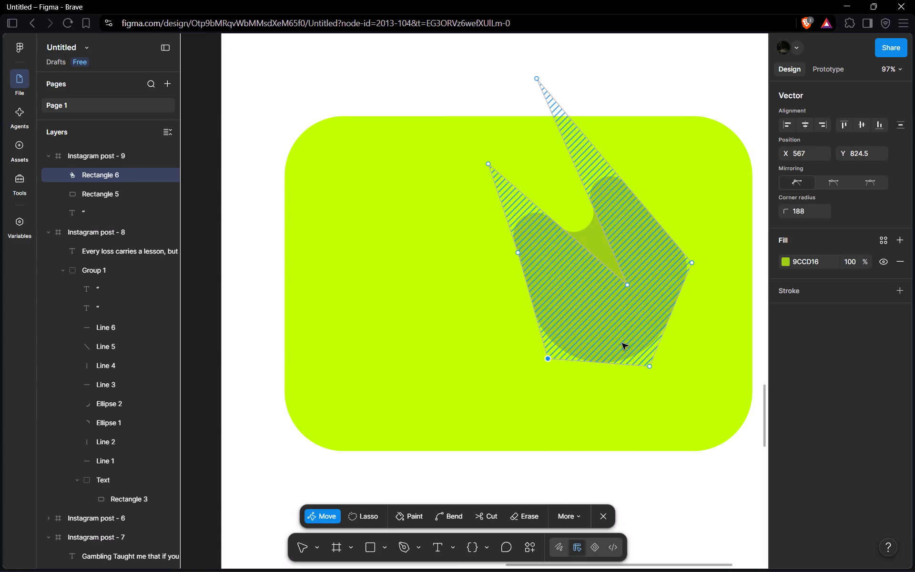
{"action": "left_click_drag", "start_coordinate": [672, 316], "coordinate": [689, 325]}
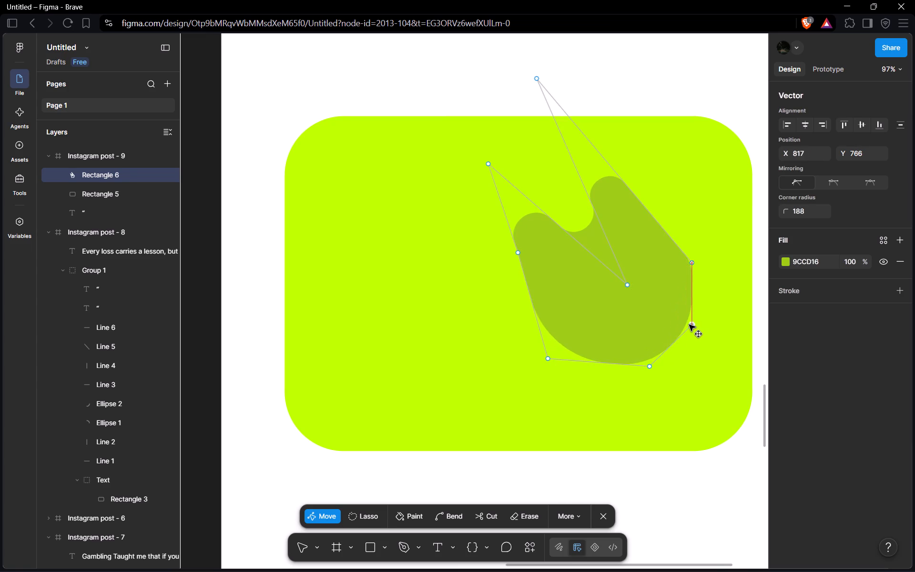
Move the green path's right-hand point below X 817, Y 766 across the shape to just inside its left edge, cutting a deep notch.
{"action": "left_click_drag", "start_coordinate": [689, 325], "coordinate": [738, 422]}
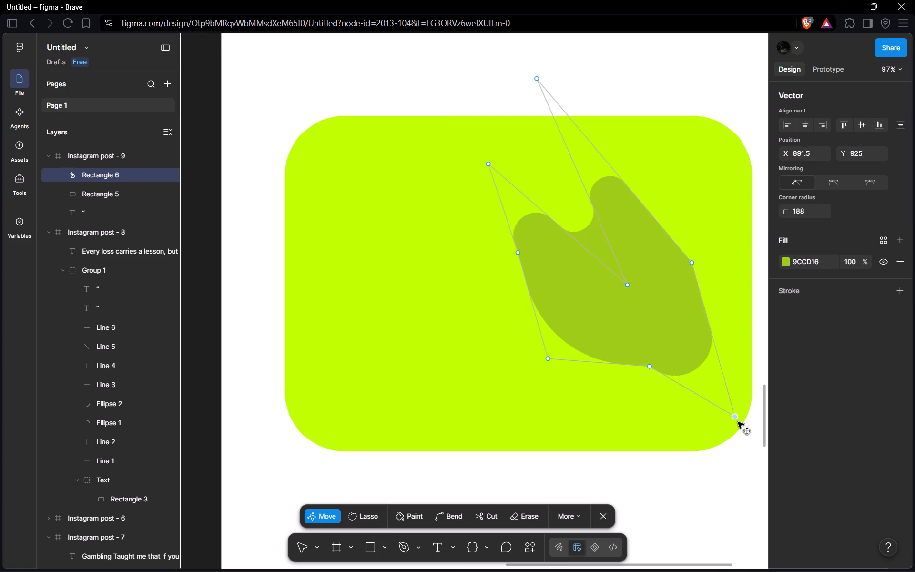
{"action": "left_click_drag", "start_coordinate": [738, 422], "coordinate": [733, 432]}
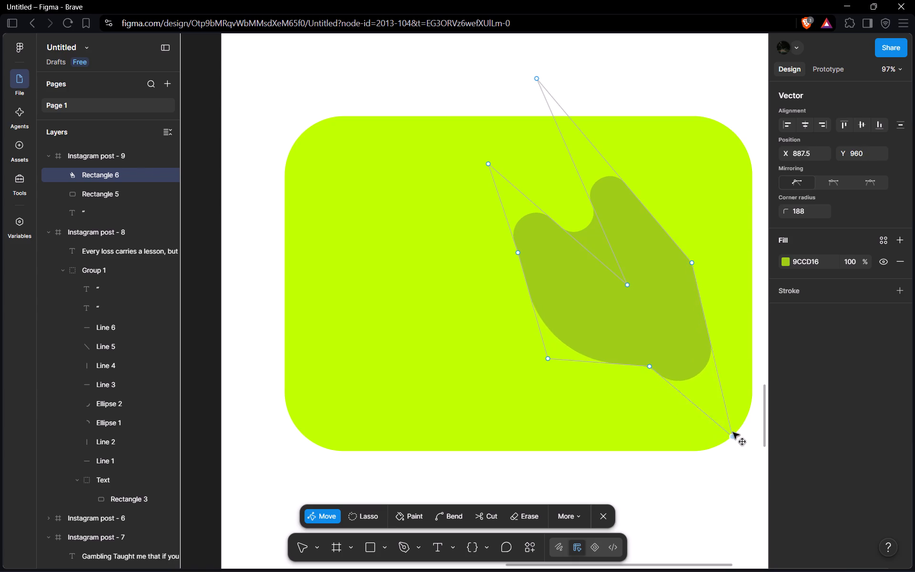
{"action": "left_click_drag", "start_coordinate": [733, 432], "coordinate": [572, 226]}
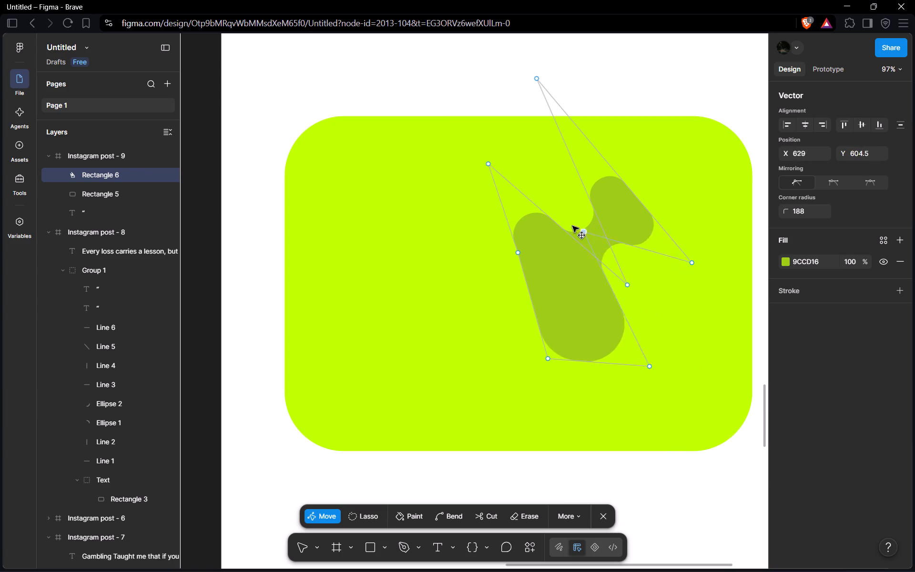
{"action": "left_click_drag", "start_coordinate": [572, 226], "coordinate": [507, 252]}
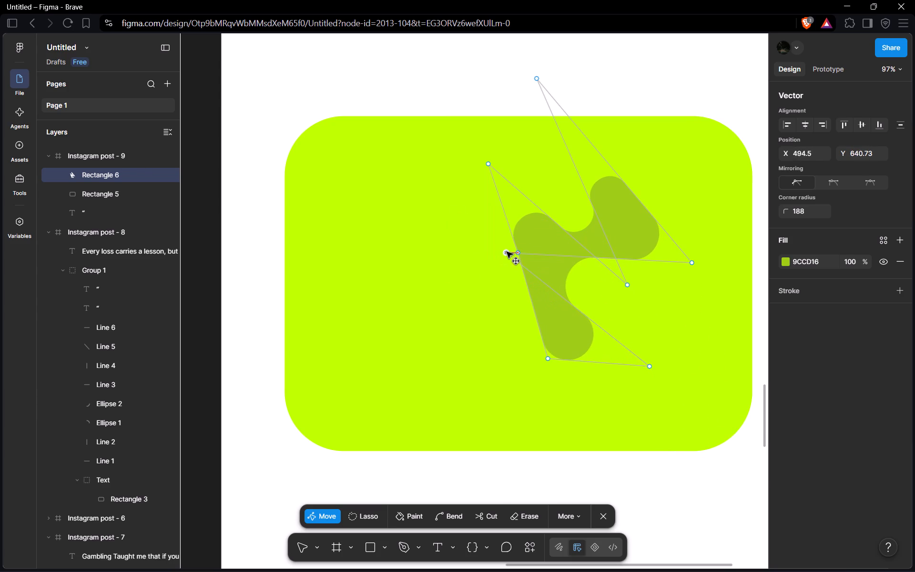
{"action": "left_click_drag", "start_coordinate": [507, 252], "coordinate": [541, 252]}
{"action": "left_click", "coordinate": [627, 502]}
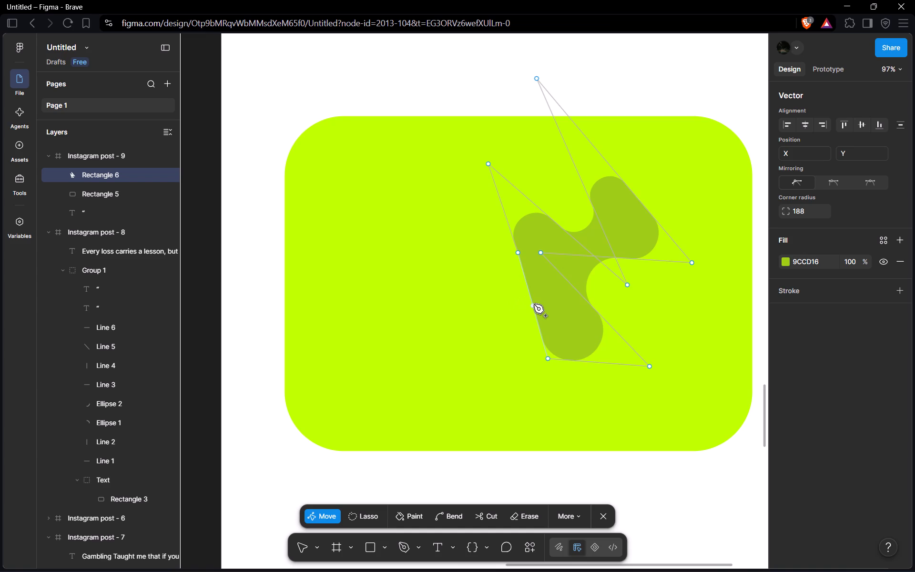
Pull a new point from the path's lower-left edge inward to about X 577.5, Y 719.5 and finish vector editing.
{"action": "left_click_drag", "start_coordinate": [534, 304], "coordinate": [554, 298]}
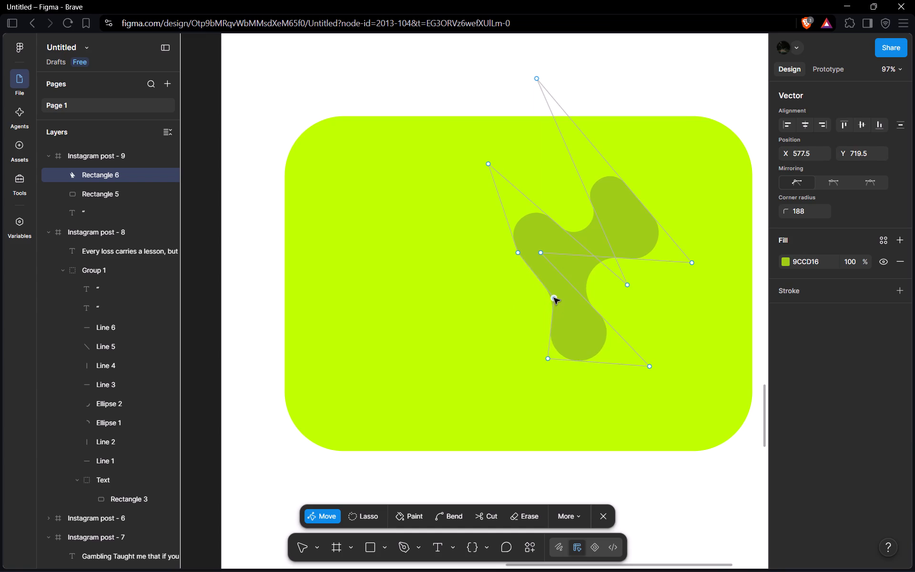
{"action": "left_click", "coordinate": [722, 522]}
{"action": "double_click", "coordinate": [722, 522]}
{"action": "left_click", "coordinate": [637, 497]}
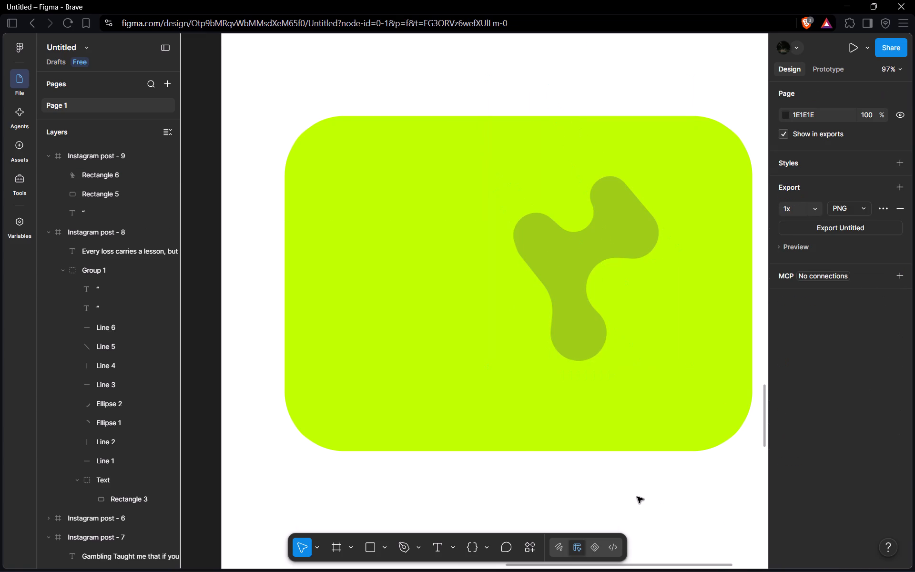
Move the green blob to about X 97, Y 252 over the lime card and enlarge it to about 1107 × 958.
{"action": "left_click_drag", "start_coordinate": [597, 389], "coordinate": [496, 363]}
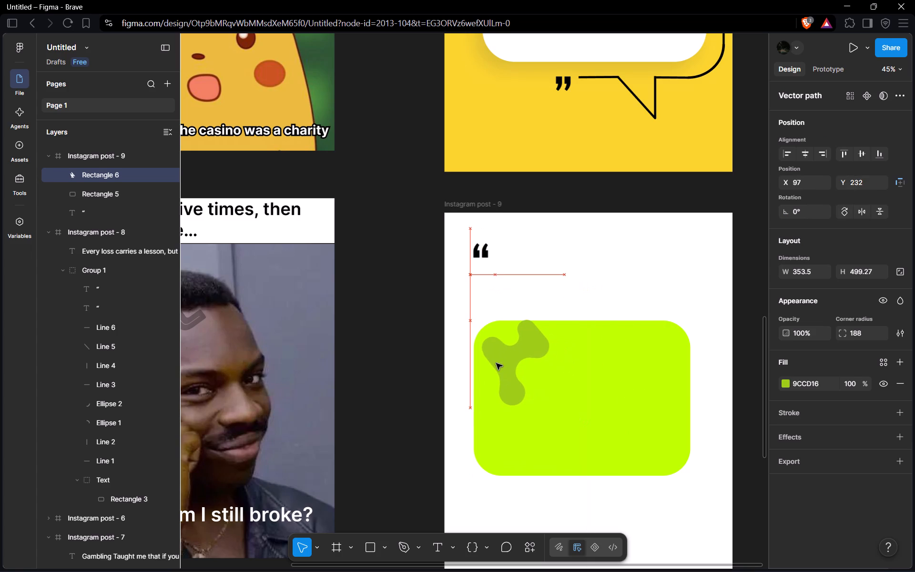
{"action": "left_click_drag", "start_coordinate": [496, 363], "coordinate": [541, 381]}
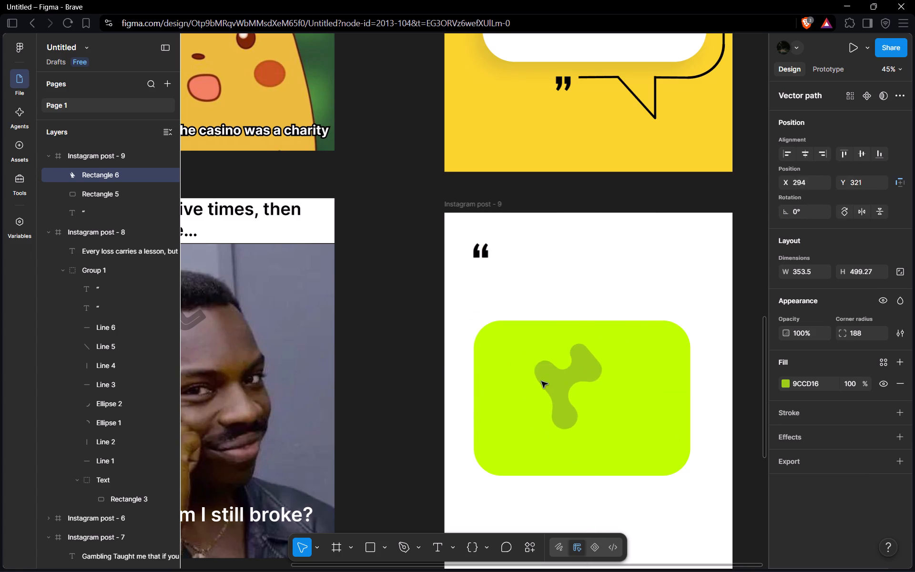
{"action": "left_click_drag", "start_coordinate": [541, 381], "coordinate": [498, 366]}
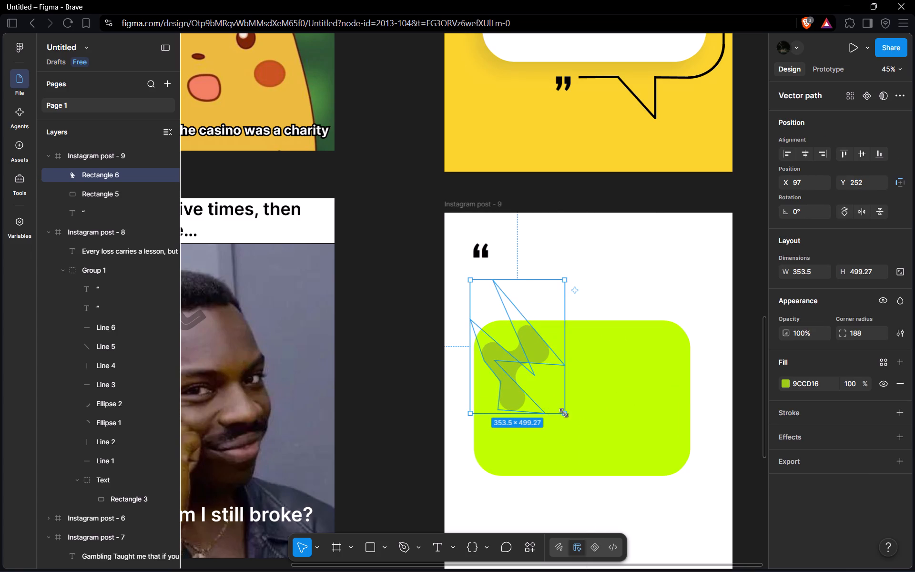
{"action": "left_click_drag", "start_coordinate": [564, 413], "coordinate": [761, 557]}
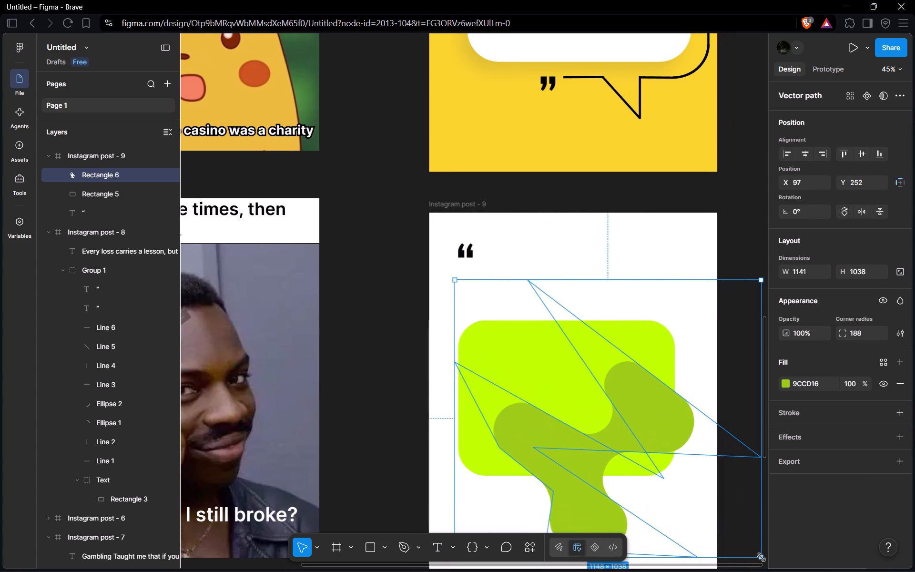
{"action": "left_click_drag", "start_coordinate": [761, 557], "coordinate": [709, 531]}
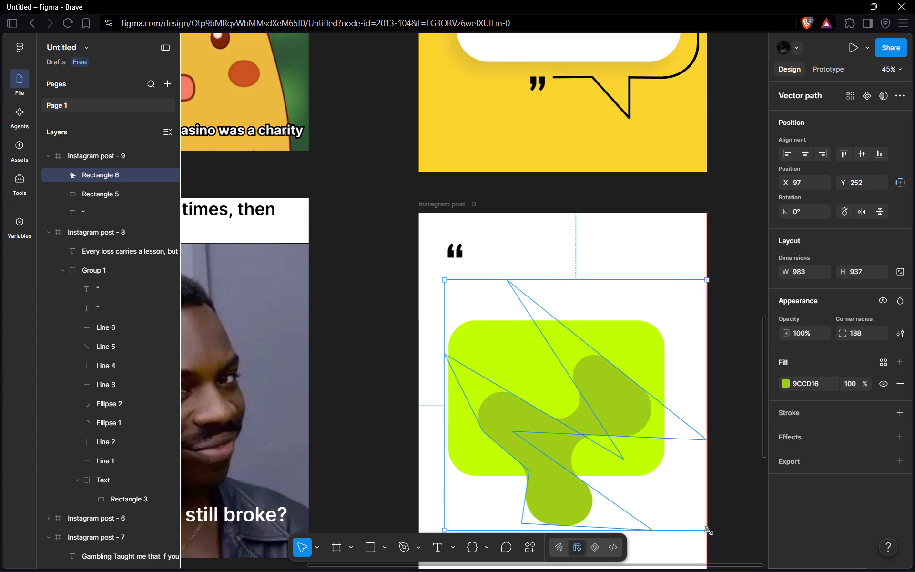
{"action": "left_click_drag", "start_coordinate": [709, 531], "coordinate": [756, 544]}
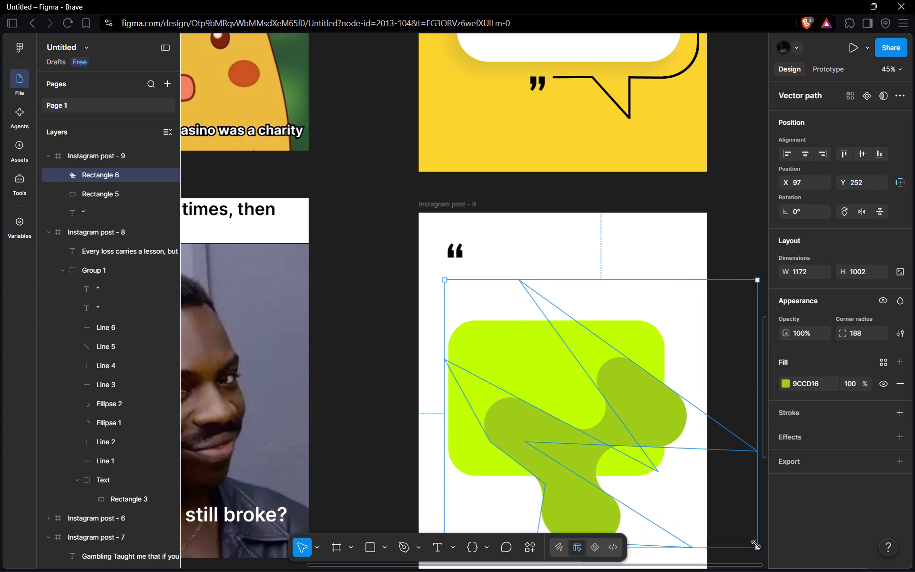
{"action": "left_click_drag", "start_coordinate": [756, 544], "coordinate": [741, 536]}
Shift the green blob up and left to about X -276, Y -301 and enlarge it to about 2003 × 1727.
{"action": "left_click_drag", "start_coordinate": [554, 490], "coordinate": [456, 343]}
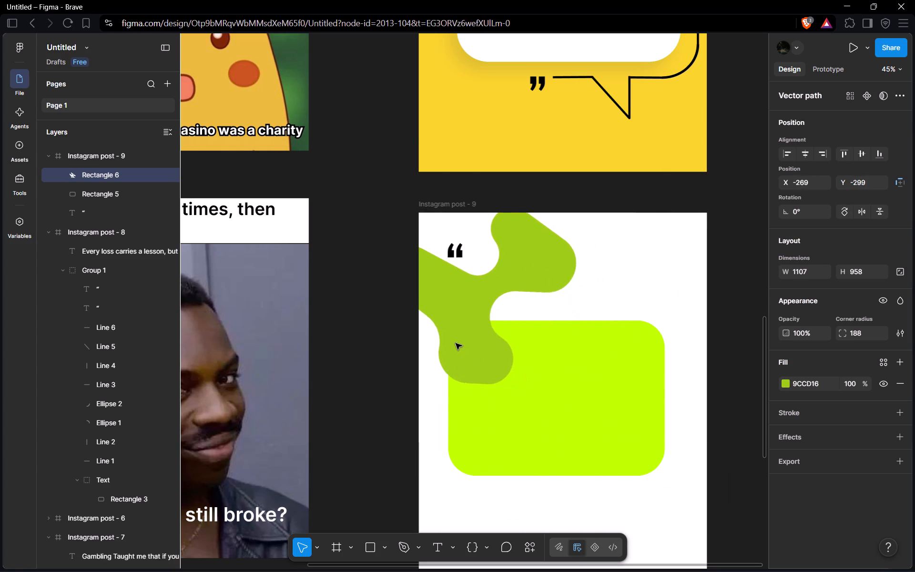
{"action": "left_click_drag", "start_coordinate": [456, 343], "coordinate": [455, 343]}
{"action": "left_click_drag", "start_coordinate": [638, 388], "coordinate": [751, 550]}
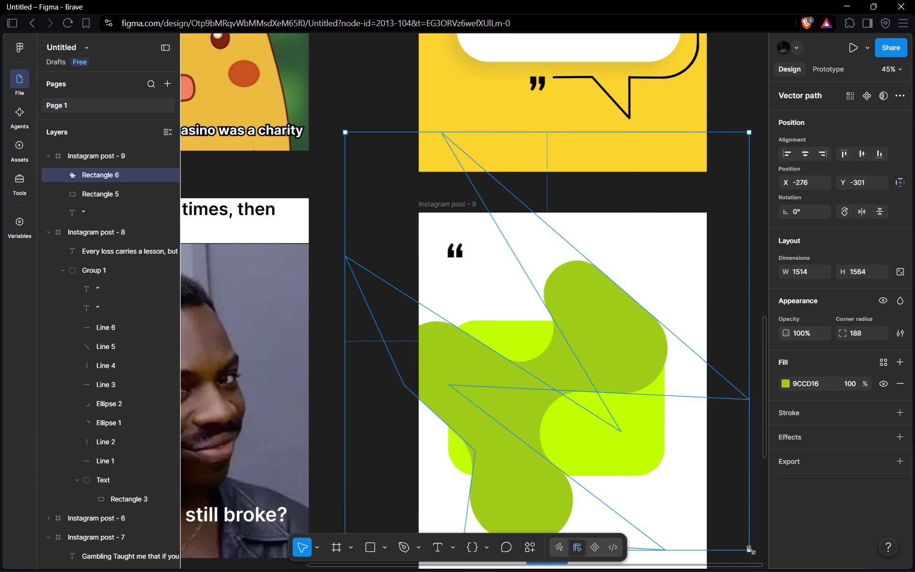
{"action": "left_click_drag", "start_coordinate": [751, 550], "coordinate": [709, 442]}
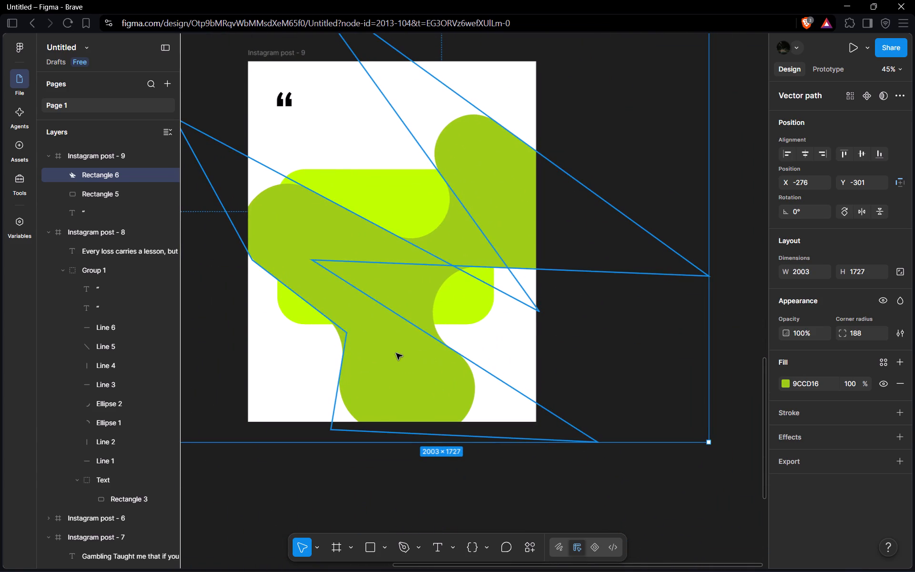
Move the green blob to about X -388, Y -486 and enlarge it to about 2291 × 1968.
{"action": "left_click_drag", "start_coordinate": [396, 353], "coordinate": [368, 313]}
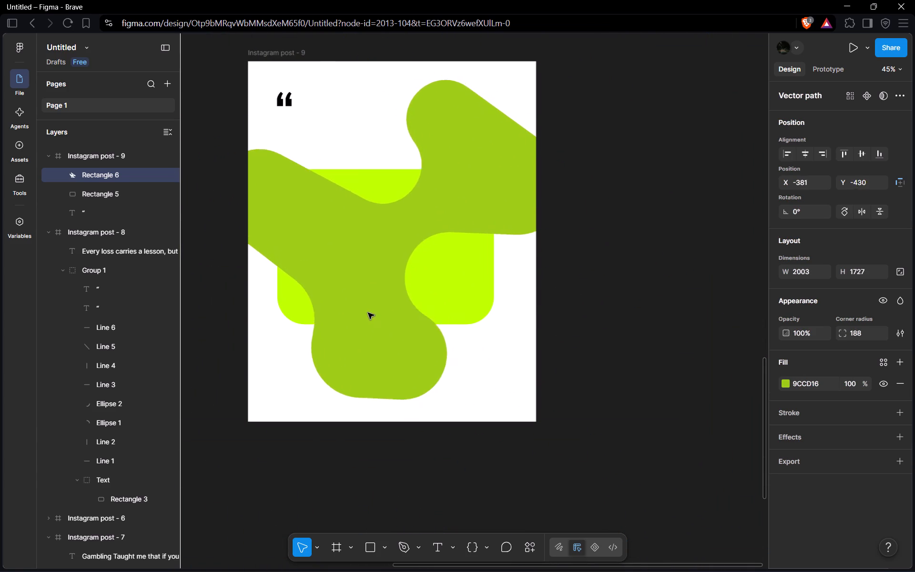
{"action": "left_click_drag", "start_coordinate": [368, 313], "coordinate": [366, 304]}
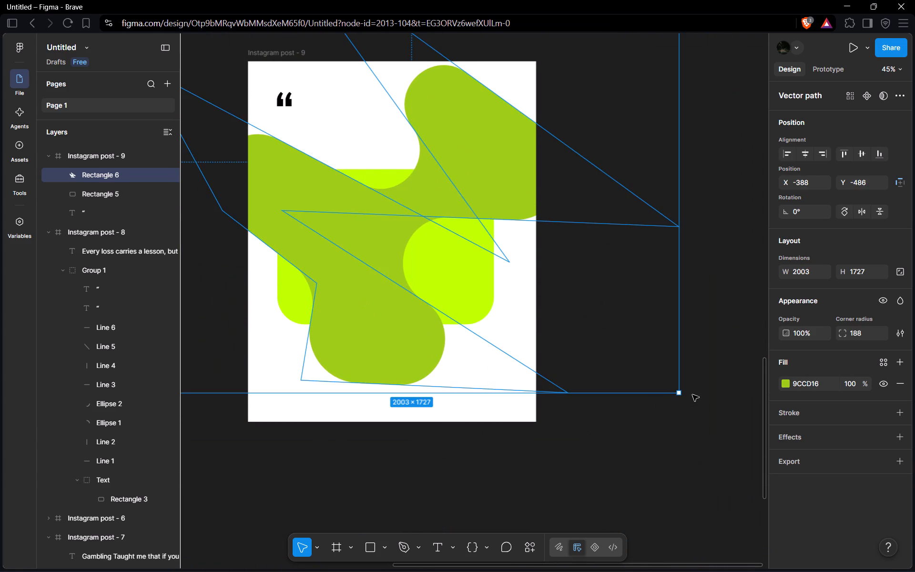
{"action": "left_click_drag", "start_coordinate": [679, 396], "coordinate": [754, 498]}
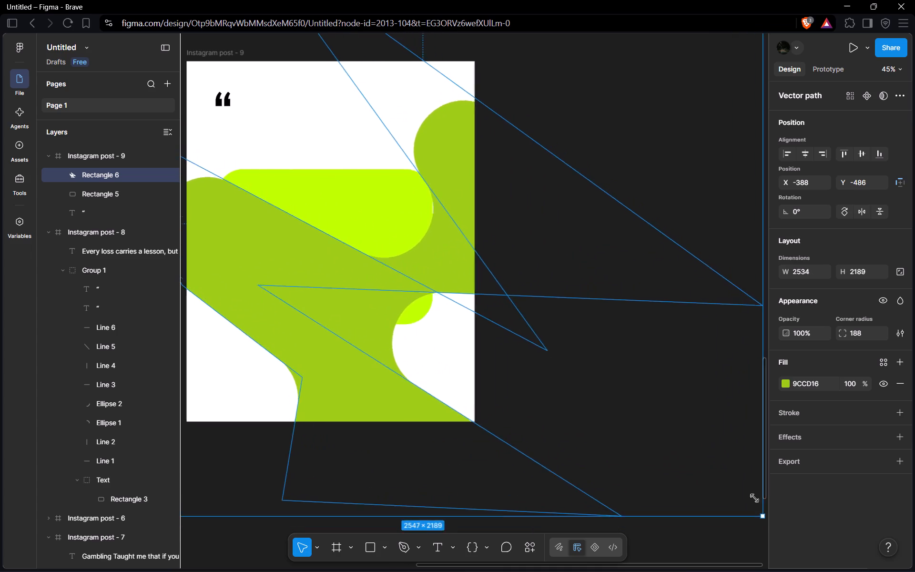
{"action": "left_click_drag", "start_coordinate": [754, 498], "coordinate": [693, 457]}
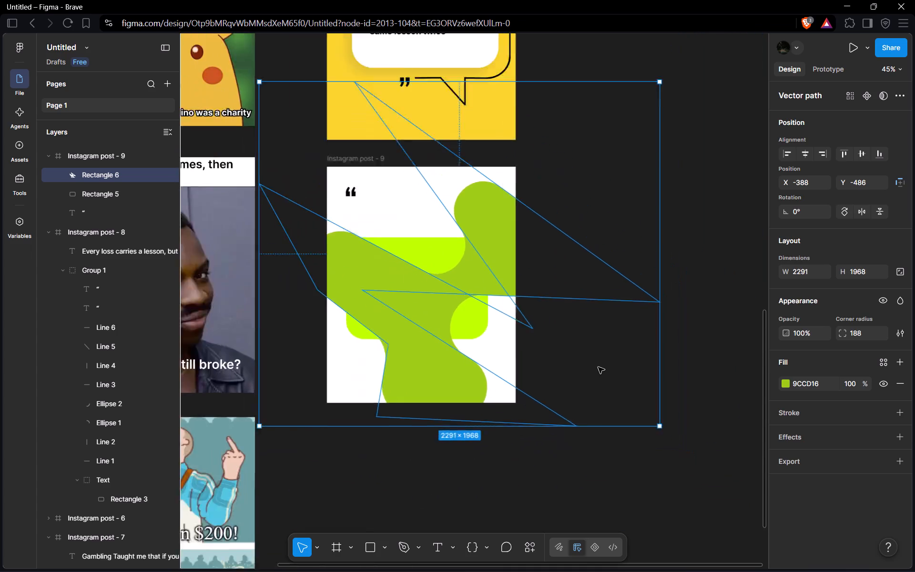
Stretch the green blob upward to about 2264 × 2395 at Y -913 and fine-tune its size from the lower-left corner.
{"action": "left_click_drag", "start_coordinate": [641, 175], "coordinate": [643, 153]}
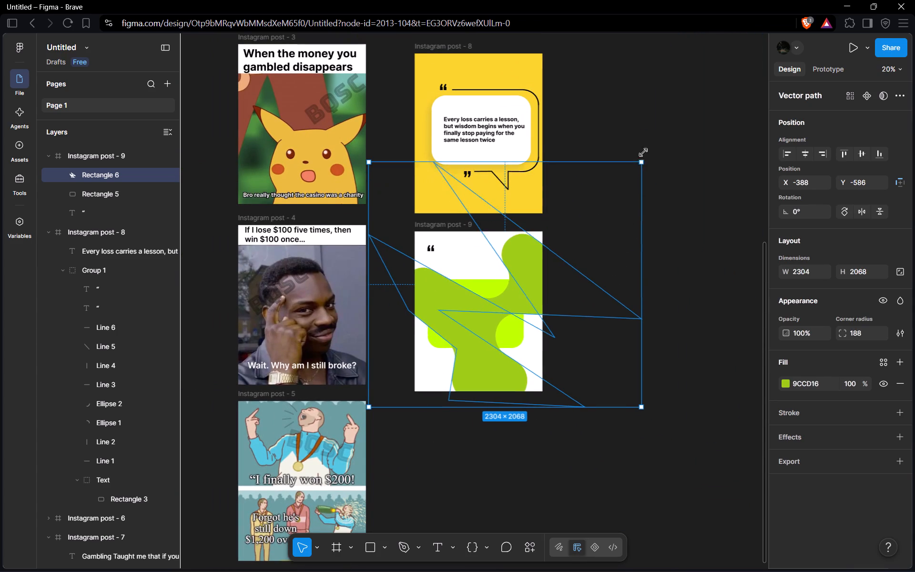
{"action": "left_click_drag", "start_coordinate": [643, 153], "coordinate": [637, 123]}
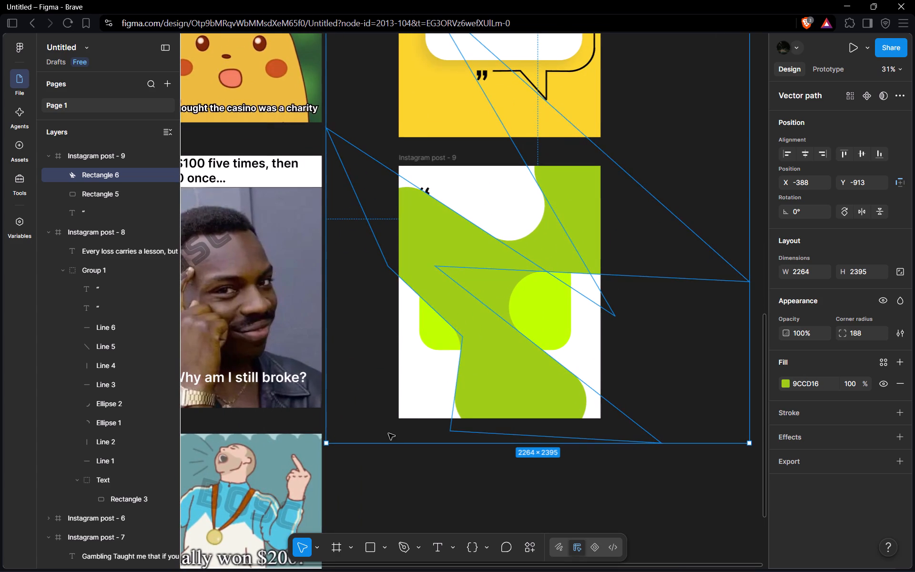
{"action": "scroll", "coordinate": [388, 433], "scroll_direction": "right", "scroll_amount": 1}
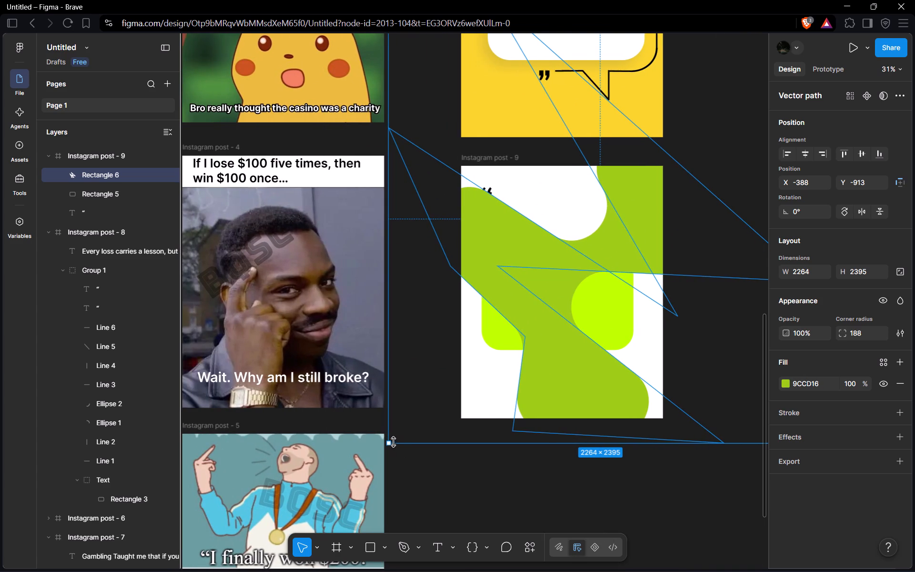
{"action": "left_click", "coordinate": [391, 443]}
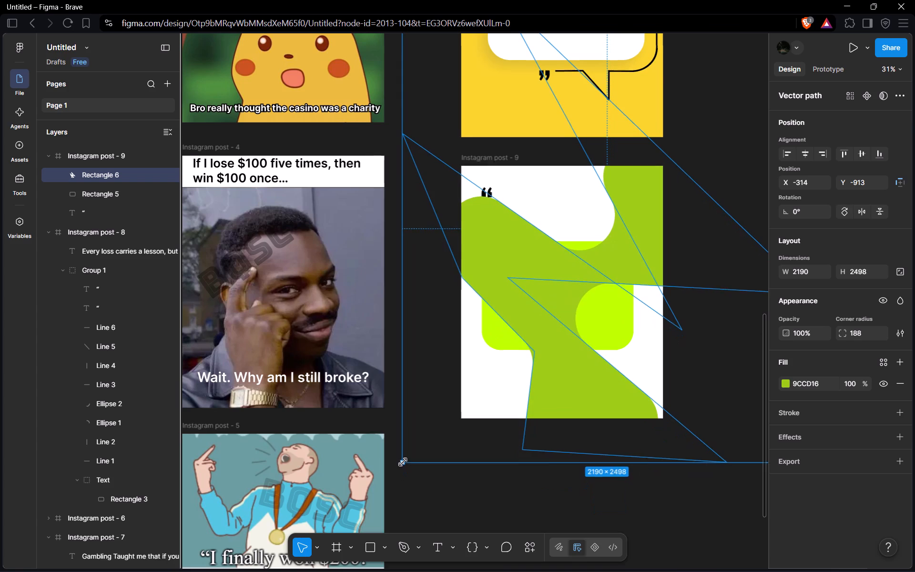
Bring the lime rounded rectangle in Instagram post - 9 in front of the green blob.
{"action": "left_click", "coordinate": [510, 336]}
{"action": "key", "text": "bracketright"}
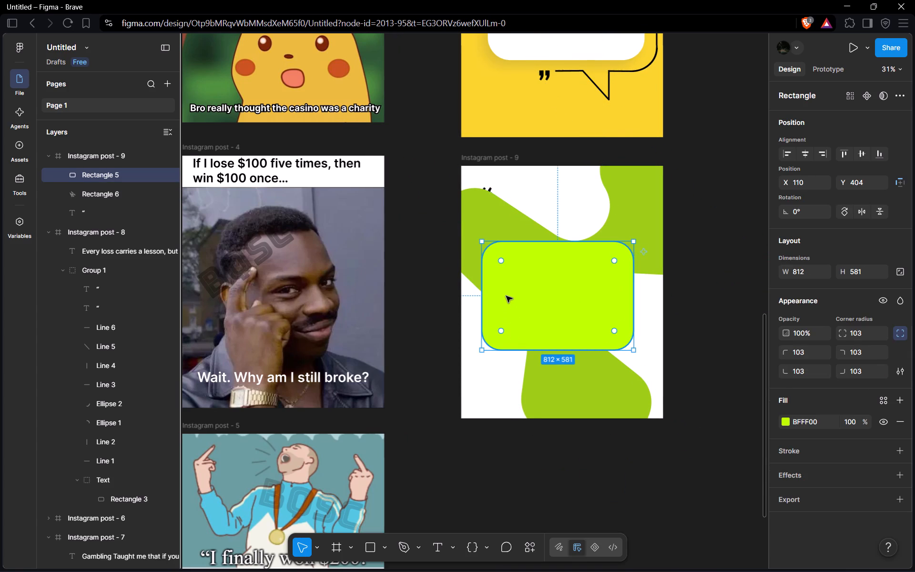
Delete the lime rounded rectangle from Instagram post - 9.
{"action": "key", "text": "Delete"}
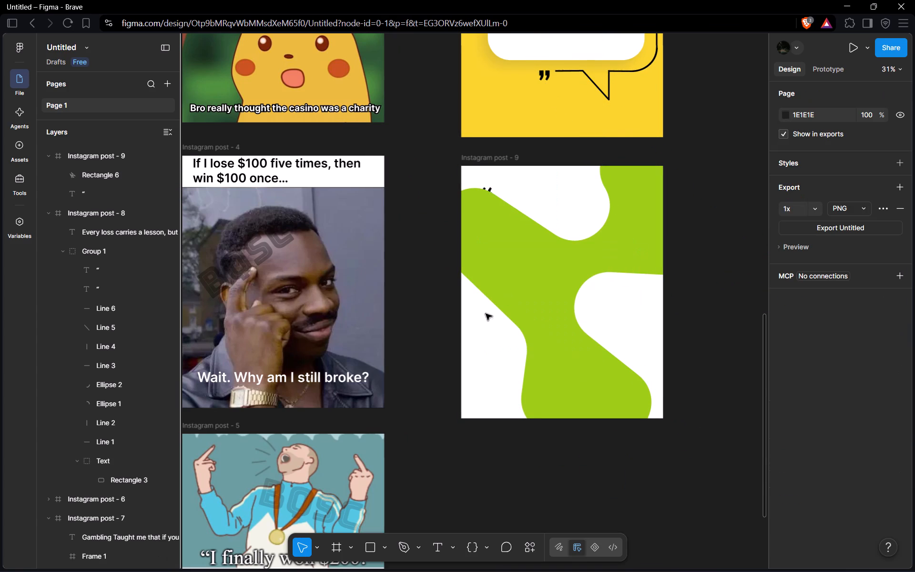
Change the Instagram post - 9 frame's fill by sampling the blob's green 9CCD16 and brightening it to about lime BEFA1A.
{"action": "left_click", "coordinate": [477, 373]}
{"action": "left_click", "coordinate": [576, 374]}
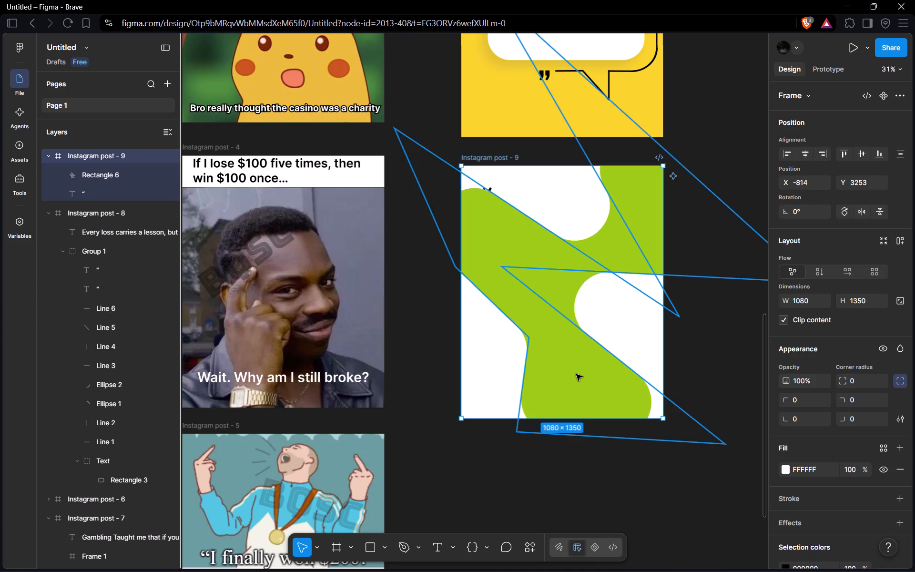
{"action": "scroll", "coordinate": [844, 460], "scroll_direction": "down", "scroll_amount": 1}
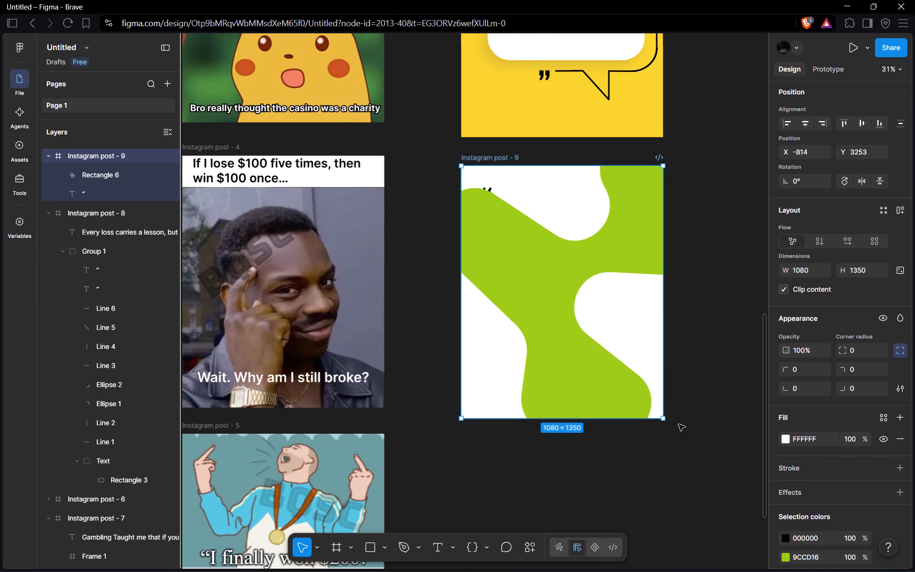
{"action": "double_click", "coordinate": [640, 342]}
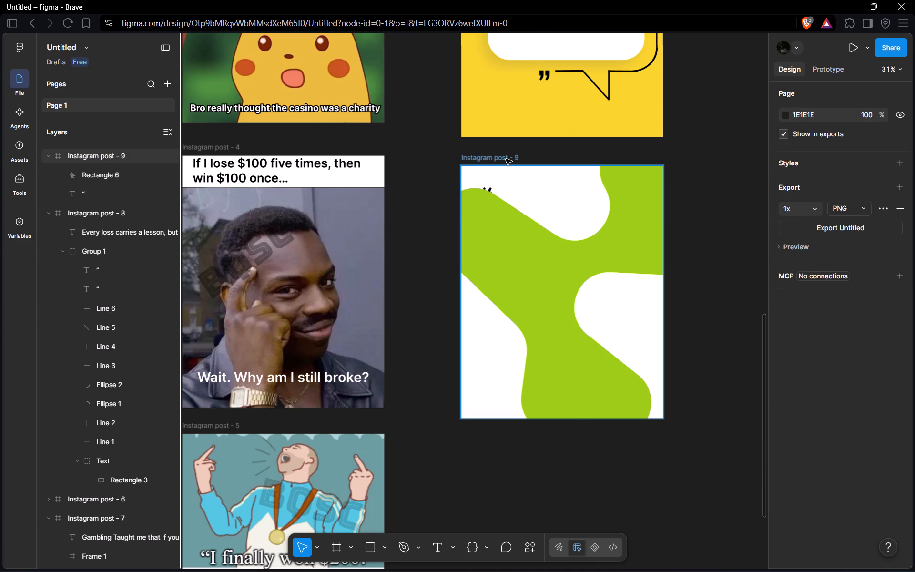
{"action": "left_click", "coordinate": [506, 159]}
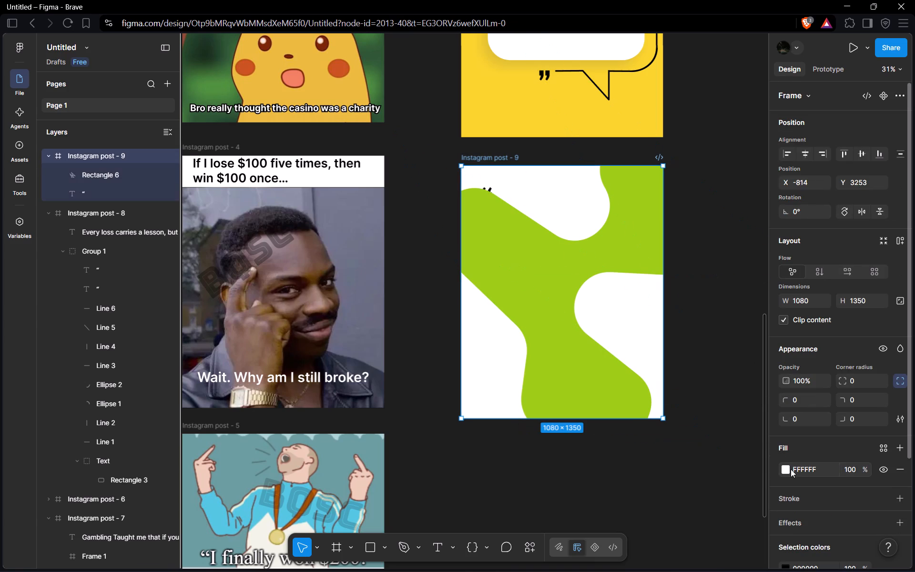
{"action": "left_click", "coordinate": [783, 469]}
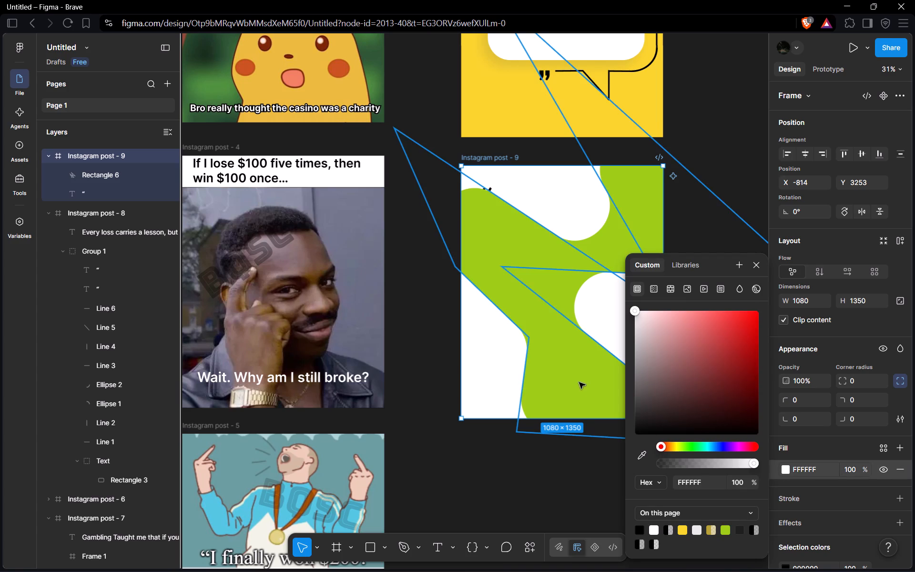
{"action": "left_click", "coordinate": [638, 457]}
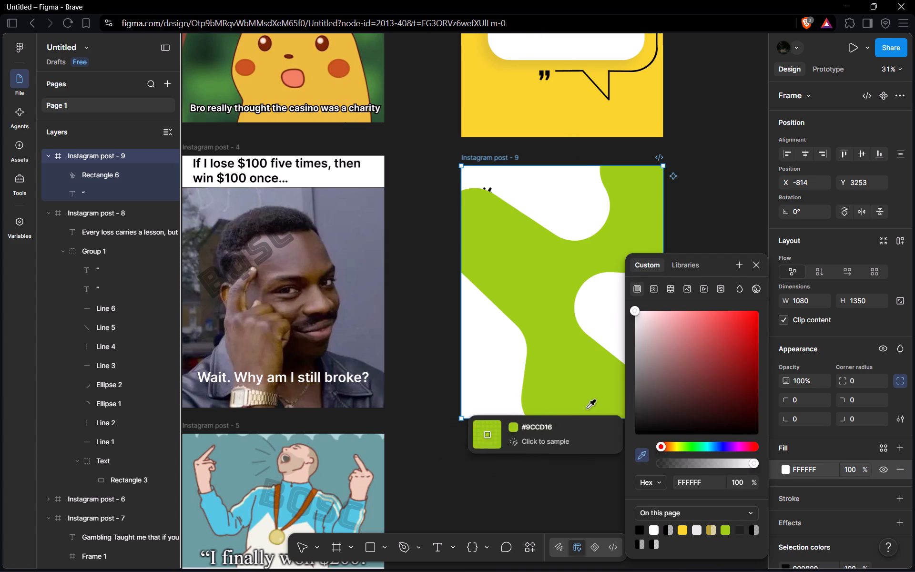
{"action": "left_click", "coordinate": [580, 401]}
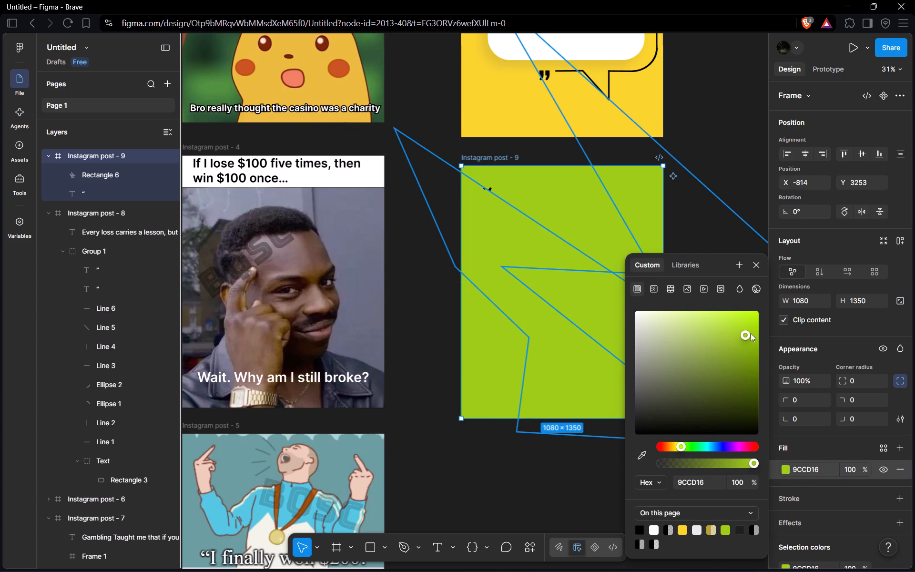
{"action": "left_click_drag", "start_coordinate": [746, 336], "coordinate": [746, 312]}
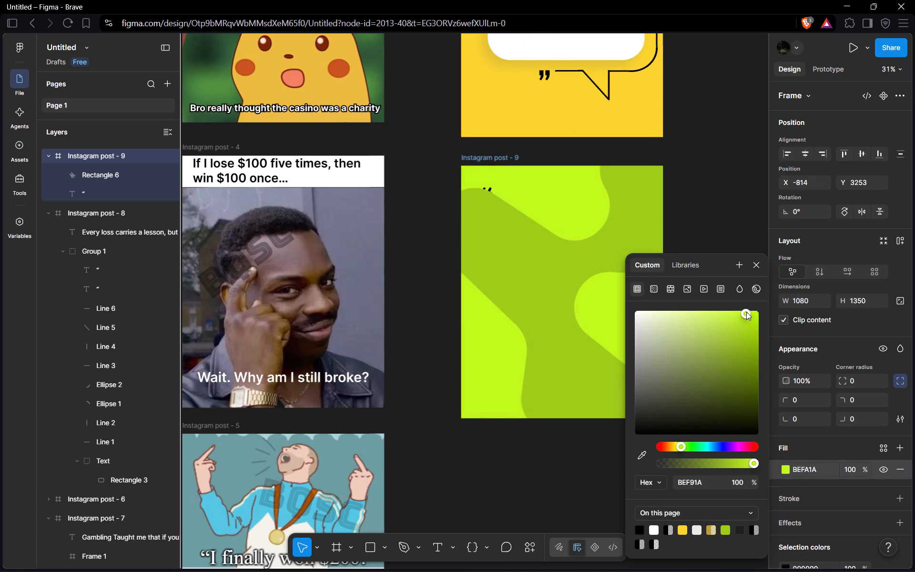
Adjust the background fill of the Instagram post - 9 frame to the lighter green B5E433.
{"action": "left_click_drag", "start_coordinate": [746, 312], "coordinate": [732, 315]}
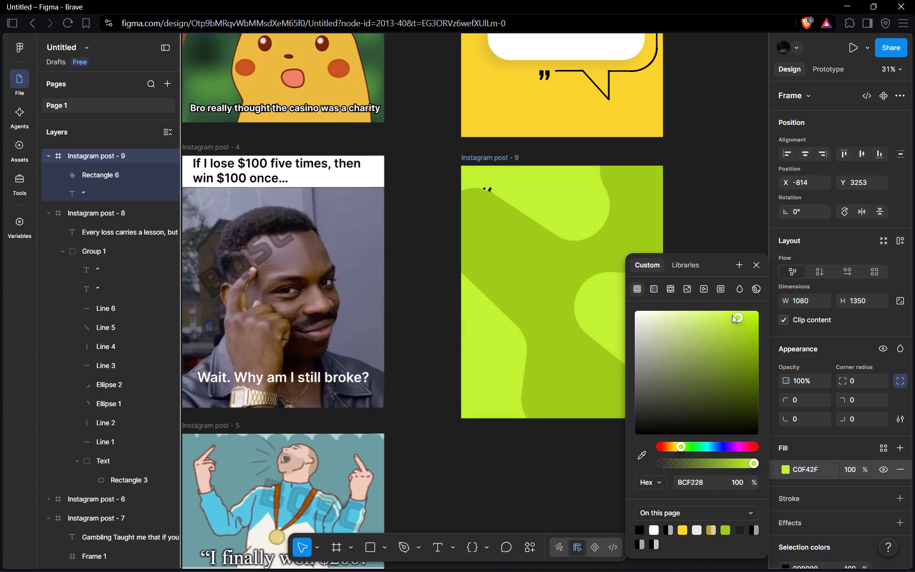
{"action": "left_click_drag", "start_coordinate": [732, 315], "coordinate": [752, 325]}
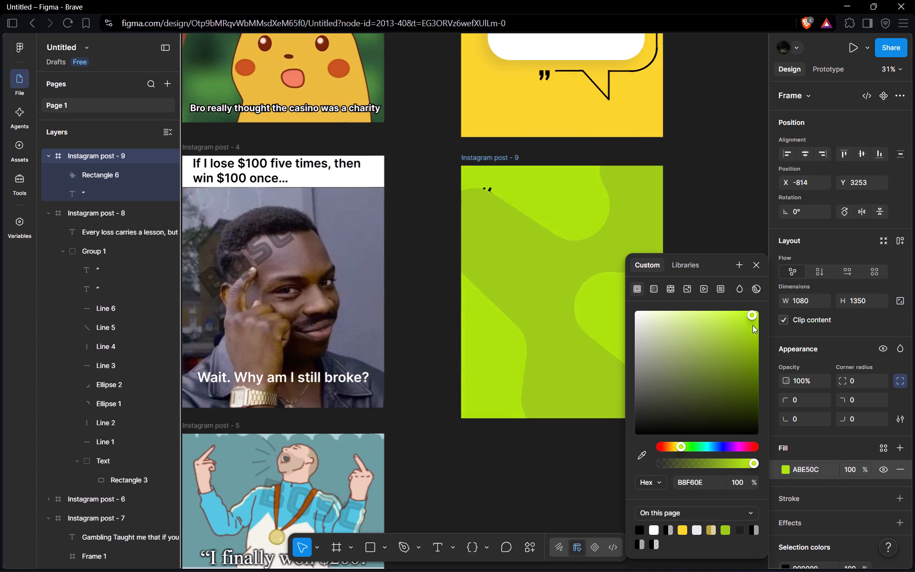
{"action": "left_click_drag", "start_coordinate": [752, 325], "coordinate": [733, 327]}
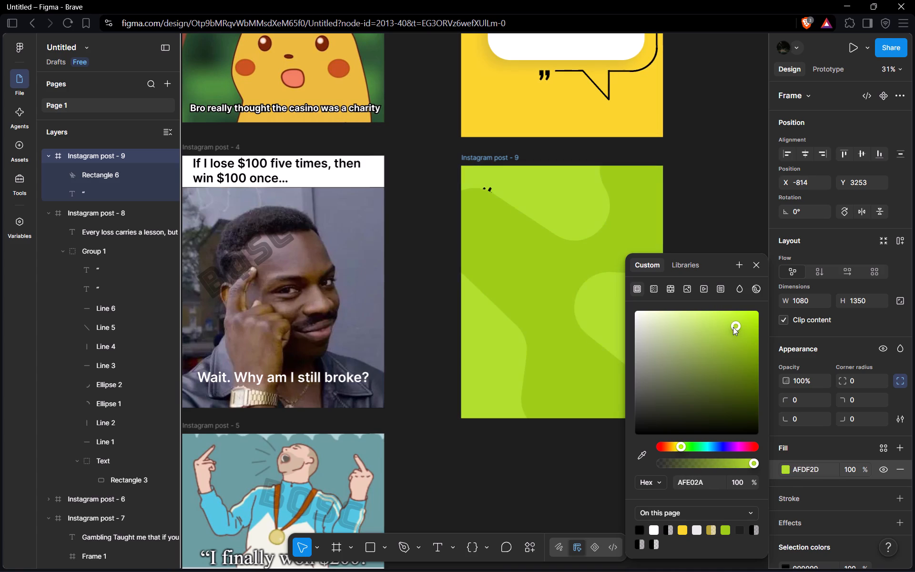
{"action": "left_click_drag", "start_coordinate": [733, 327], "coordinate": [731, 333]}
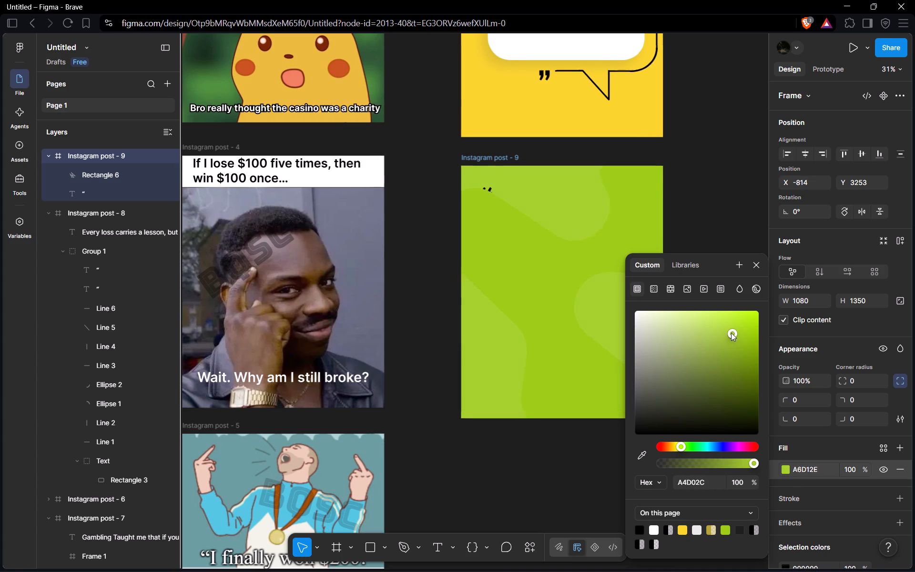
{"action": "left_click_drag", "start_coordinate": [731, 333], "coordinate": [730, 328]}
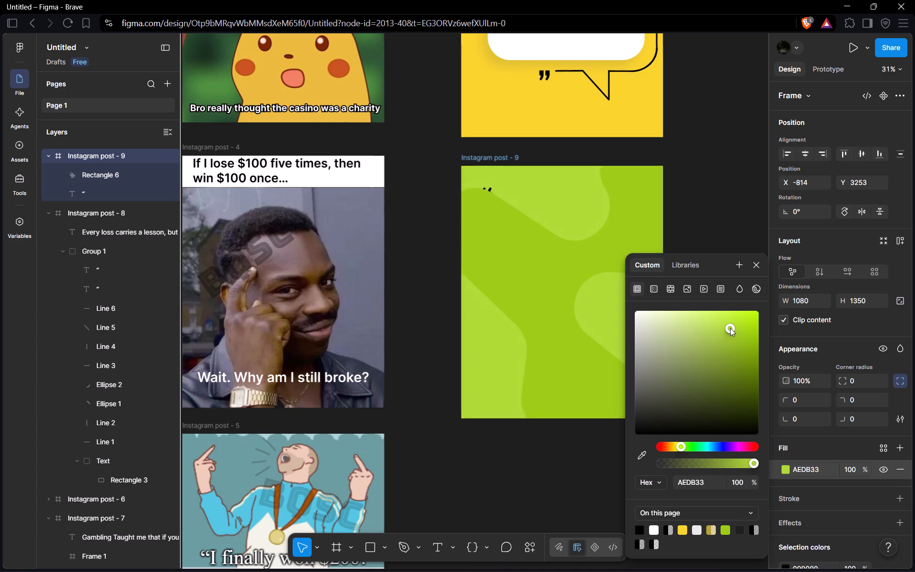
{"action": "left_click_drag", "start_coordinate": [730, 328], "coordinate": [731, 327]}
{"action": "left_click_drag", "start_coordinate": [731, 327], "coordinate": [731, 324]}
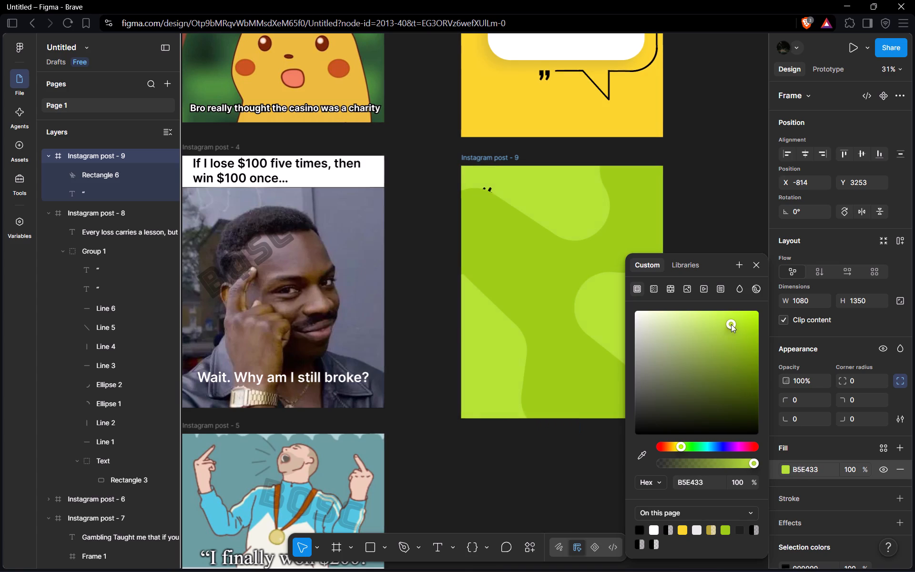
{"action": "left_click", "coordinate": [563, 481]}
Lower the fill opacity of the darker green path in Instagram post - 9 to 82%.
{"action": "triple_click", "coordinate": [566, 396]}
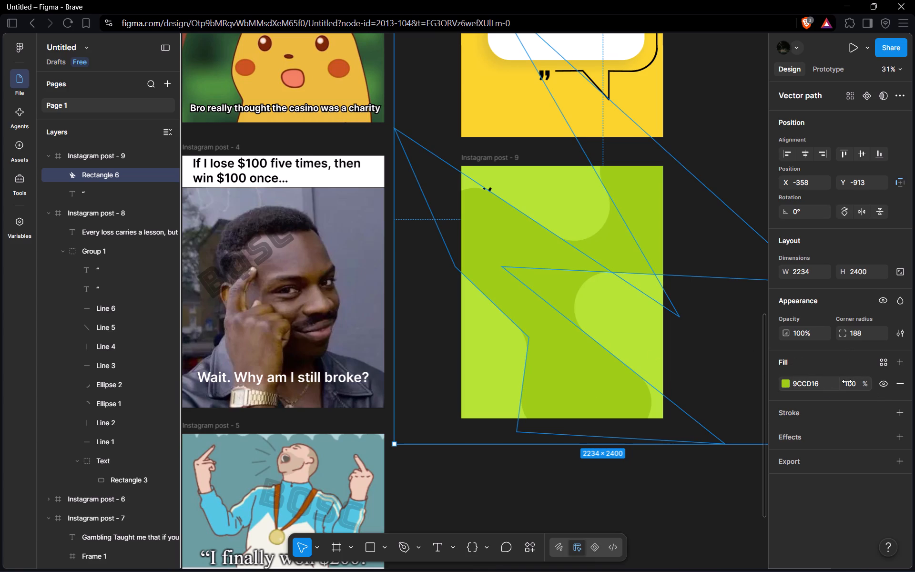
{"action": "left_click_drag", "start_coordinate": [847, 382], "coordinate": [437, 301], "text": "alt"}
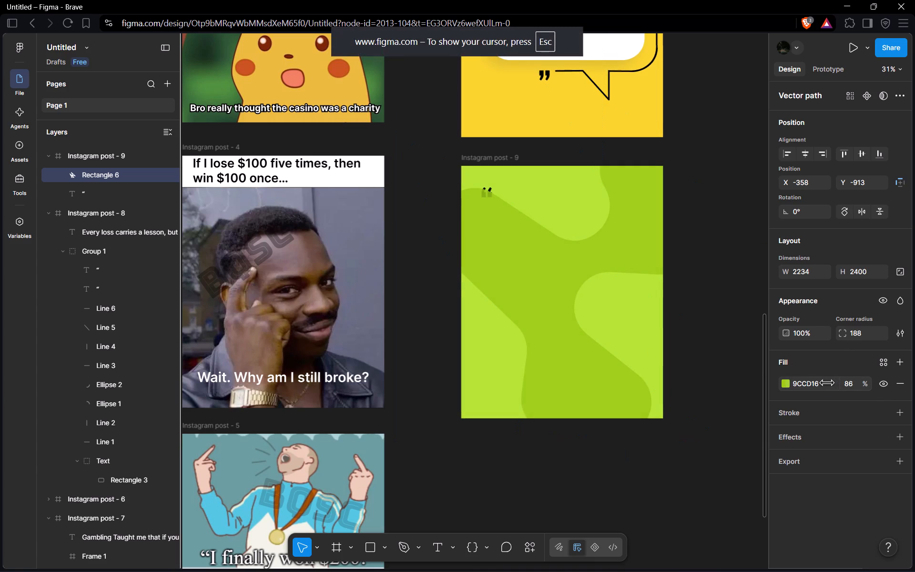
{"action": "left_click_drag", "start_coordinate": [437, 301], "coordinate": [431, 301], "text": "alt"}
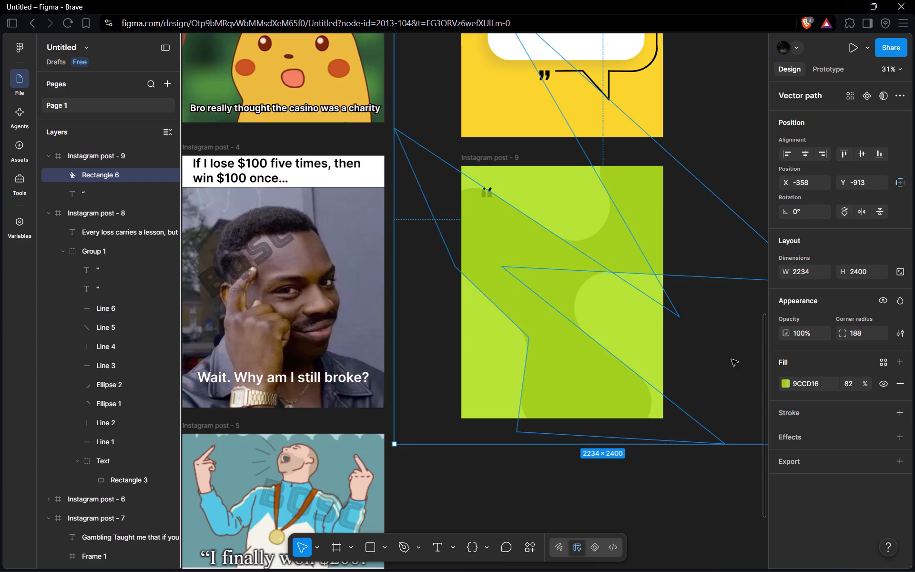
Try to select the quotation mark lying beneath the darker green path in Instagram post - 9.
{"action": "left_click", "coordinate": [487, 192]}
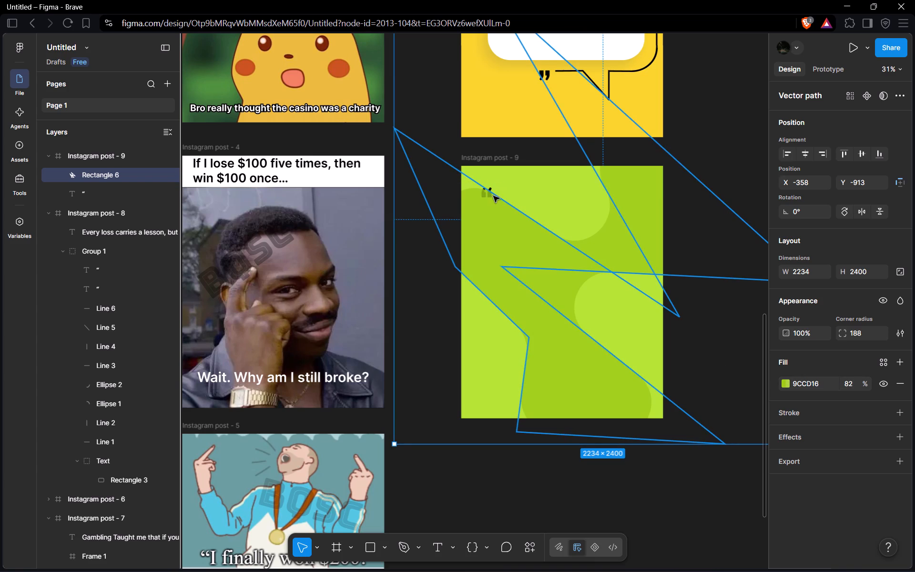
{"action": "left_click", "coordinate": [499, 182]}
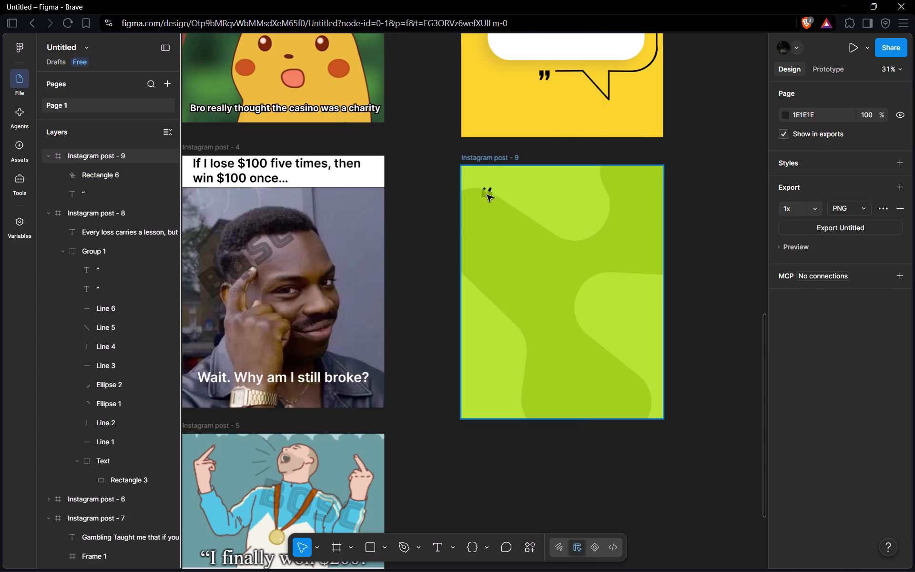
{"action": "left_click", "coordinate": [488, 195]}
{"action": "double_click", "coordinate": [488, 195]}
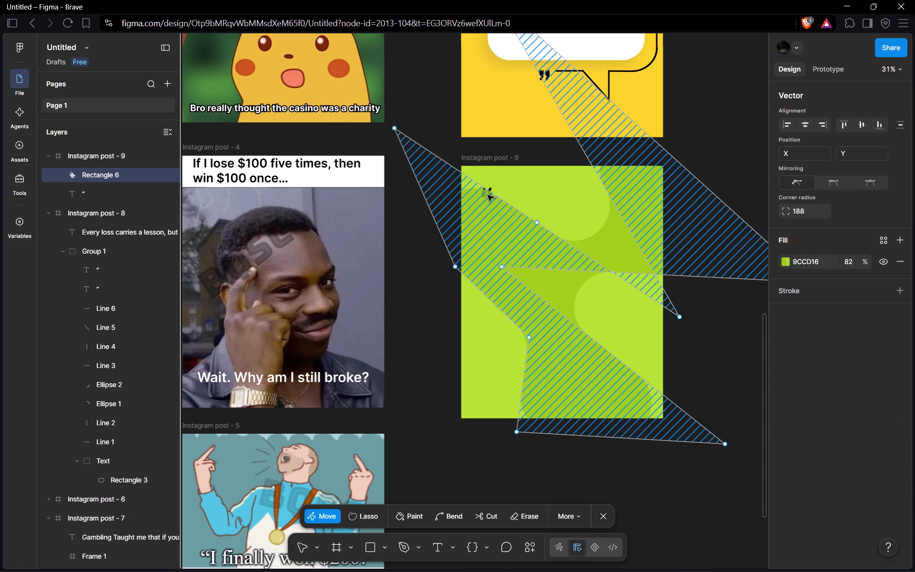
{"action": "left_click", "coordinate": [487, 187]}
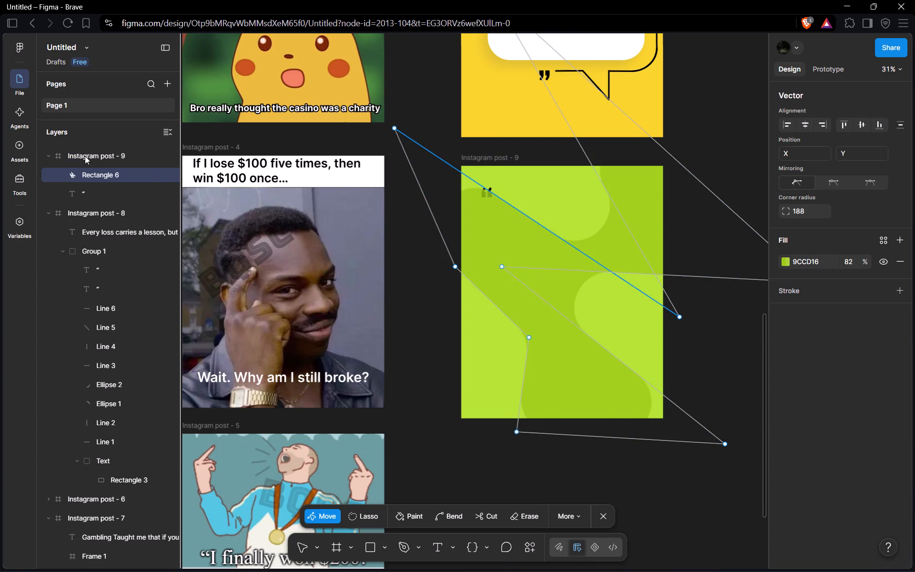
Bring the quotation mark in Instagram post - 9 in front of the darker green path.
{"action": "left_click", "coordinate": [66, 198]}
{"action": "left_click", "coordinate": [79, 202]}
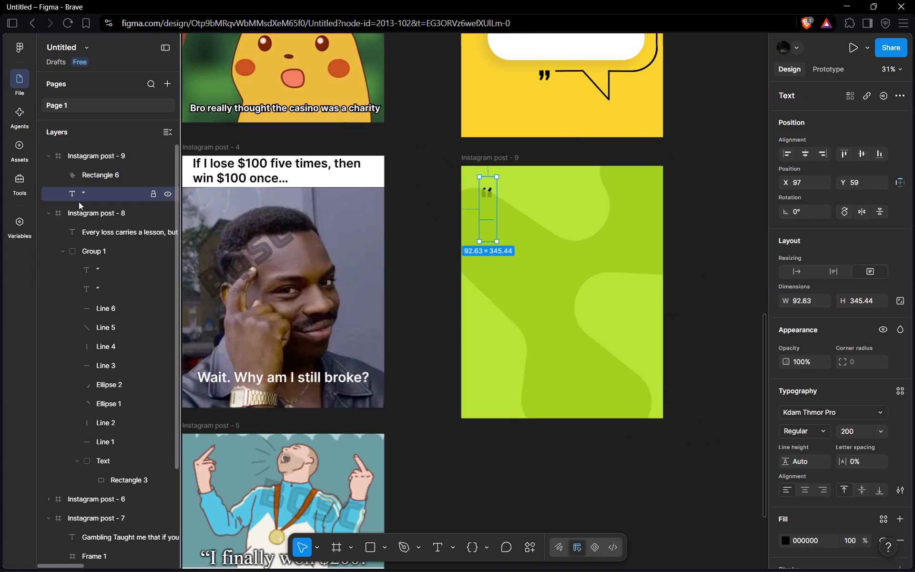
{"action": "key", "text": "bracketright"}
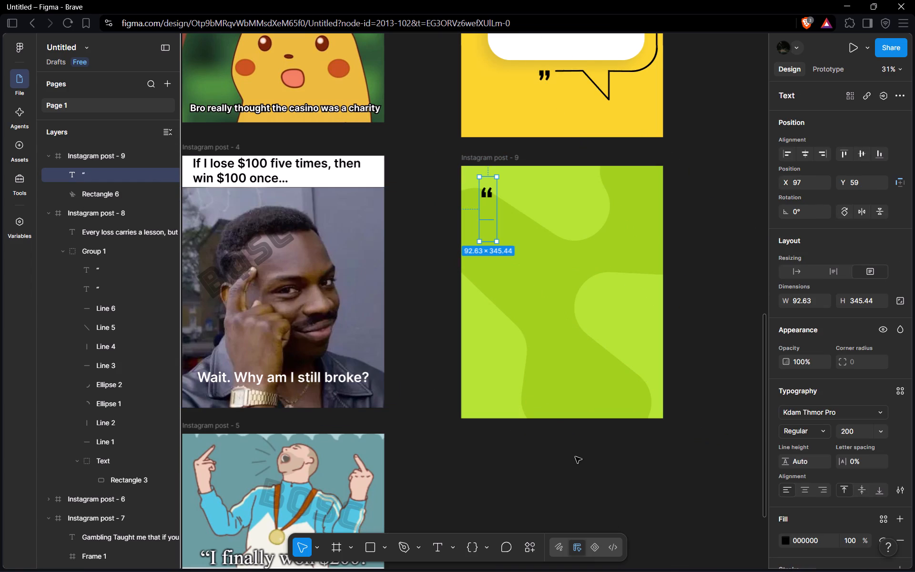
Move the quotation mark in Instagram post - 9 down and slightly inward to about X 119, Y 330.
{"action": "left_click_drag", "start_coordinate": [485, 223], "coordinate": [486, 229]}
{"action": "left_click_drag", "start_coordinate": [486, 229], "coordinate": [493, 284]}
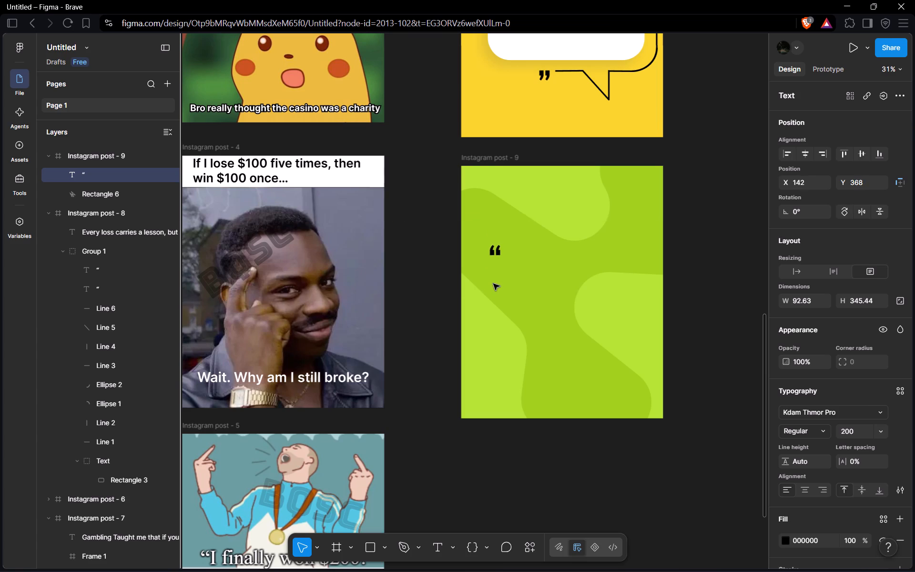
{"action": "left_click_drag", "start_coordinate": [493, 284], "coordinate": [489, 276]}
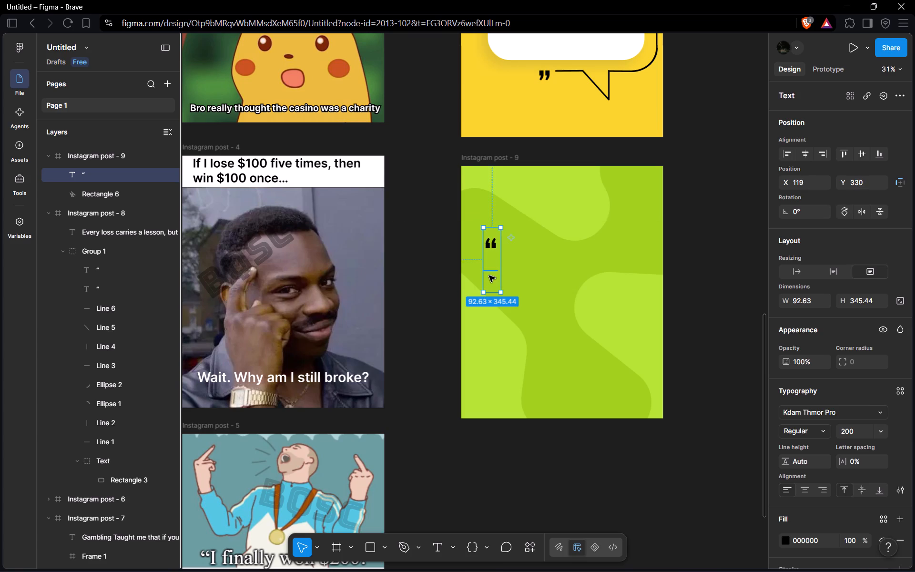
{"action": "left_click", "coordinate": [662, 501]}
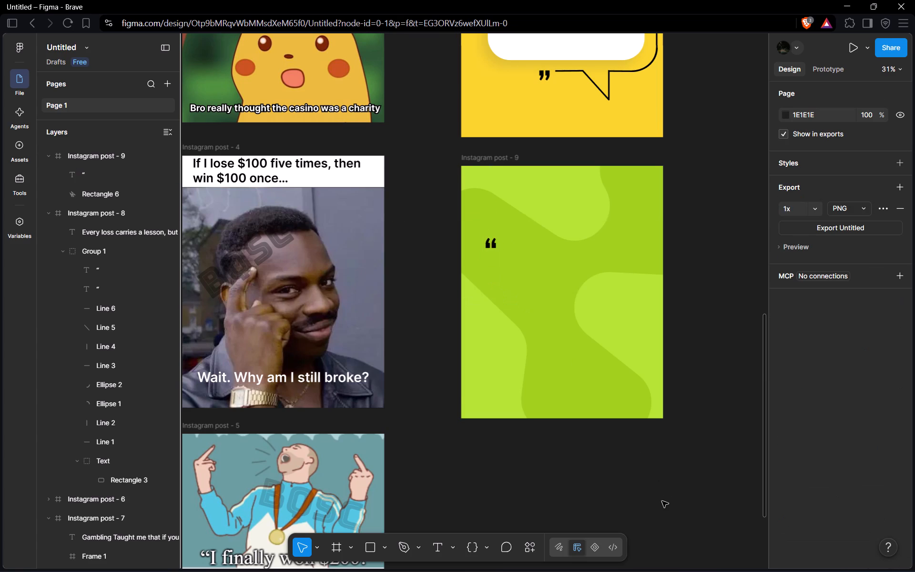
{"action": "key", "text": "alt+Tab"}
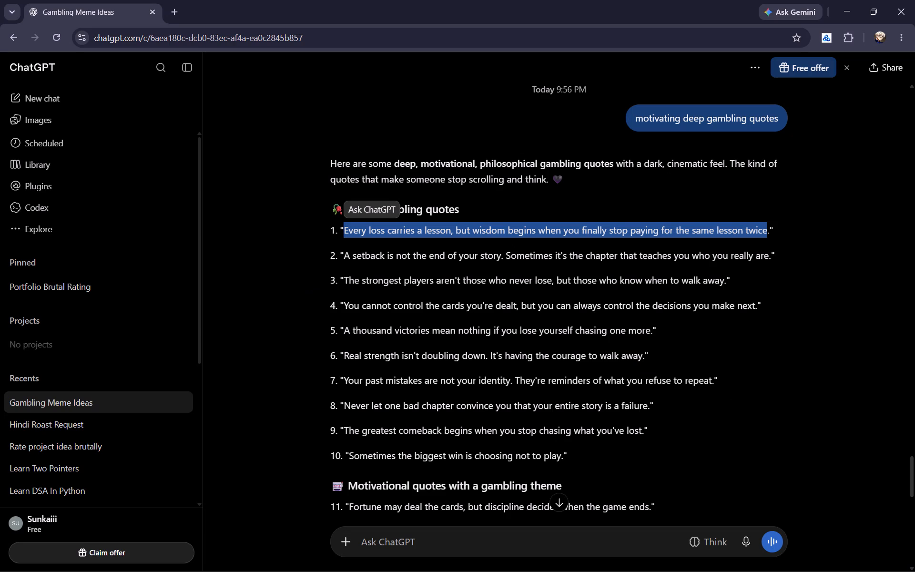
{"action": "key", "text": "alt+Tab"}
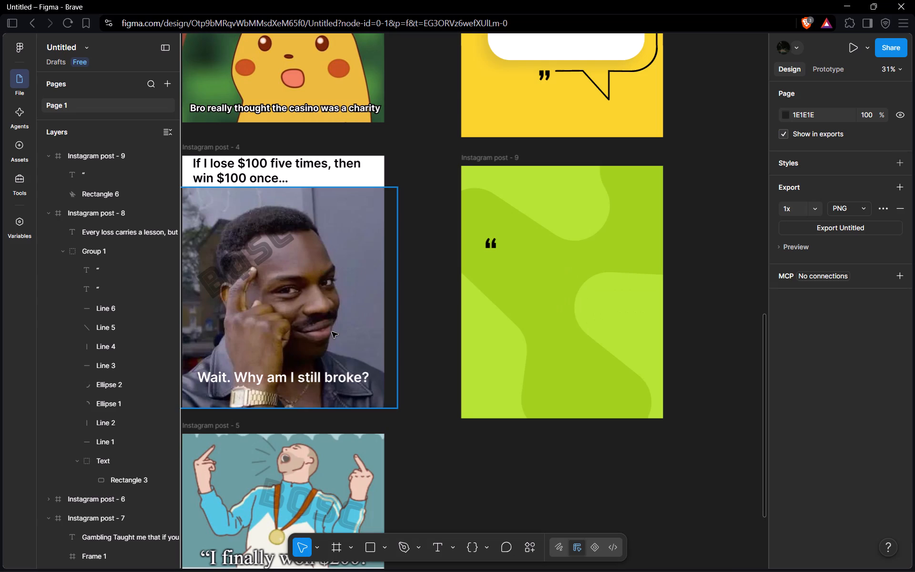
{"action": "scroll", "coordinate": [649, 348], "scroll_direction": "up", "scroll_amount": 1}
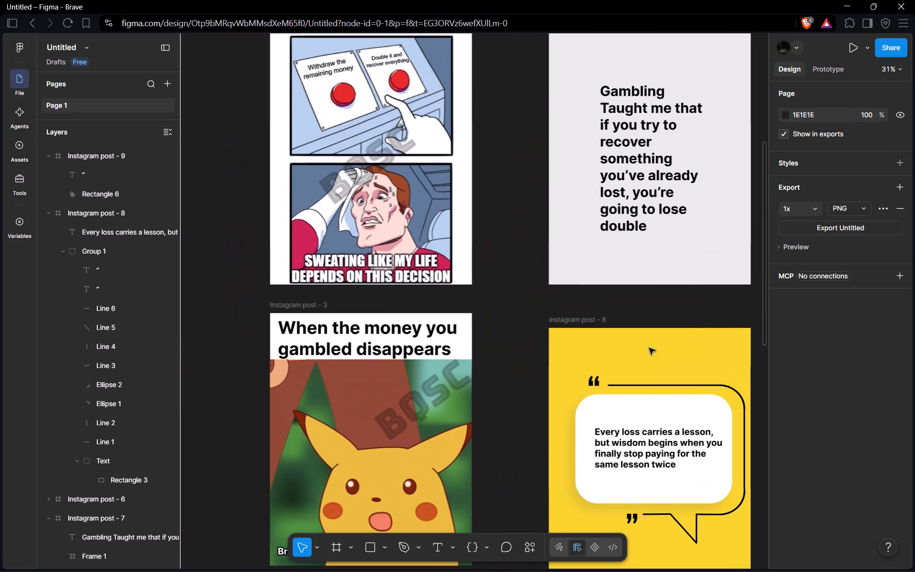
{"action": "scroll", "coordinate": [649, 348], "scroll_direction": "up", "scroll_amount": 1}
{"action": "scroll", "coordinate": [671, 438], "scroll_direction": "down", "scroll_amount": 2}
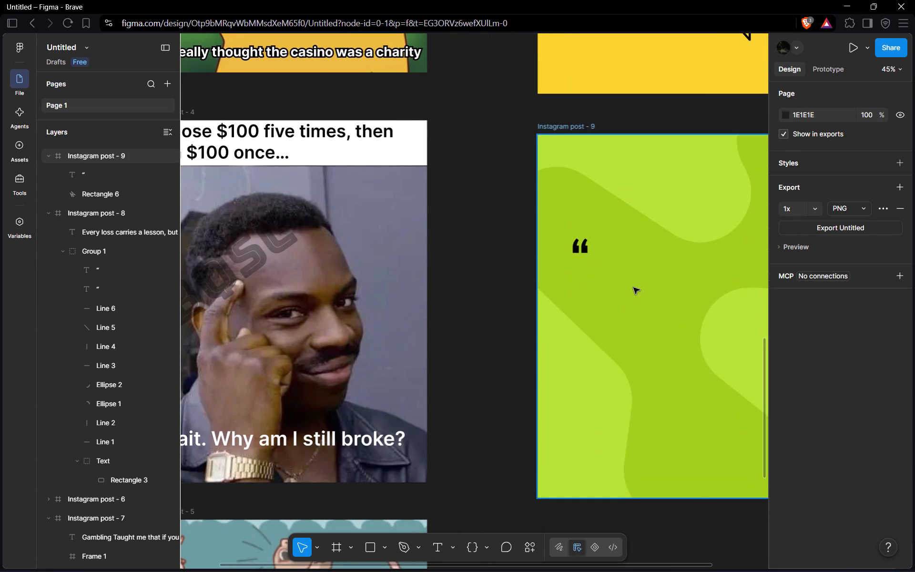
Add the copied quote "Every hand tells a story, but not every story deserves another hand" below post 9's quotation mark at font size 50.
{"action": "left_click", "coordinate": [633, 287]}
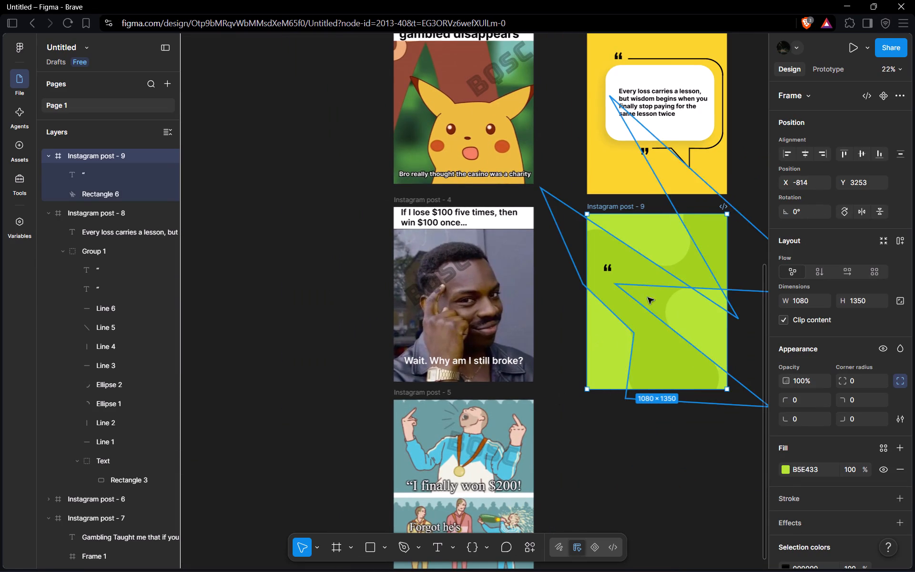
{"action": "left_click", "coordinate": [595, 367]}
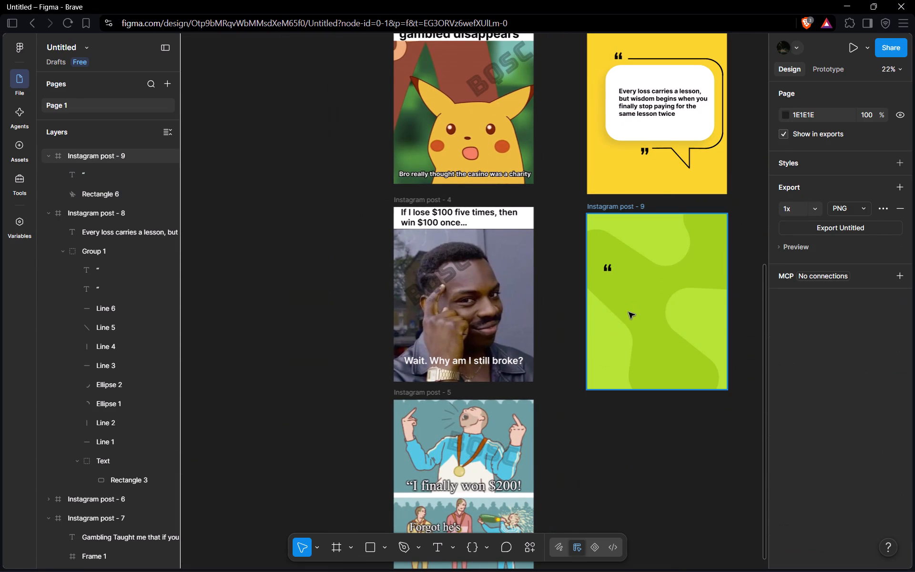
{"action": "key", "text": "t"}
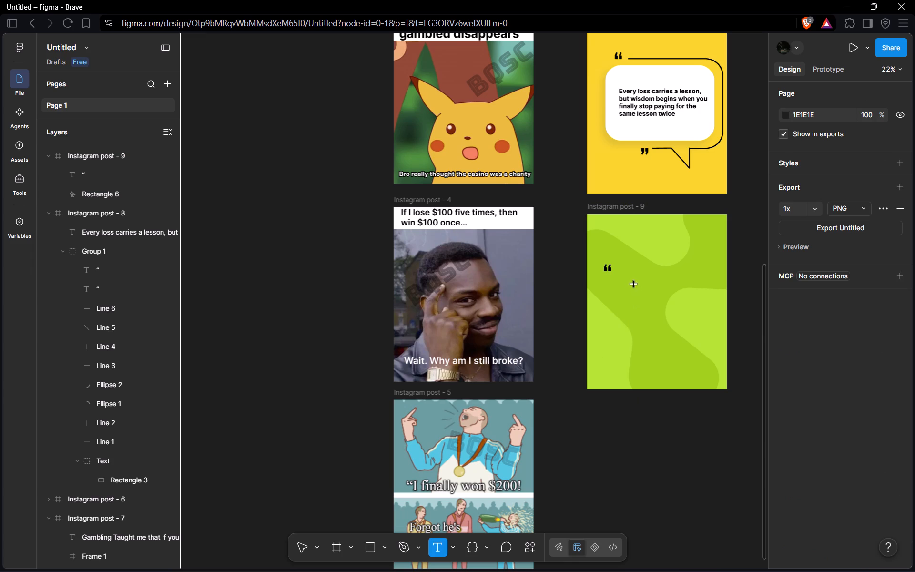
{"action": "left_click", "coordinate": [624, 275]}
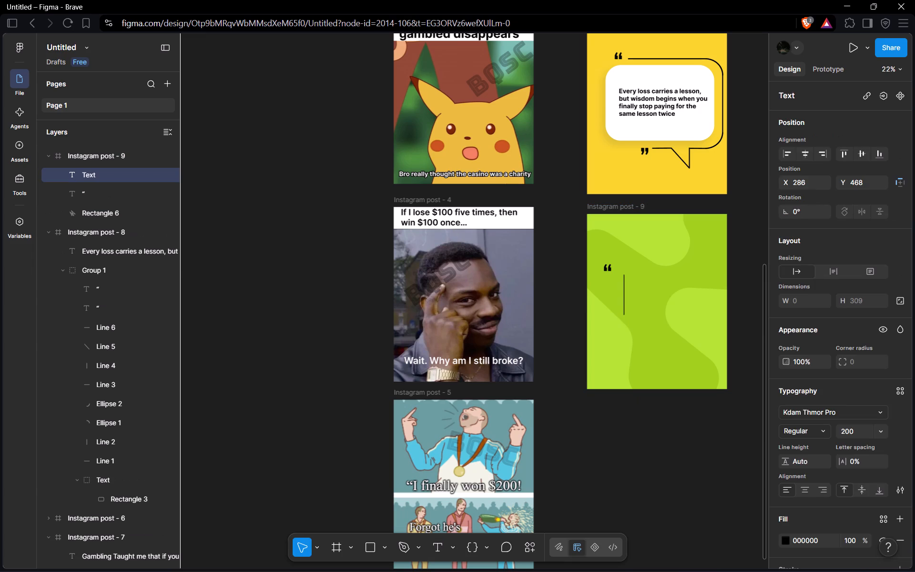
{"action": "double_click", "coordinate": [857, 431]}
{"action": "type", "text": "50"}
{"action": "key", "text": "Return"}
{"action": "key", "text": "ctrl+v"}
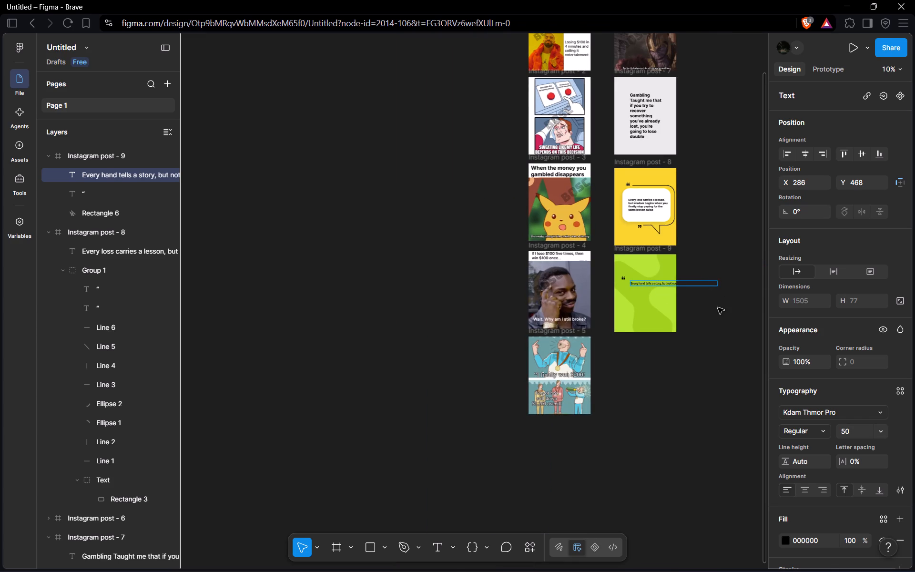
{"action": "left_click", "coordinate": [709, 269]}
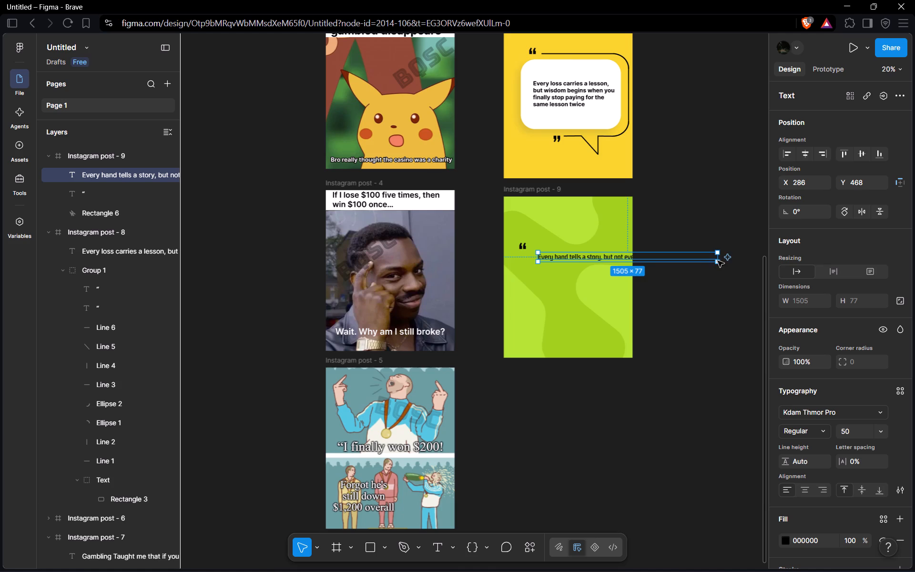
Resize the quote's text box on post 9 to about 363 × 471 so the quote wraps onto five lines.
{"action": "left_click_drag", "start_coordinate": [718, 266], "coordinate": [625, 290]}
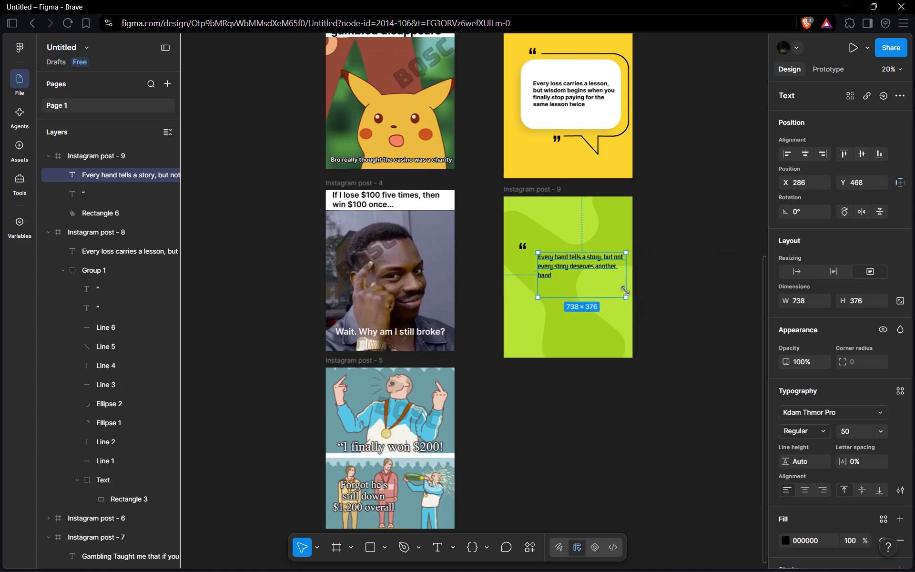
{"action": "left_click_drag", "start_coordinate": [625, 290], "coordinate": [596, 294]}
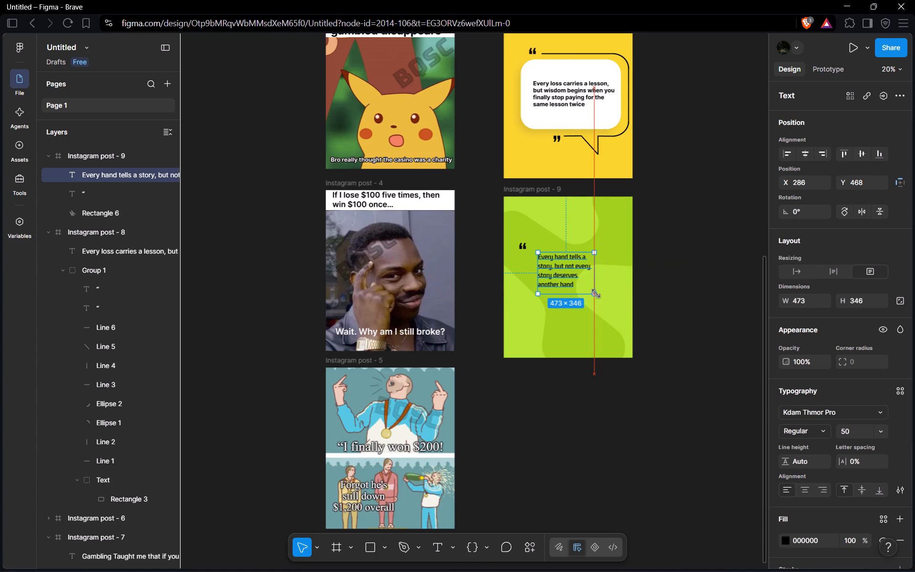
{"action": "left_click_drag", "start_coordinate": [596, 294], "coordinate": [581, 308]}
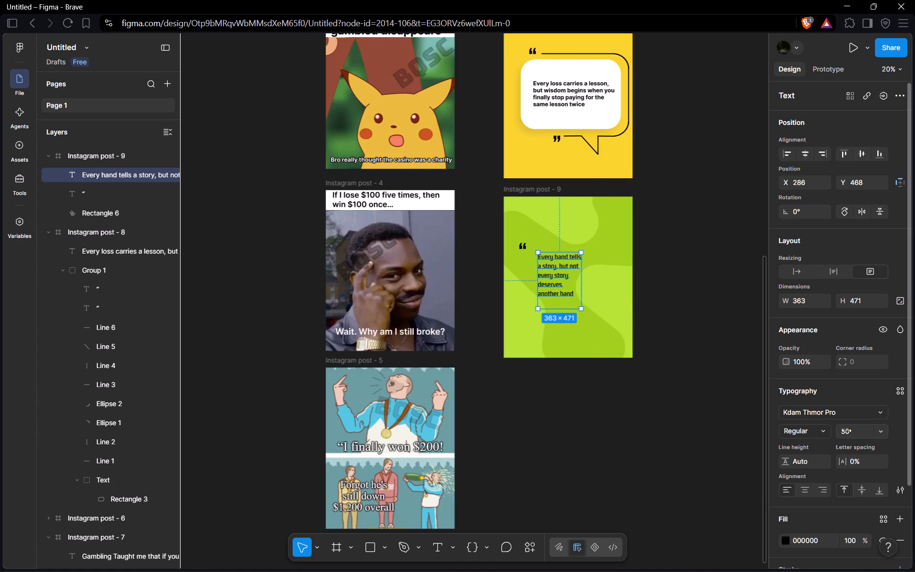
In Figma, set the font size of the quote text in Instagram post - 9 to 62.
{"action": "left_click_drag", "start_coordinate": [846, 430], "coordinate": [473, 302], "text": "alt"}
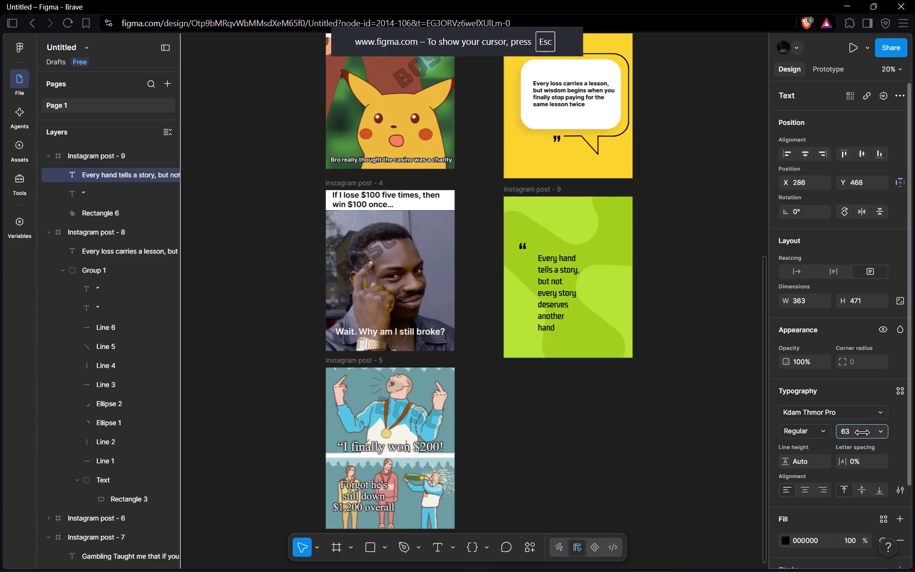
{"action": "left_click_drag", "start_coordinate": [473, 302], "coordinate": [471, 302], "text": "alt"}
{"action": "left_click", "coordinate": [587, 289]}
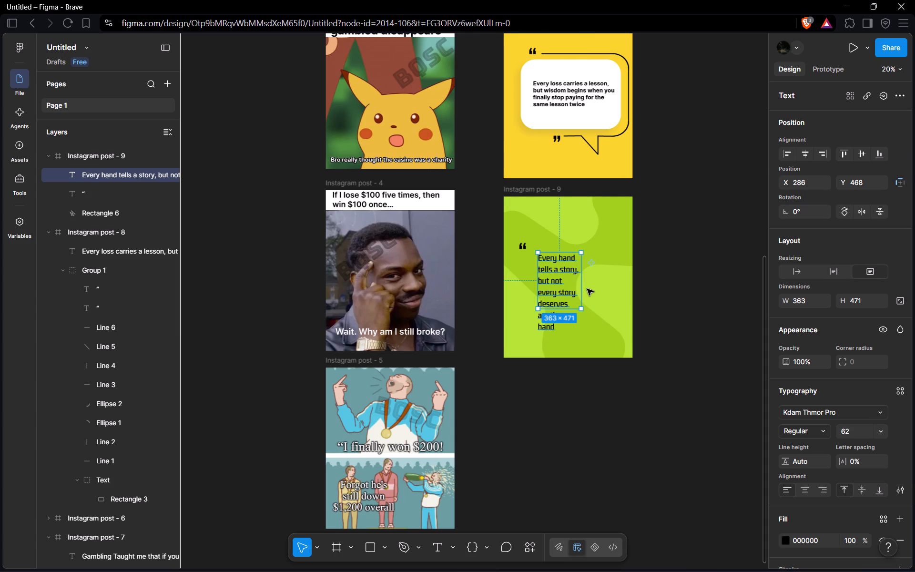
Widen the quote's text box in Instagram post - 9 to about 473.
{"action": "left_click", "coordinate": [561, 286]}
{"action": "left_click_drag", "start_coordinate": [582, 287], "coordinate": [596, 306]}
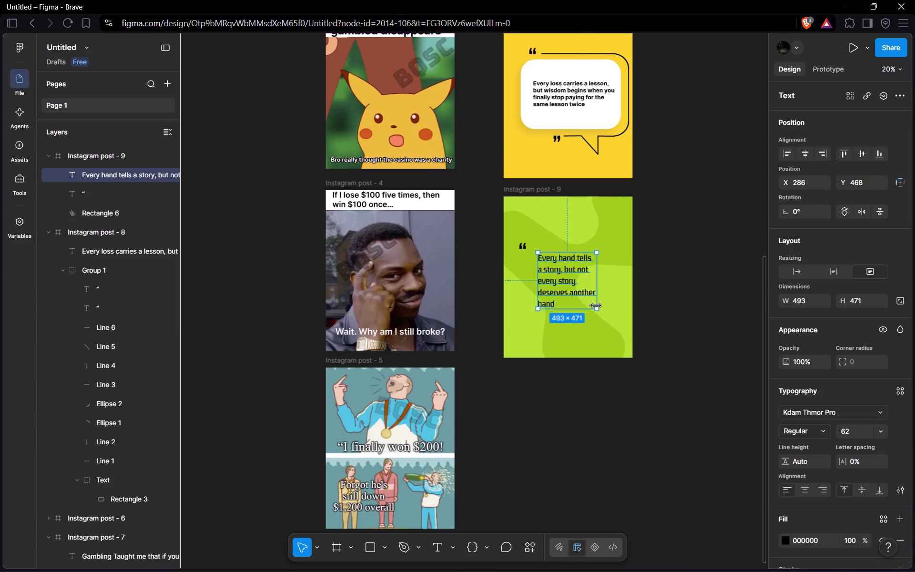
{"action": "left_click_drag", "start_coordinate": [596, 306], "coordinate": [595, 304]}
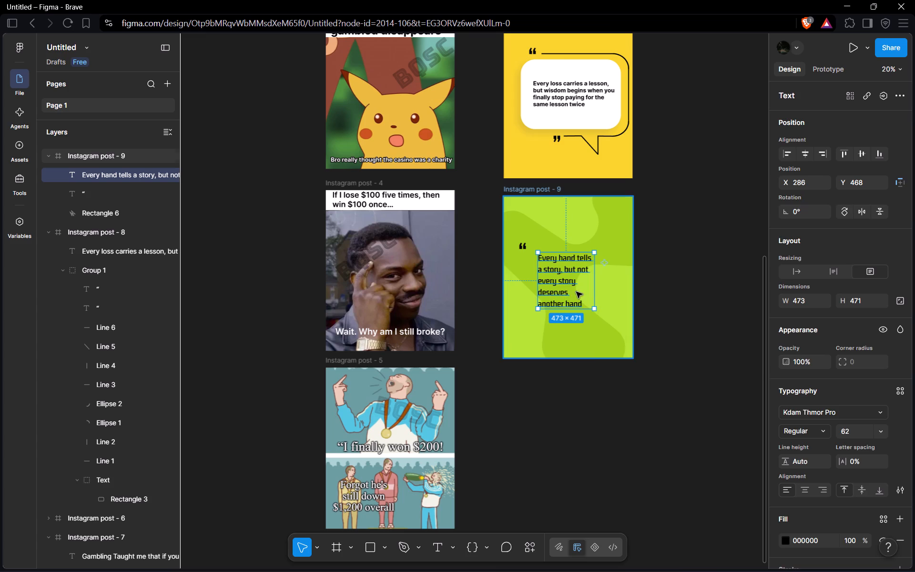
Move the quote text beside the opening quotation mark in Instagram post - 9, at about X 212, Y 439.
{"action": "left_click_drag", "start_coordinate": [577, 292], "coordinate": [580, 286]}
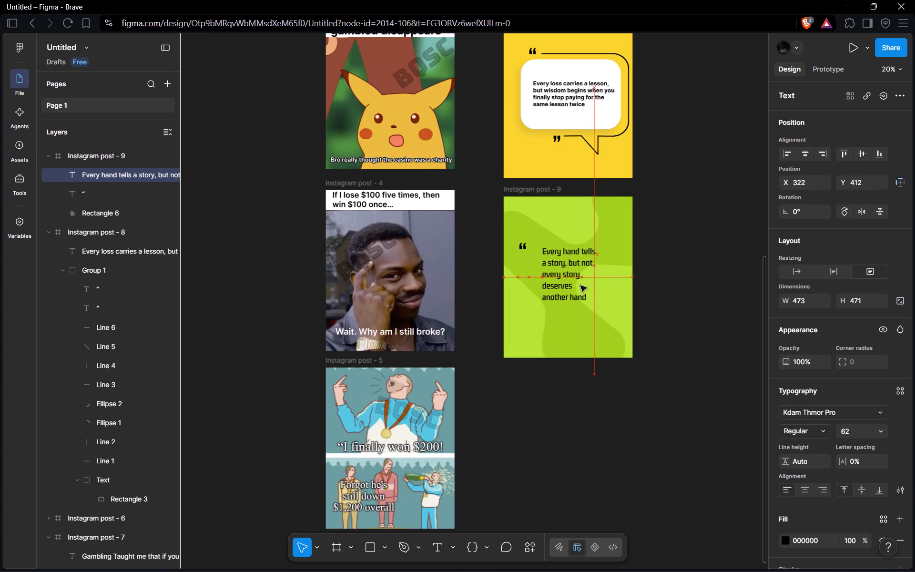
{"action": "left_click_drag", "start_coordinate": [580, 286], "coordinate": [580, 286]}
{"action": "left_click_drag", "start_coordinate": [579, 286], "coordinate": [571, 283]}
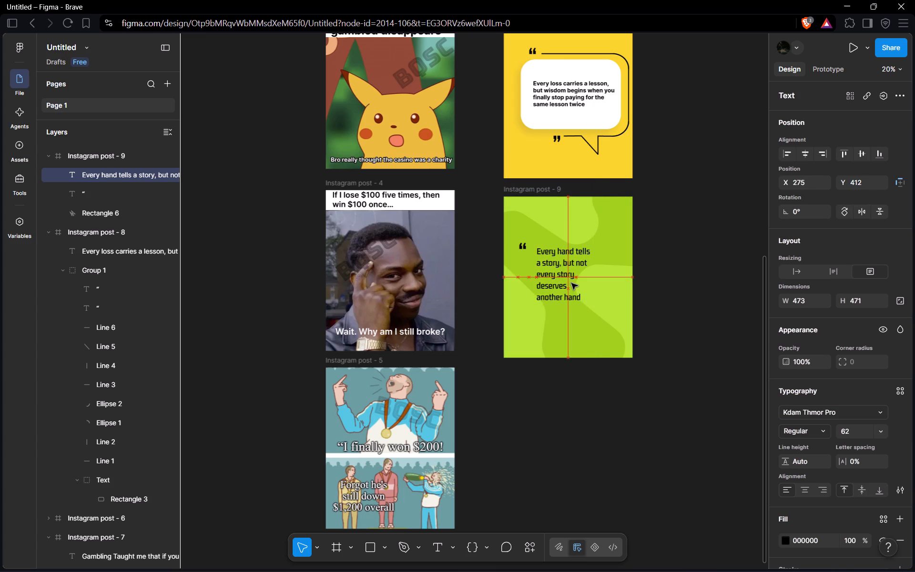
{"action": "left_click_drag", "start_coordinate": [571, 283], "coordinate": [569, 286]}
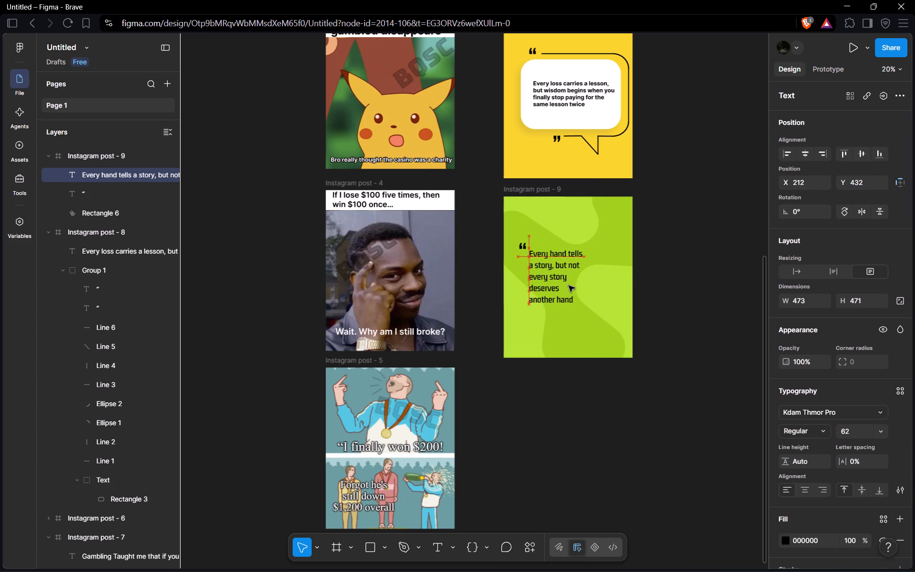
{"action": "left_click_drag", "start_coordinate": [569, 286], "coordinate": [569, 290]}
{"action": "left_click", "coordinate": [668, 328]}
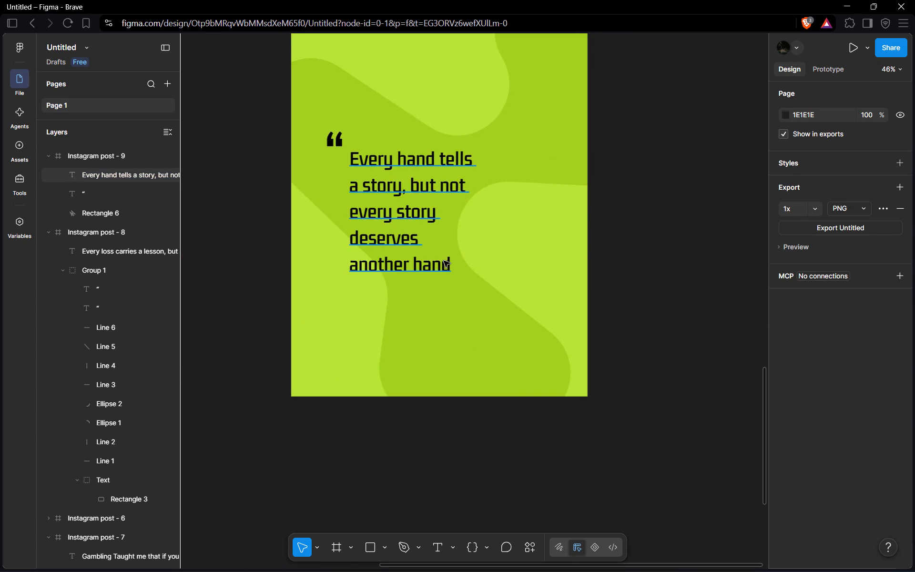
Change the font of the whole quote text in Instagram post - 9 from Kdam Thmor Pro to Inter.
{"action": "left_click", "coordinate": [444, 261]}
{"action": "left_click", "coordinate": [444, 261]}
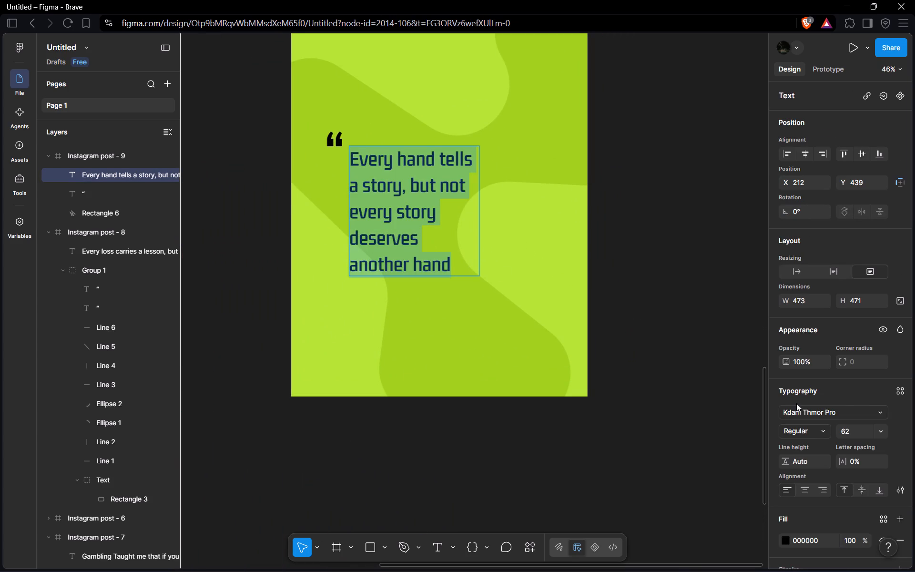
{"action": "left_click", "coordinate": [814, 405]}
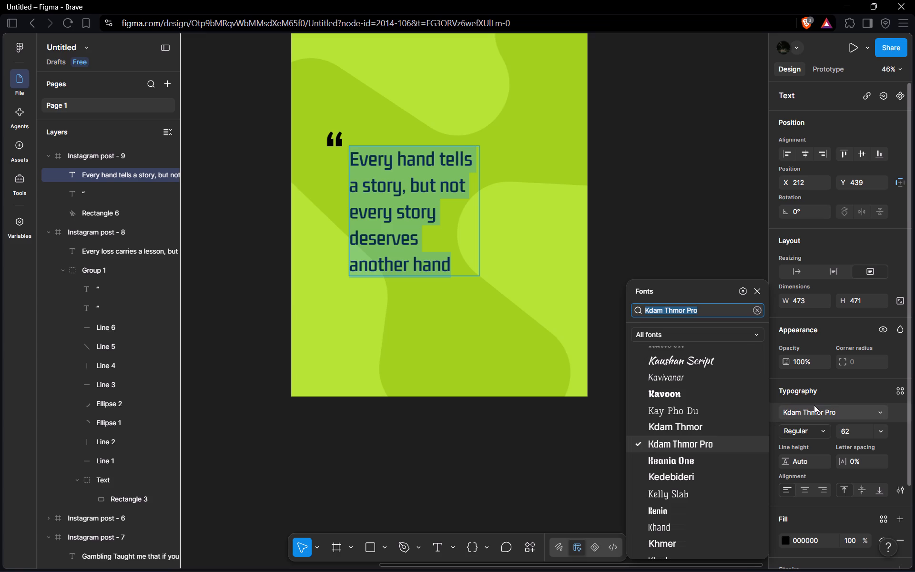
{"action": "type", "text": "in"}
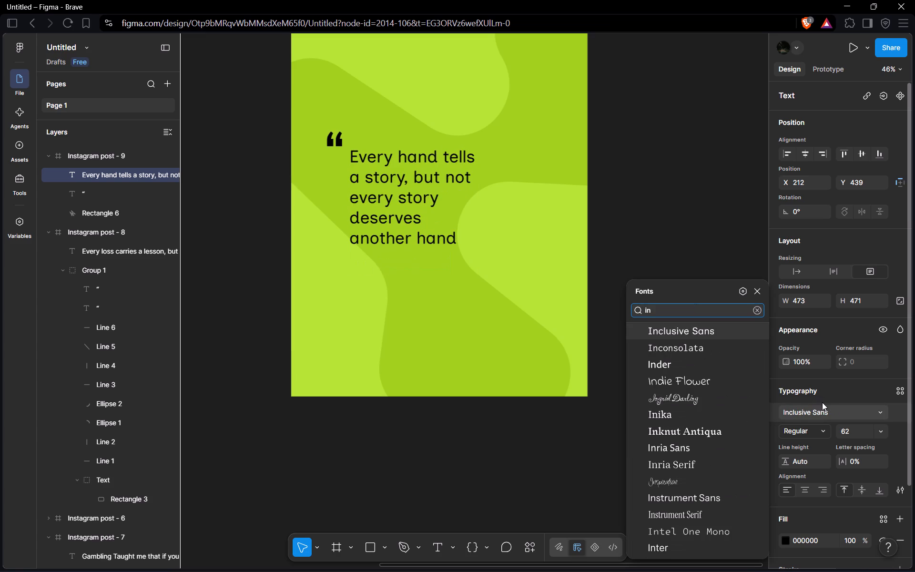
{"action": "key", "text": "t"}
{"action": "key", "text": "Down"}
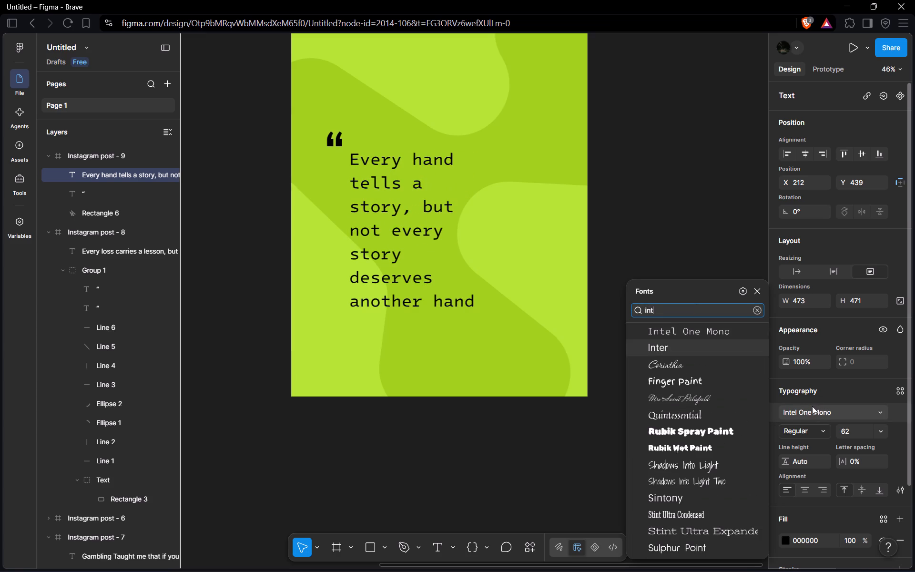
Apply the Inter font to the quote text in Instagram post - 9 and set its weight to Semi Bold.
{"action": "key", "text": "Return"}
{"action": "left_click", "coordinate": [796, 432]}
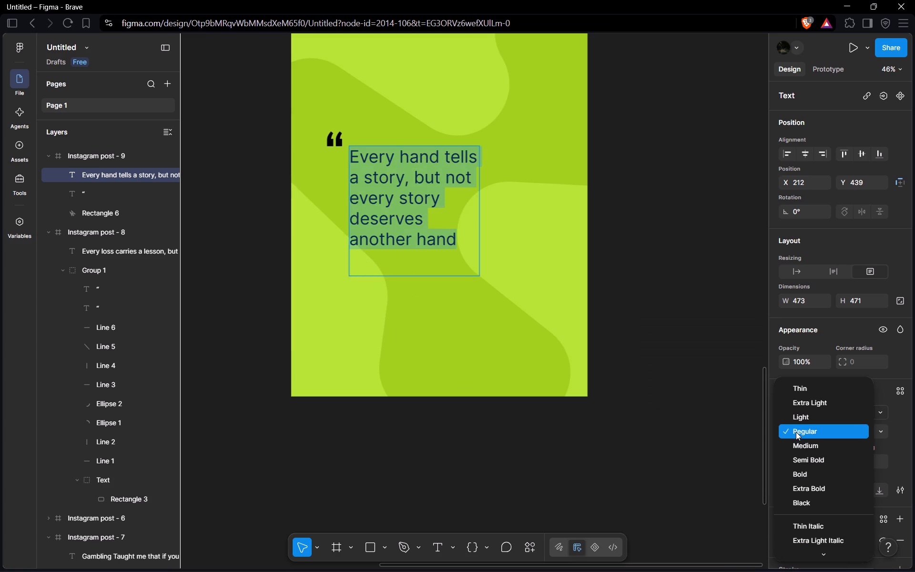
{"action": "left_click", "coordinate": [800, 458]}
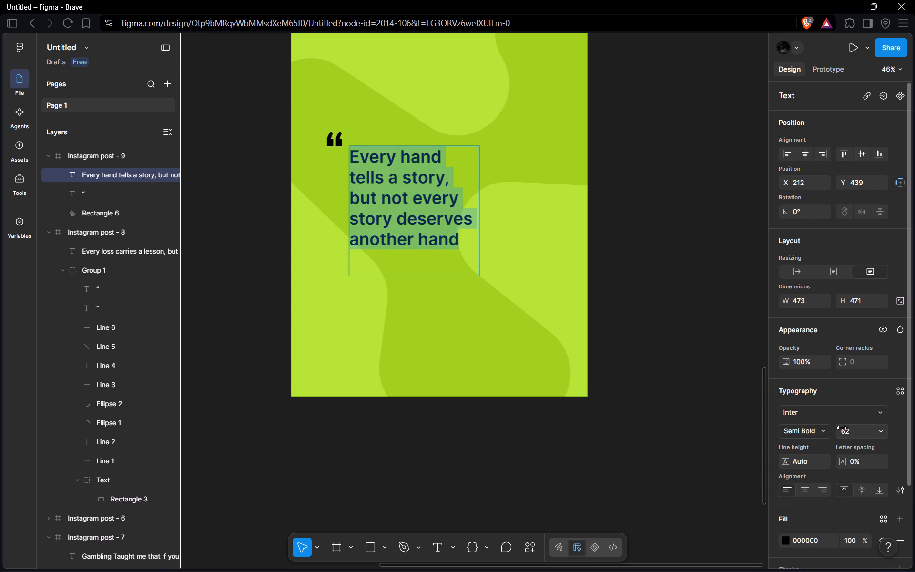
Increase the font size of the quote text in Instagram post - 9 to 79.
{"action": "left_click_drag", "start_coordinate": [842, 429], "coordinate": [470, 303], "text": "alt"}
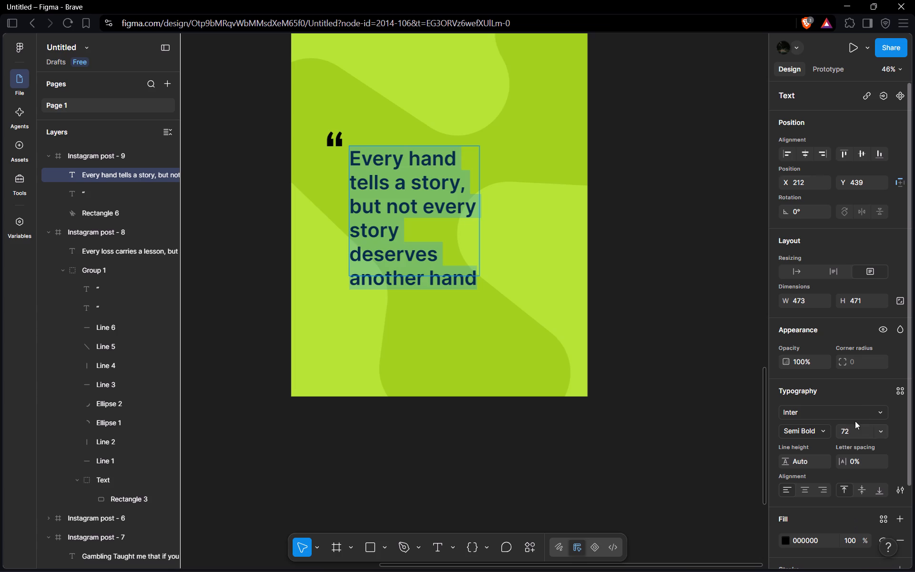
{"action": "left_click_drag", "start_coordinate": [840, 434], "coordinate": [460, 301], "text": "alt"}
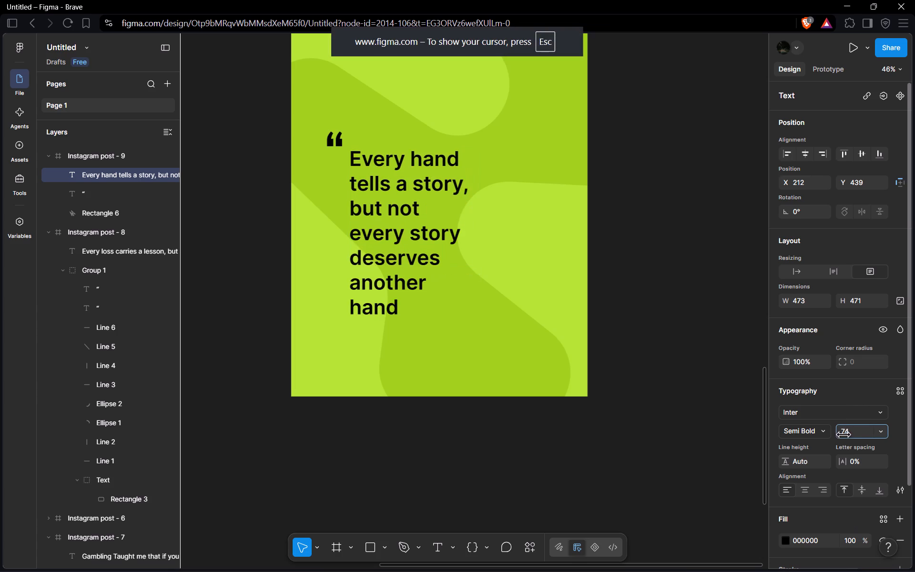
{"action": "left_click_drag", "start_coordinate": [460, 301], "coordinate": [466, 303], "text": "alt"}
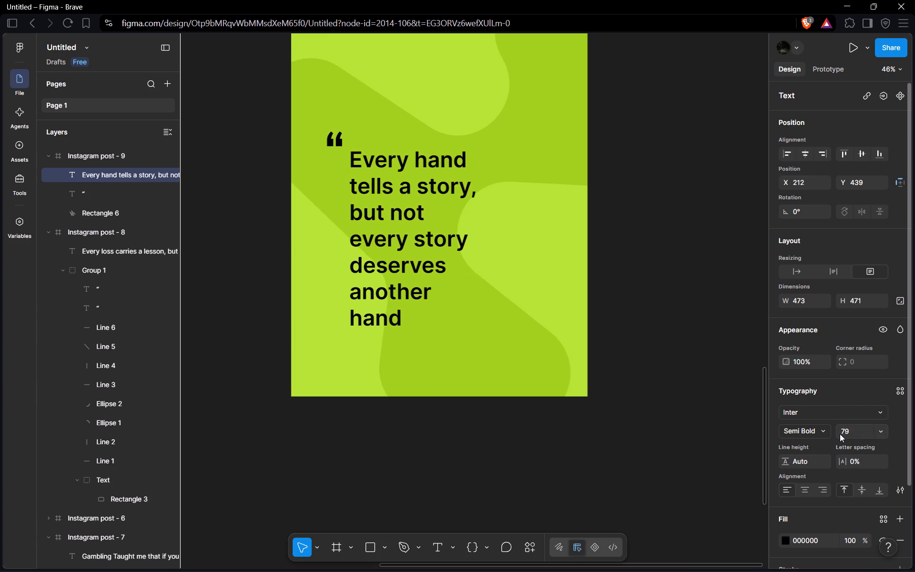
{"action": "left_click", "coordinate": [681, 491]}
{"action": "left_click", "coordinate": [566, 398]}
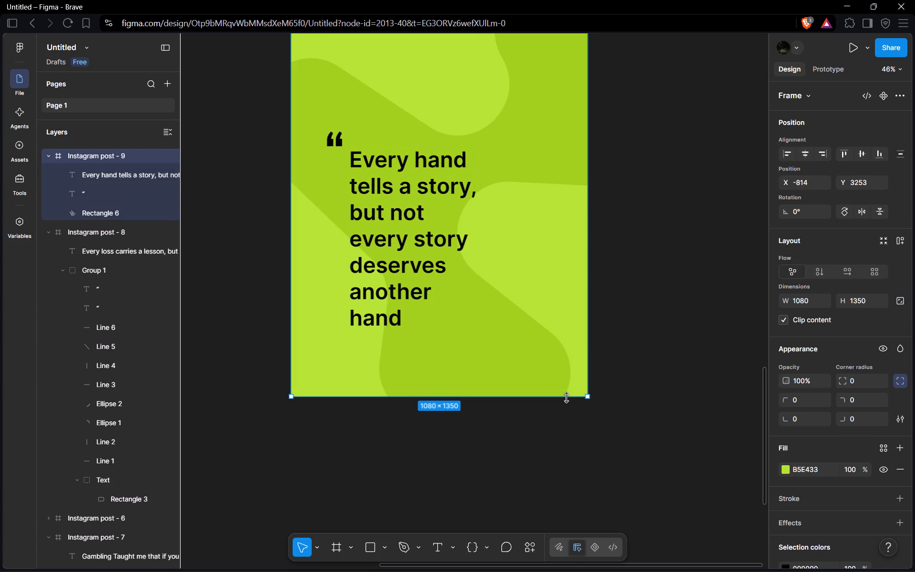
Extend the quote's text box in Instagram post - 9 downward so it encloses the last line, "hand".
{"action": "left_click", "coordinate": [371, 312]}
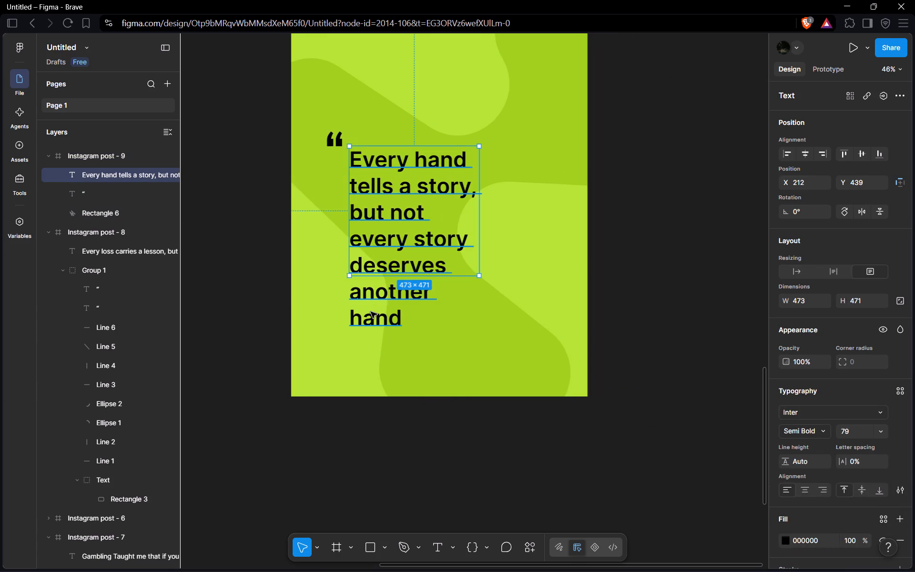
{"action": "left_click_drag", "start_coordinate": [466, 275], "coordinate": [463, 338]}
Duplicate the opening quotation mark in Instagram post - 9, placing the copy over the quote text at about X 402, Y 612.
{"action": "left_click", "coordinate": [333, 132]}
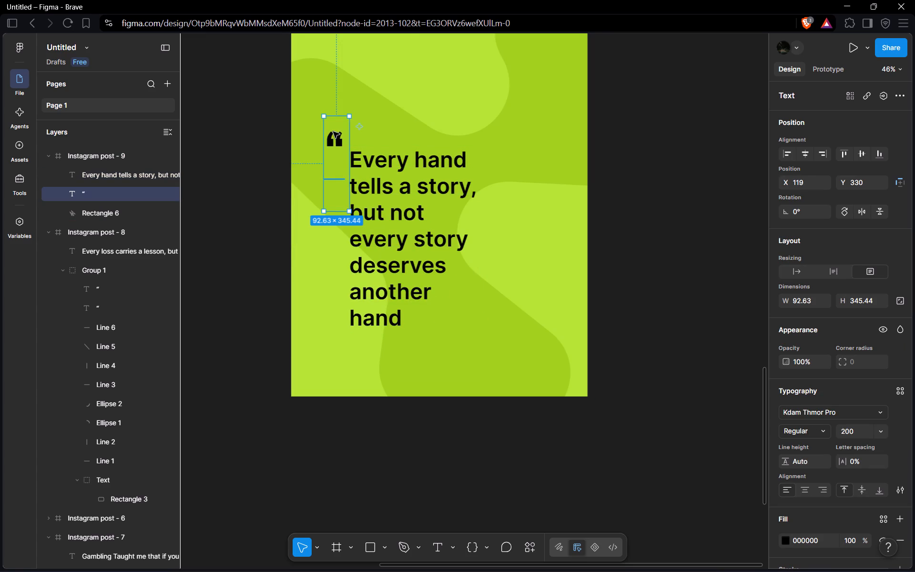
{"action": "left_click_drag", "start_coordinate": [333, 132], "coordinate": [419, 215], "text": "alt"}
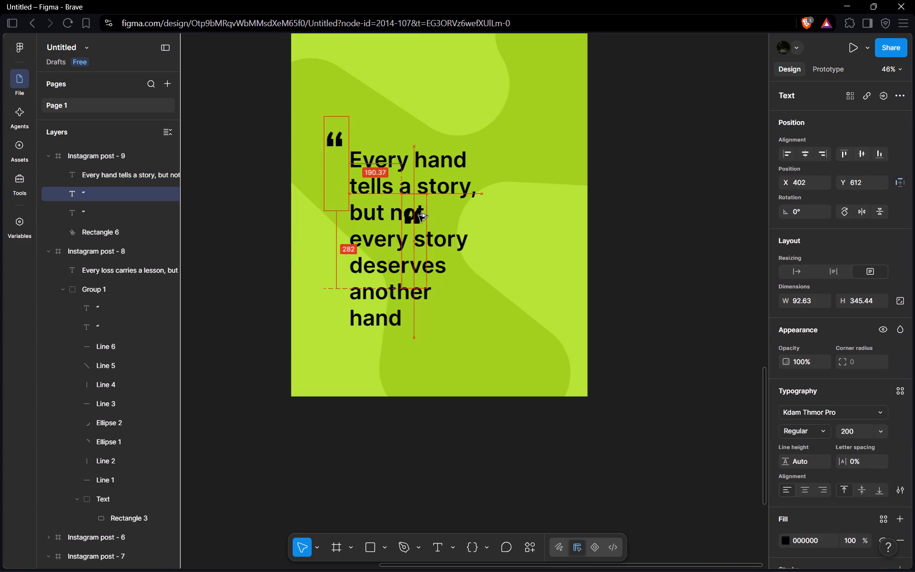
Place a copy of the opening quotation mark past the quote text's lower end in Instagram post - 9, at about X 759, Y 1050.
{"action": "left_click_drag", "start_coordinate": [419, 215], "coordinate": [486, 329], "text": "alt"}
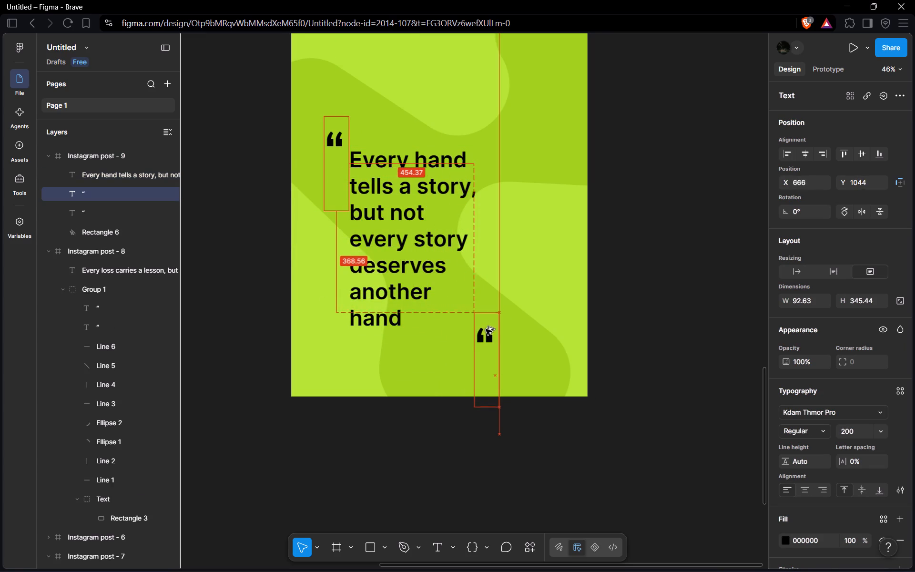
{"action": "left_click_drag", "start_coordinate": [486, 329], "coordinate": [515, 338], "text": "alt"}
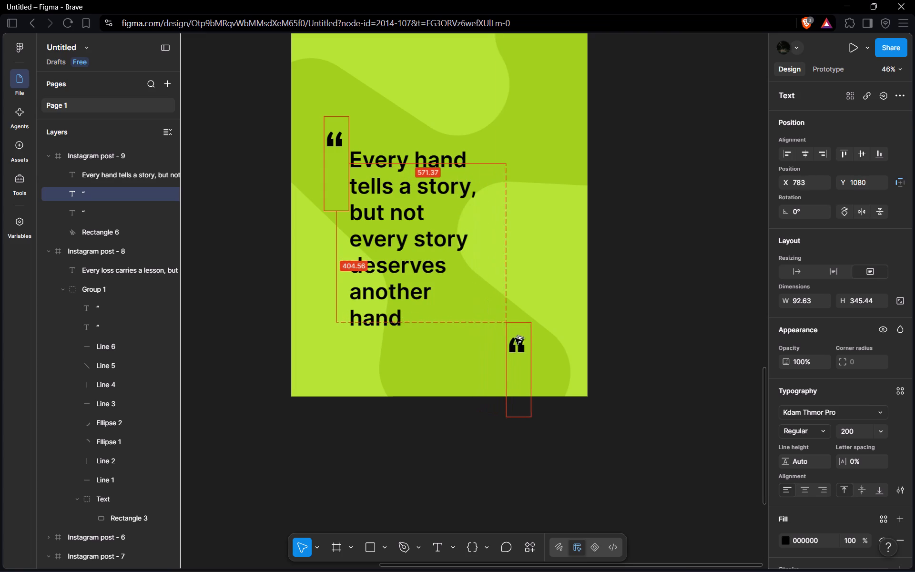
{"action": "left_click_drag", "start_coordinate": [515, 338], "coordinate": [509, 329], "text": "alt"}
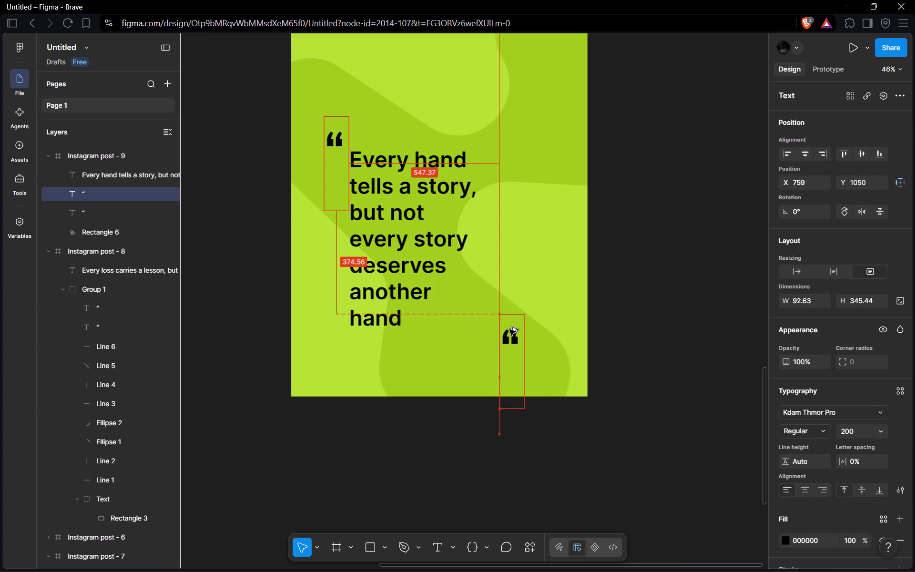
{"action": "left_click_drag", "start_coordinate": [509, 329], "coordinate": [509, 329], "text": "alt"}
Reposition the quote text in Instagram post - 9 beside the opening quotation mark, at about X 221, Y 426.
{"action": "left_click_drag", "start_coordinate": [385, 229], "coordinate": [408, 230]}
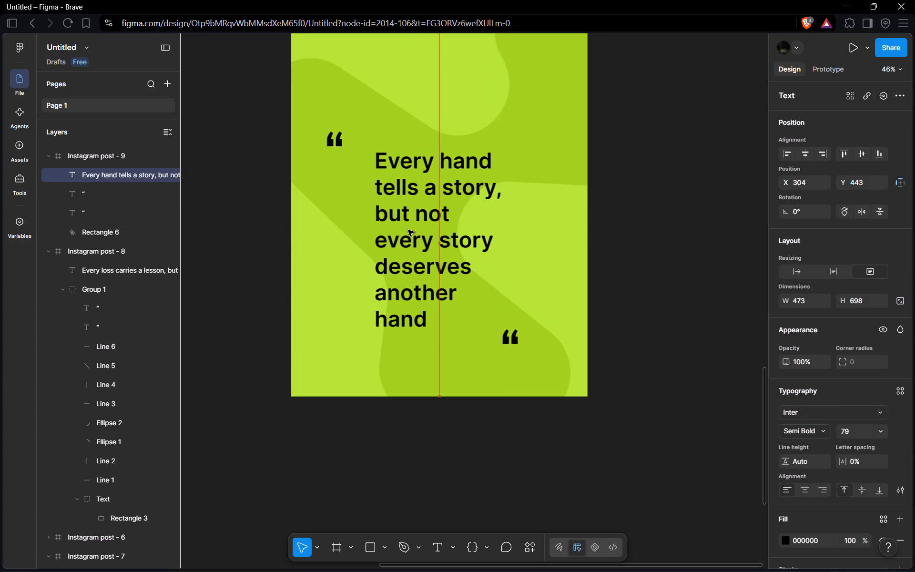
{"action": "left_click_drag", "start_coordinate": [408, 230], "coordinate": [389, 227]}
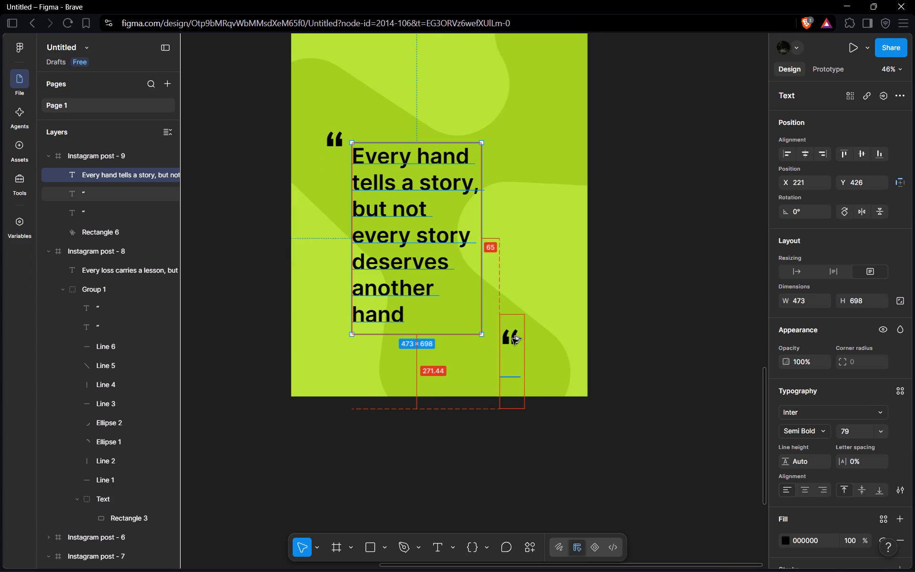
Move the second quotation mark in Instagram post - 9 closer to the quote's last line, at about X 617, Y 994.
{"action": "left_click_drag", "start_coordinate": [512, 338], "coordinate": [477, 337]}
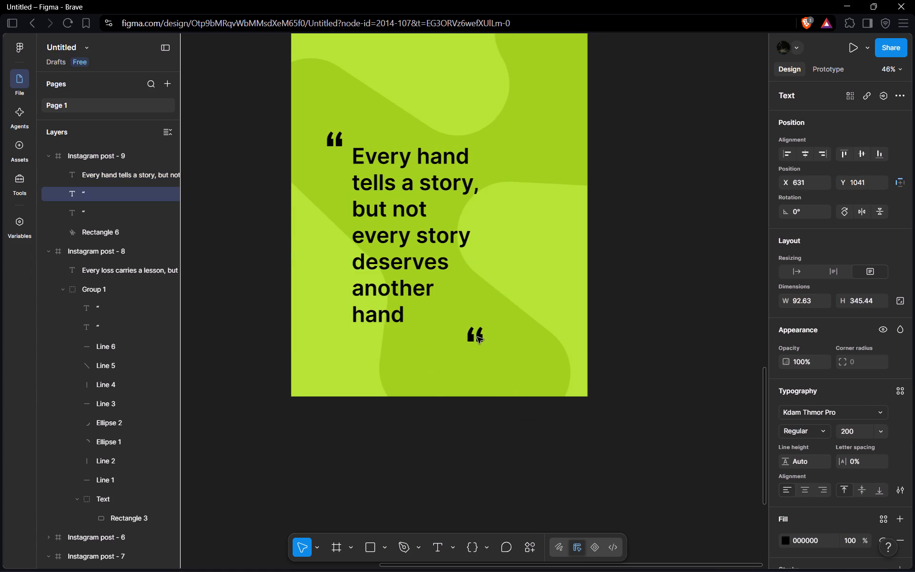
{"action": "left_click_drag", "start_coordinate": [477, 337], "coordinate": [474, 323]}
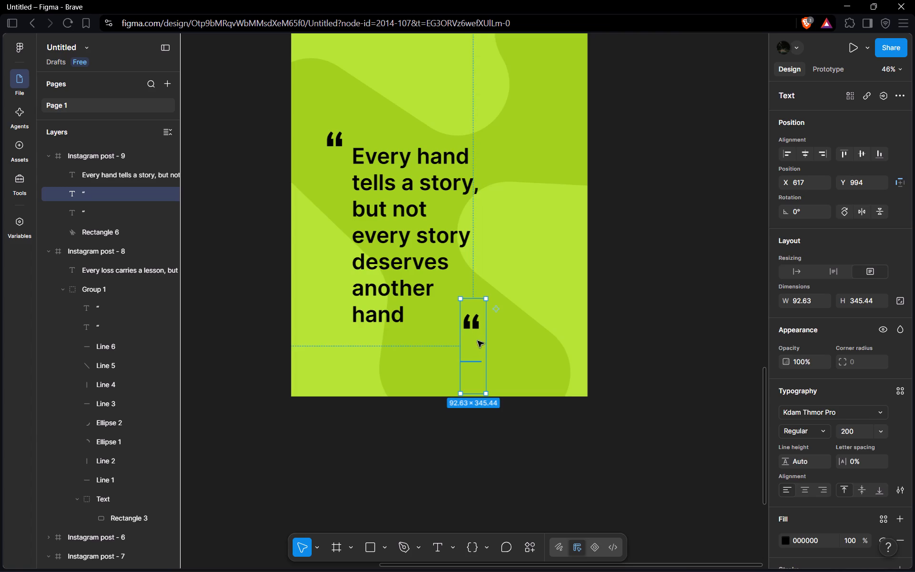
Set the font size of the quote text in Instagram post - 9 to 83.
{"action": "left_click", "coordinate": [423, 279]}
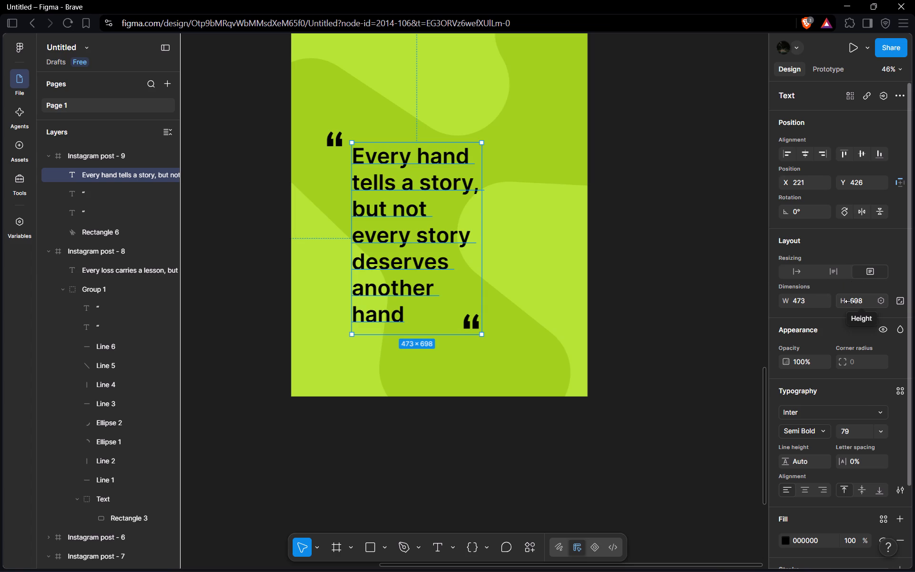
{"action": "left_click_drag", "start_coordinate": [838, 432], "coordinate": [463, 301], "text": "alt"}
Enlarge the quote's text box in Instagram post - 9 to about 568 × 743 and place it at about X 223, Y 414.
{"action": "left_click_drag", "start_coordinate": [400, 193], "coordinate": [437, 154]}
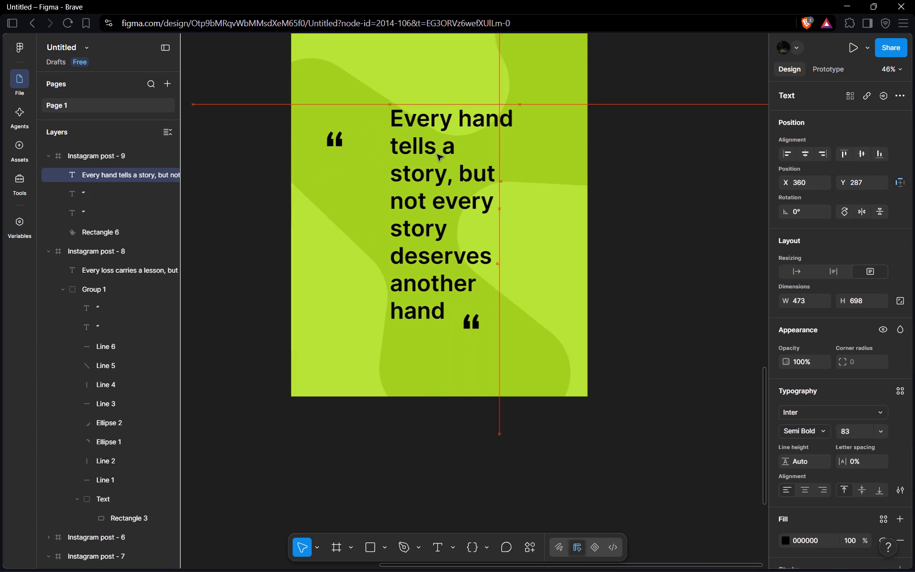
{"action": "left_click_drag", "start_coordinate": [437, 154], "coordinate": [422, 149]}
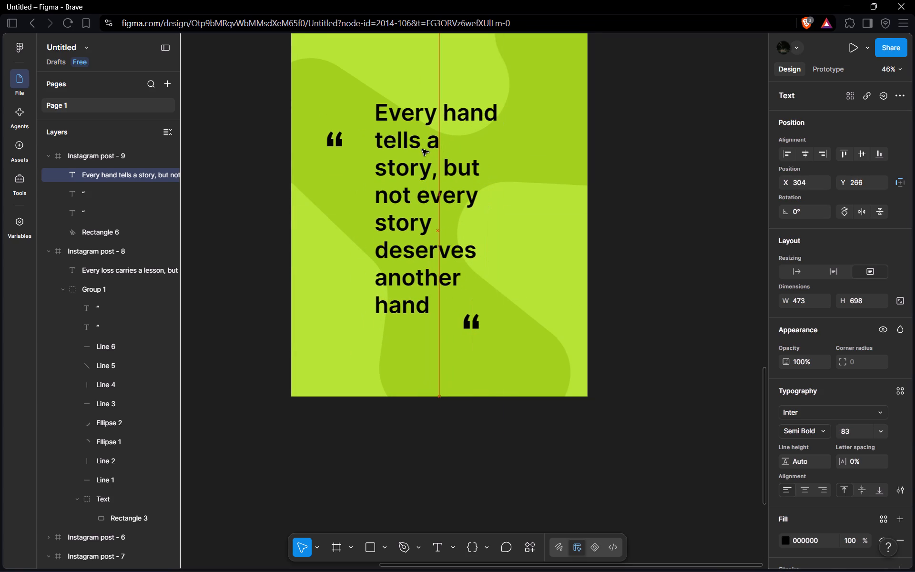
{"action": "left_click_drag", "start_coordinate": [422, 149], "coordinate": [425, 151]}
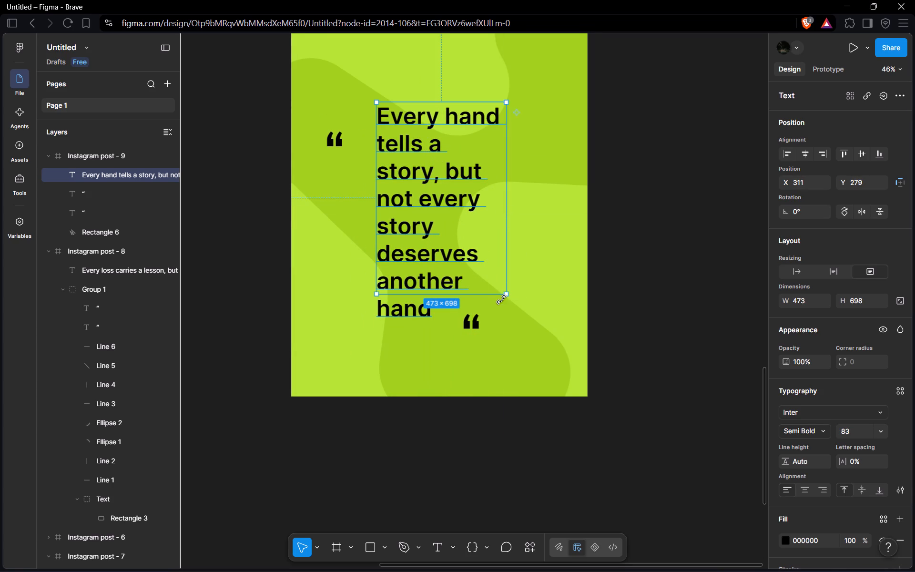
{"action": "left_click_drag", "start_coordinate": [510, 295], "coordinate": [525, 310]}
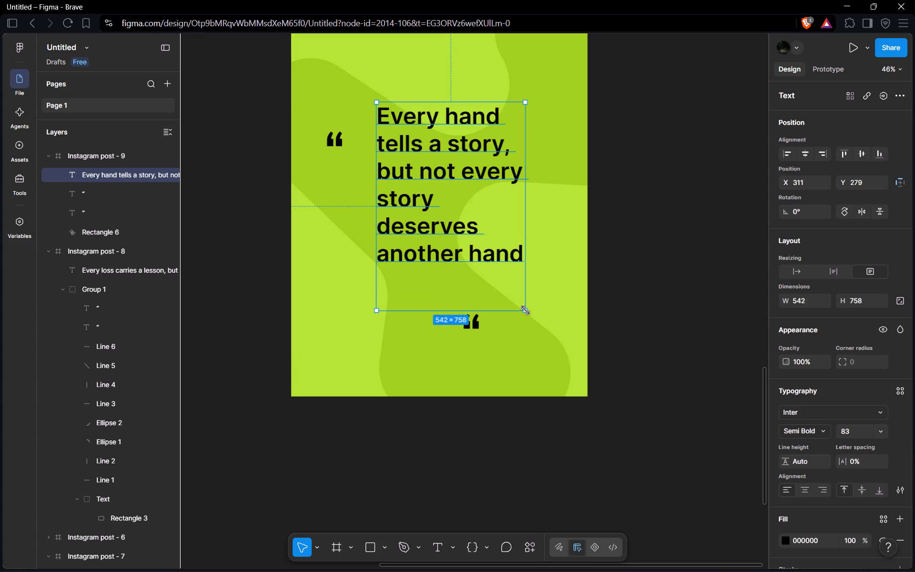
{"action": "left_click_drag", "start_coordinate": [525, 310], "coordinate": [532, 306]}
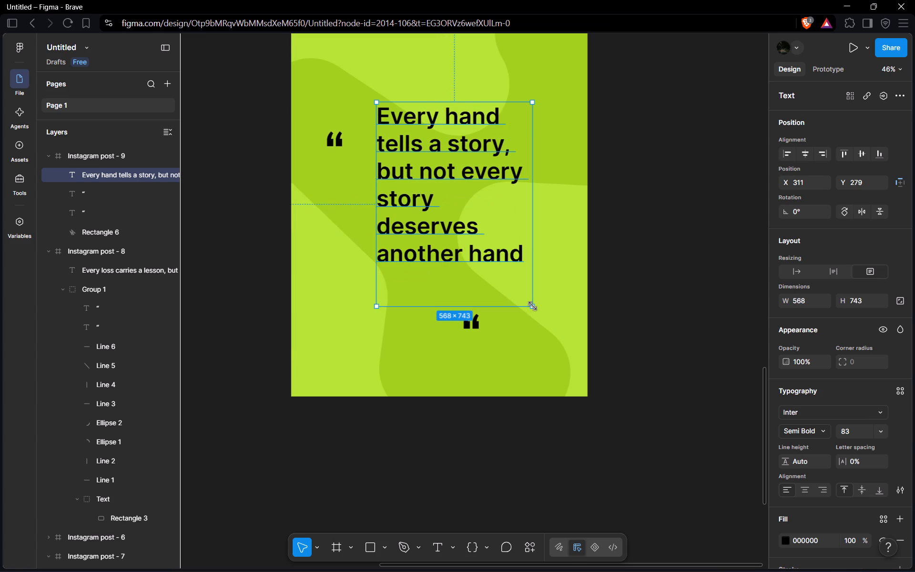
{"action": "left_click_drag", "start_coordinate": [421, 241], "coordinate": [397, 277]}
Move the second quotation mark in Instagram post - 9 past the end of "another hand", at about X 759, Y 928.
{"action": "left_click", "coordinate": [470, 327]}
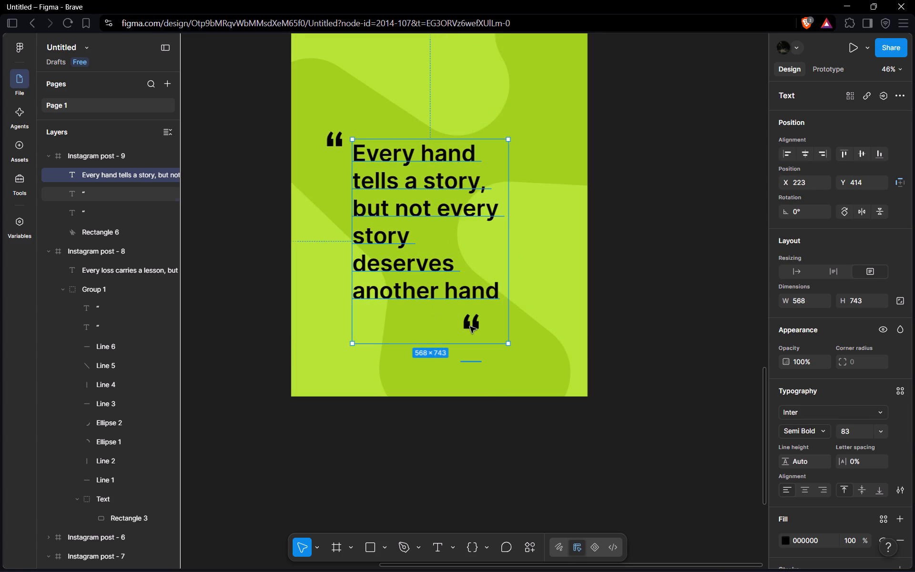
{"action": "left_click_drag", "start_coordinate": [470, 327], "coordinate": [512, 305]}
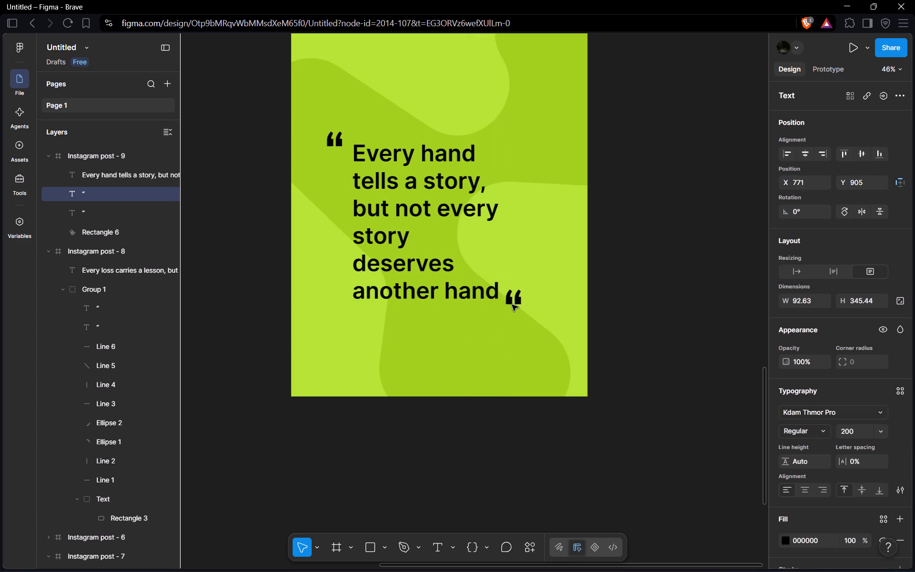
{"action": "left_click_drag", "start_coordinate": [512, 305], "coordinate": [512, 306]}
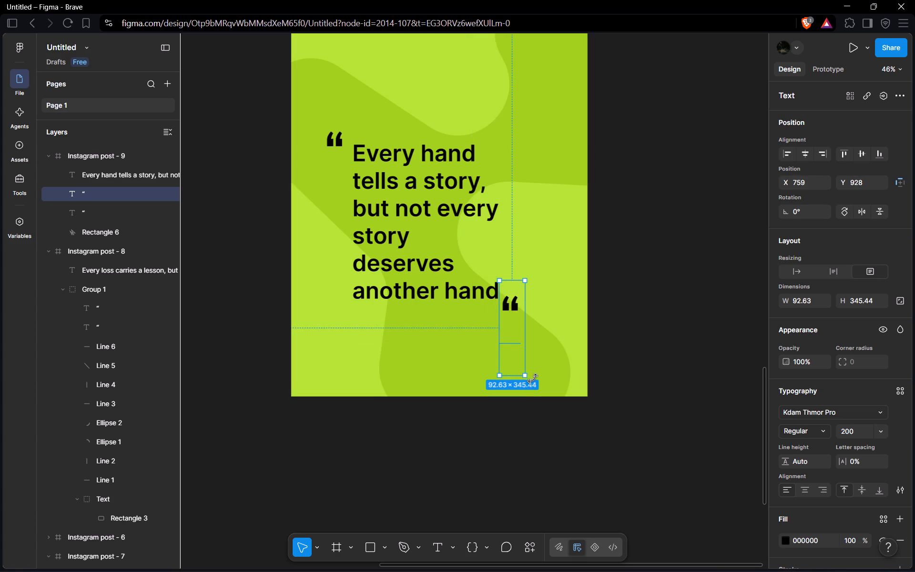
Rotate the second quotation mark in Instagram post - 9 to 180° to make it a closing mark.
{"action": "left_click_drag", "start_coordinate": [531, 374], "coordinate": [502, 280]}
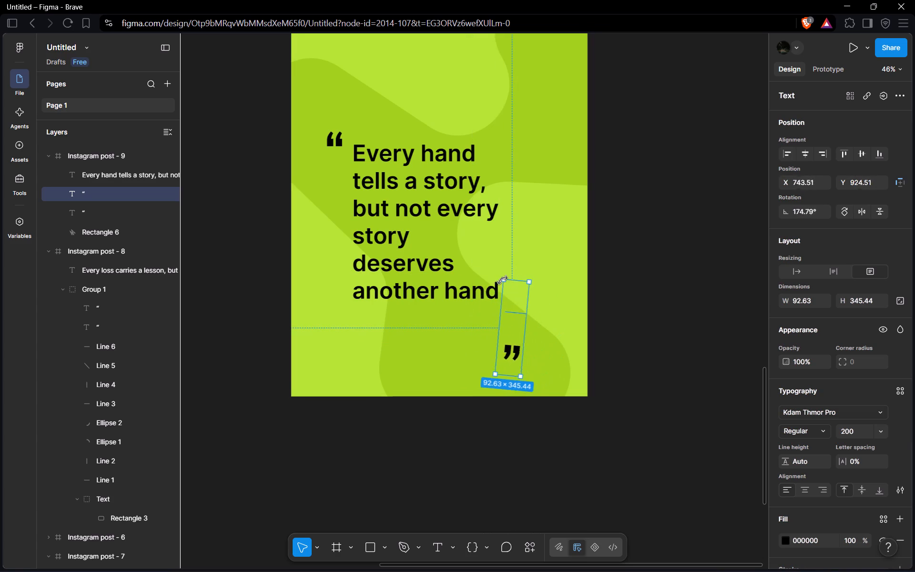
{"action": "left_click_drag", "start_coordinate": [502, 280], "coordinate": [493, 283]}
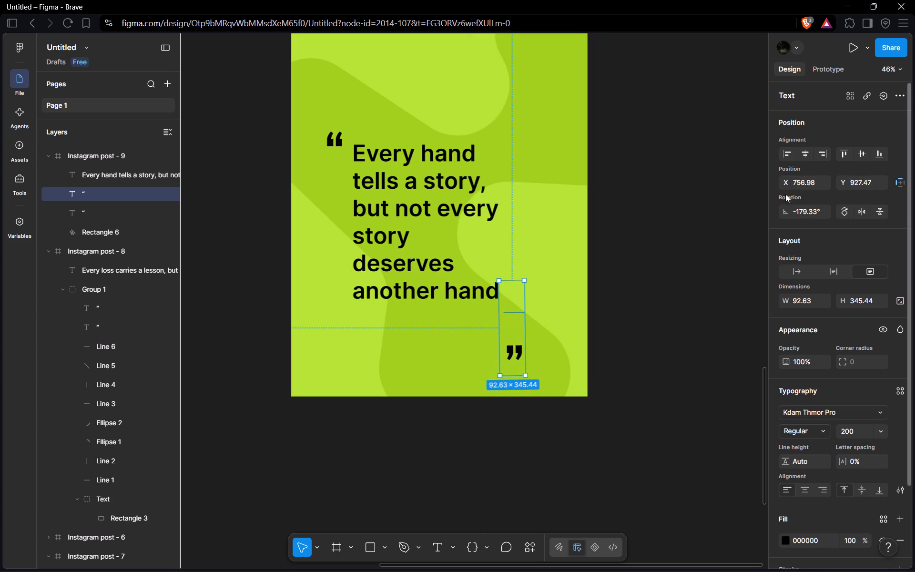
{"action": "double_click", "coordinate": [796, 208]}
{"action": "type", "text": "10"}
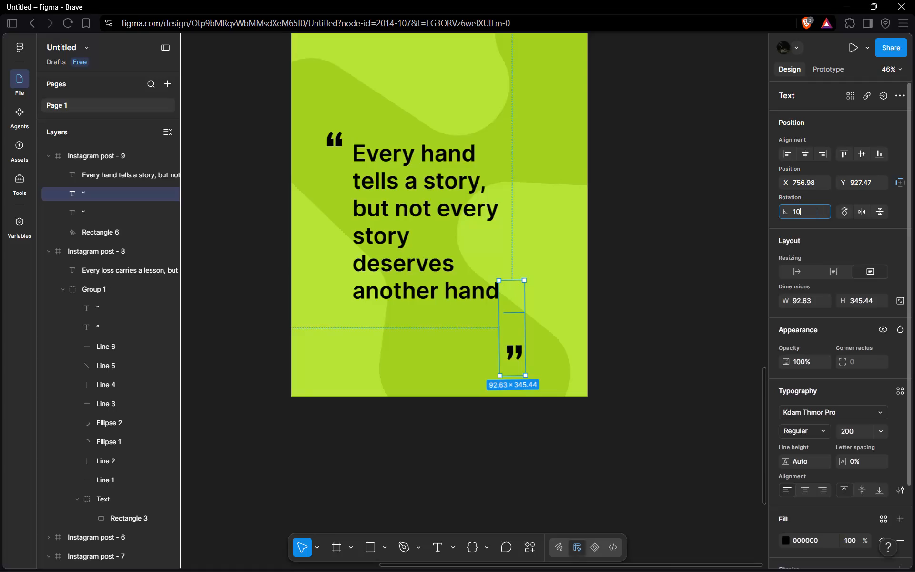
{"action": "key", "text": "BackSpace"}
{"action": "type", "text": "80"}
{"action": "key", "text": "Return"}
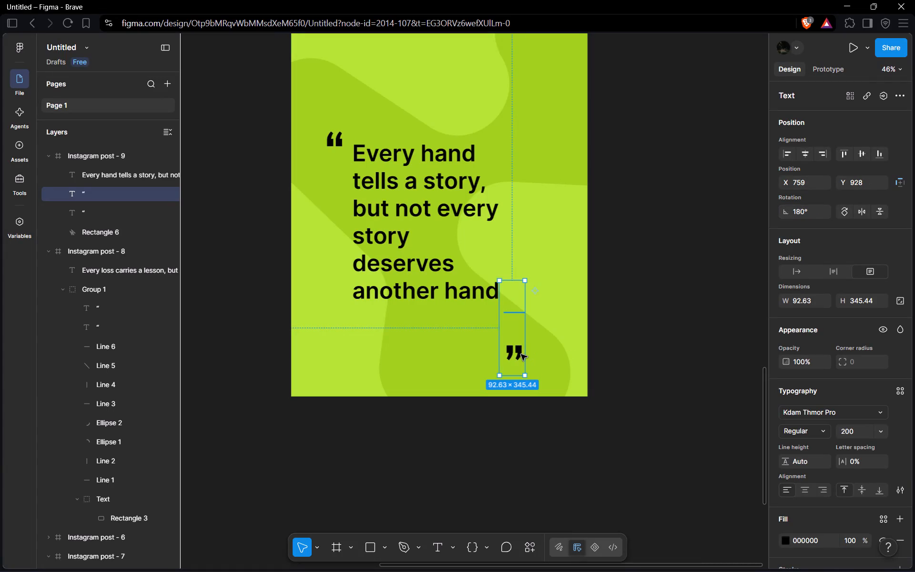
Move the rotated closing quotation mark up beside the end of the quote's last line, at about X 759, Y 754.
{"action": "left_click_drag", "start_coordinate": [517, 354], "coordinate": [520, 308]}
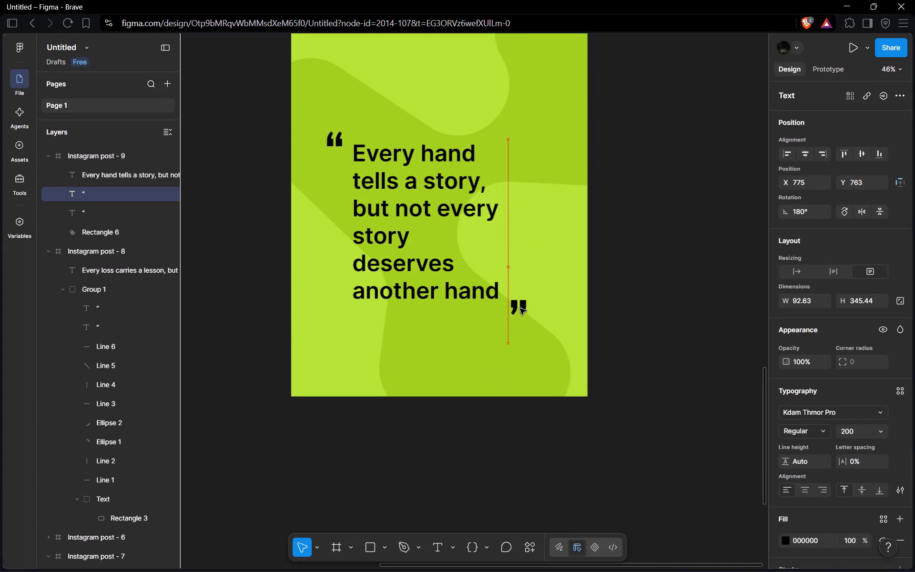
{"action": "left_click_drag", "start_coordinate": [520, 308], "coordinate": [517, 306]}
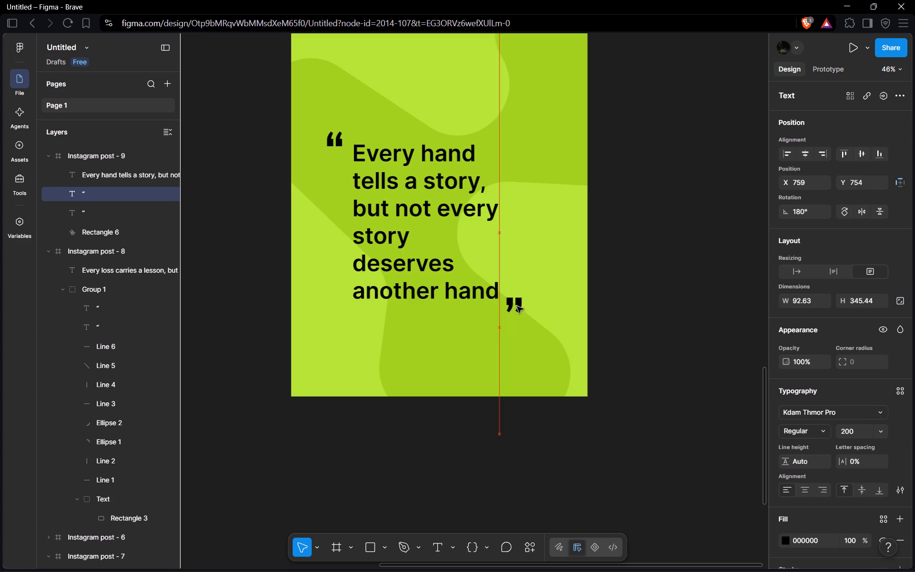
{"action": "left_click_drag", "start_coordinate": [517, 306], "coordinate": [518, 306]}
{"action": "left_click", "coordinate": [649, 368]}
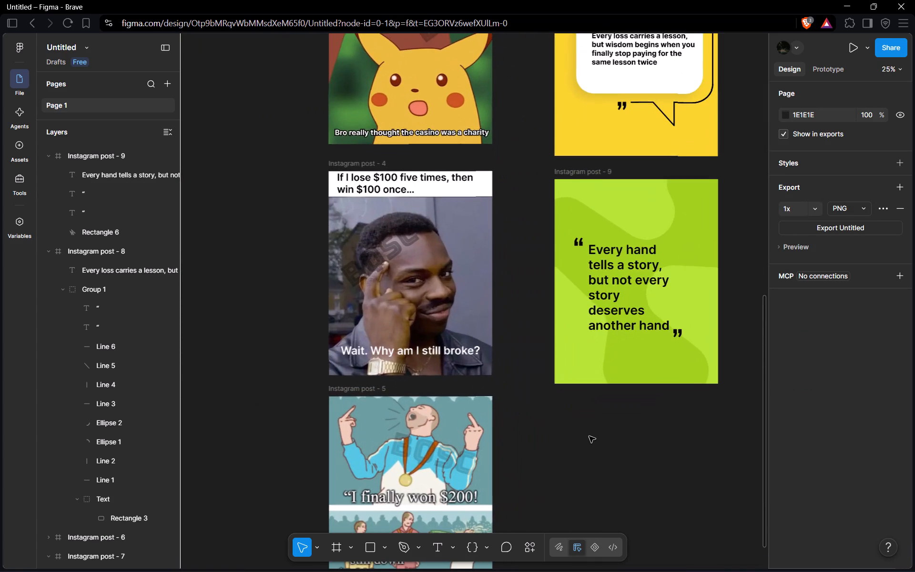
Move the Instagram post - 9 frame slightly farther below Instagram post - 8, to about X -814, Y 3335.
{"action": "left_click_drag", "start_coordinate": [566, 227], "coordinate": [568, 237]}
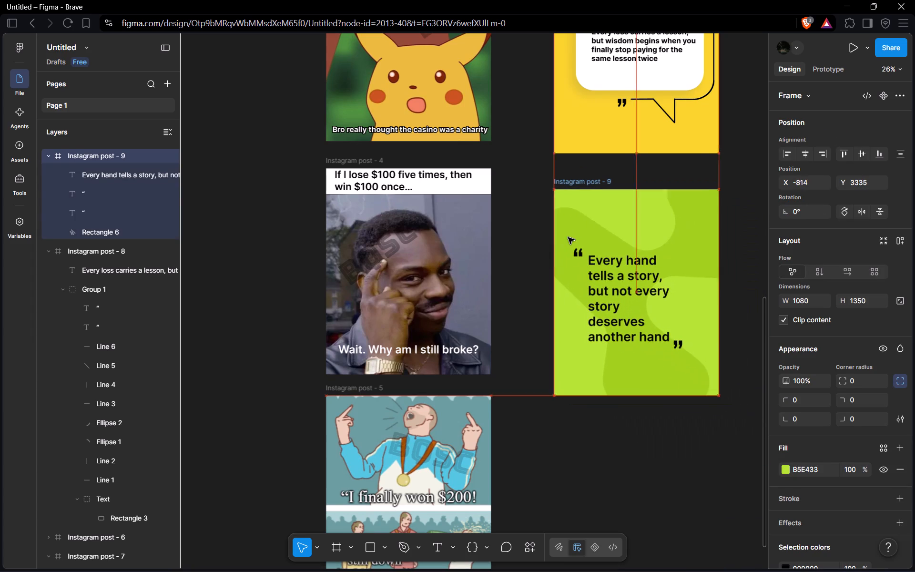
{"action": "left_click", "coordinate": [516, 316]}
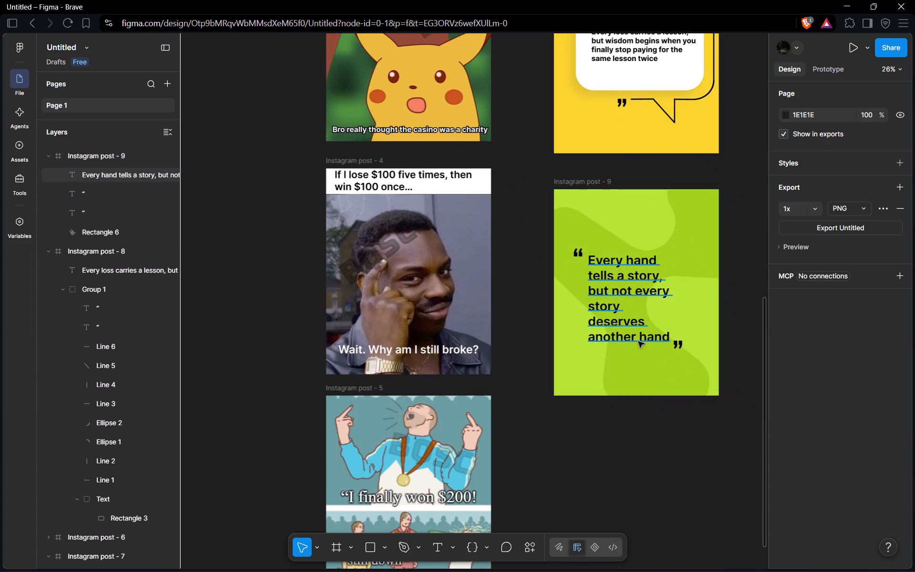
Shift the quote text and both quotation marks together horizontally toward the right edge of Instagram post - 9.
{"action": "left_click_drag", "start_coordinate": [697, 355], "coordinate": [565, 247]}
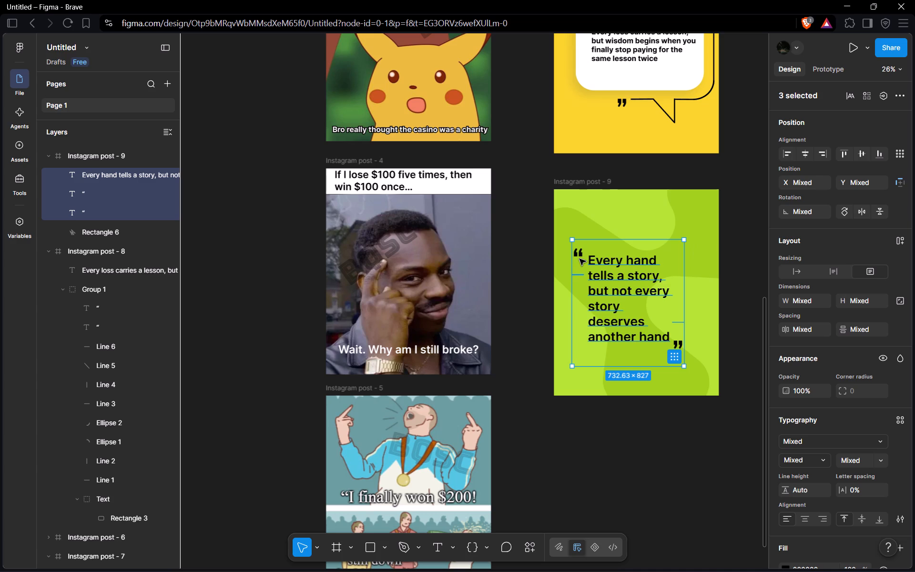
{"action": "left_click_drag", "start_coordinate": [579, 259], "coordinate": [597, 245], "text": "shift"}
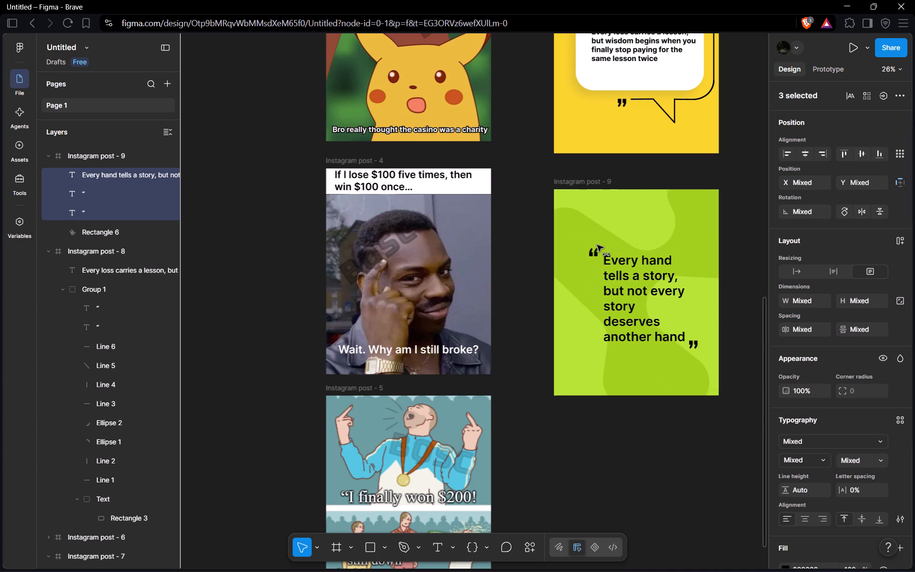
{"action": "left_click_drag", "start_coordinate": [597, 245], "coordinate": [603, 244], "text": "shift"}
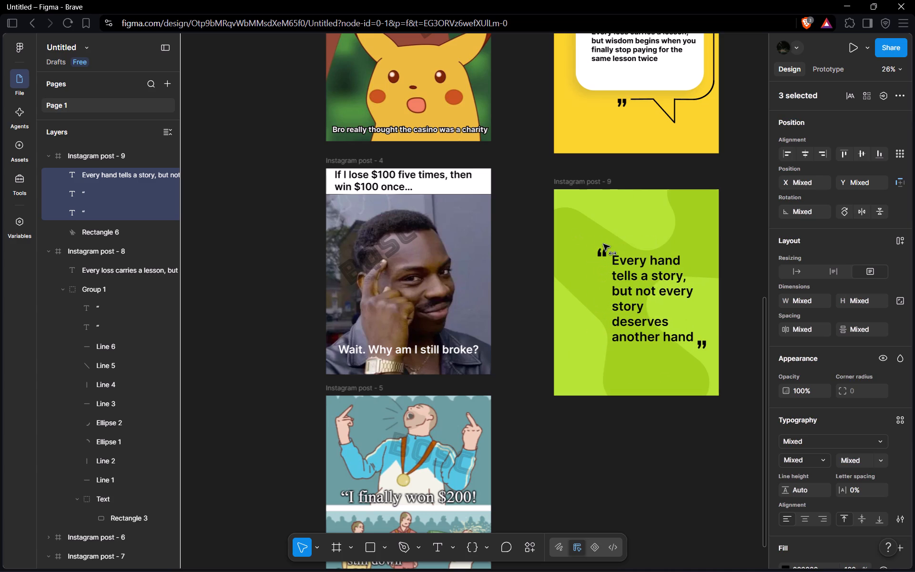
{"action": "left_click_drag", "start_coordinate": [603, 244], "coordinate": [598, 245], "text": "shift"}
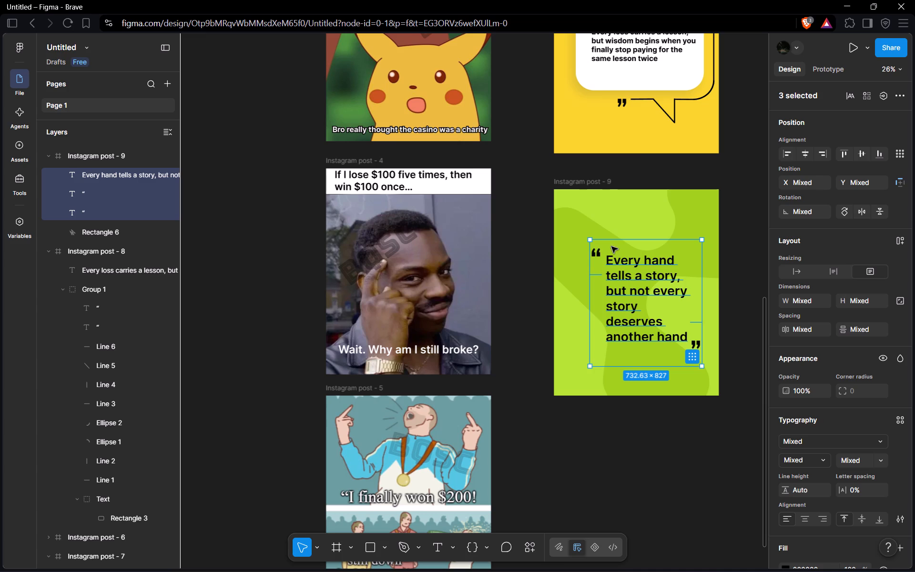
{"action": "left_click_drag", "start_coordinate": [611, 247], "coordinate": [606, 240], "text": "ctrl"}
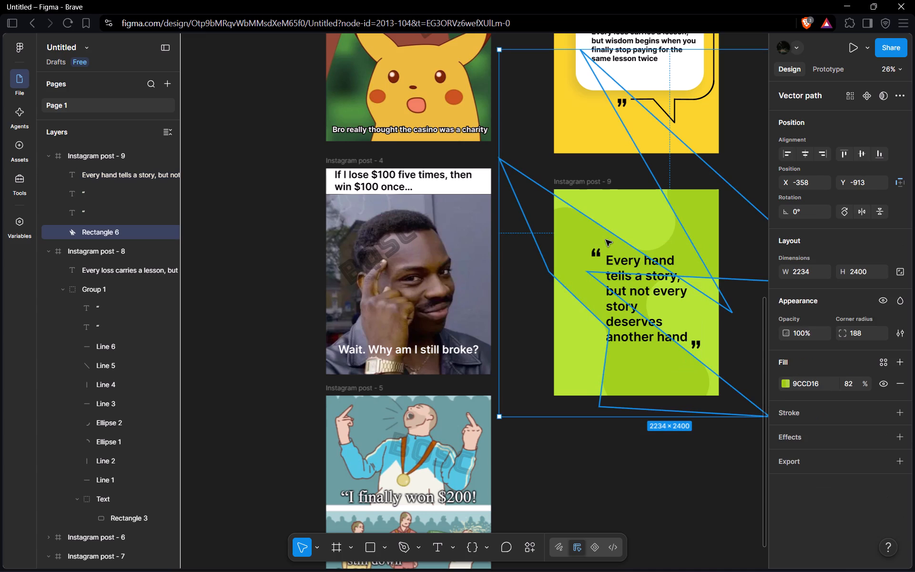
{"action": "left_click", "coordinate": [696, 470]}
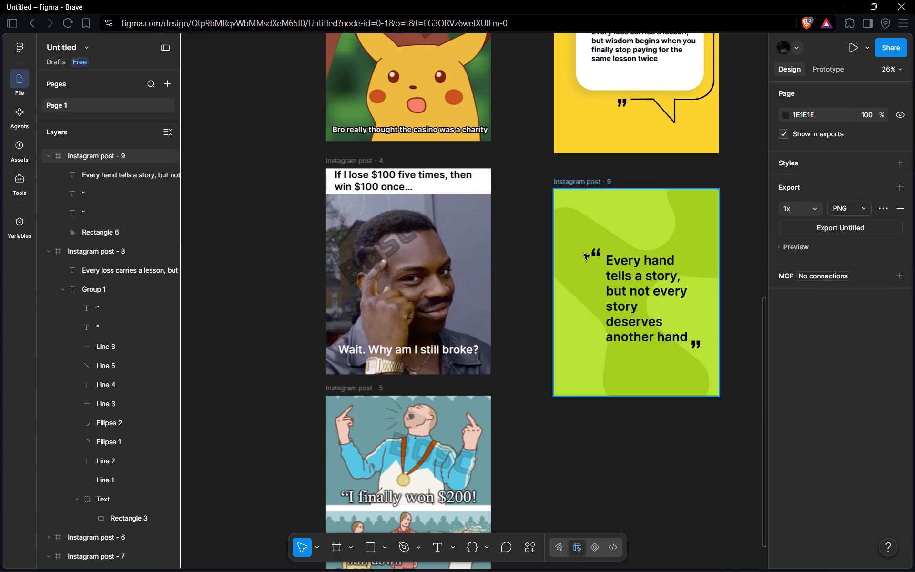
Centre the quote text and both quotation marks together horizontally and vertically in the Instagram post - 9 frame.
{"action": "left_click", "coordinate": [584, 253]}
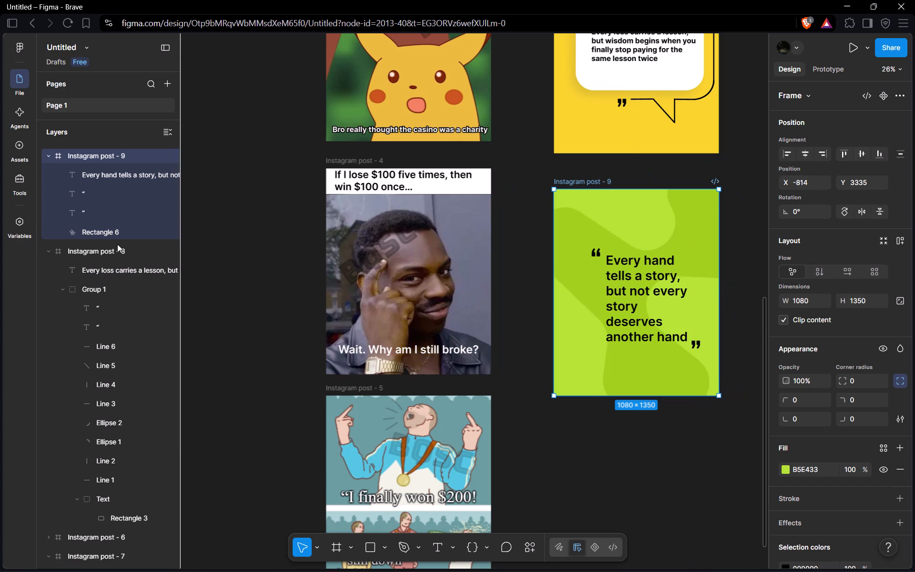
{"action": "left_click", "coordinate": [71, 169], "text": "ctrl"}
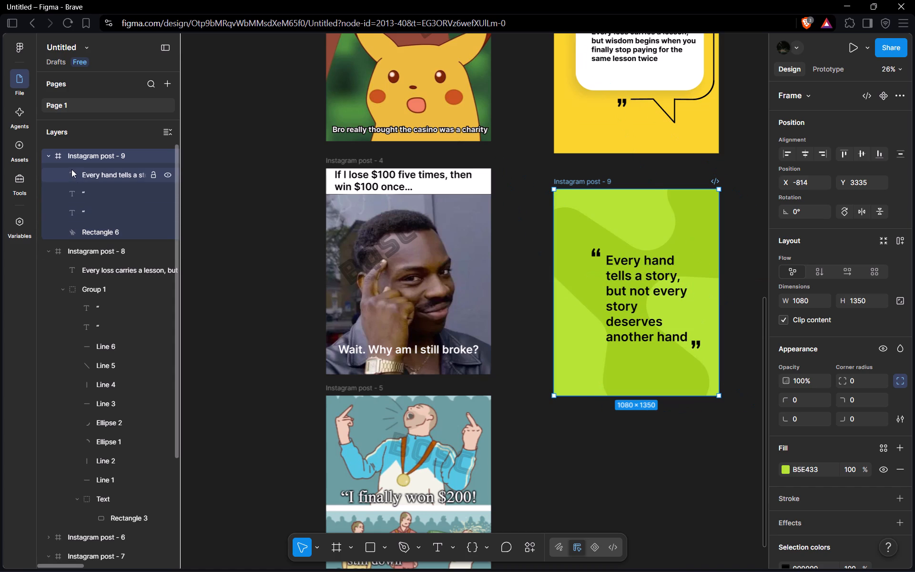
{"action": "left_click", "coordinate": [295, 267]}
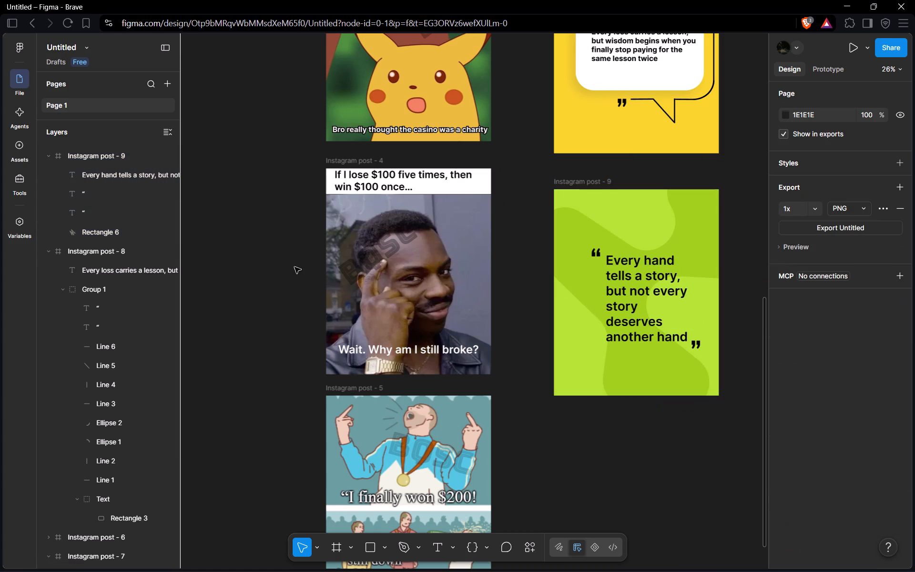
{"action": "left_click", "coordinate": [67, 170], "text": "ctrl"}
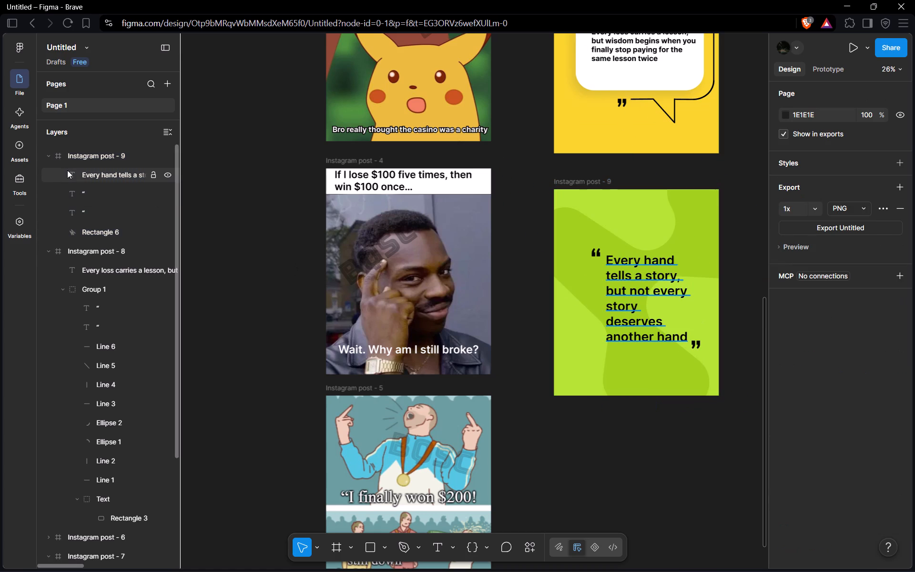
{"action": "left_click", "coordinate": [67, 170], "text": "ctrl"}
{"action": "left_click", "coordinate": [67, 170], "text": "shift"}
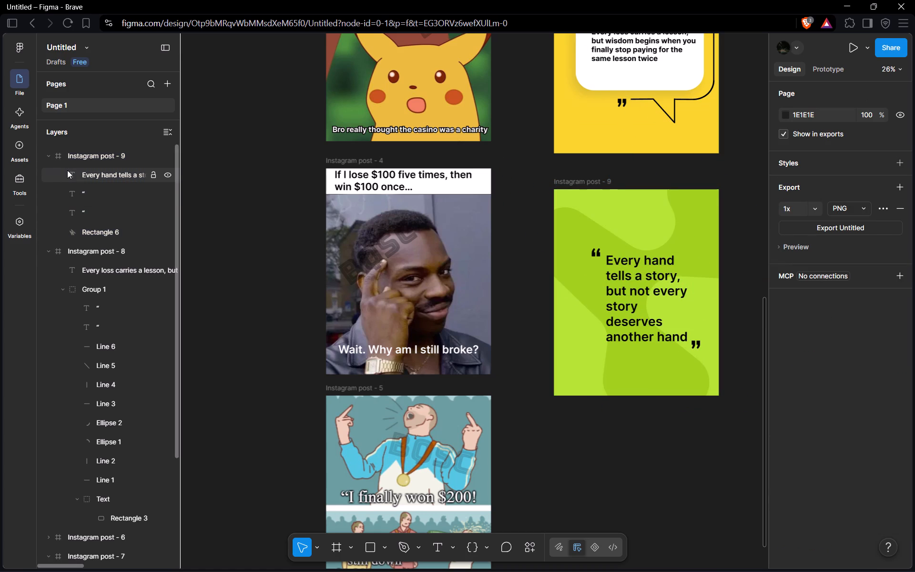
{"action": "left_click", "coordinate": [69, 187]}
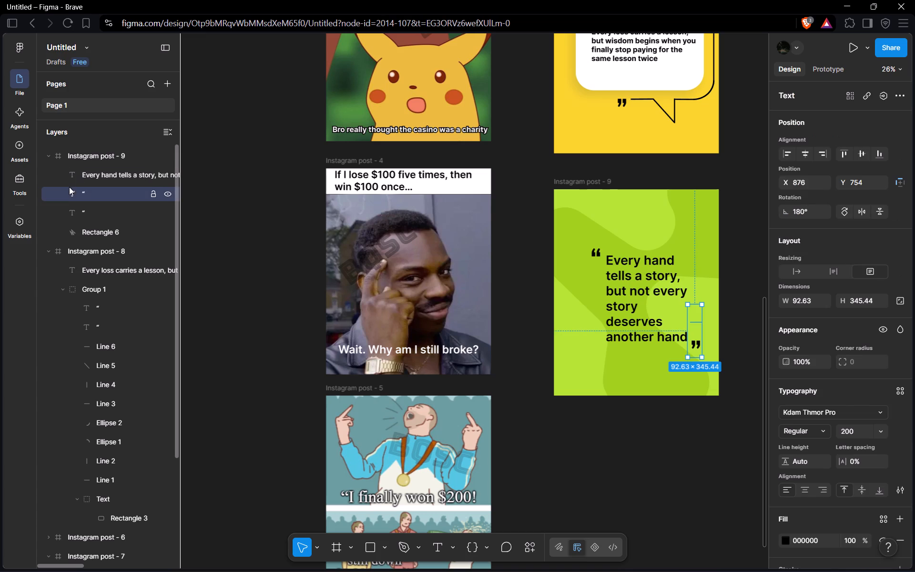
{"action": "left_click", "coordinate": [70, 175], "text": "ctrl"}
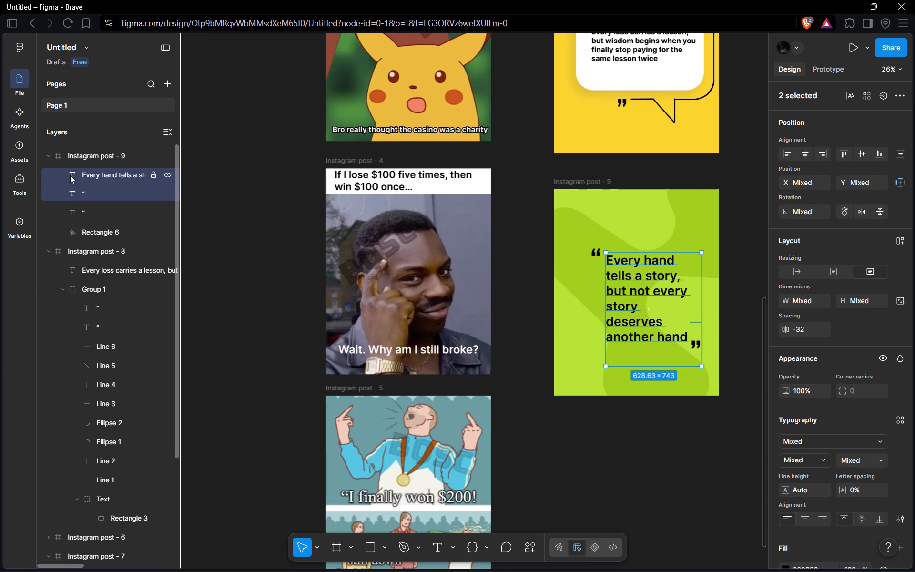
{"action": "left_click", "coordinate": [71, 210], "text": "ctrl"}
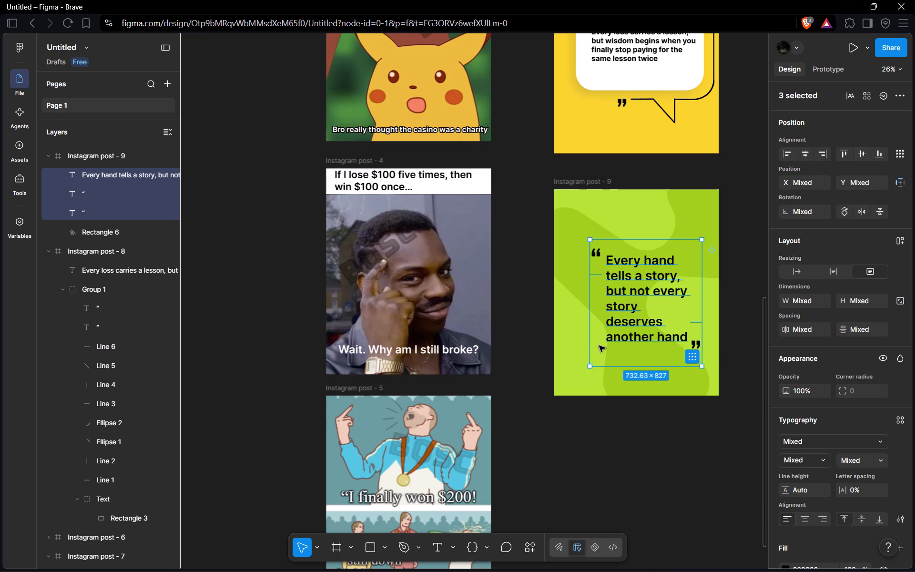
{"action": "left_click_drag", "start_coordinate": [599, 346], "coordinate": [597, 350]}
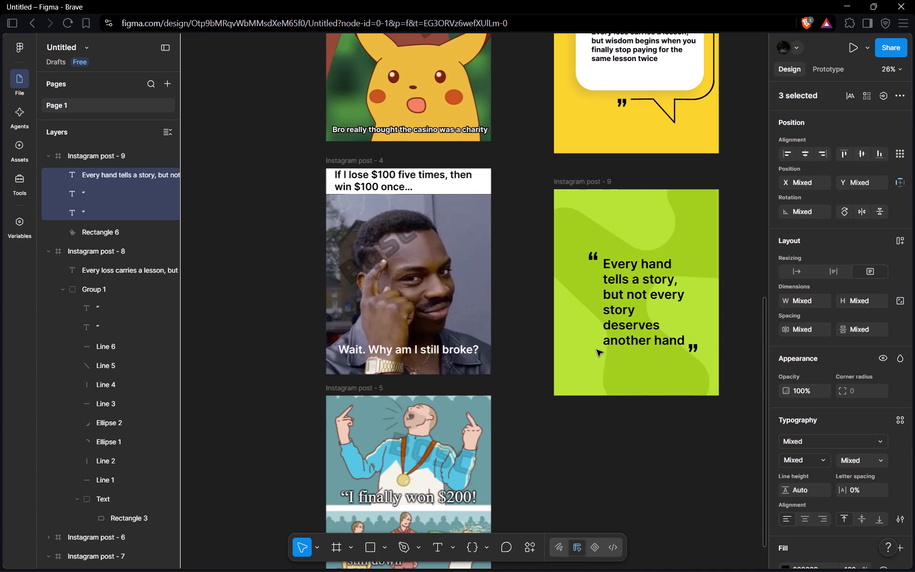
{"action": "left_click_drag", "start_coordinate": [597, 350], "coordinate": [593, 333]}
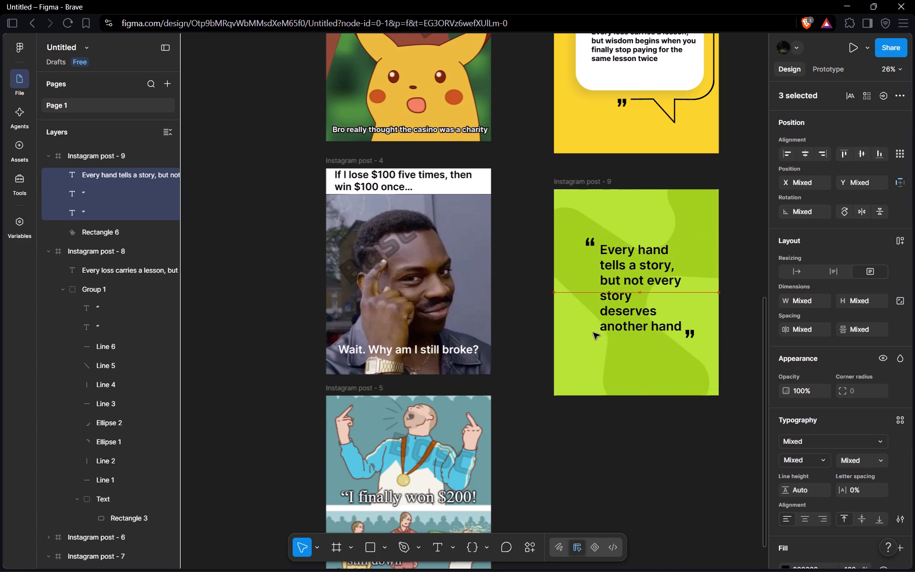
{"action": "left_click_drag", "start_coordinate": [593, 333], "coordinate": [593, 334]}
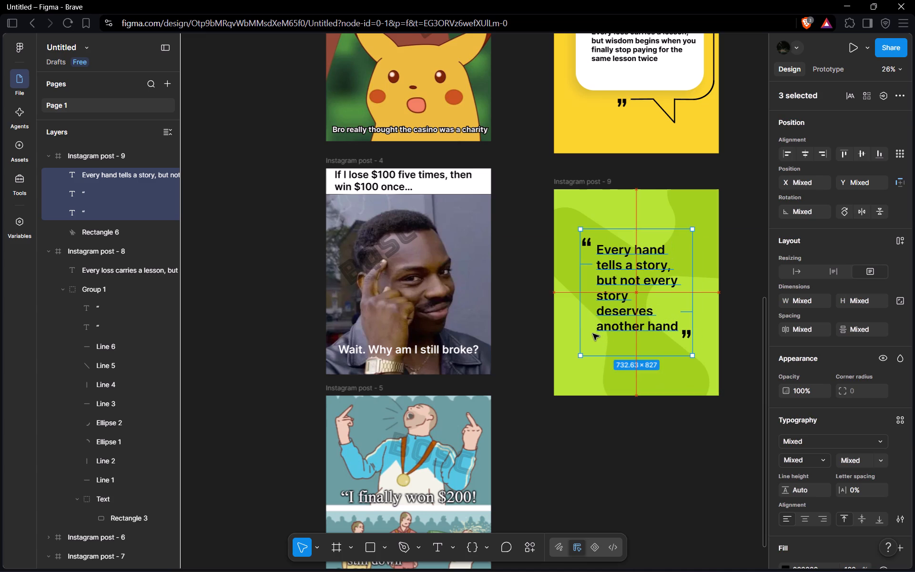
{"action": "left_click_drag", "start_coordinate": [593, 334], "coordinate": [591, 334]}
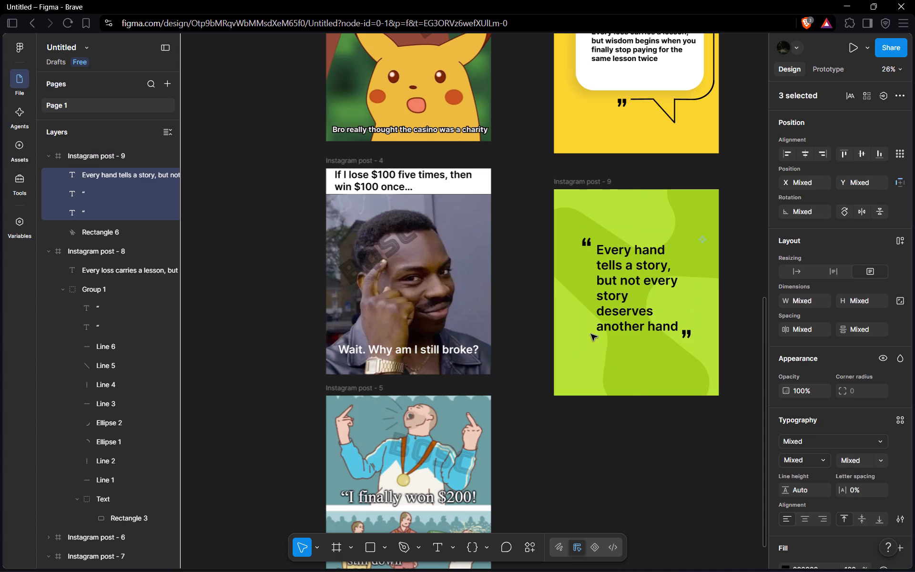
{"action": "left_click", "coordinate": [632, 433]}
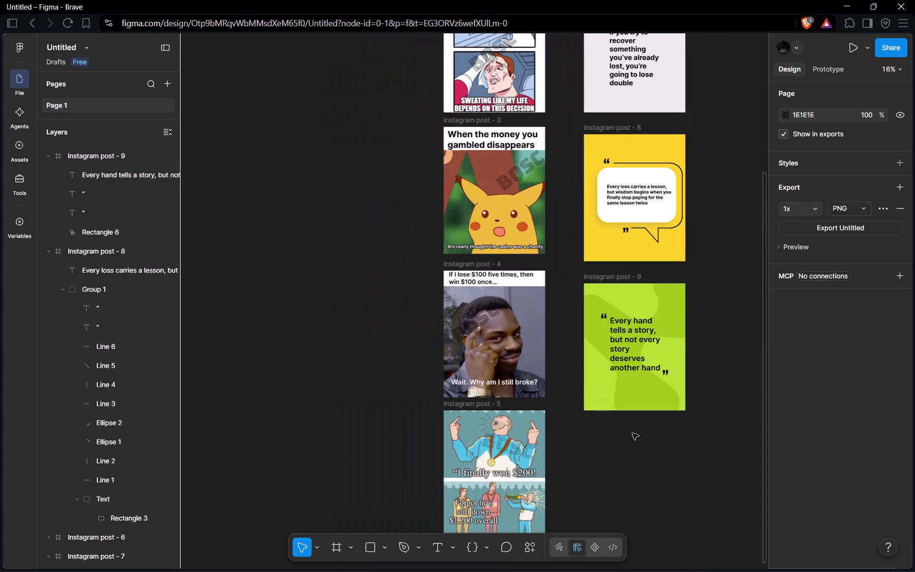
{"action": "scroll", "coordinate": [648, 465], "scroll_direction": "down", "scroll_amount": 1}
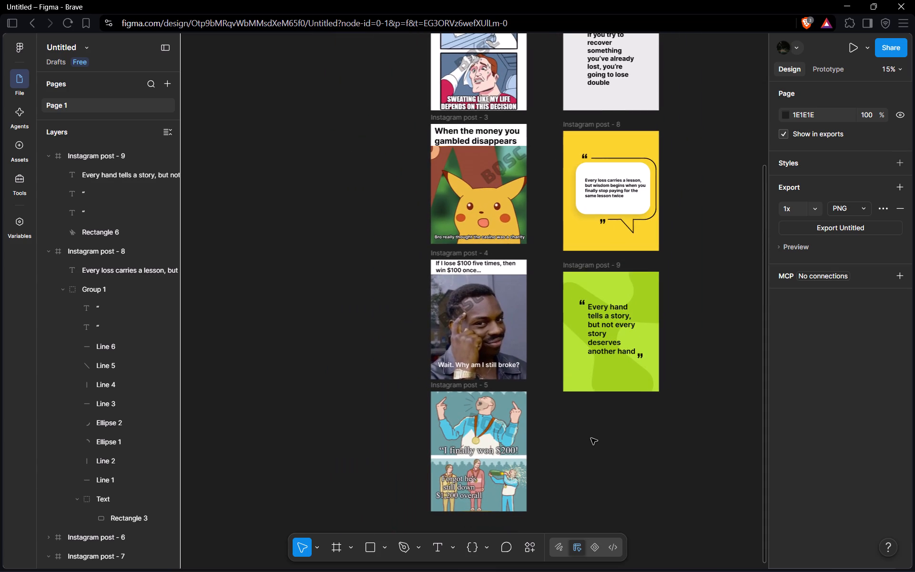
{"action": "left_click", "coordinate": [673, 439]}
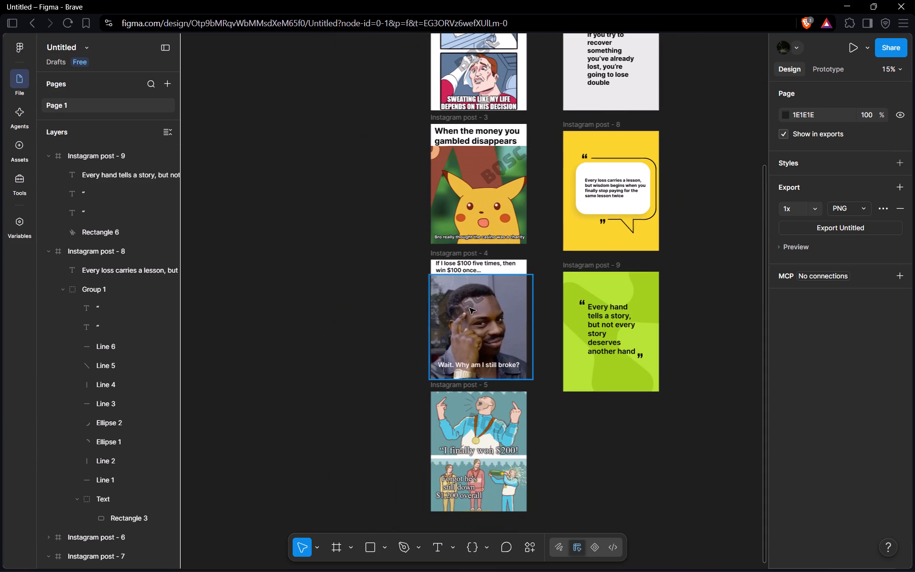
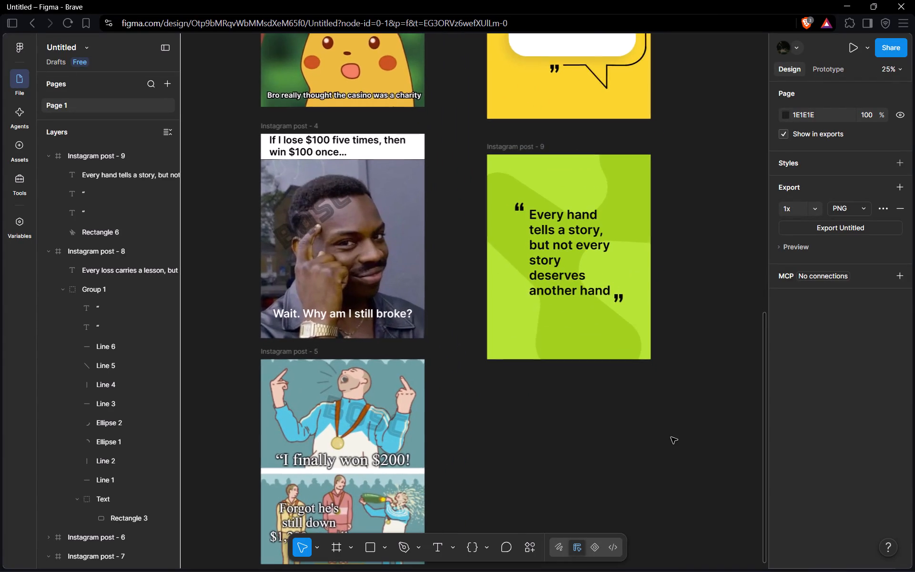
Add a 1080 × 1350 Instagram post frame and place it directly beneath Instagram post - 9, at X -814, Y 4920.
{"action": "scroll", "coordinate": [671, 437], "scroll_direction": "down", "scroll_amount": 1}
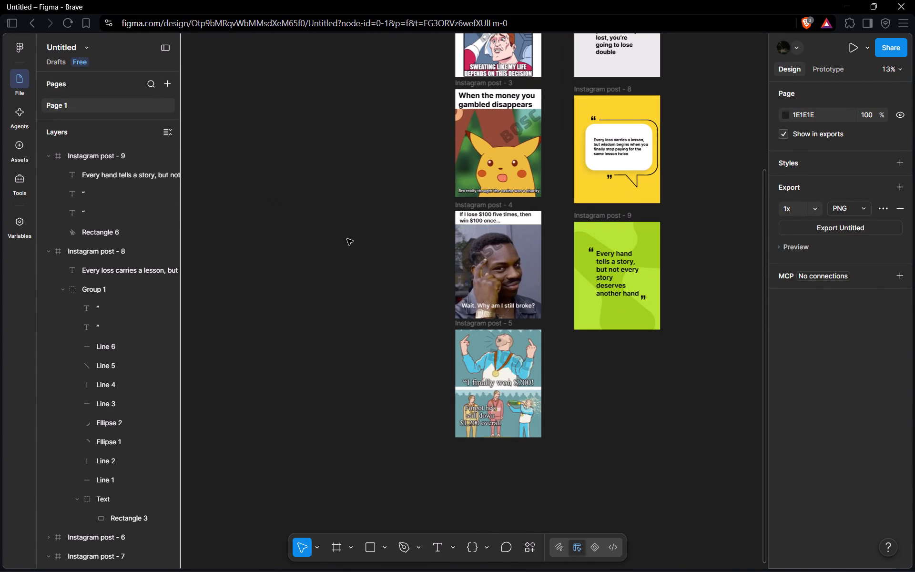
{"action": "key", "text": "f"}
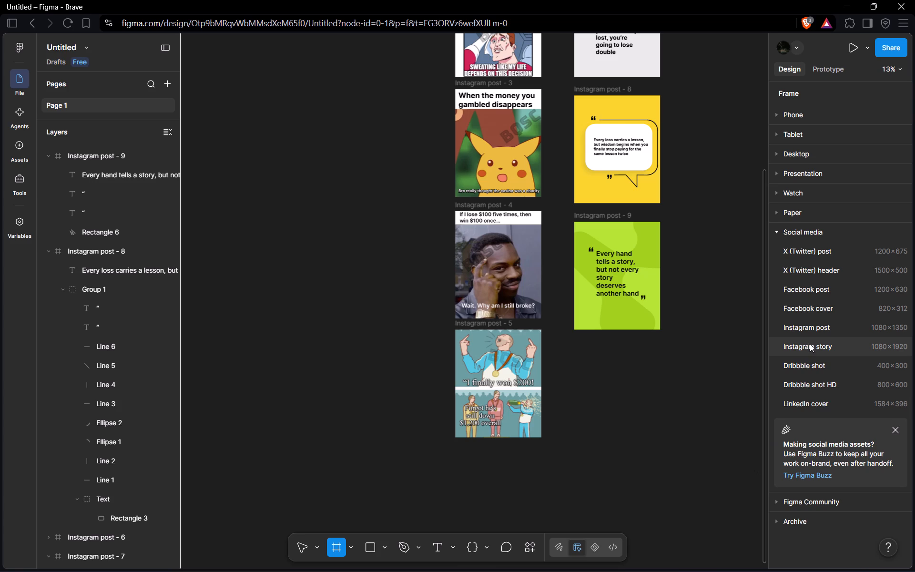
{"action": "left_click", "coordinate": [813, 334]}
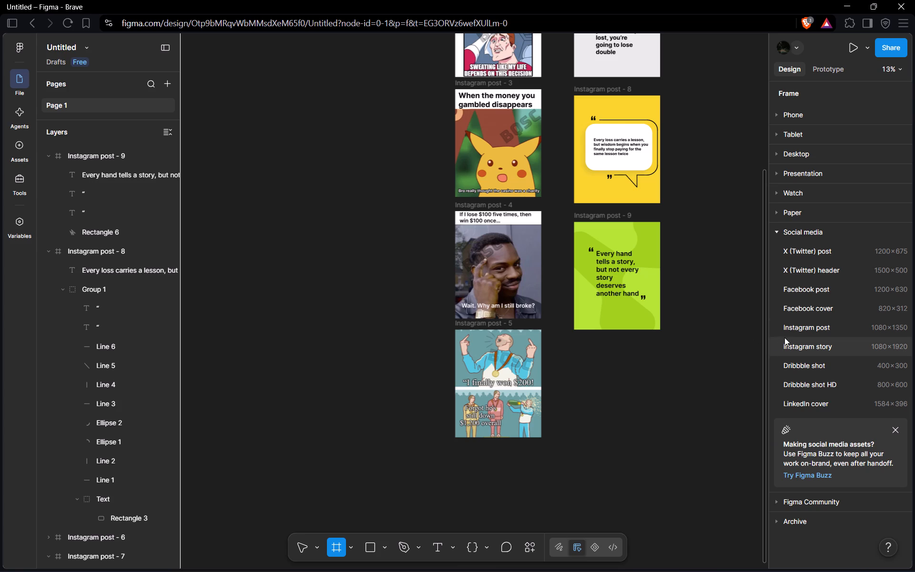
{"action": "left_click", "coordinate": [789, 328]}
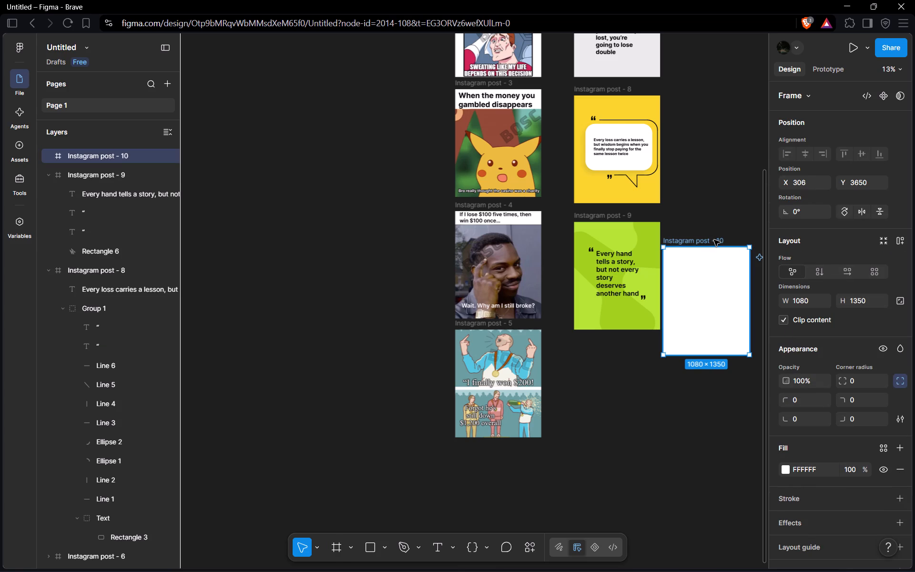
{"action": "left_click_drag", "start_coordinate": [714, 240], "coordinate": [620, 342]}
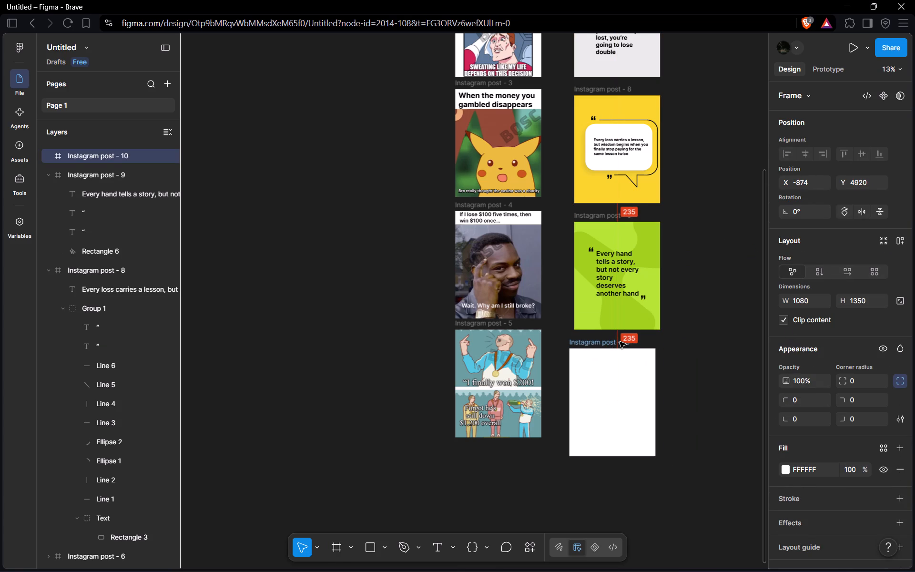
{"action": "left_click_drag", "start_coordinate": [620, 342], "coordinate": [625, 341]}
{"action": "left_click", "coordinate": [691, 387]}
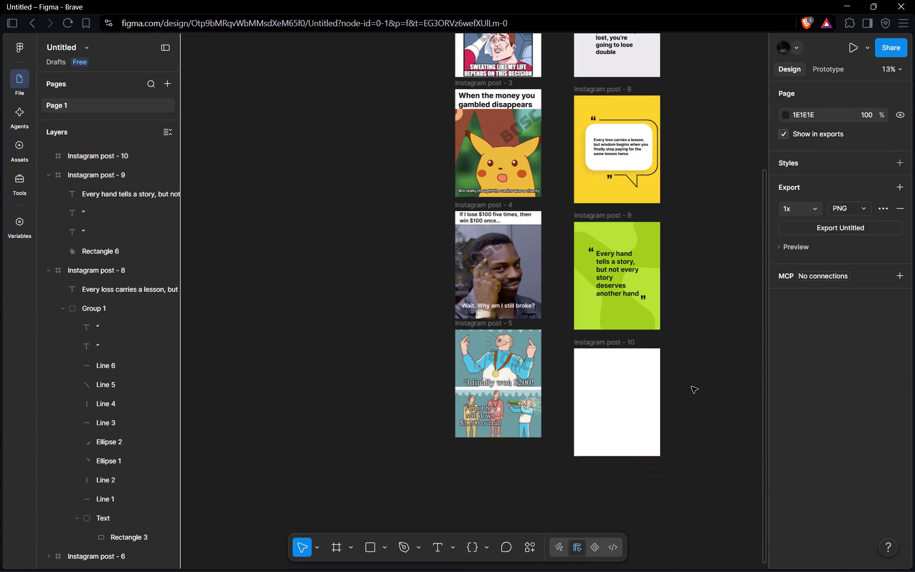
Duplicate the green background shape from Instagram post - 9 into Instagram post - 10, at about X -365, Y -915.
{"action": "left_click", "coordinate": [613, 386]}
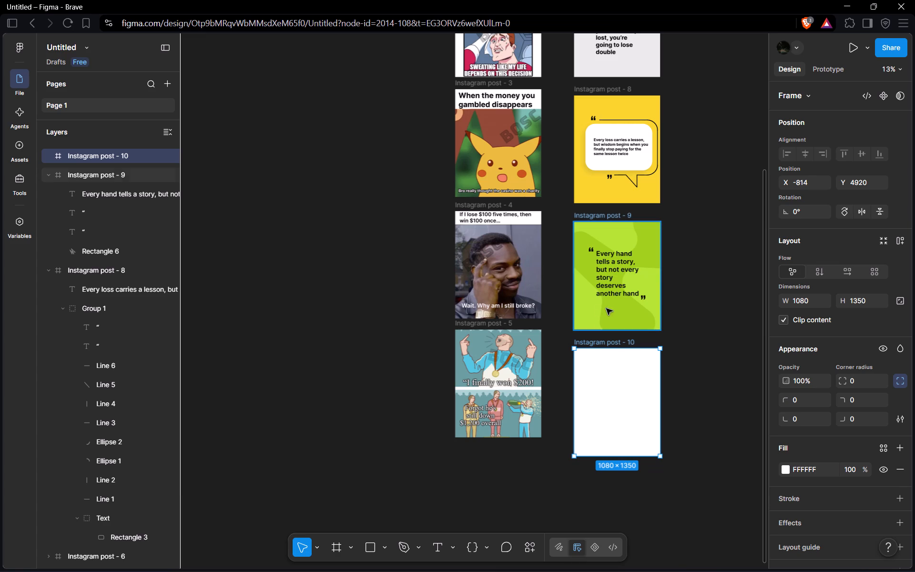
{"action": "double_click", "coordinate": [620, 318]}
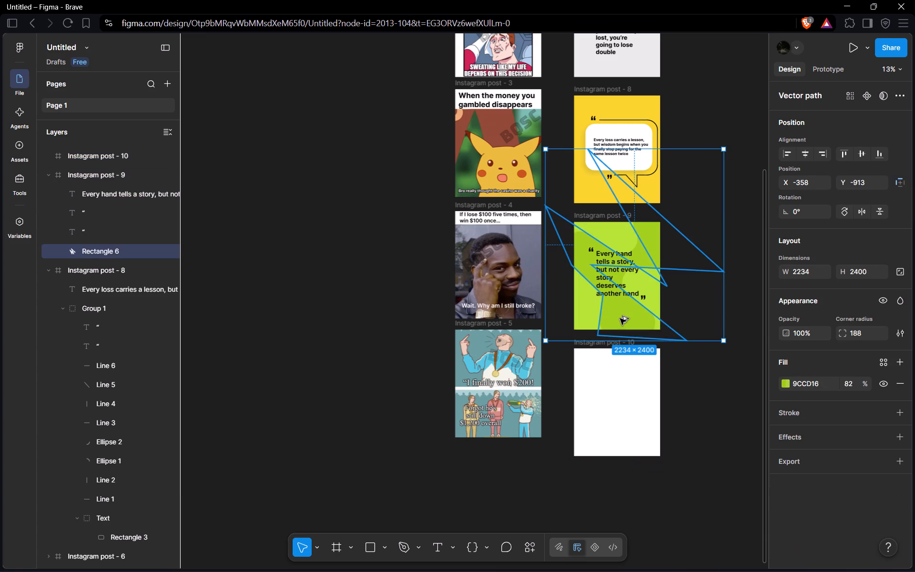
{"action": "left_click_drag", "start_coordinate": [620, 318], "coordinate": [620, 445], "text": "alt"}
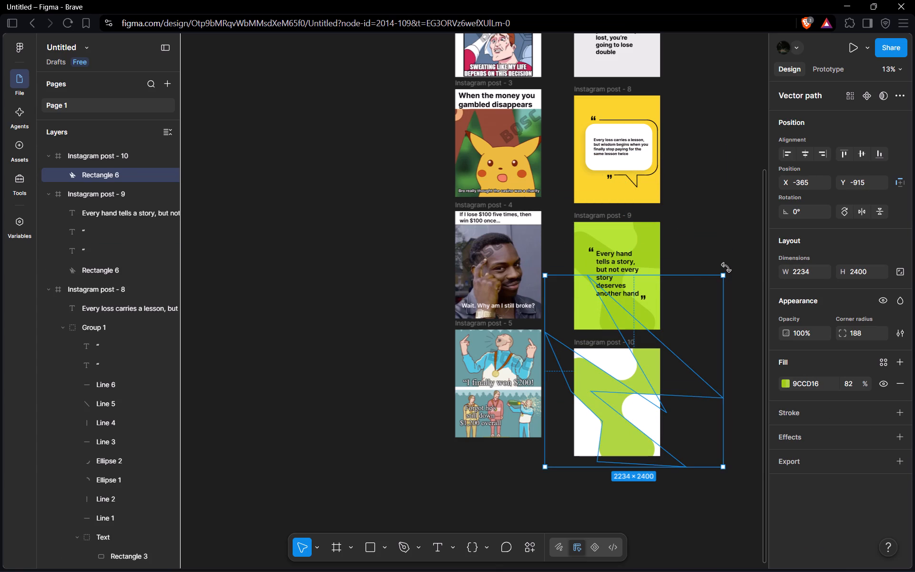
Rotate the copied green shape in Instagram post - 10 to about -155° and reposition it at about X -698, Y -608.
{"action": "left_click_drag", "start_coordinate": [726, 267], "coordinate": [614, 322]}
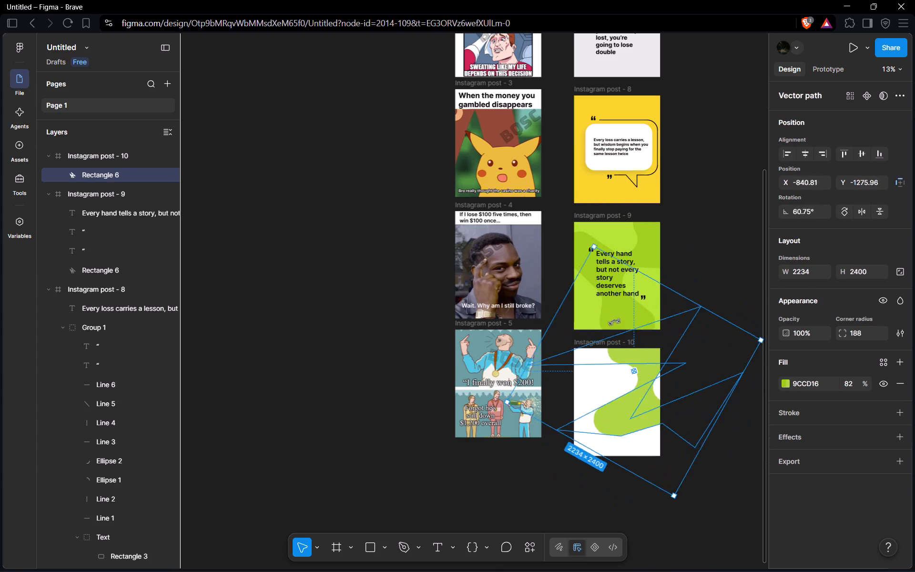
{"action": "left_click_drag", "start_coordinate": [614, 322], "coordinate": [561, 469]}
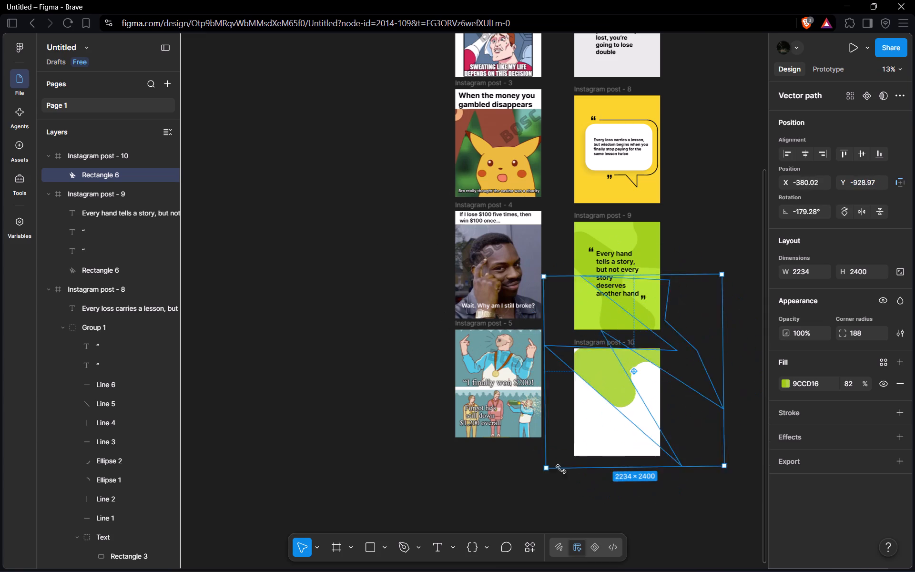
{"action": "left_click_drag", "start_coordinate": [561, 469], "coordinate": [602, 479]}
{"action": "left_click_drag", "start_coordinate": [600, 384], "coordinate": [596, 433]}
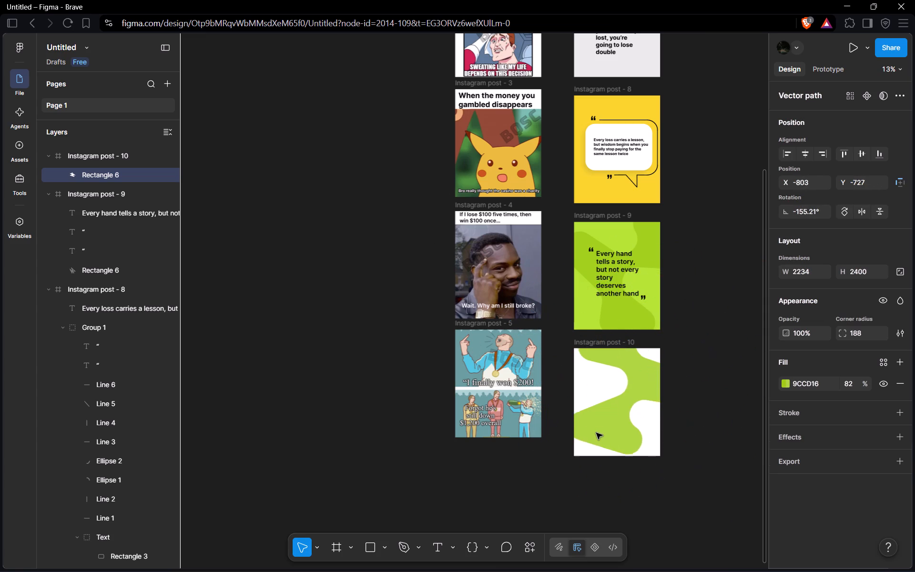
{"action": "left_click_drag", "start_coordinate": [596, 433], "coordinate": [597, 425]}
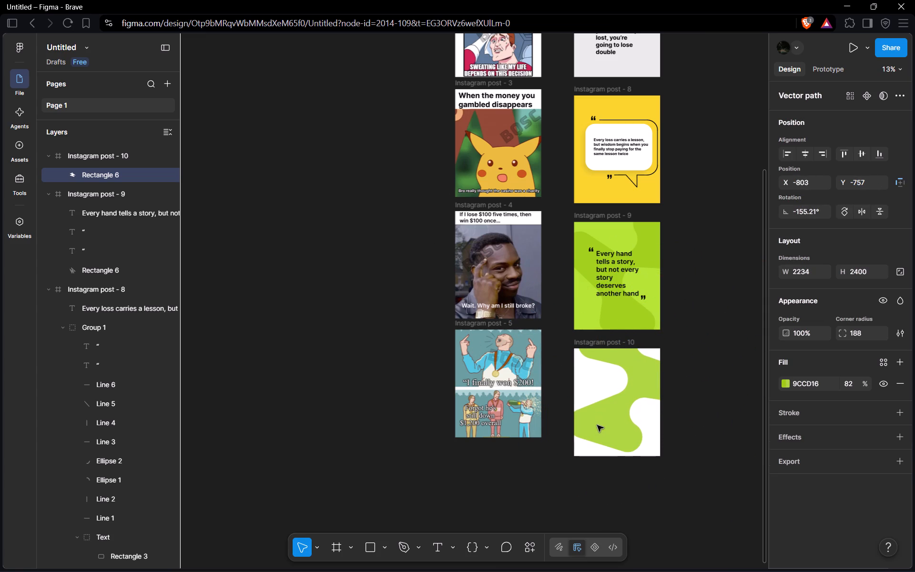
{"action": "left_click_drag", "start_coordinate": [597, 425], "coordinate": [605, 438]}
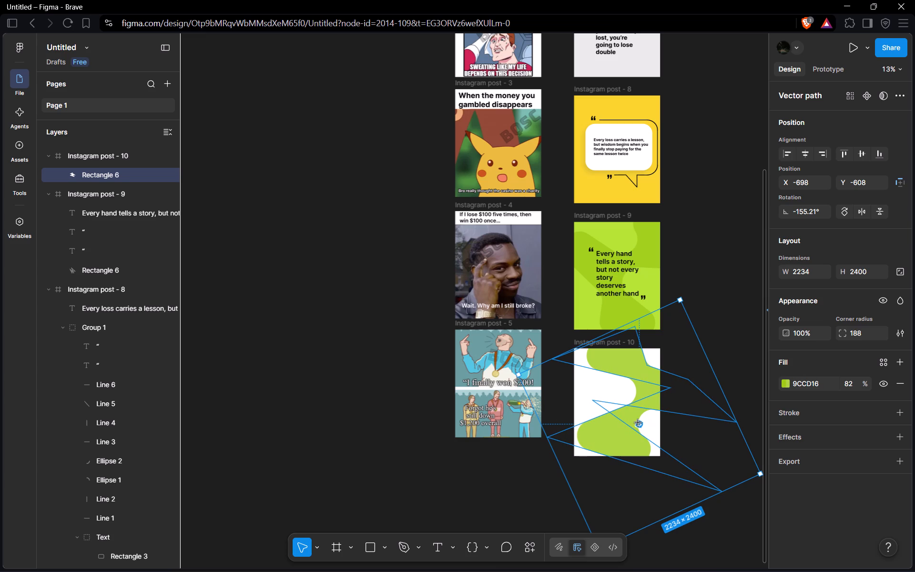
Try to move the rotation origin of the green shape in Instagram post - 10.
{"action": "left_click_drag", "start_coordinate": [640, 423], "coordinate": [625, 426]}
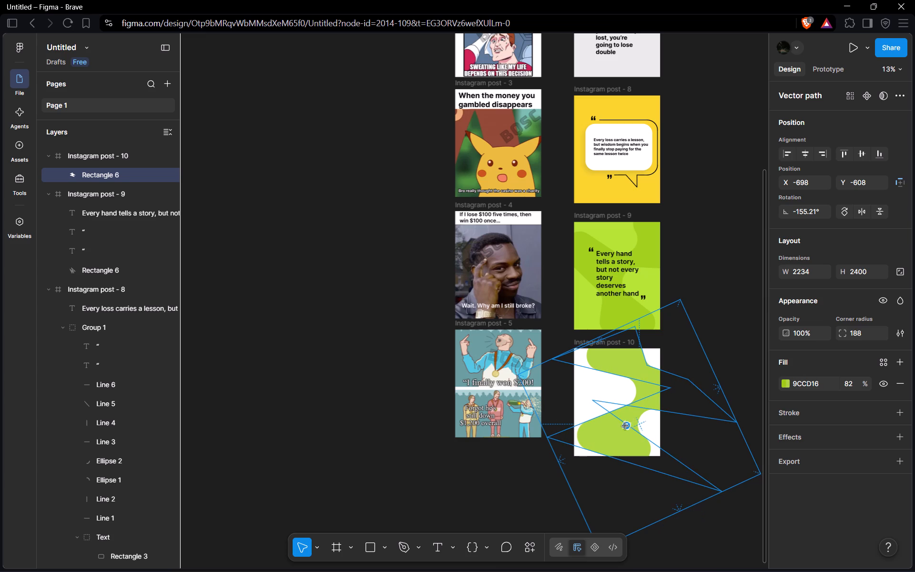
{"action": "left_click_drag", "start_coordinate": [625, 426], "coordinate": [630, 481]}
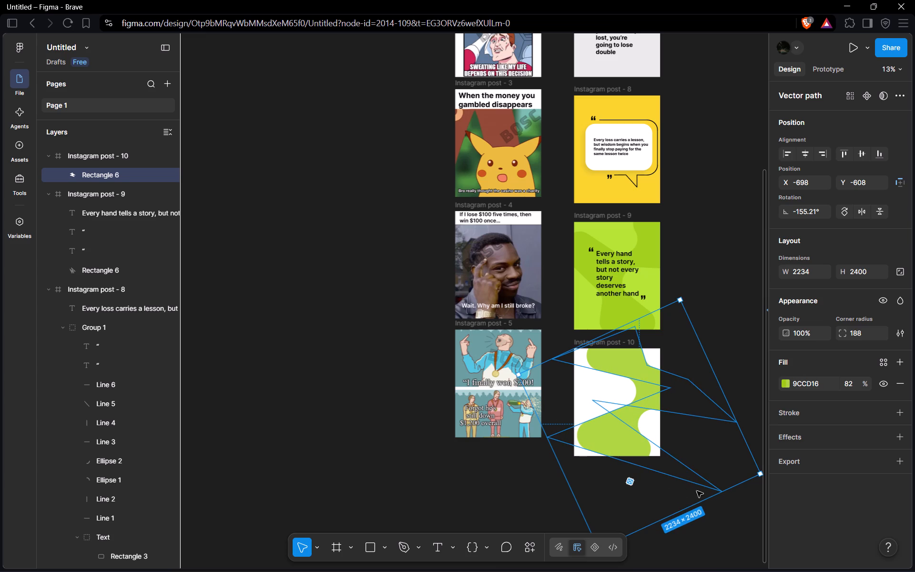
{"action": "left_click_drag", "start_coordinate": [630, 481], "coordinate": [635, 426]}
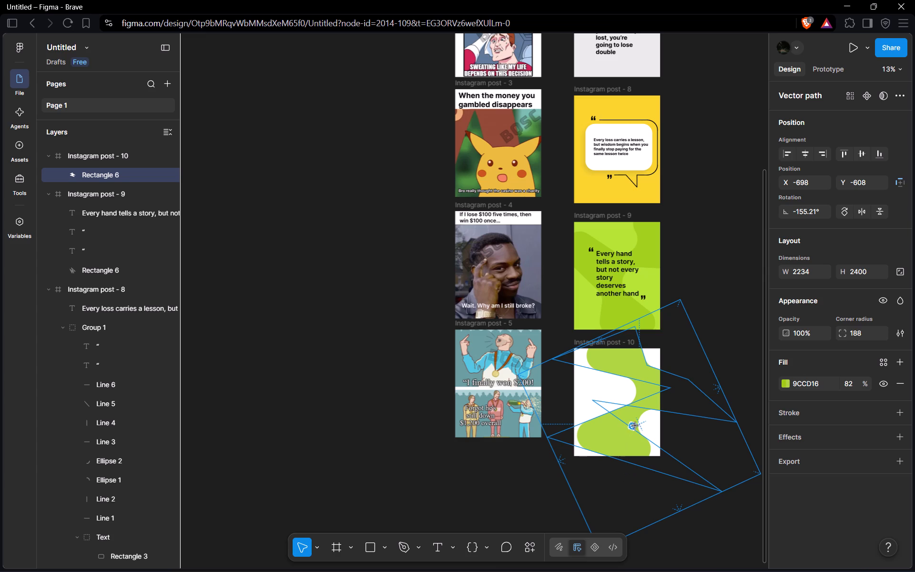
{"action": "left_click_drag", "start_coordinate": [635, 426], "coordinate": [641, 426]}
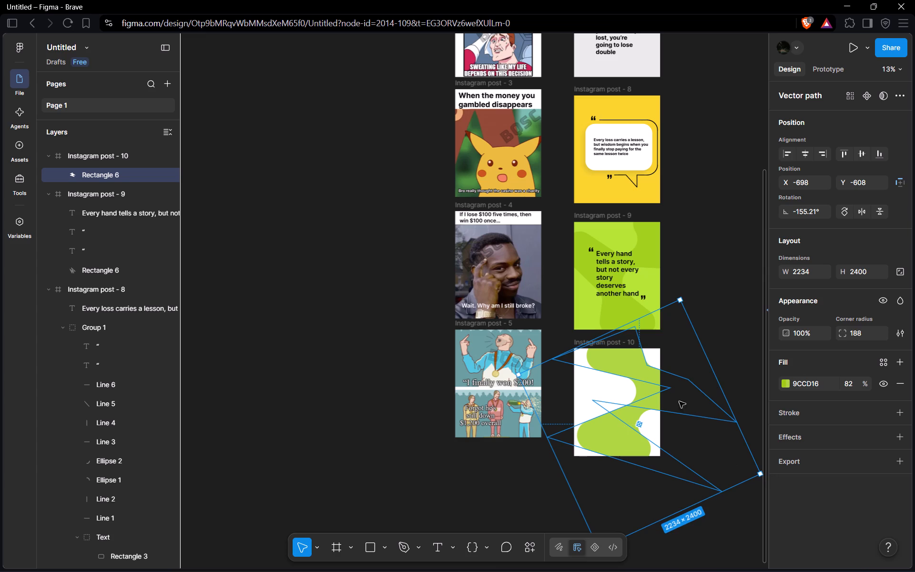
Edit the green shape's vector path, moving its inner anchor point near the middle to about X 435, Y 804.
{"action": "left_click", "coordinate": [634, 394]}
{"action": "double_click", "coordinate": [634, 394]}
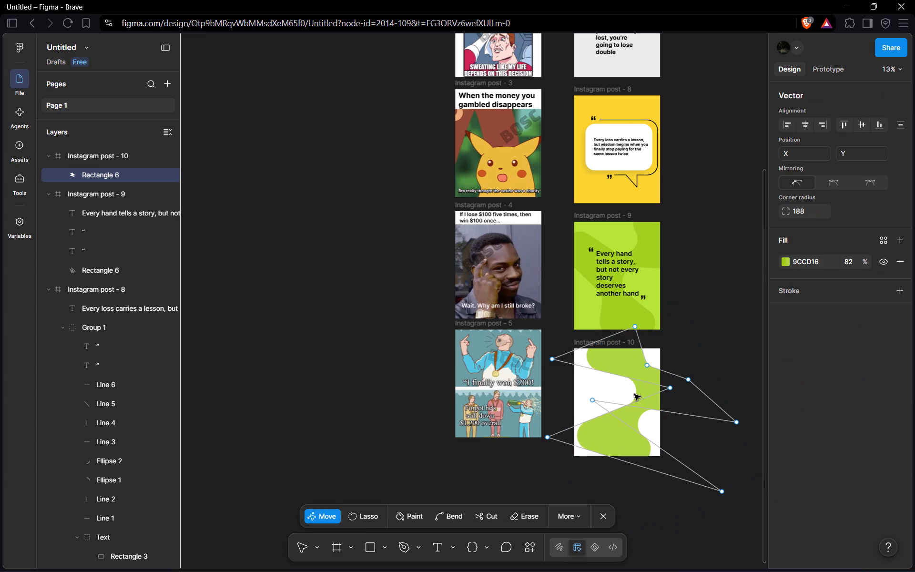
{"action": "left_click_drag", "start_coordinate": [592, 400], "coordinate": [600, 419]}
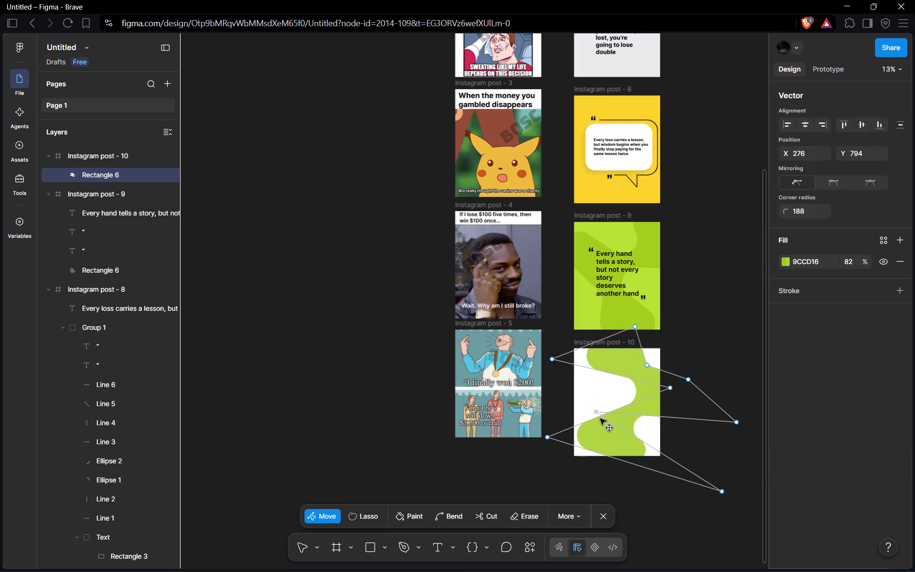
{"action": "left_click_drag", "start_coordinate": [600, 419], "coordinate": [545, 365]}
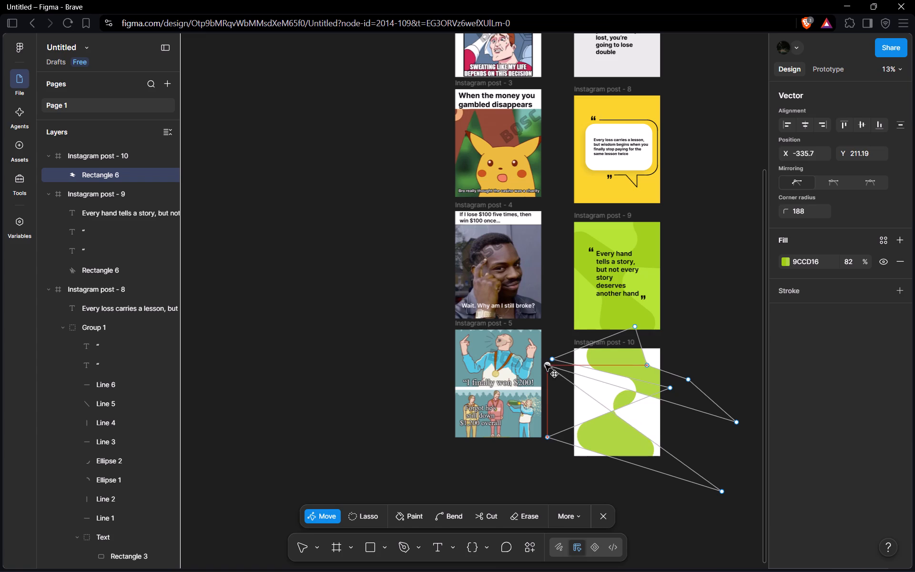
{"action": "left_click_drag", "start_coordinate": [545, 365], "coordinate": [607, 413]}
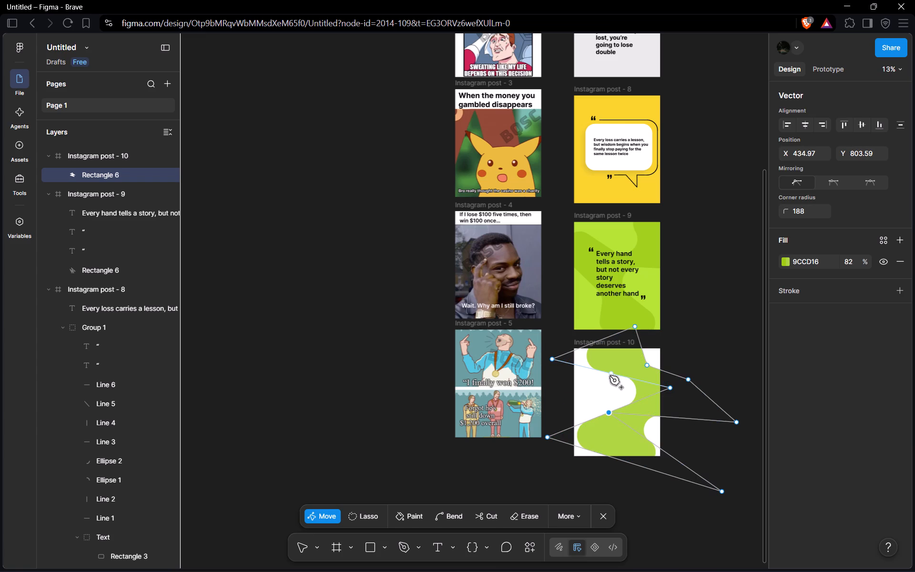
Add an anchor point along the green shape's upper inner edge and shift the whole path slightly down and left.
{"action": "left_click_drag", "start_coordinate": [610, 373], "coordinate": [604, 383]}
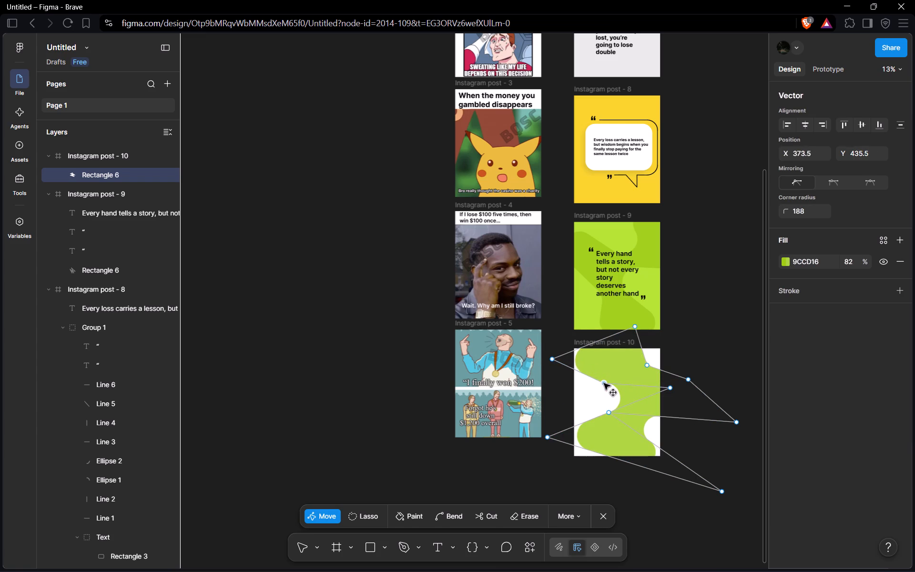
{"action": "left_click_drag", "start_coordinate": [604, 383], "coordinate": [618, 381]}
{"action": "left_click_drag", "start_coordinate": [638, 411], "coordinate": [623, 421]}
{"action": "left_click", "coordinate": [633, 376]}
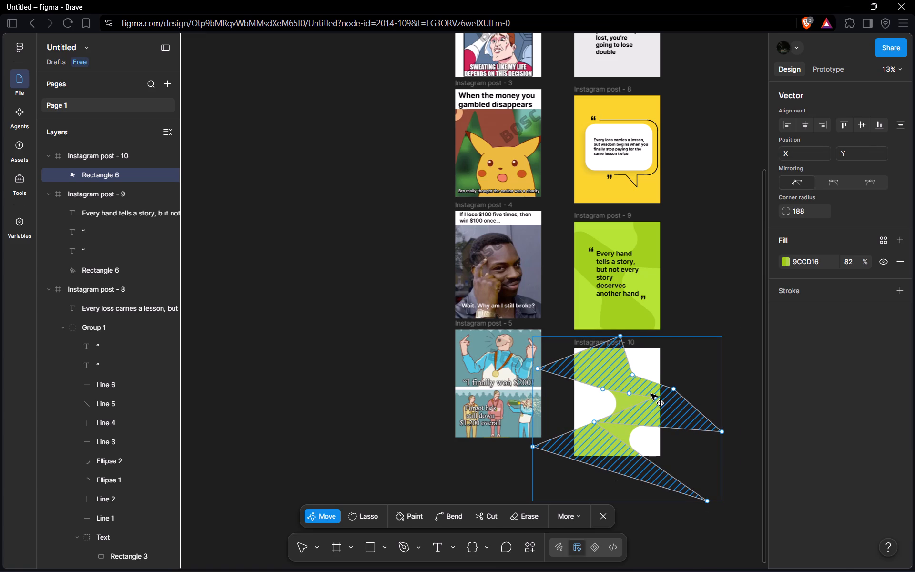
{"action": "left_click", "coordinate": [634, 395]}
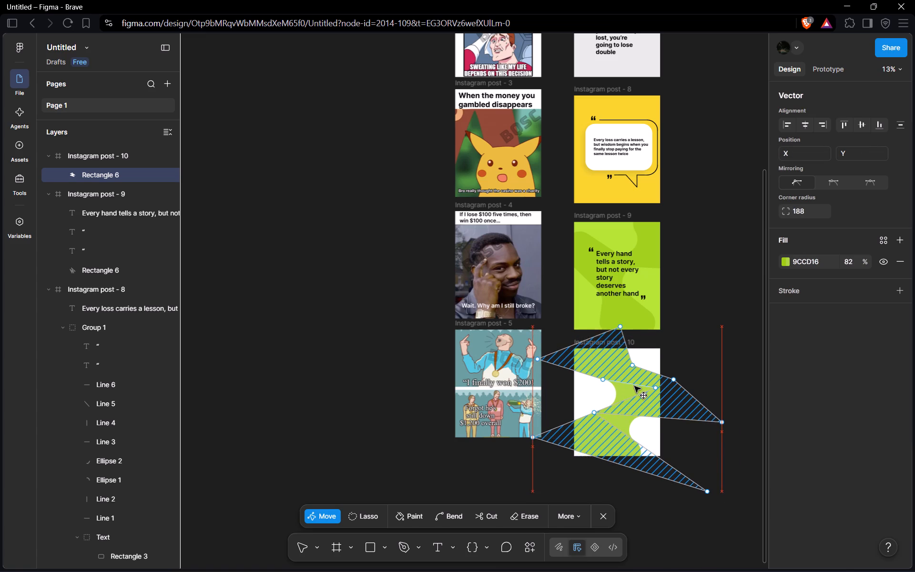
Add another anchor point on the green shape's inner edge at about X 580, Y 331, and finish the vector edit.
{"action": "left_click_drag", "start_coordinate": [631, 394], "coordinate": [626, 401]}
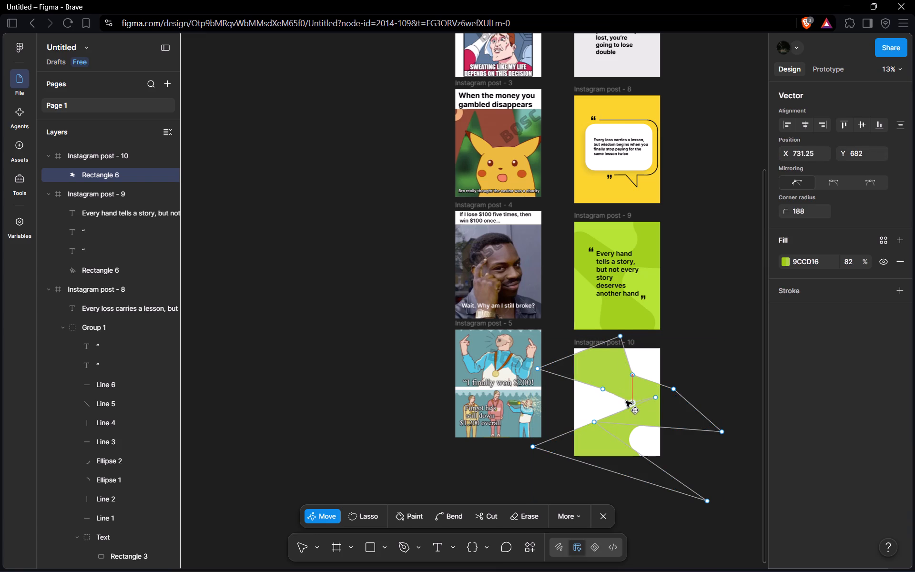
{"action": "left_click_drag", "start_coordinate": [626, 401], "coordinate": [622, 380]}
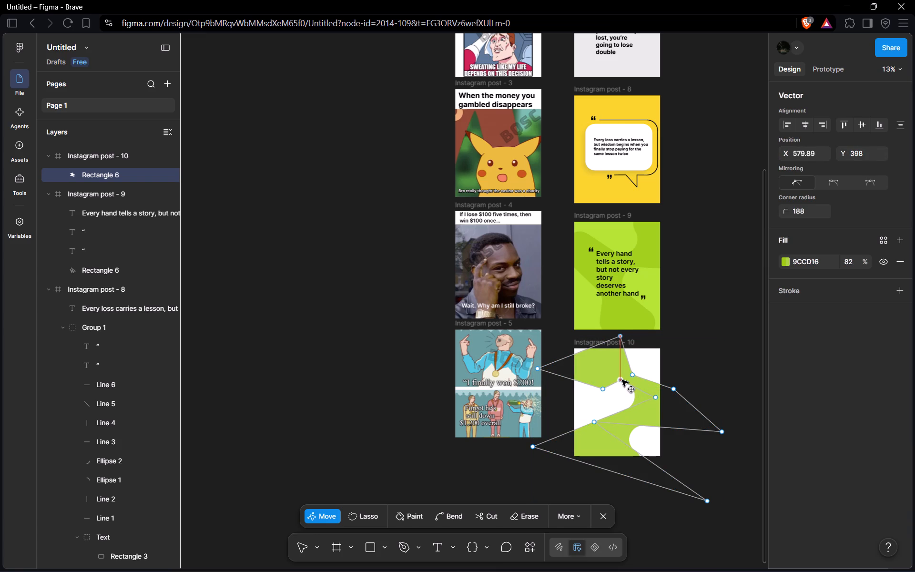
{"action": "left_click_drag", "start_coordinate": [622, 380], "coordinate": [618, 374]}
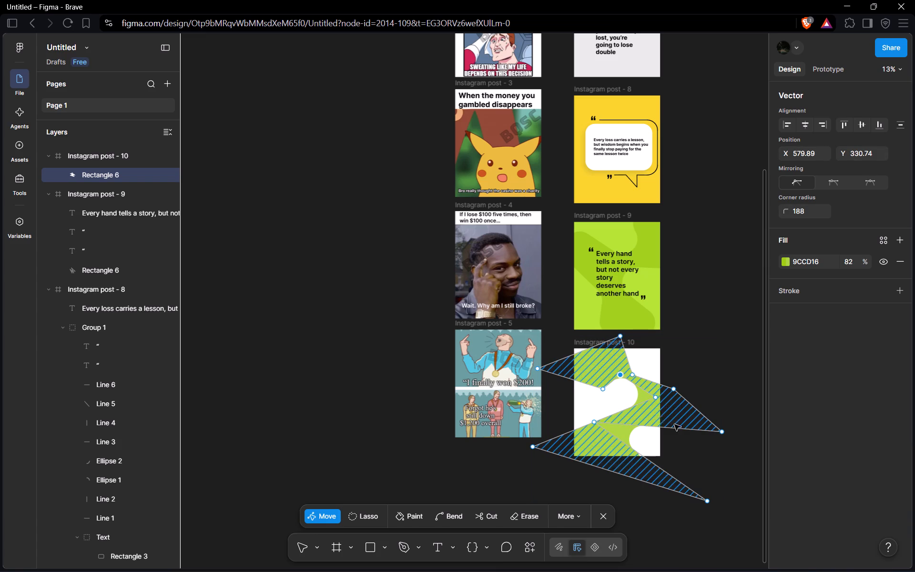
{"action": "left_click", "coordinate": [705, 465]}
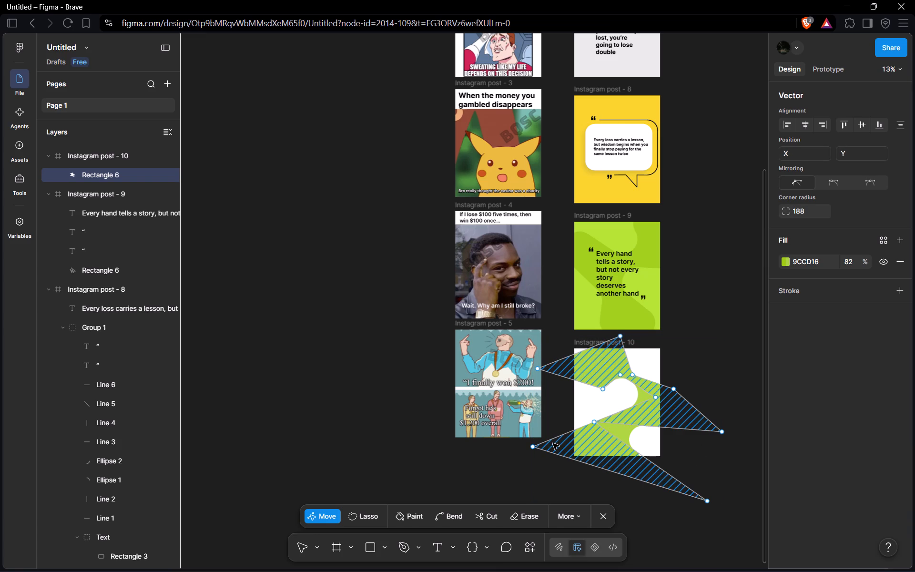
{"action": "left_click", "coordinate": [692, 445]}
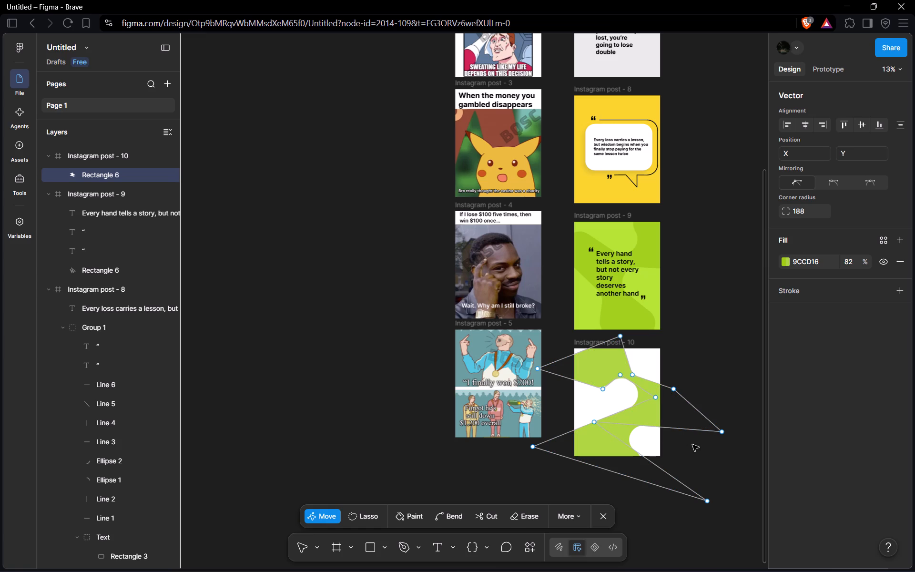
{"action": "left_click", "coordinate": [687, 458]}
{"action": "double_click", "coordinate": [717, 474]}
{"action": "left_click", "coordinate": [488, 511]}
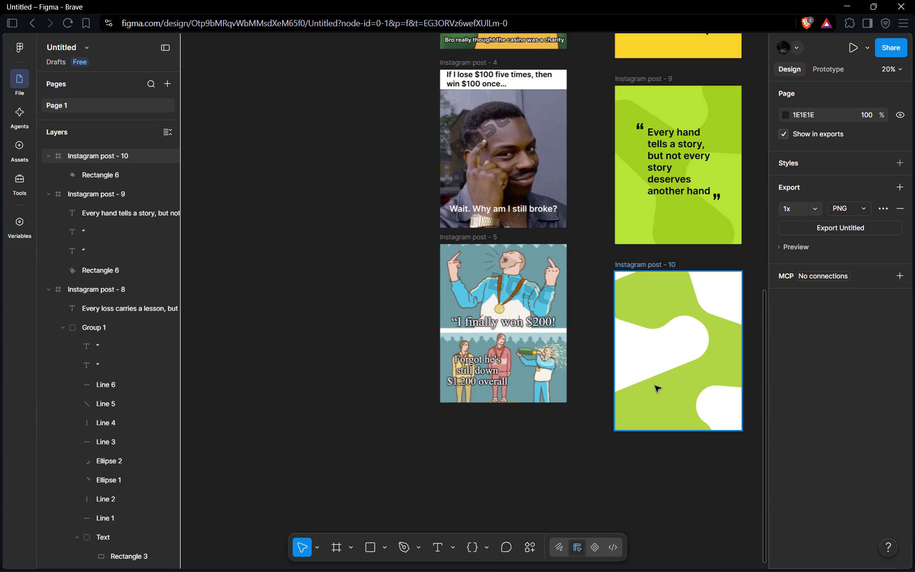
Recolour the green shape in Instagram post - 10 to teal 2CBEB6, keeping its 82% opacity.
{"action": "left_click", "coordinate": [651, 396]}
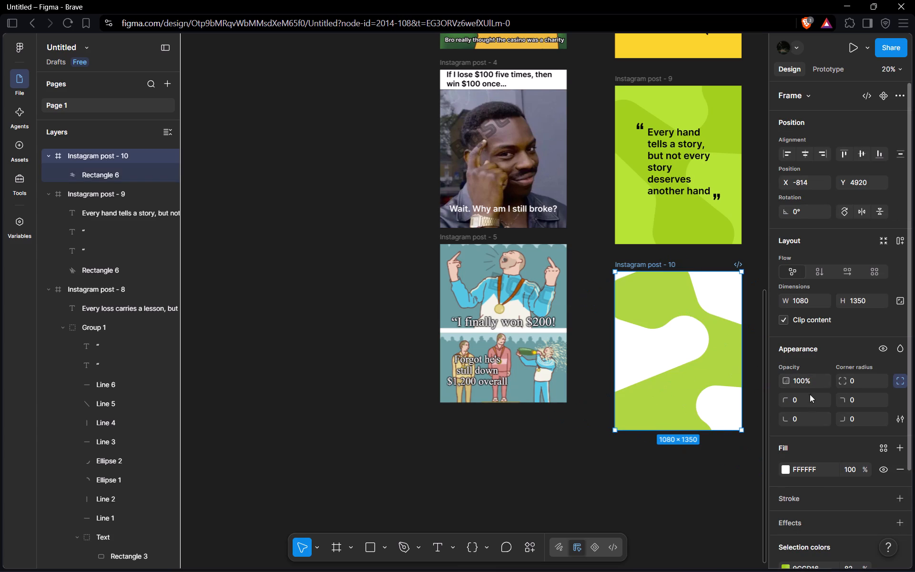
{"action": "scroll", "coordinate": [805, 534], "scroll_direction": "down", "scroll_amount": 1}
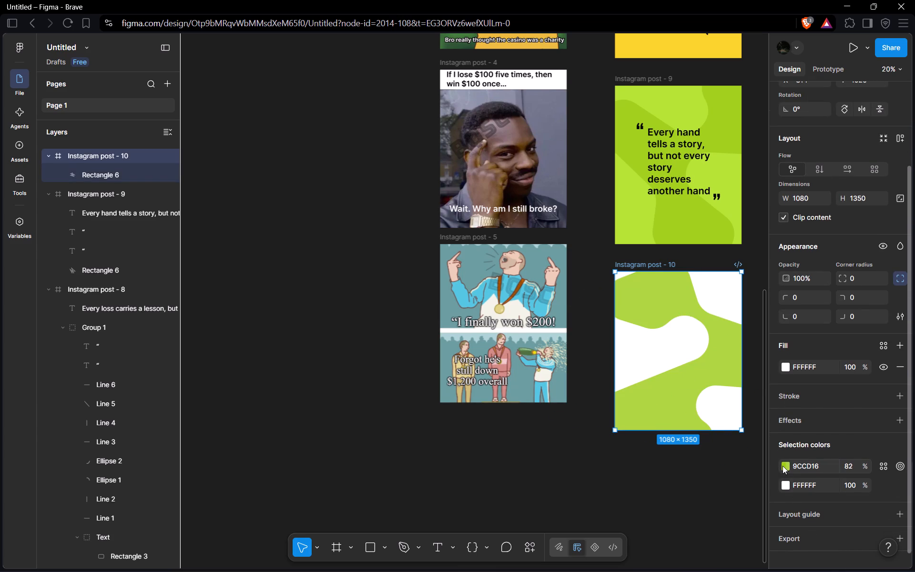
{"action": "left_click", "coordinate": [783, 466]}
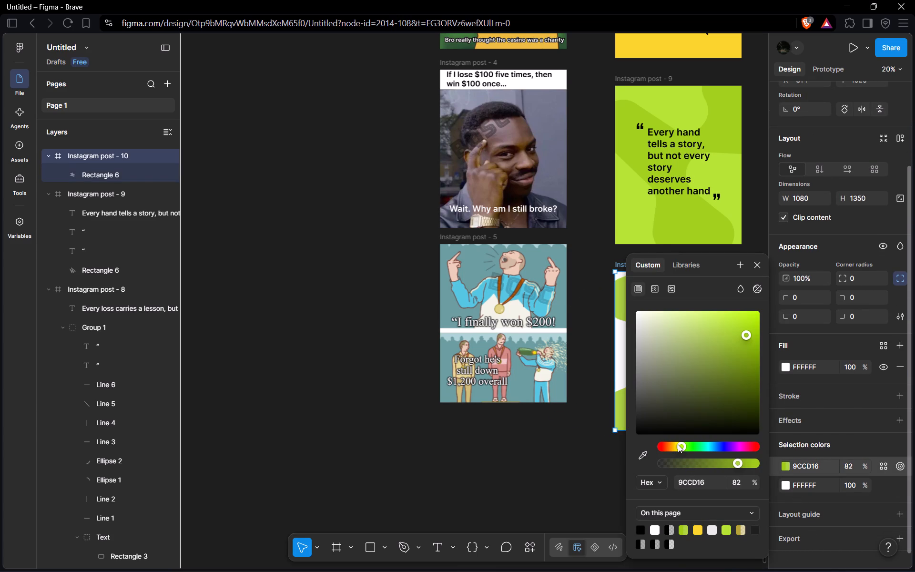
{"action": "left_click_drag", "start_coordinate": [680, 444], "coordinate": [671, 446]}
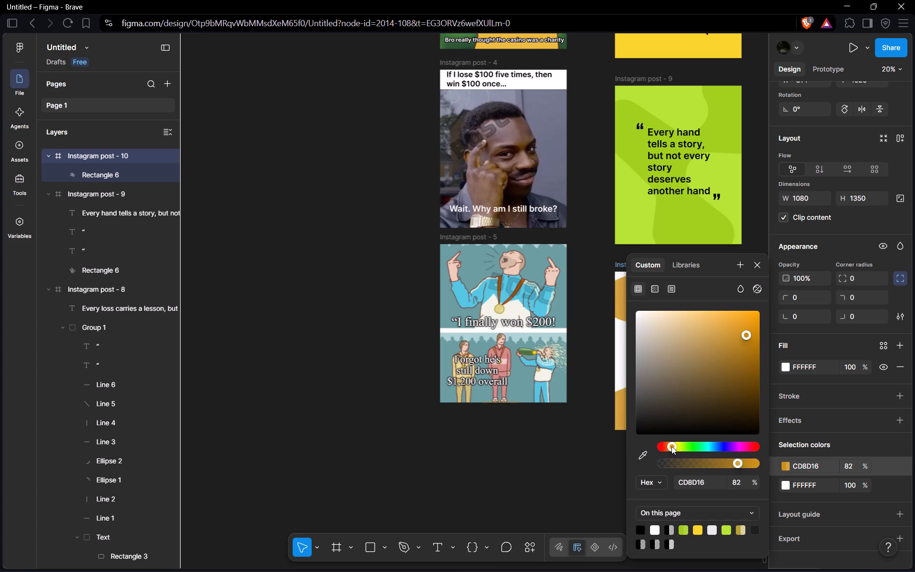
{"action": "left_click_drag", "start_coordinate": [671, 446], "coordinate": [706, 444]}
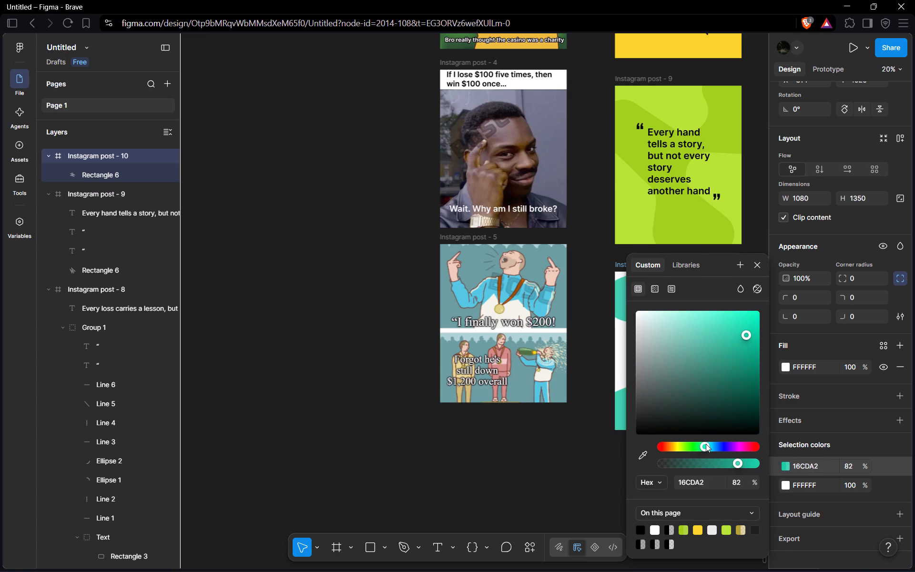
{"action": "left_click_drag", "start_coordinate": [706, 444], "coordinate": [724, 442]}
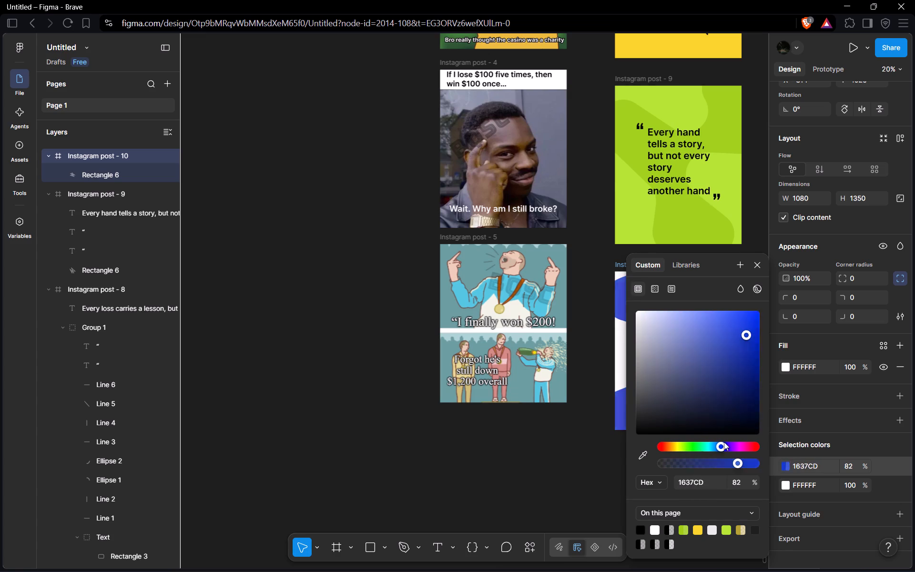
{"action": "left_click_drag", "start_coordinate": [724, 442], "coordinate": [743, 441]}
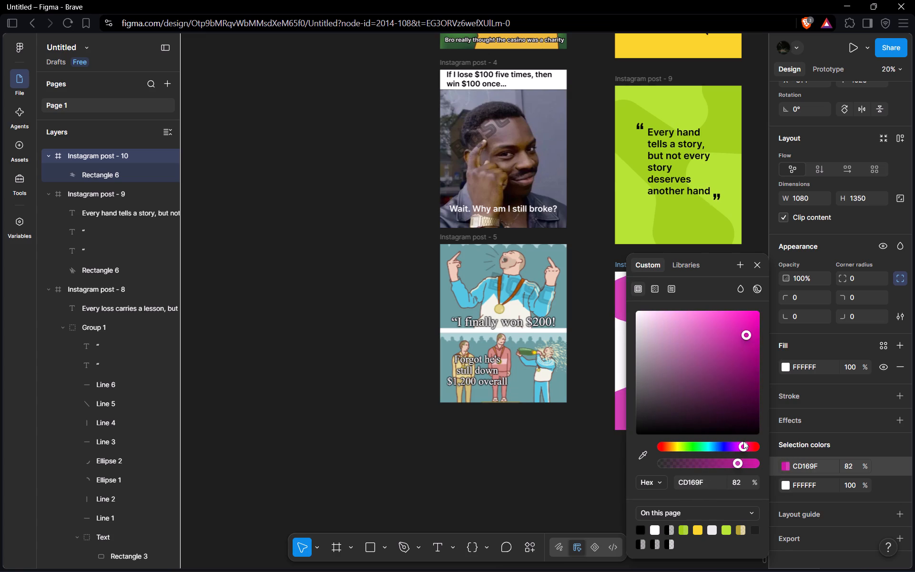
{"action": "left_click_drag", "start_coordinate": [743, 441], "coordinate": [708, 443]}
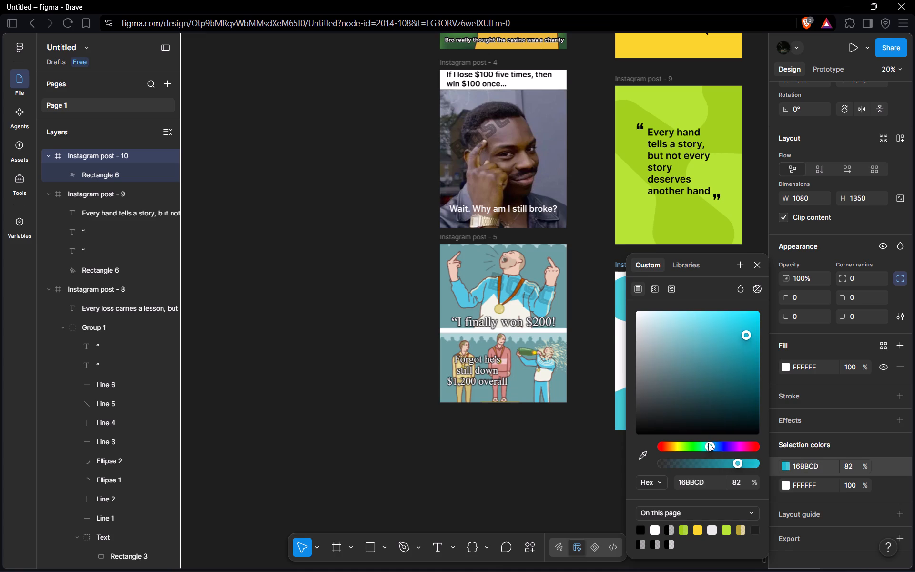
{"action": "left_click_drag", "start_coordinate": [708, 443], "coordinate": [708, 443]}
{"action": "left_click_drag", "start_coordinate": [746, 338], "coordinate": [745, 358]}
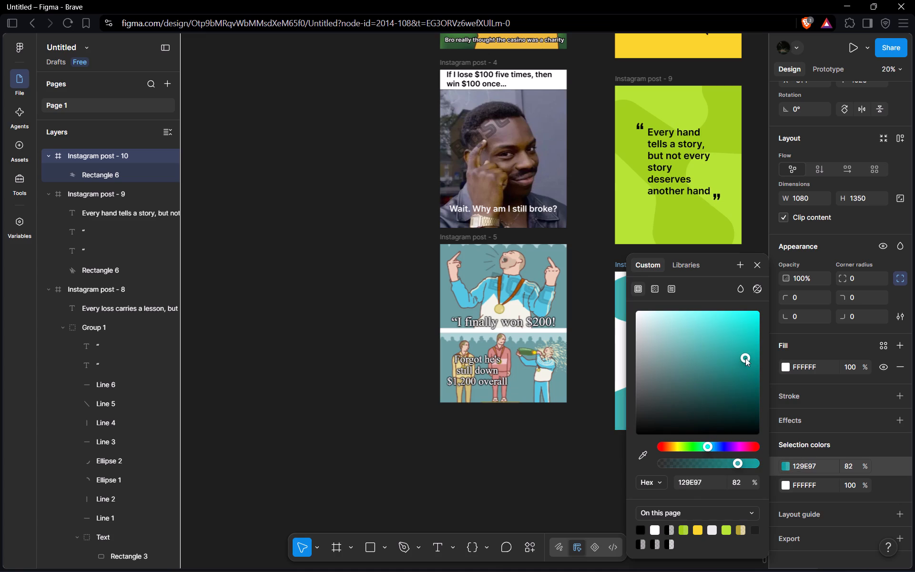
{"action": "left_click_drag", "start_coordinate": [745, 358], "coordinate": [731, 343]}
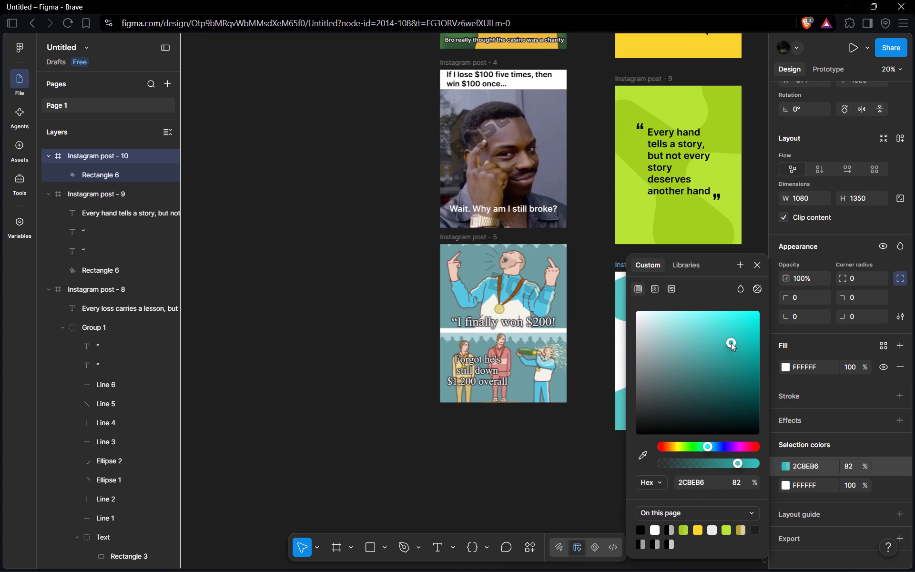
Replace the white background of Instagram post - 10 with teal sampled from its shape, brightened to 4DD7D0.
{"action": "left_click", "coordinate": [785, 483]}
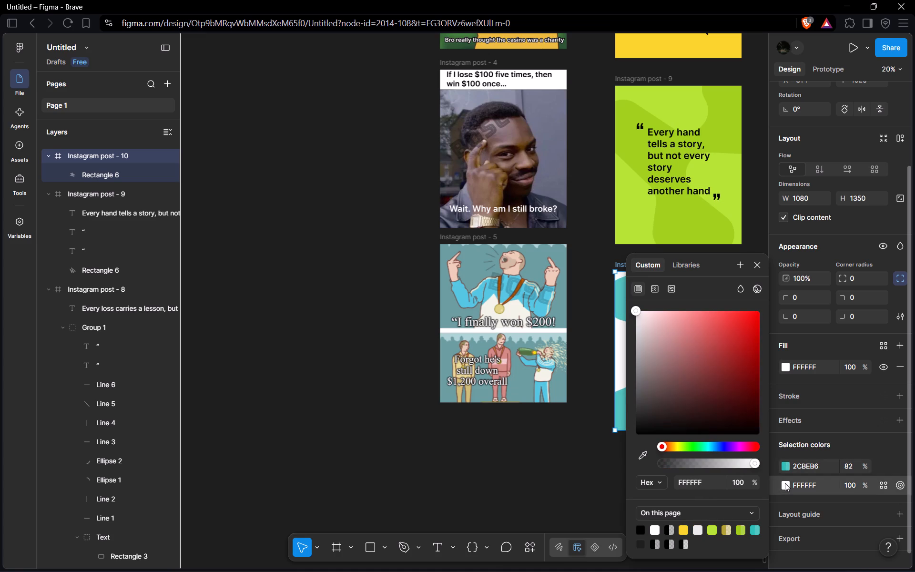
{"action": "left_click", "coordinate": [644, 459]}
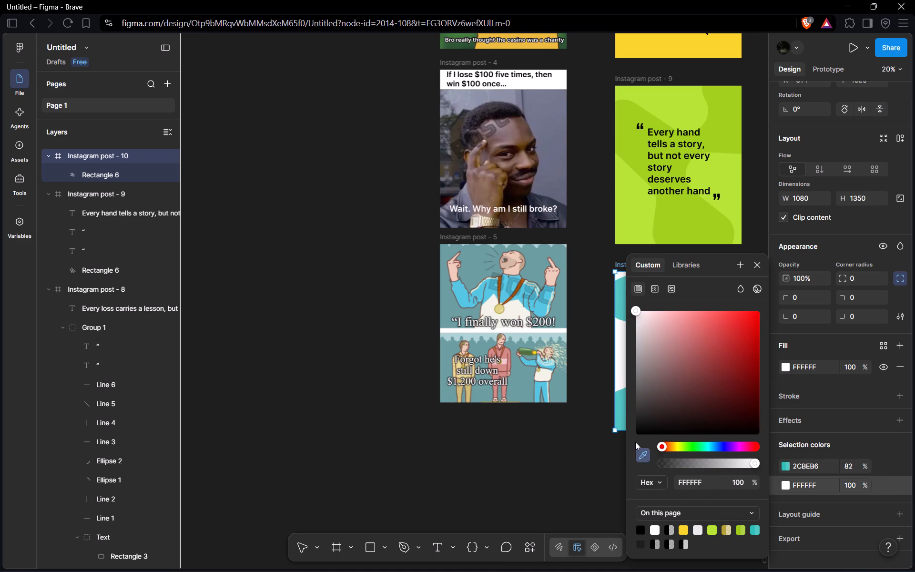
{"action": "left_click", "coordinate": [619, 414]}
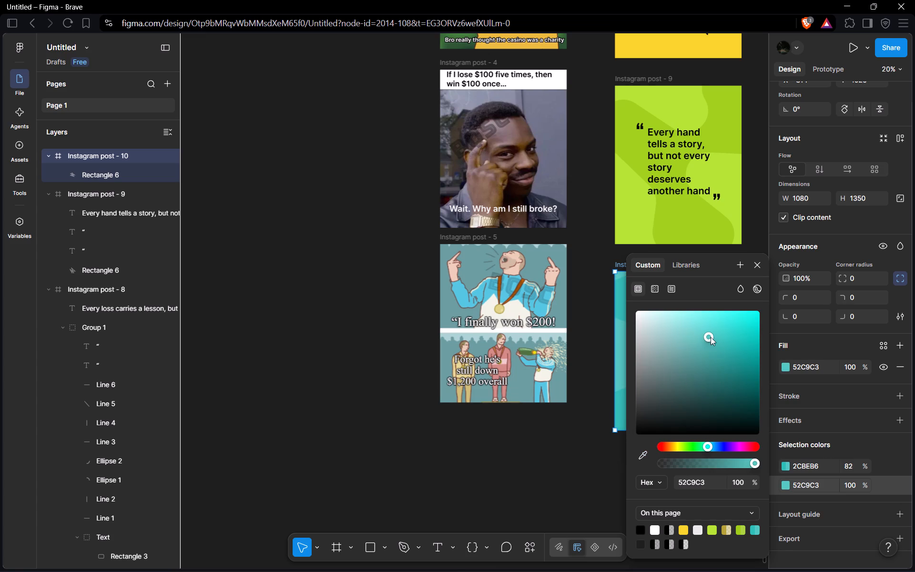
{"action": "left_click_drag", "start_coordinate": [707, 334], "coordinate": [739, 326]}
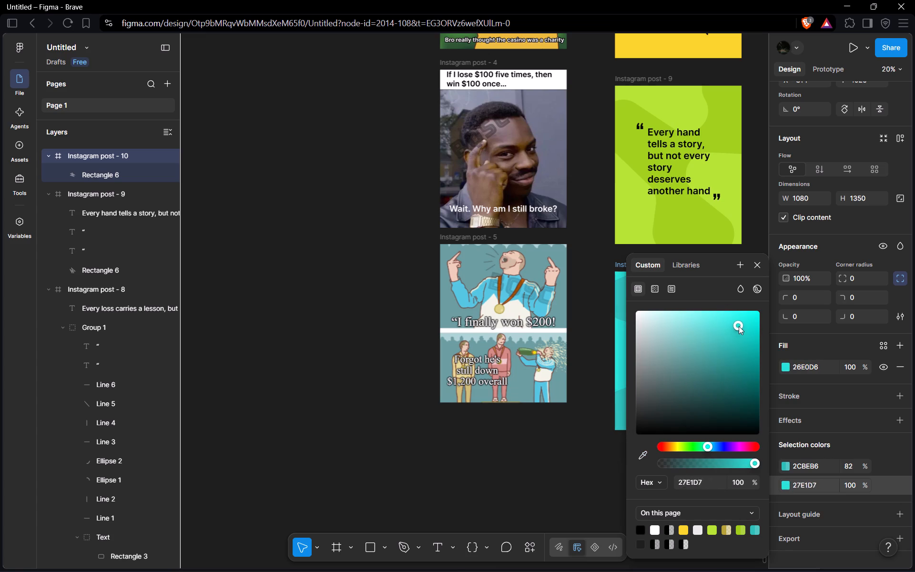
{"action": "left_click_drag", "start_coordinate": [739, 326], "coordinate": [759, 324]}
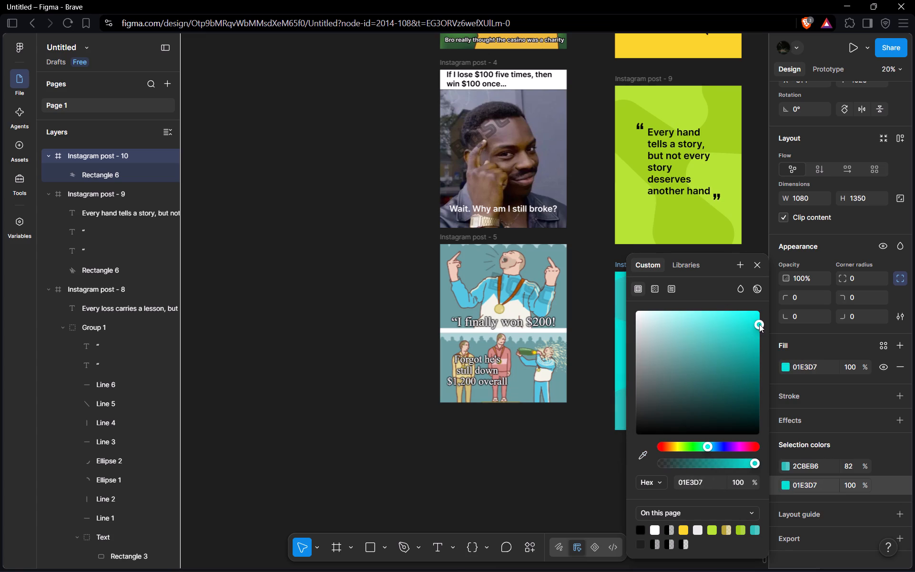
{"action": "left_click_drag", "start_coordinate": [759, 324], "coordinate": [754, 328]}
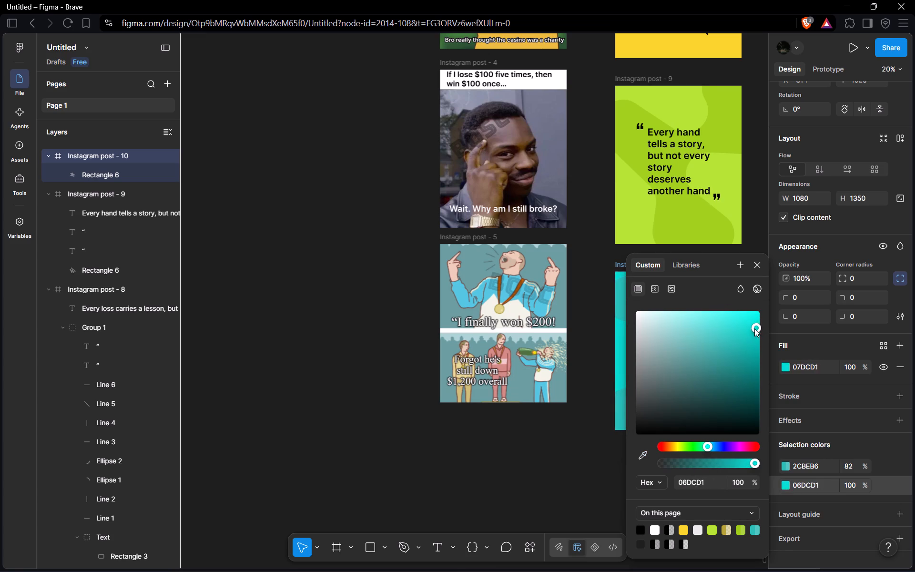
{"action": "left_click_drag", "start_coordinate": [754, 328], "coordinate": [722, 328]}
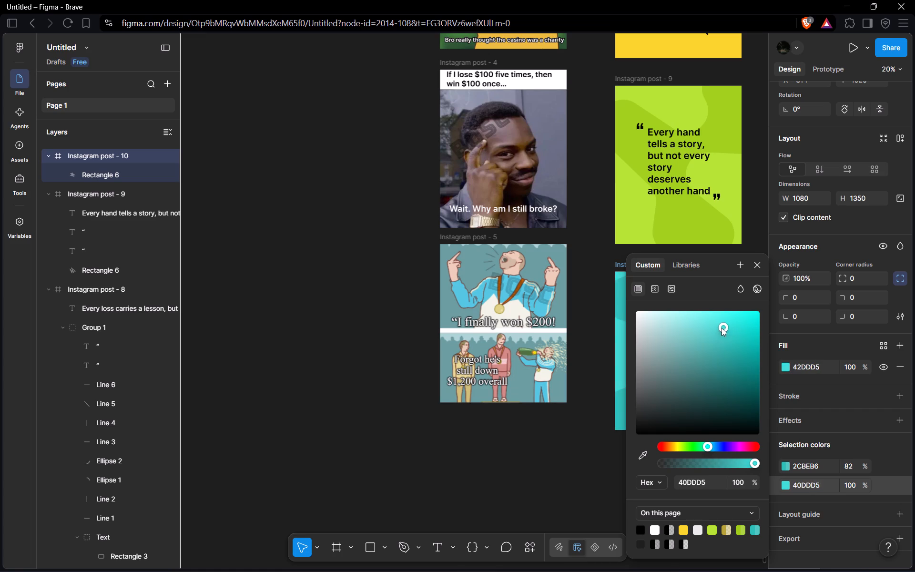
{"action": "left_click_drag", "start_coordinate": [722, 328], "coordinate": [715, 330]}
Fine-tune the Instagram post - 10 background fill to a softer teal of about 57D3CD.
{"action": "scroll", "coordinate": [498, 481], "scroll_direction": "left", "scroll_amount": 1}
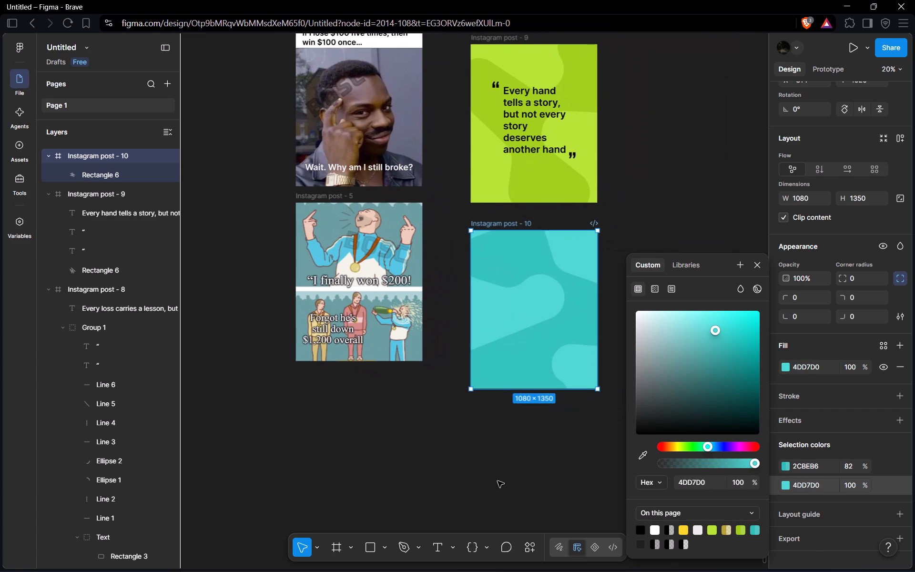
{"action": "scroll", "coordinate": [498, 481], "scroll_direction": "left", "scroll_amount": 1}
{"action": "scroll", "coordinate": [498, 481], "scroll_direction": "up", "scroll_amount": 1}
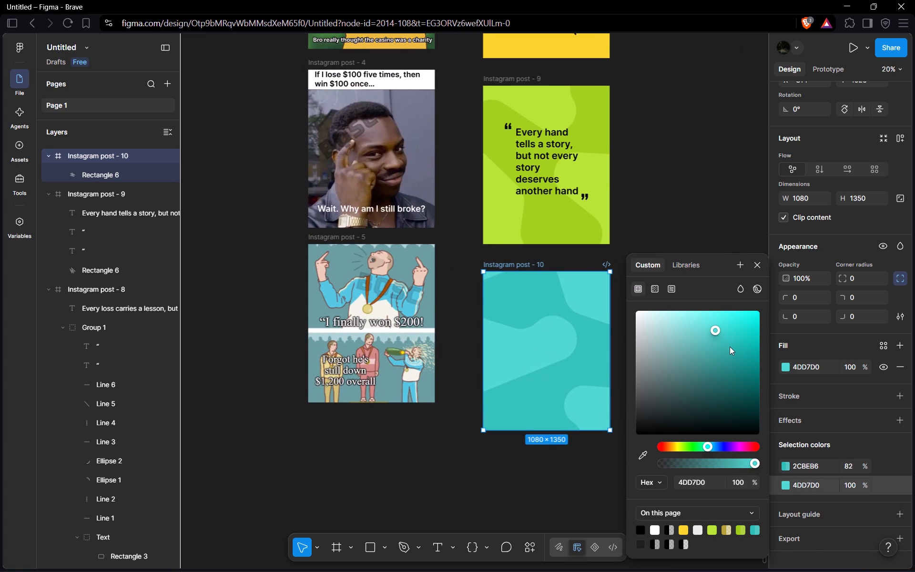
{"action": "left_click_drag", "start_coordinate": [715, 335], "coordinate": [718, 328]}
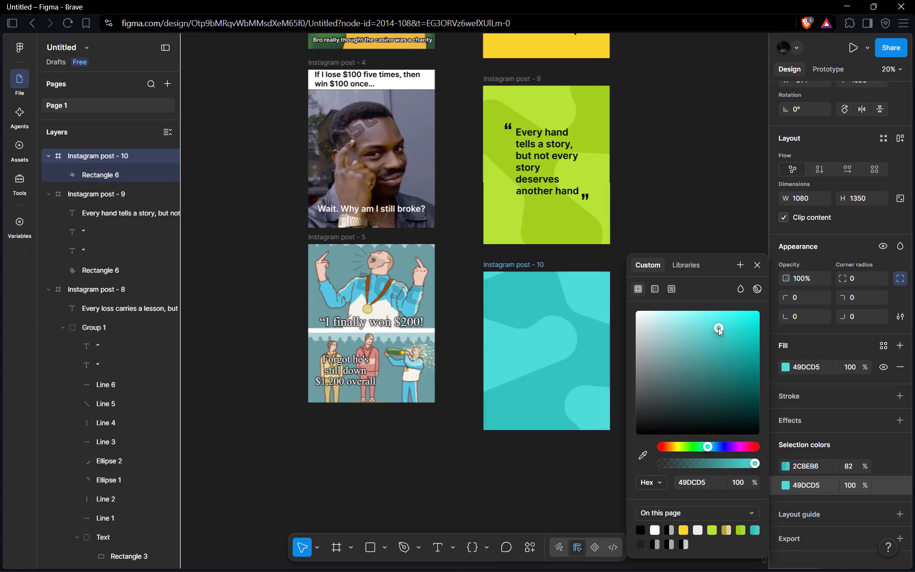
{"action": "left_click_drag", "start_coordinate": [718, 328], "coordinate": [709, 333]}
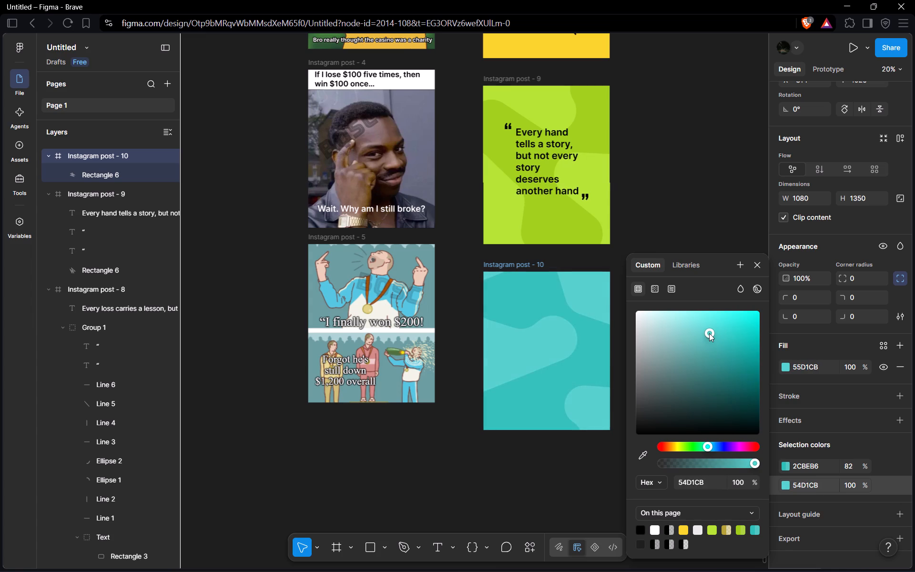
{"action": "left_click_drag", "start_coordinate": [709, 333], "coordinate": [703, 332]}
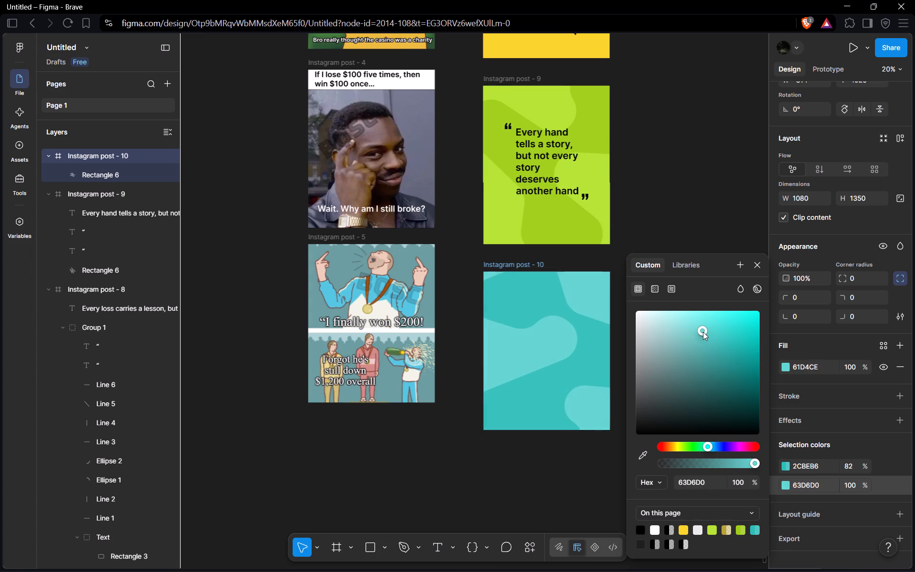
{"action": "left_click_drag", "start_coordinate": [703, 332], "coordinate": [709, 332]}
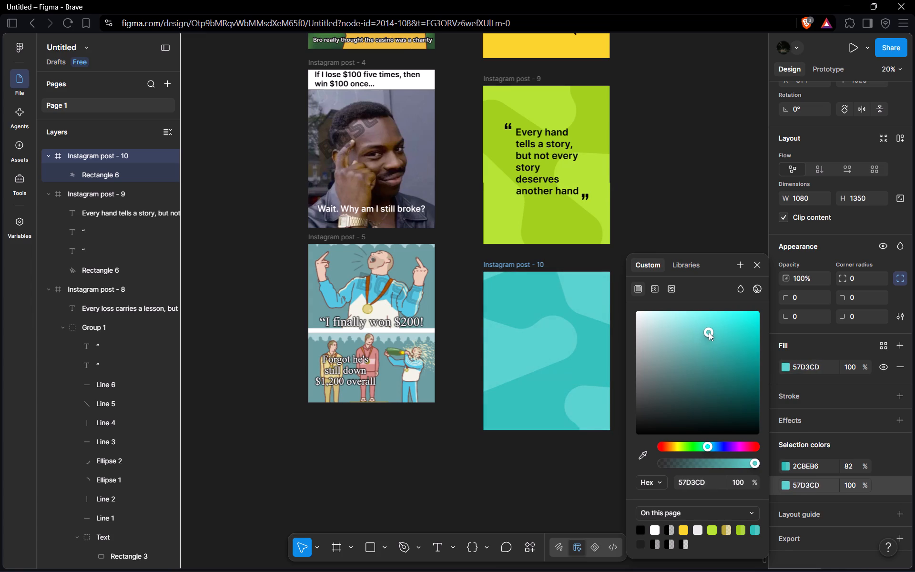
{"action": "left_click_drag", "start_coordinate": [709, 332], "coordinate": [710, 332]}
{"action": "left_click", "coordinate": [579, 466]}
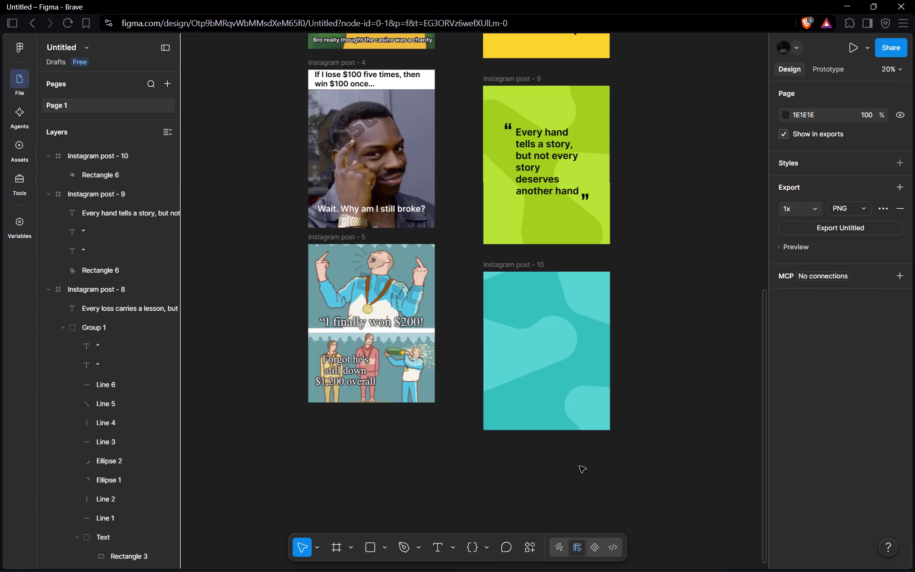
Move the Instagram post - 9 frame up so its top edge lines up with Instagram post - 4.
{"action": "left_click", "coordinate": [687, 456]}
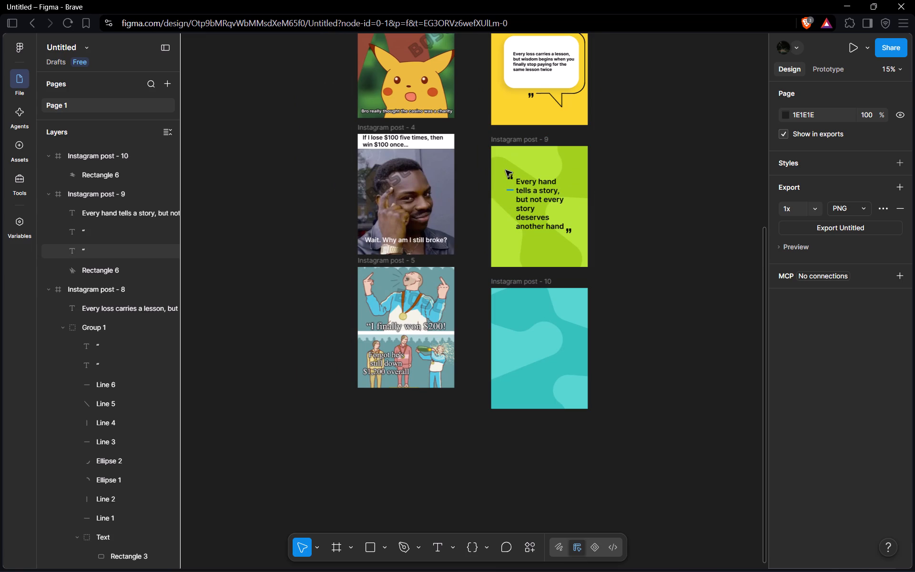
{"action": "left_click_drag", "start_coordinate": [502, 173], "coordinate": [503, 184], "text": "shift"}
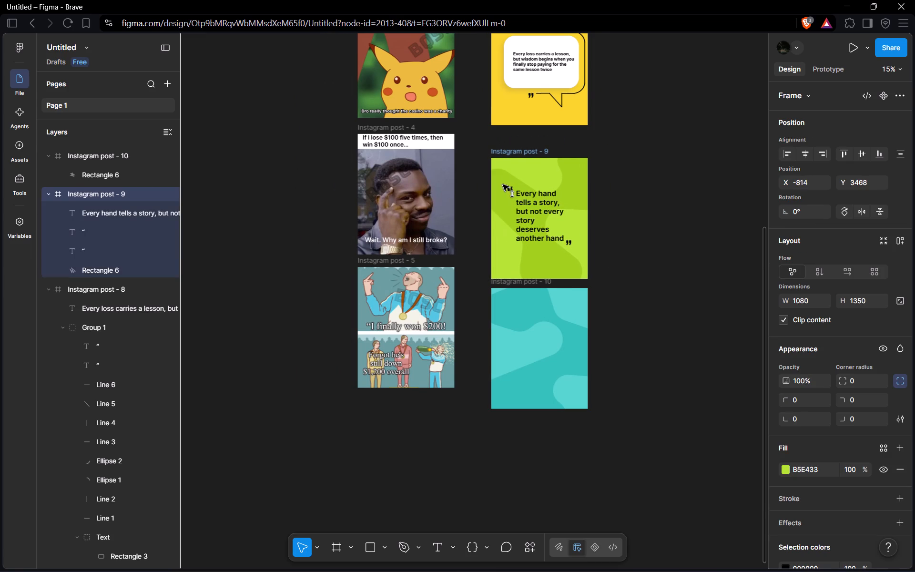
{"action": "left_click_drag", "start_coordinate": [503, 184], "coordinate": [496, 163], "text": "shift"}
{"action": "left_click", "coordinate": [627, 245]}
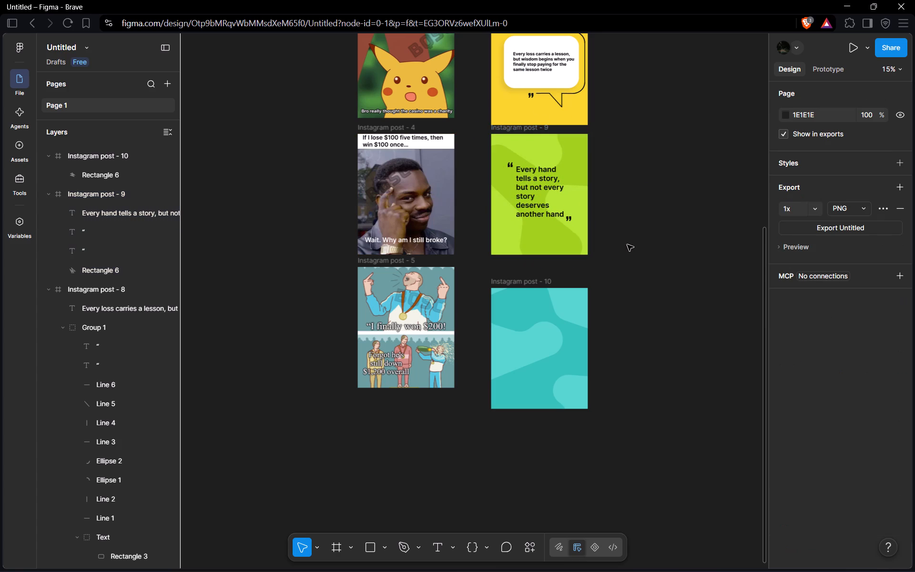
Duplicate the quote text and both quotation marks from Instagram post - 9 into Instagram post - 10, centred horizontally in the frame.
{"action": "left_click", "coordinate": [538, 190], "text": "ctrl"}
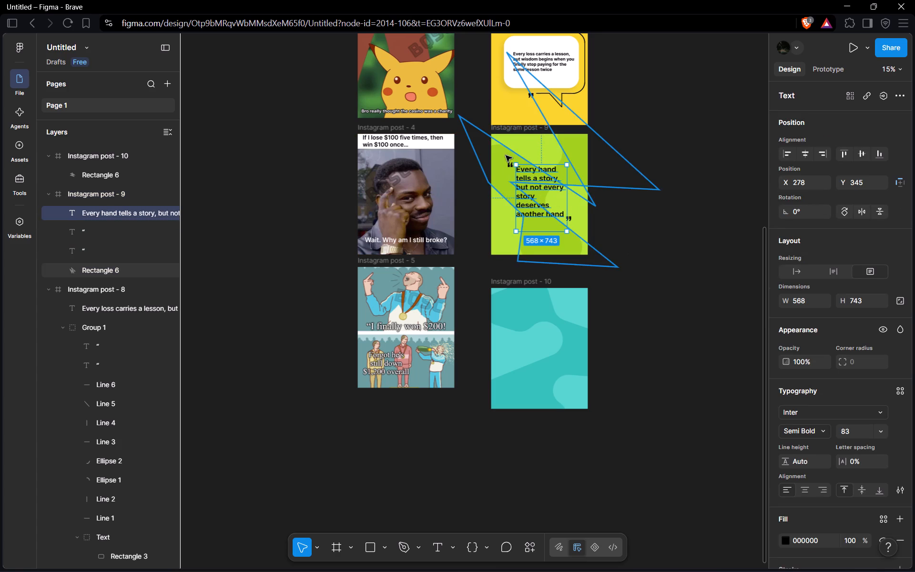
{"action": "left_click", "coordinate": [84, 225], "text": "ctrl"}
{"action": "left_click", "coordinate": [88, 245], "text": "ctrl"}
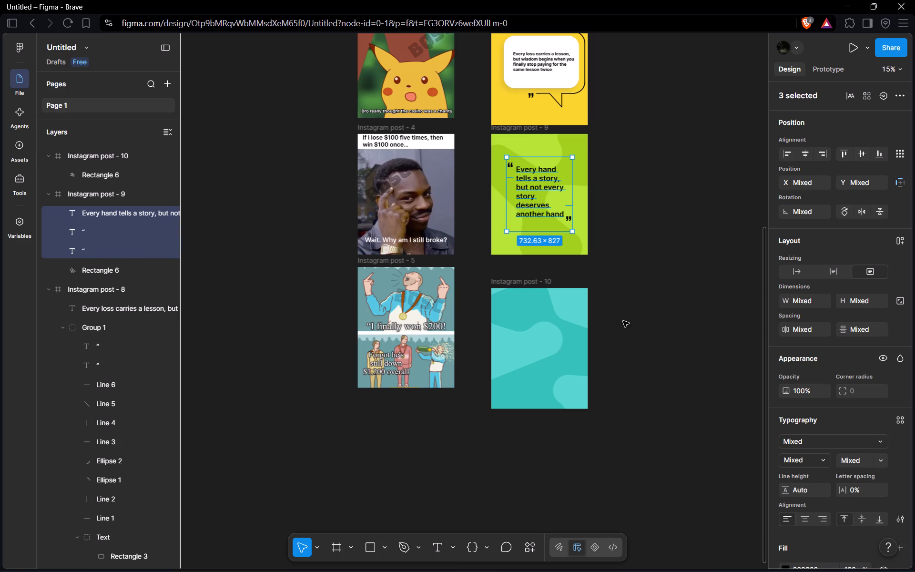
{"action": "left_click_drag", "start_coordinate": [539, 197], "coordinate": [535, 347], "text": "alt"}
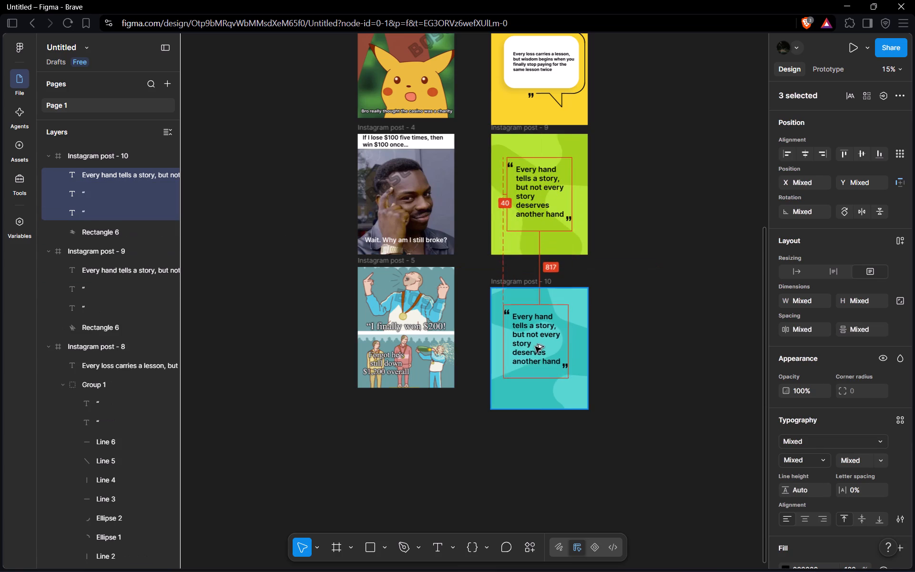
{"action": "left_click_drag", "start_coordinate": [535, 347], "coordinate": [547, 355], "text": "alt"}
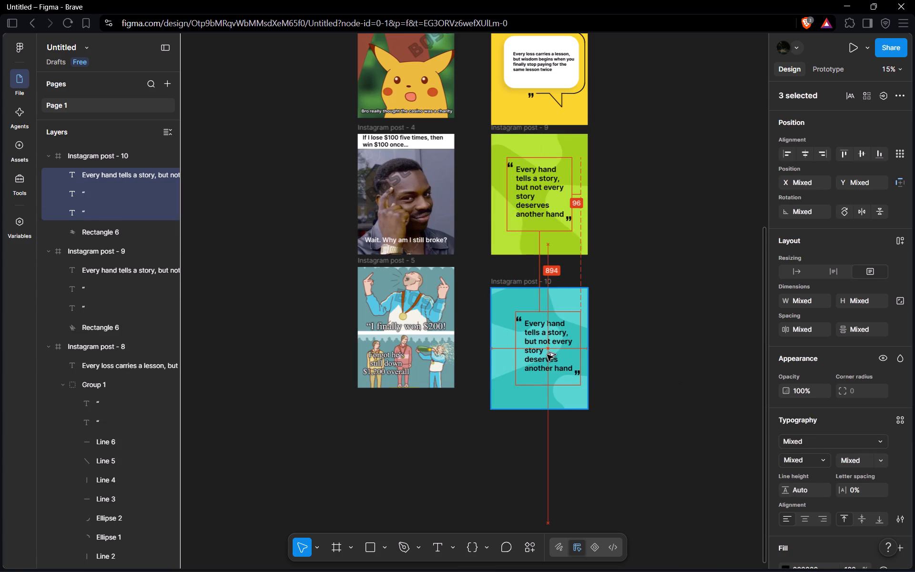
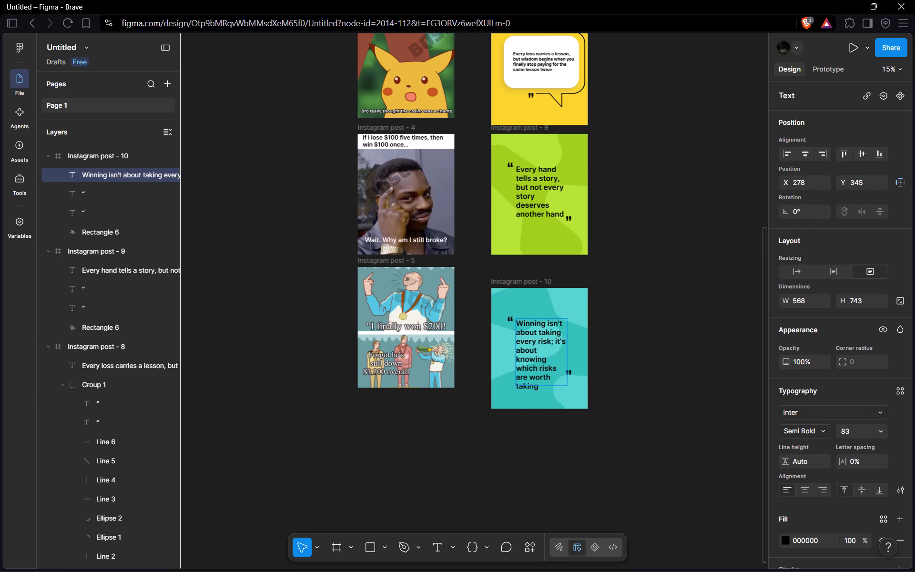
Reposition the quote text in Instagram post - 10 to about X 352, Y 234, and clear the selection.
{"action": "left_click", "coordinate": [626, 403]}
{"action": "left_click", "coordinate": [606, 395]}
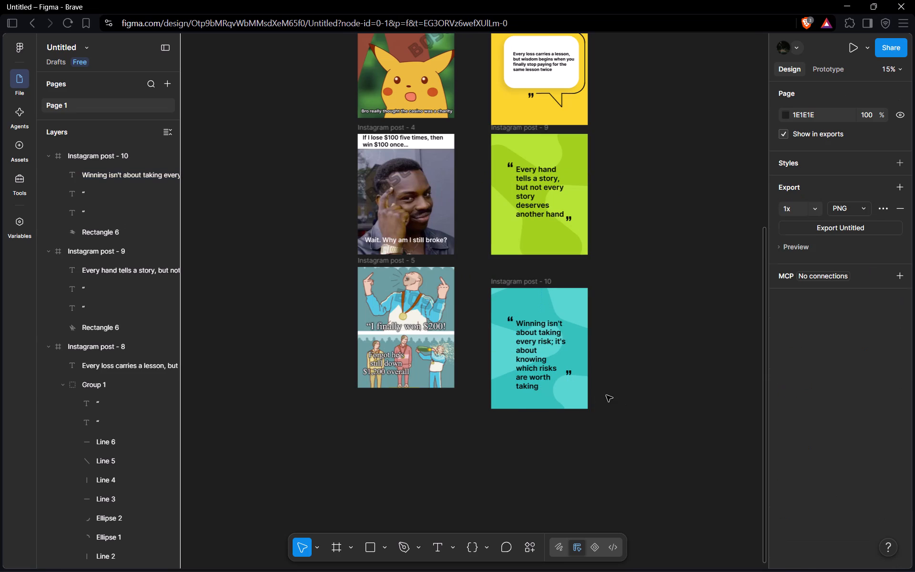
{"action": "left_click_drag", "start_coordinate": [531, 361], "coordinate": [531, 353]}
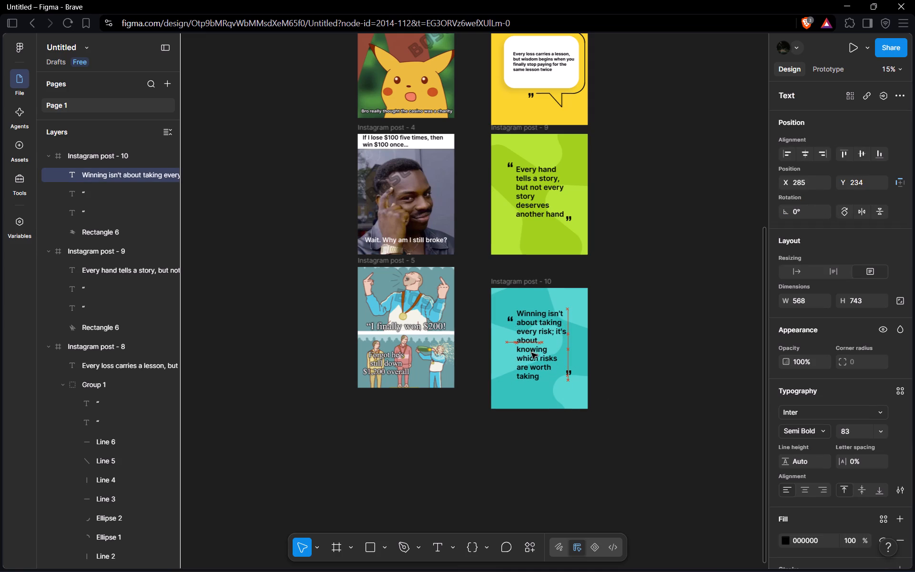
{"action": "left_click_drag", "start_coordinate": [531, 353], "coordinate": [534, 353]}
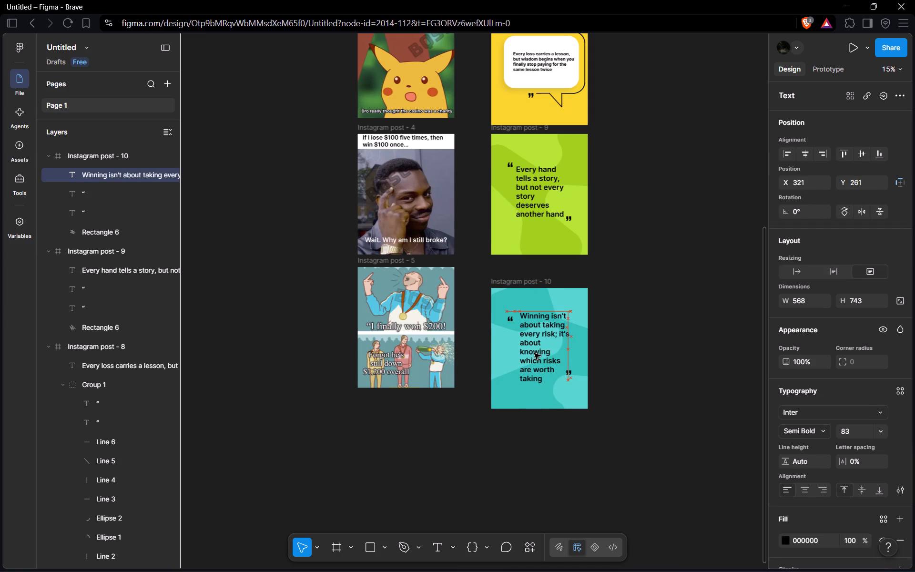
{"action": "left_click_drag", "start_coordinate": [534, 353], "coordinate": [531, 355]}
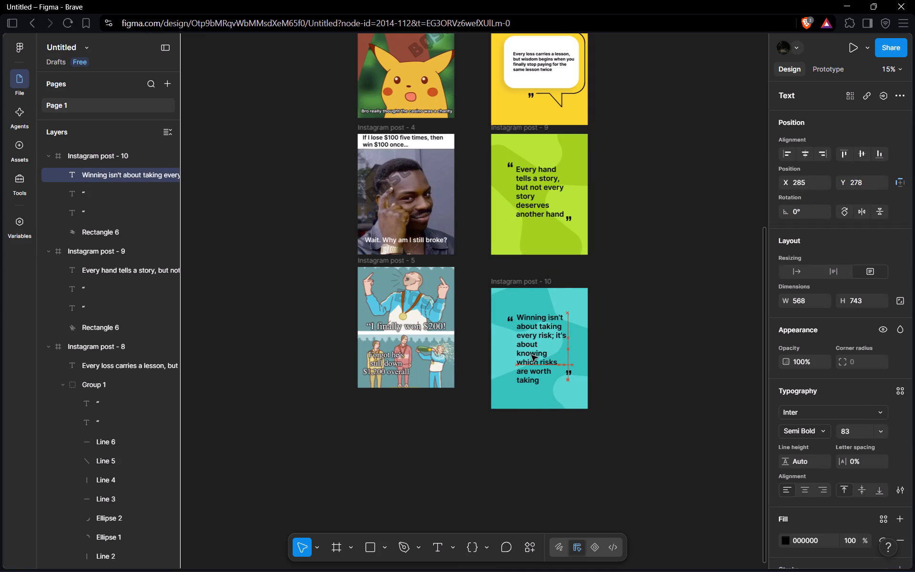
{"action": "left_click_drag", "start_coordinate": [531, 355], "coordinate": [537, 351]}
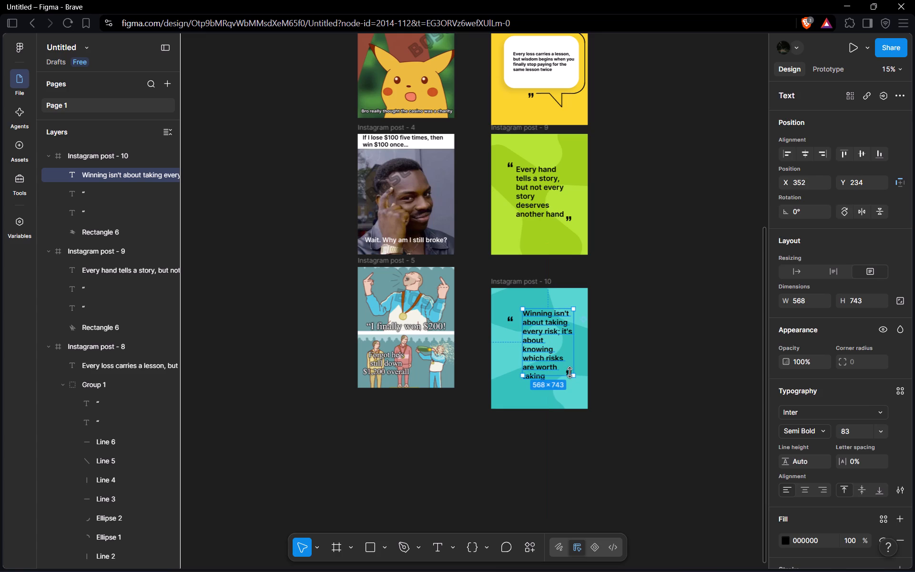
{"action": "left_click", "coordinate": [632, 413]}
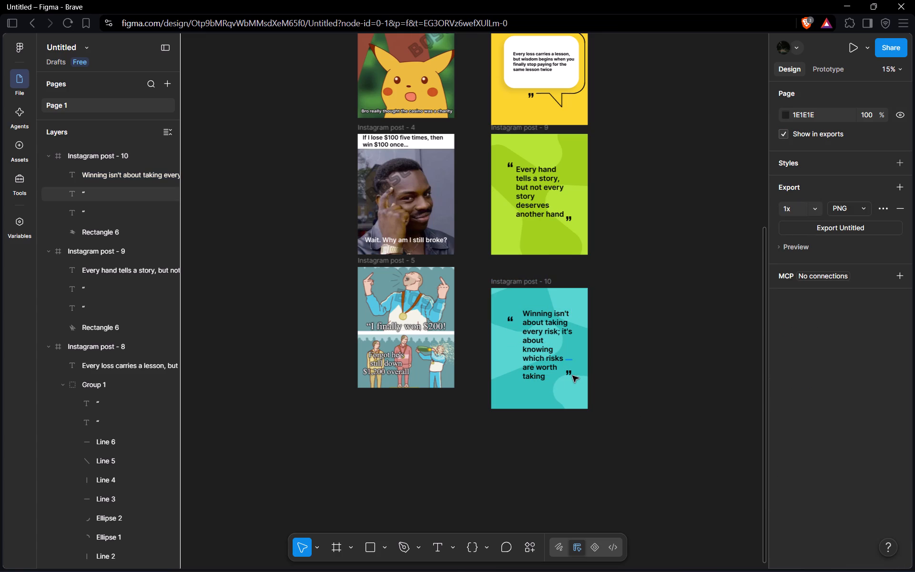
Move the closing quotation mark in Instagram post - 10 beside the quote's last line, at about X 636, Y 798.
{"action": "left_click_drag", "start_coordinate": [570, 375], "coordinate": [558, 381]}
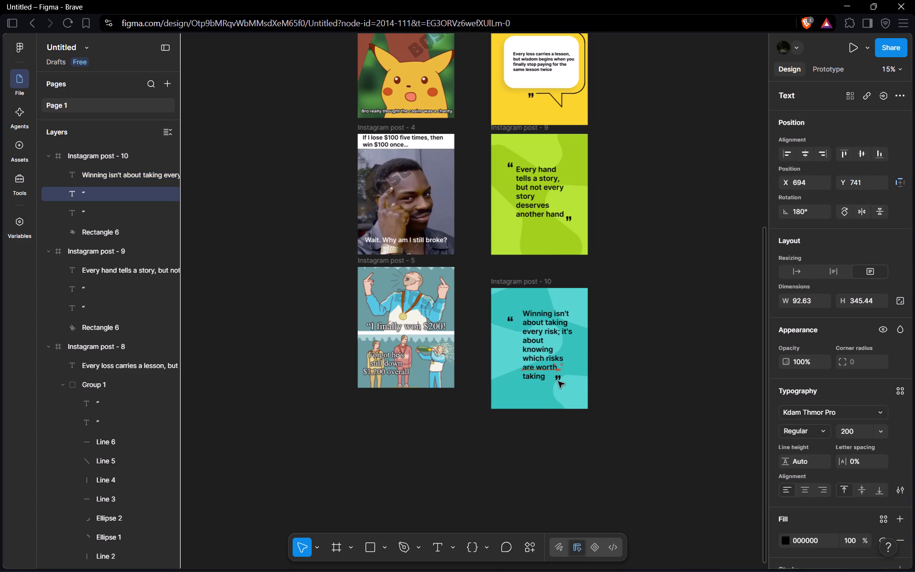
{"action": "left_click_drag", "start_coordinate": [558, 381], "coordinate": [553, 385]}
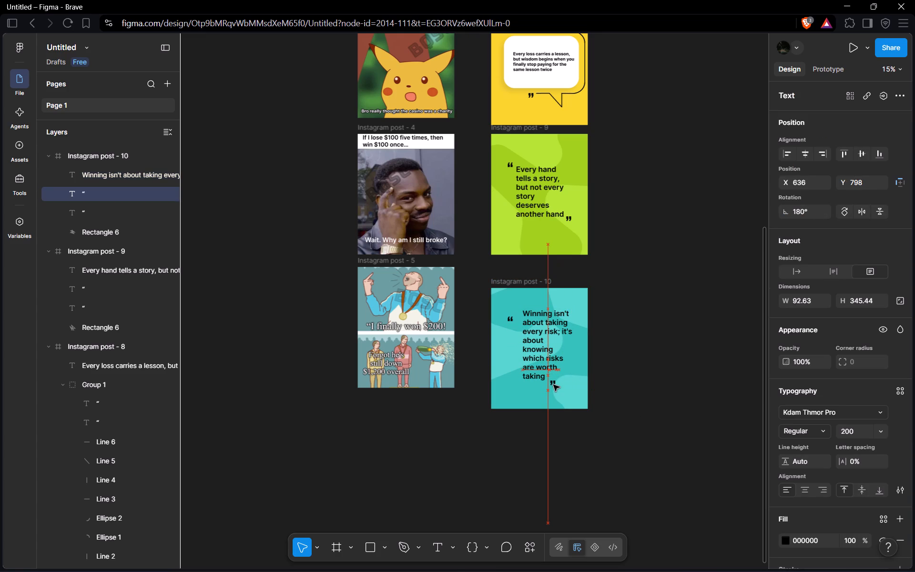
{"action": "left_click_drag", "start_coordinate": [553, 385], "coordinate": [563, 384]}
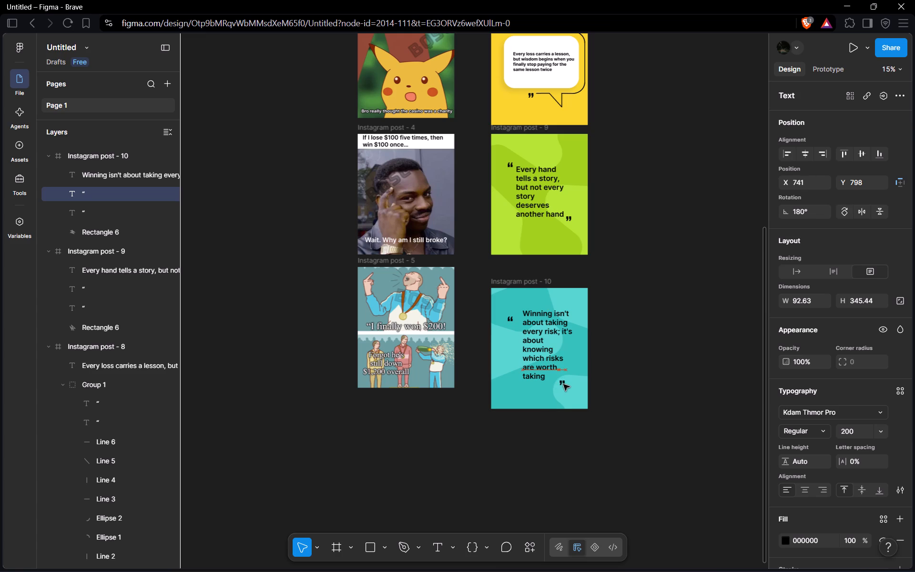
{"action": "left_click_drag", "start_coordinate": [563, 384], "coordinate": [554, 385]}
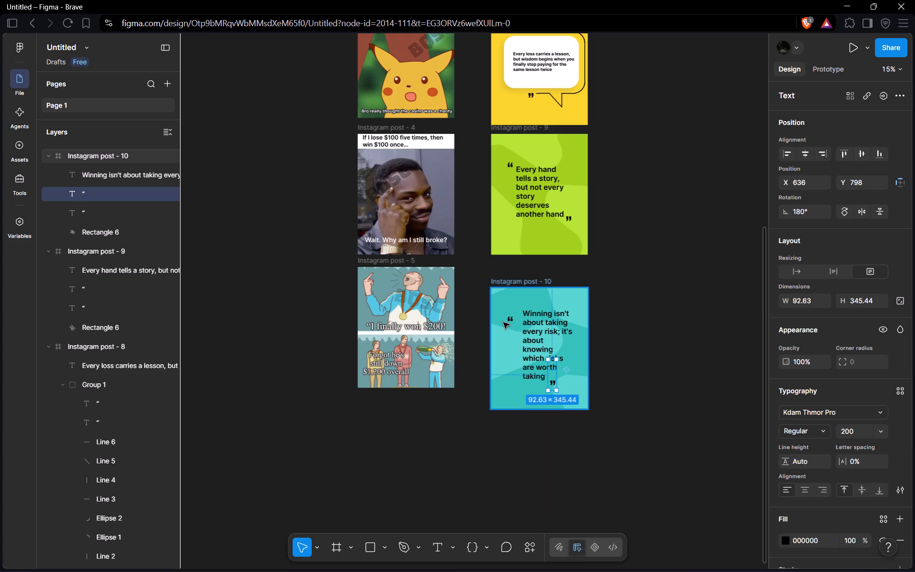
Move the opening quotation mark in Instagram post - 10 next to the quote's first line, at about X 259, Y 141.
{"action": "left_click_drag", "start_coordinate": [508, 320], "coordinate": [515, 310]}
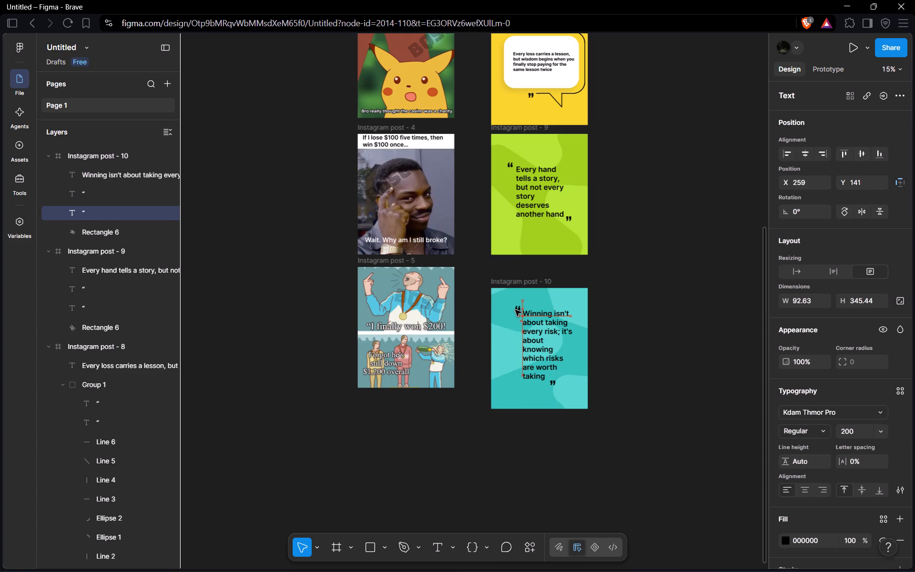
{"action": "left_click_drag", "start_coordinate": [515, 310], "coordinate": [515, 308]}
{"action": "left_click", "coordinate": [690, 409]}
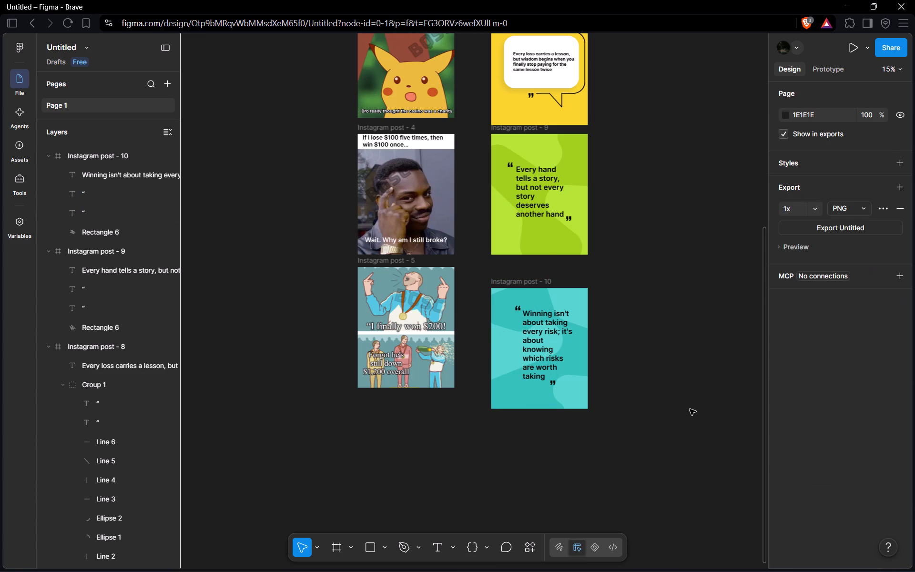
Shift the quote text and both quotation marks together slightly left toward the centre of Instagram post - 10, and clear the selection.
{"action": "left_click", "coordinate": [498, 295]}
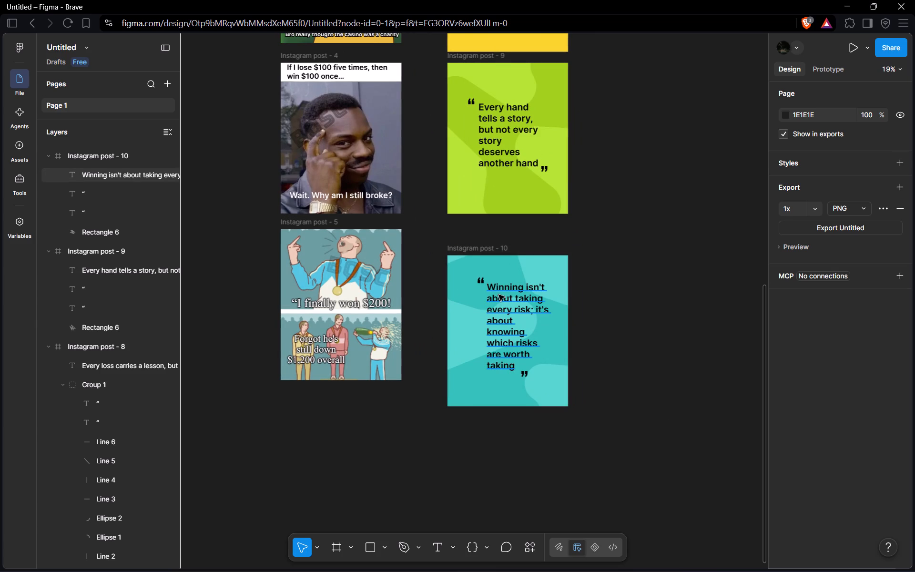
{"action": "left_click", "coordinate": [474, 275], "text": "ctrl"}
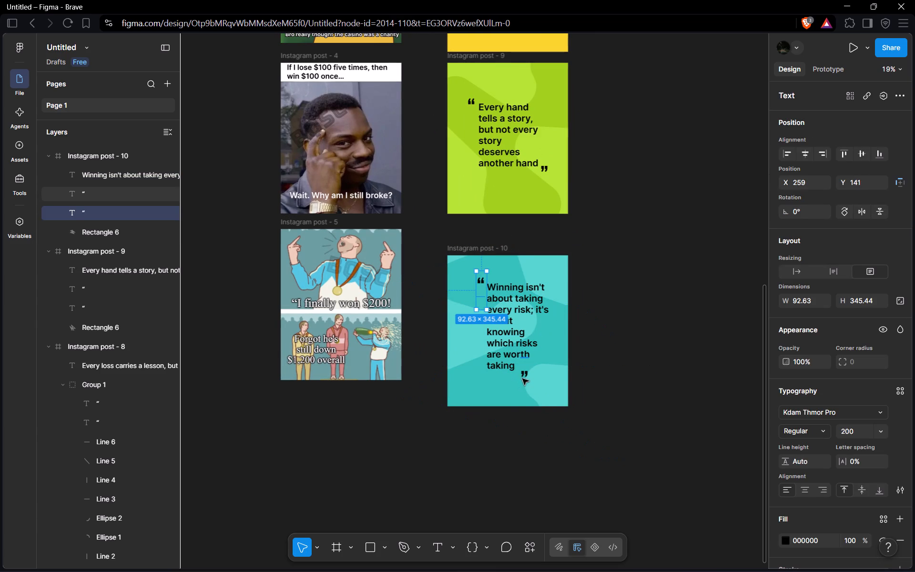
{"action": "left_click", "coordinate": [524, 374], "text": "ctrl"}
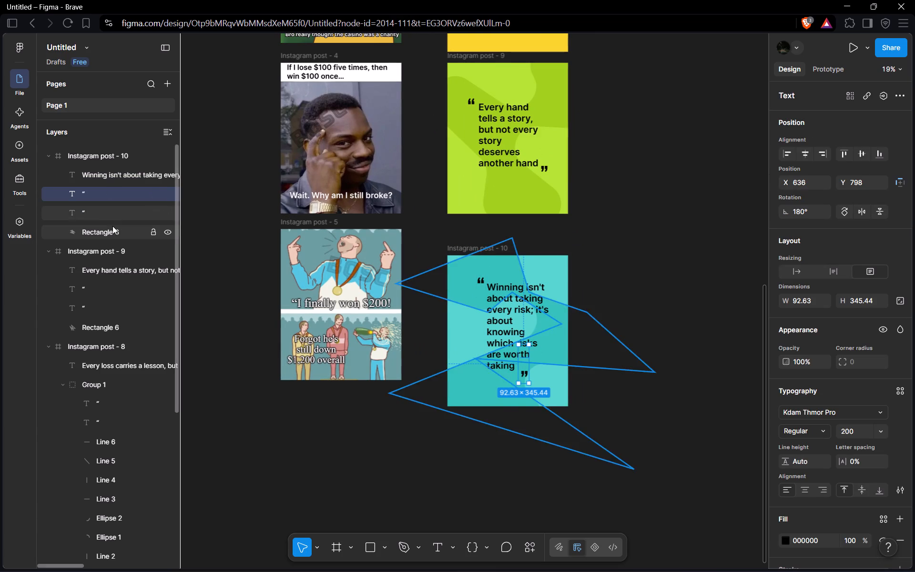
{"action": "left_click", "coordinate": [108, 219], "text": "ctrl"}
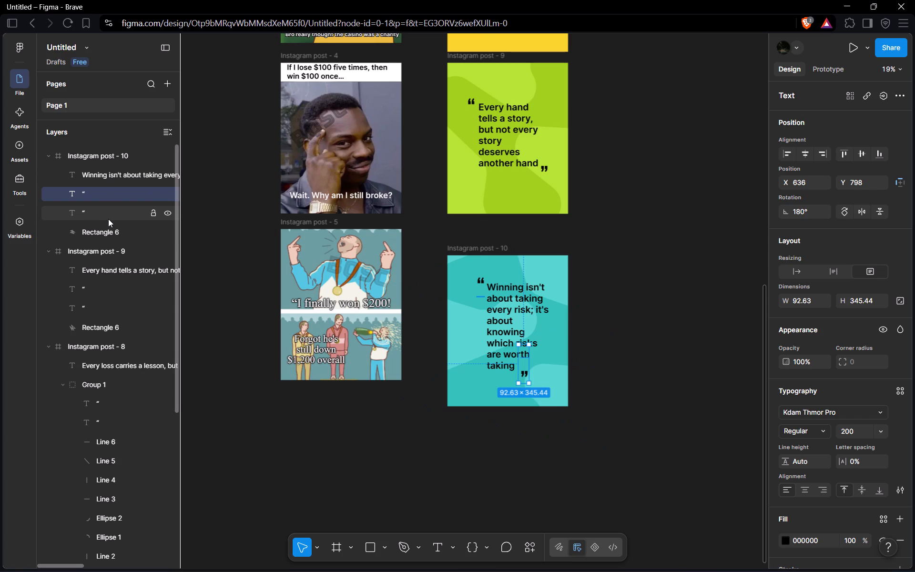
{"action": "left_click", "coordinate": [103, 173], "text": "ctrl"}
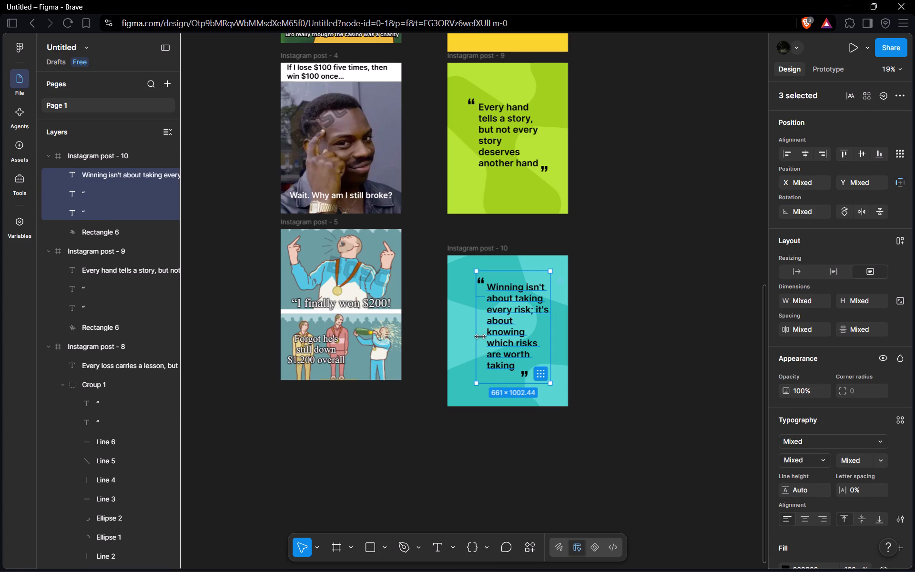
{"action": "left_click_drag", "start_coordinate": [482, 335], "coordinate": [478, 339]}
{"action": "left_click", "coordinate": [663, 386]}
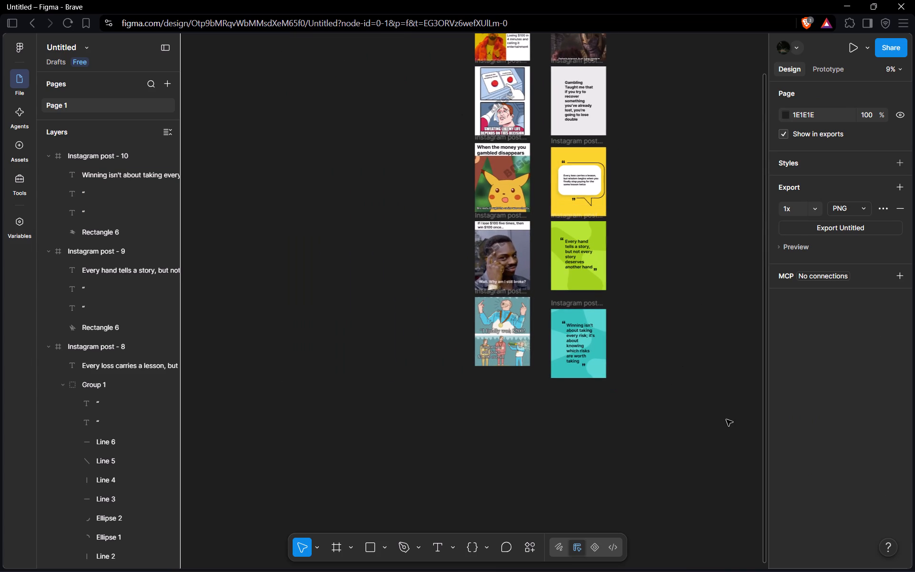
Select all the Instagram post frames and give them a shared export setting of 2x PNG.
{"action": "key", "text": "ctrl+a"}
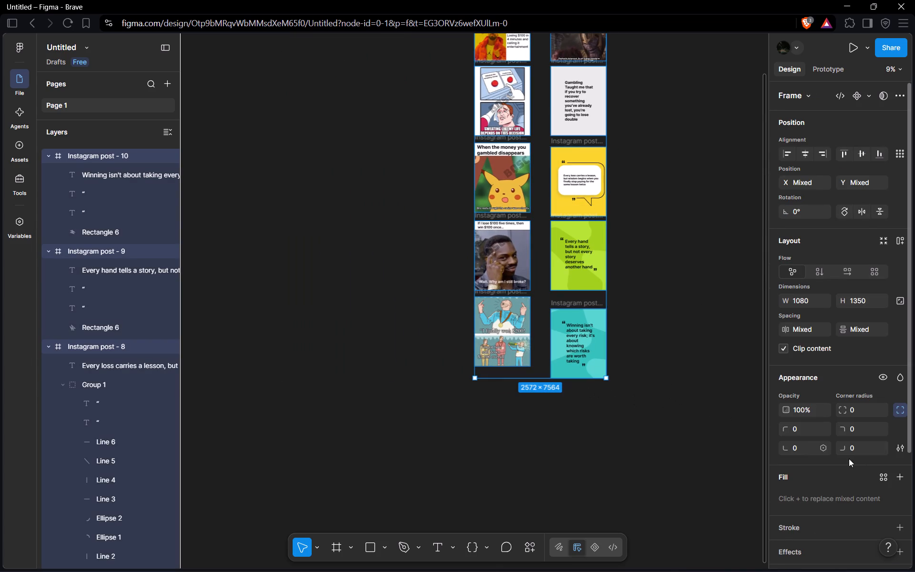
{"action": "scroll", "coordinate": [866, 465], "scroll_direction": "down", "scroll_amount": 5}
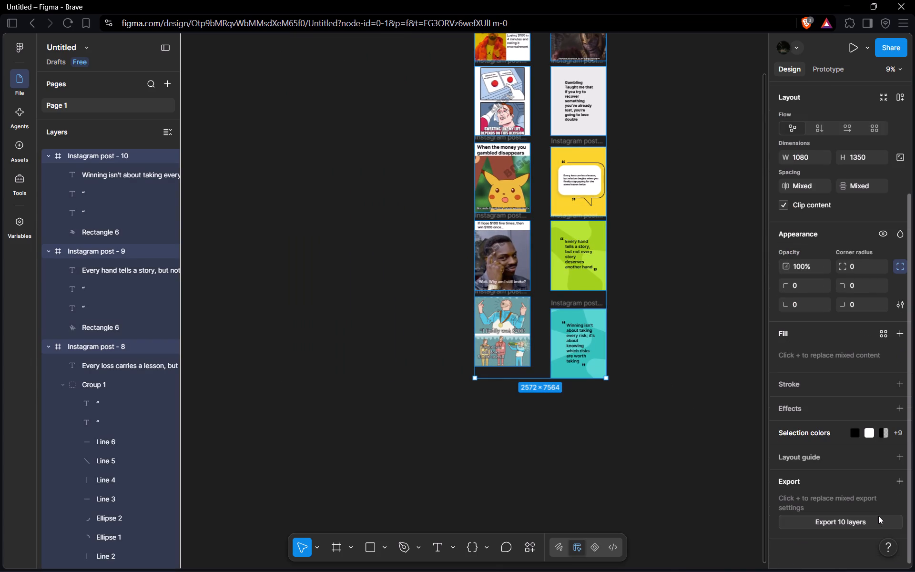
{"action": "left_click", "coordinate": [899, 480]}
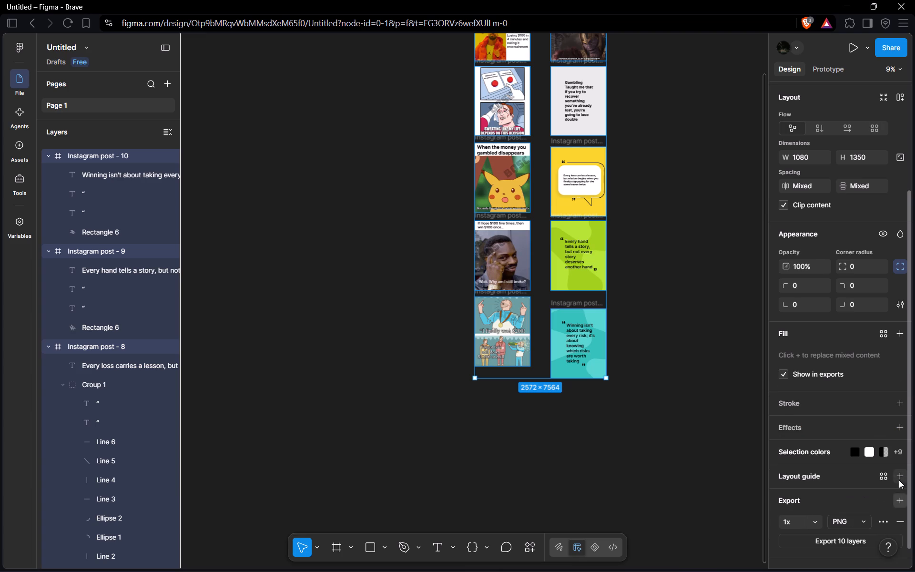
{"action": "scroll", "coordinate": [858, 490], "scroll_direction": "down", "scroll_amount": 4}
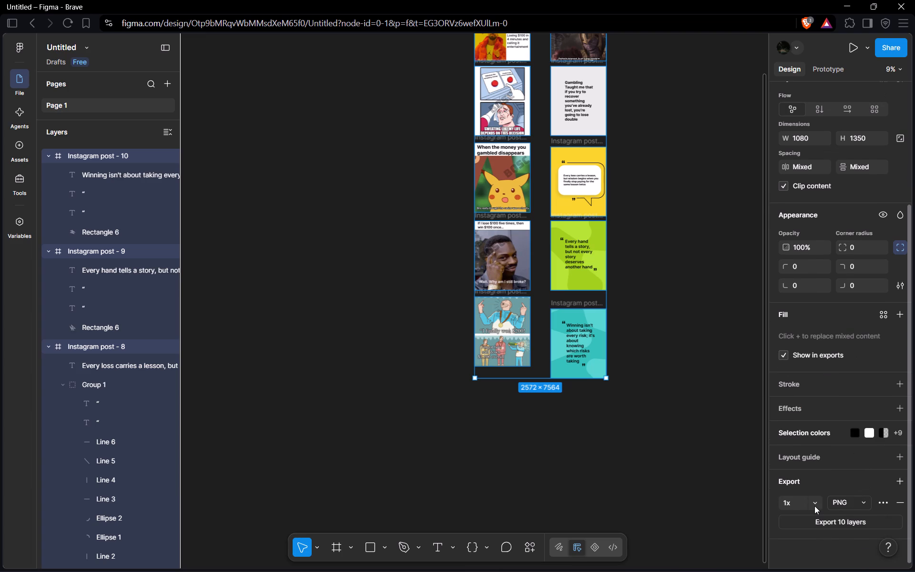
{"action": "left_click", "coordinate": [814, 506]}
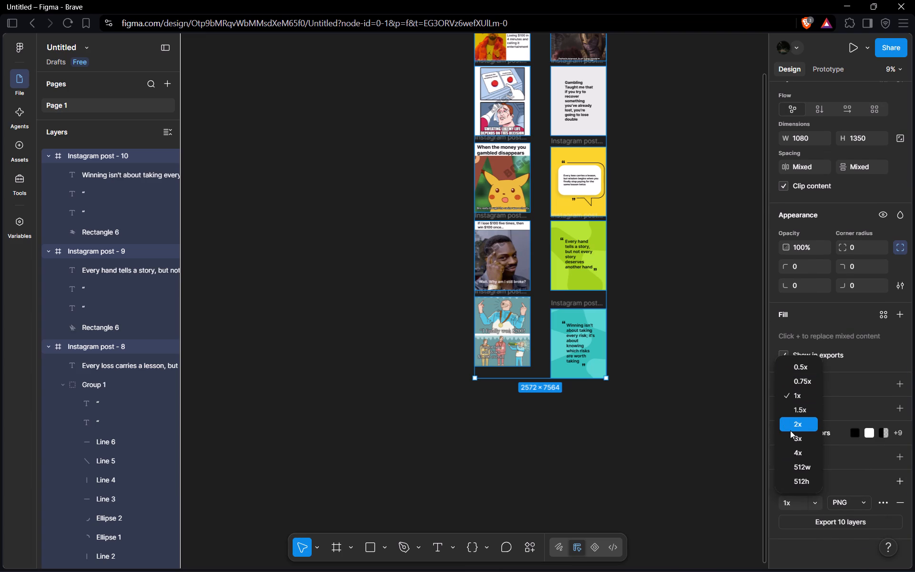
{"action": "left_click", "coordinate": [790, 430]}
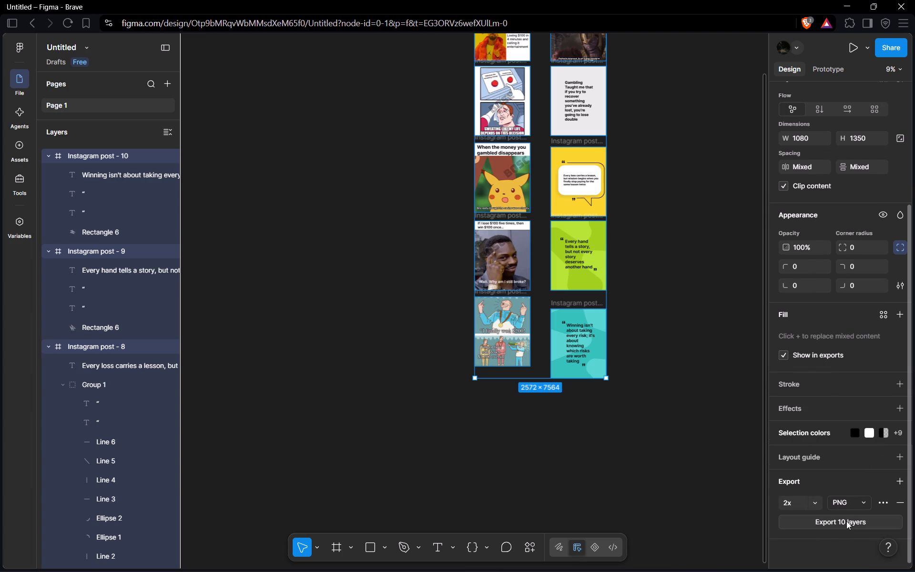
Export the ten selected frames and save them to Downloads as a compressed folder named Adarsh.
{"action": "left_click", "coordinate": [846, 521]}
{"action": "left_click", "coordinate": [882, 500]}
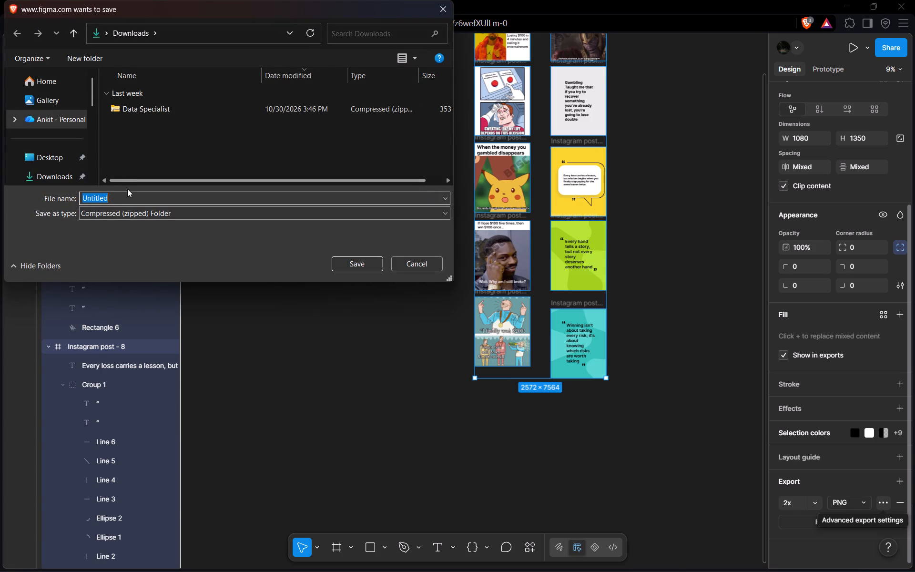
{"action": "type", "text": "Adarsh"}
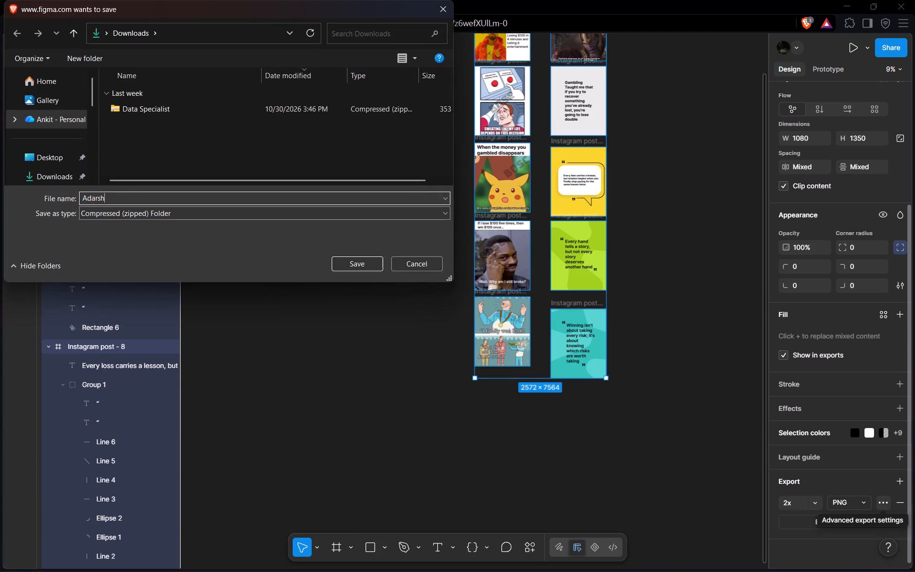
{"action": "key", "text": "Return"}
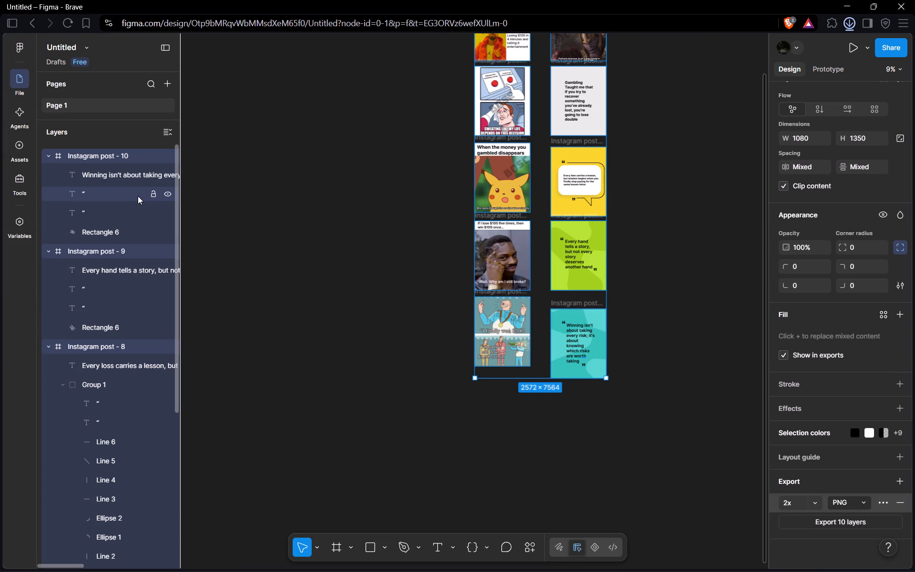
Search the computer for the WhatsApp application by entering "wha".
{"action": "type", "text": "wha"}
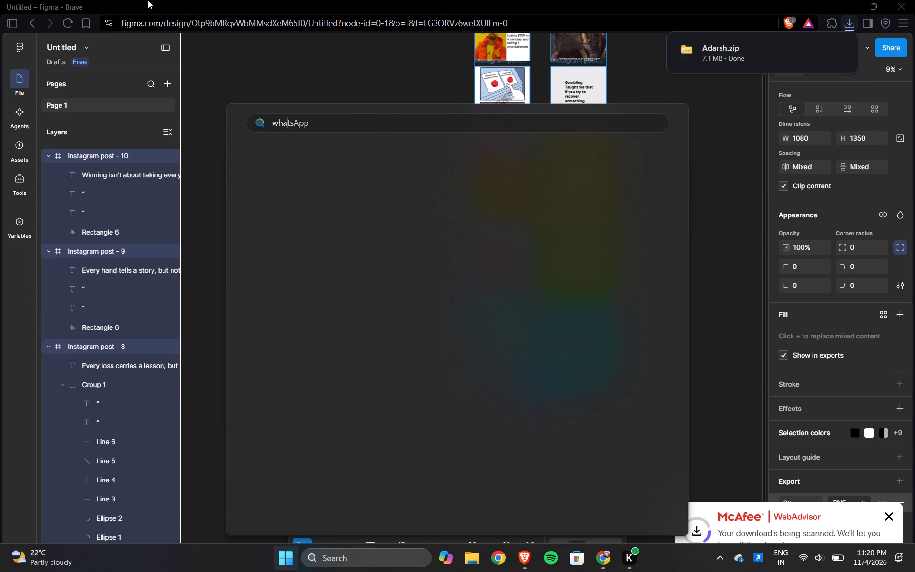
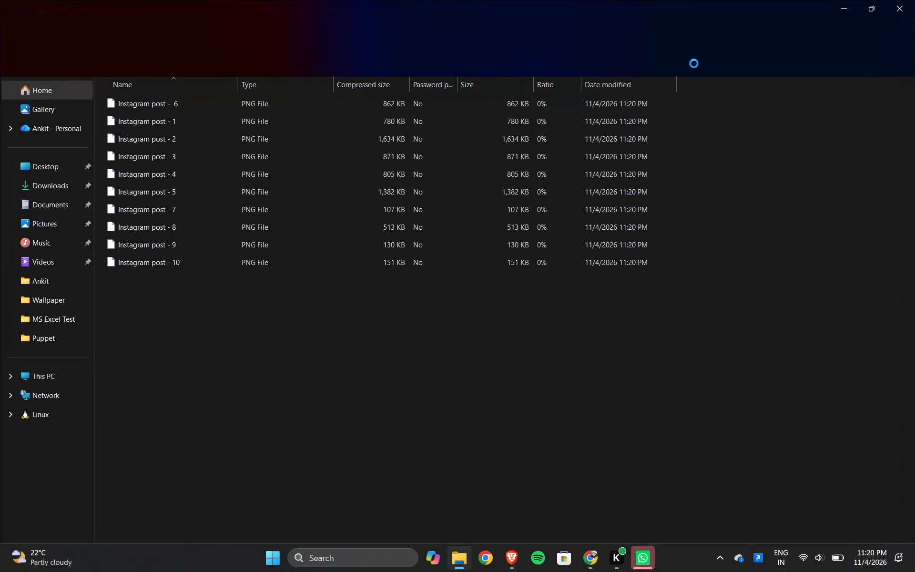
Select all ten Instagram post PNGs in the Adarsh zip folder and switch to WhatsApp.
{"action": "left_click_drag", "start_coordinate": [471, 369], "coordinate": [288, 98]}
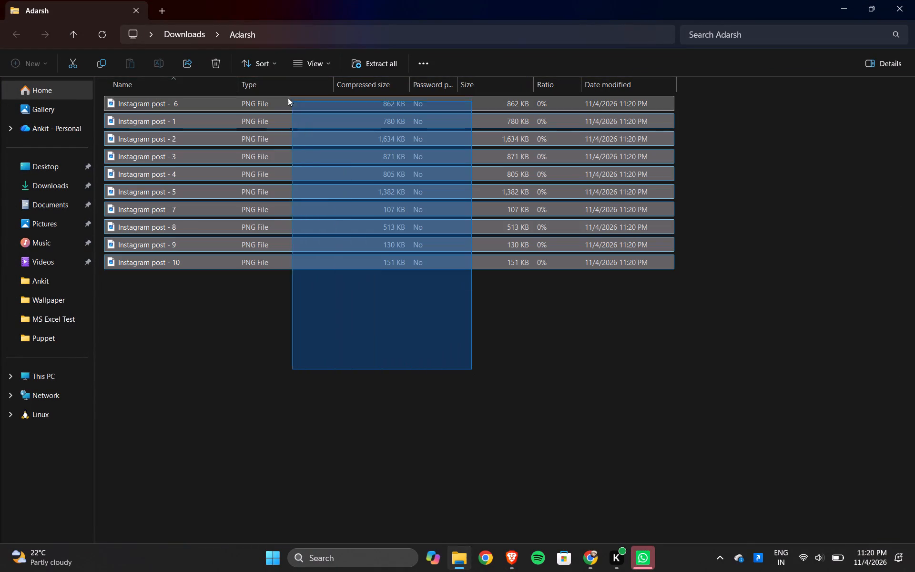
{"action": "left_click_drag", "start_coordinate": [288, 98], "coordinate": [279, 41]}
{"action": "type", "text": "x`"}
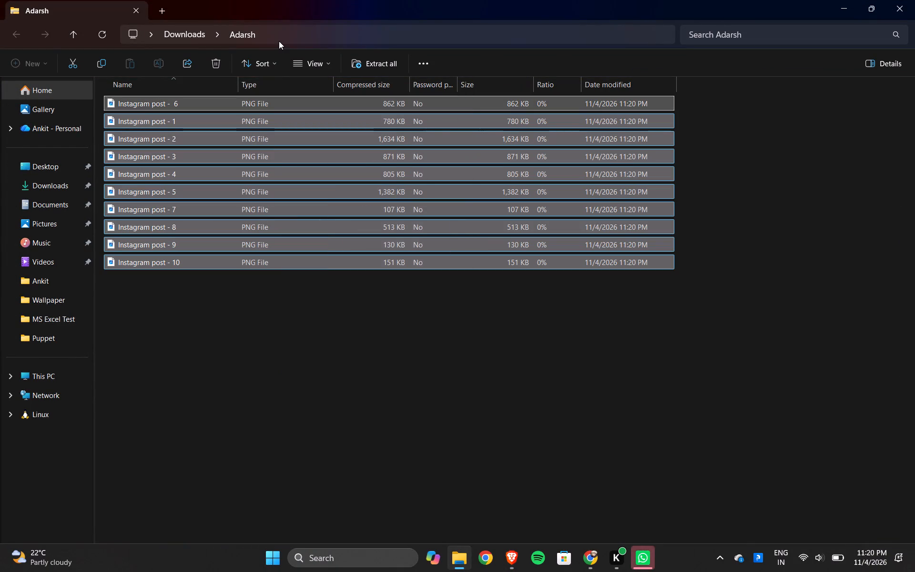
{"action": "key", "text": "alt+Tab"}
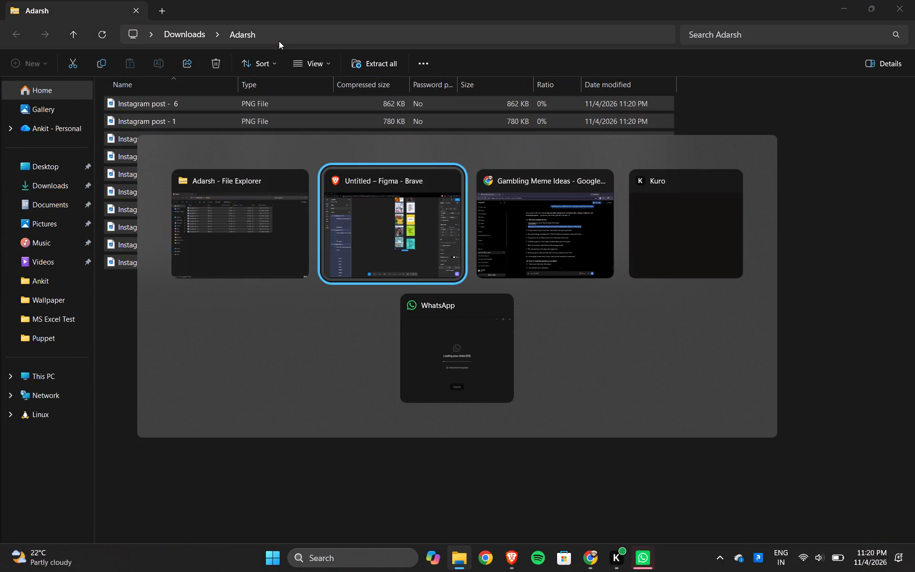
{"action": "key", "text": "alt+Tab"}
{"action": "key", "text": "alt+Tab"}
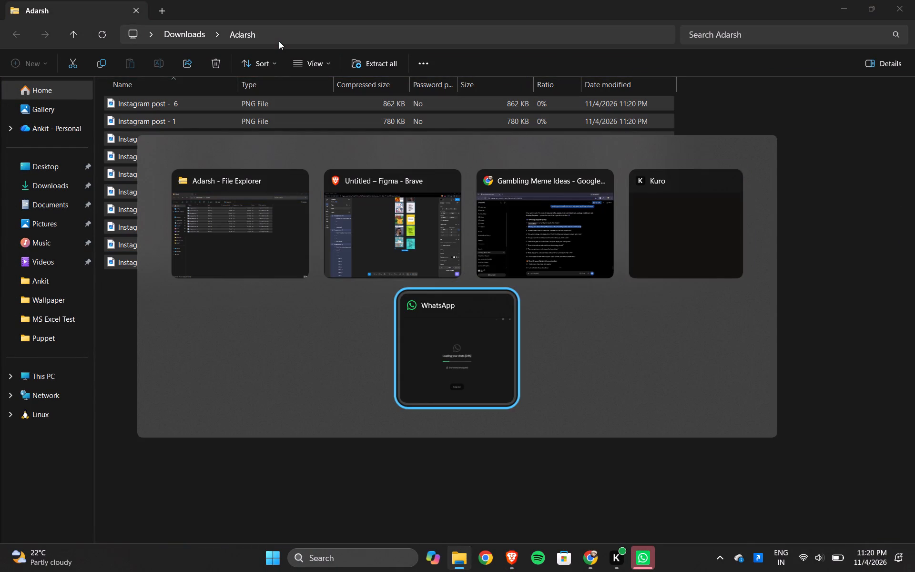
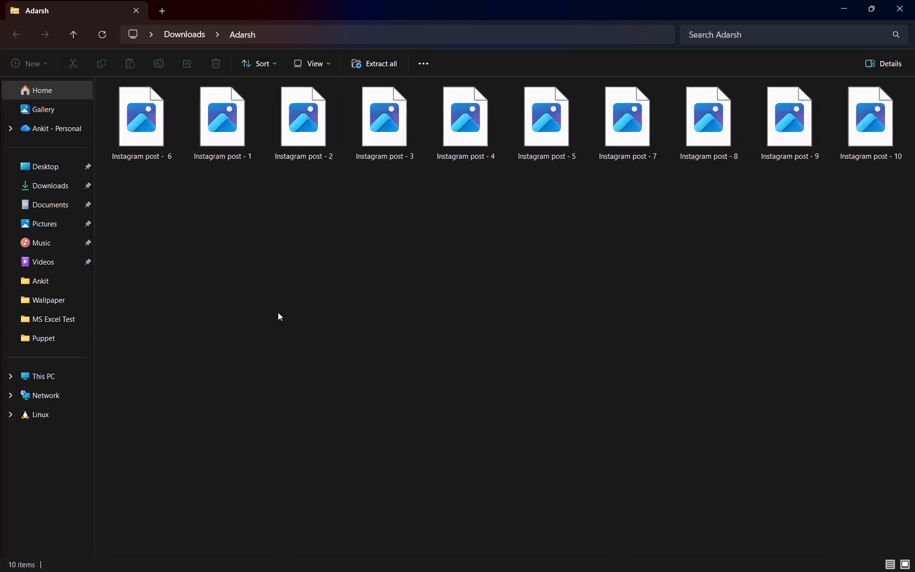
Open Instagram post - 6 and Instagram post - 1 from the Adarsh zip in the image viewer and try browsing onward.
{"action": "scroll", "coordinate": [278, 312], "scroll_direction": "down", "scroll_amount": 5}
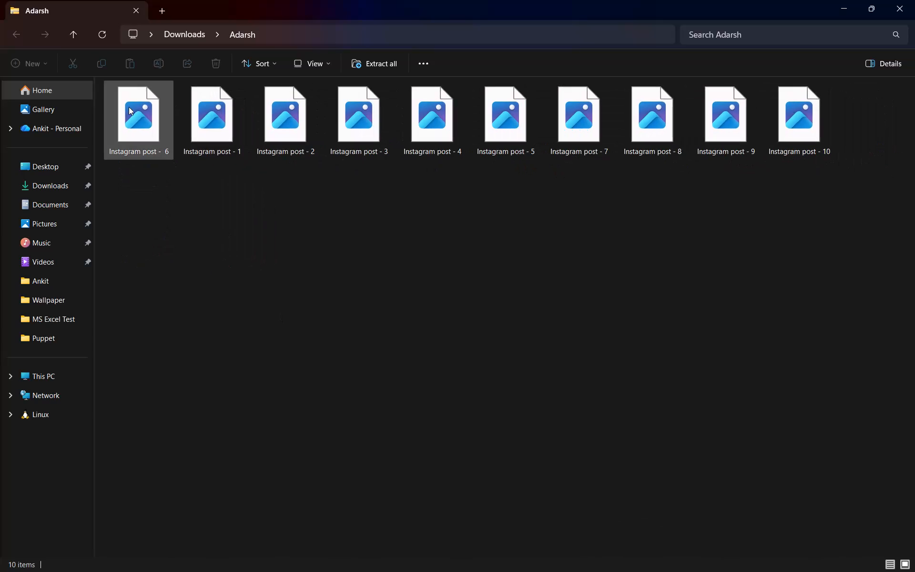
{"action": "double_click", "coordinate": [127, 106]}
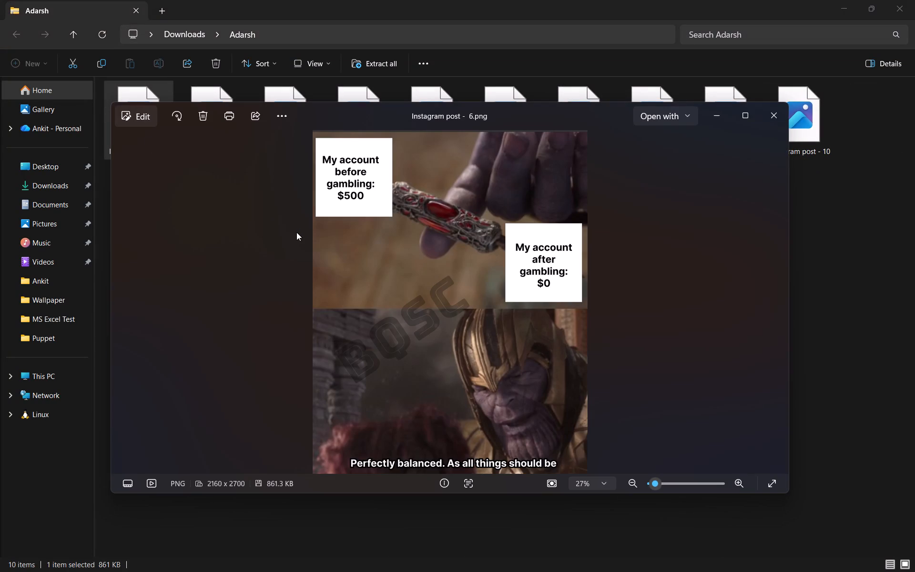
{"action": "key", "text": "Right"}
{"action": "key", "text": "Right"}
{"action": "key", "text": "Right"}
{"action": "double_click", "coordinate": [200, 92]}
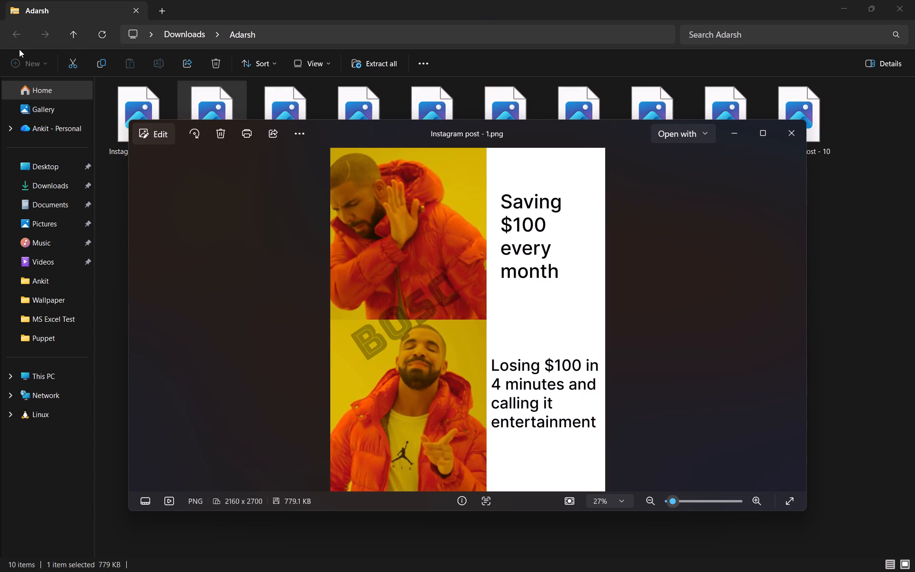
{"action": "key", "text": "Right"}
{"action": "key", "text": "Right"}
{"action": "key", "text": "Right"}
{"action": "key", "text": "Right"}
{"action": "key", "text": "Right"}
Extract the Adarsh zip from Downloads to the Desktop folder, with the extracted files shown when complete.
{"action": "left_click", "coordinate": [69, 38]}
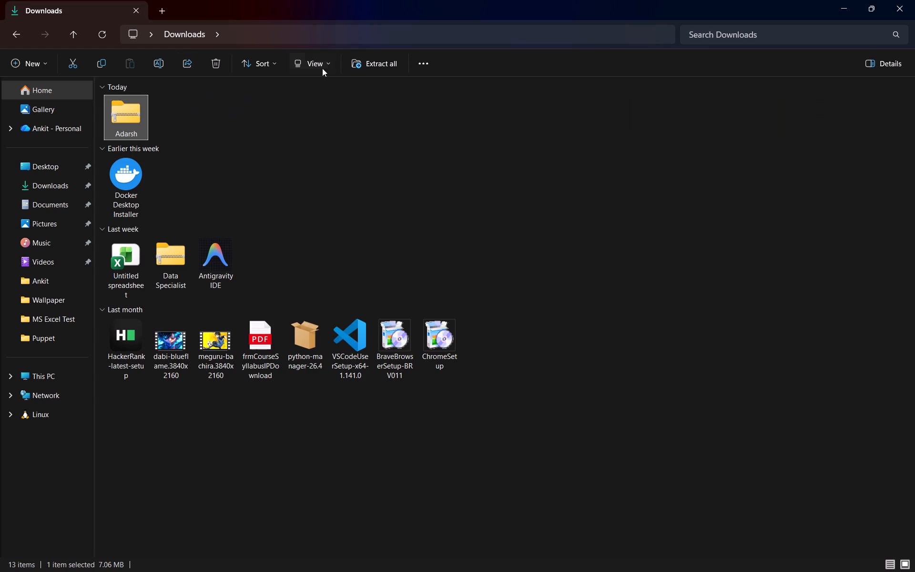
{"action": "left_click", "coordinate": [364, 61]}
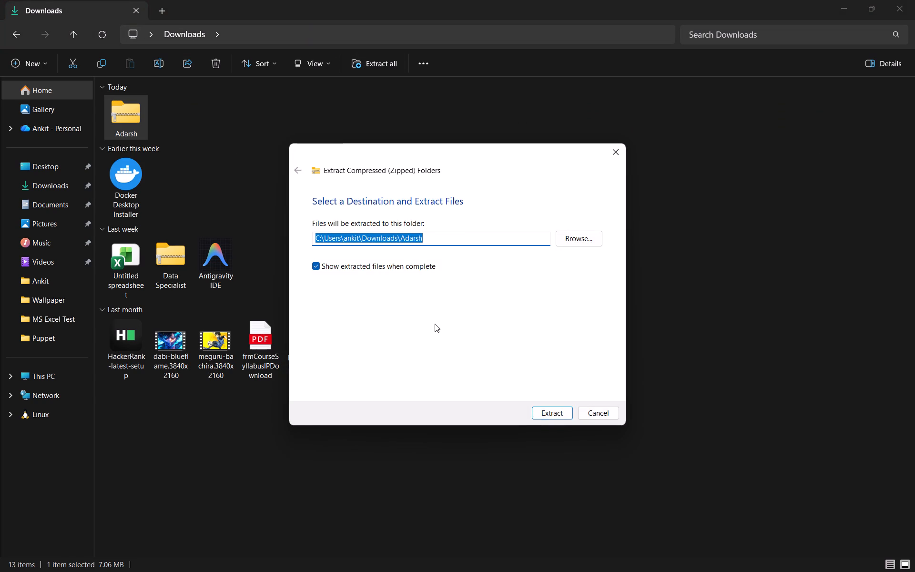
{"action": "left_click", "coordinate": [588, 231]}
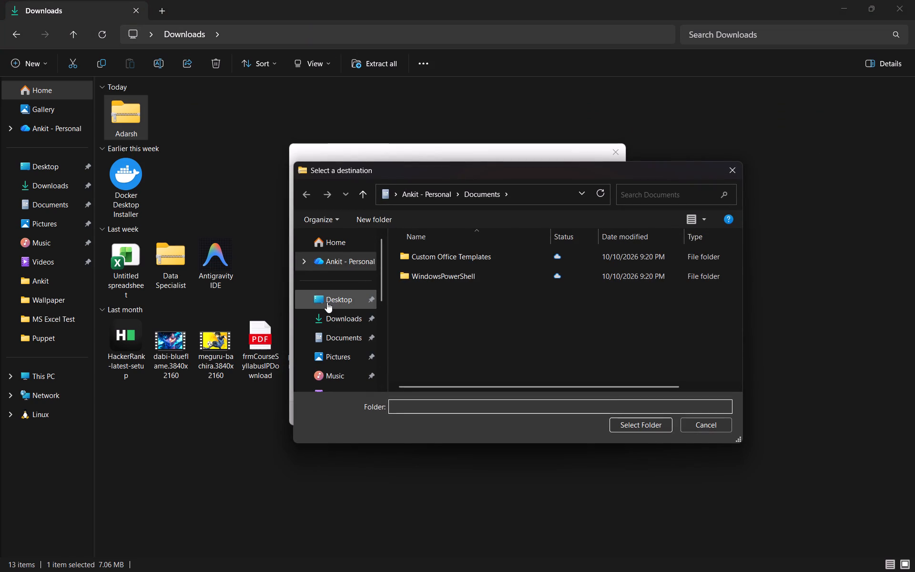
{"action": "left_click", "coordinate": [327, 302]}
{"action": "left_click", "coordinate": [631, 427]}
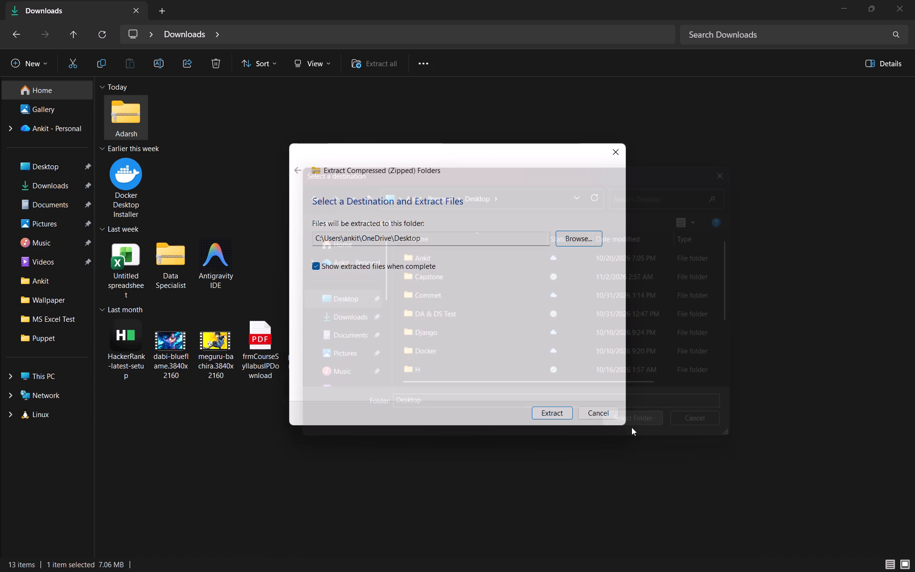
{"action": "left_click", "coordinate": [551, 406]}
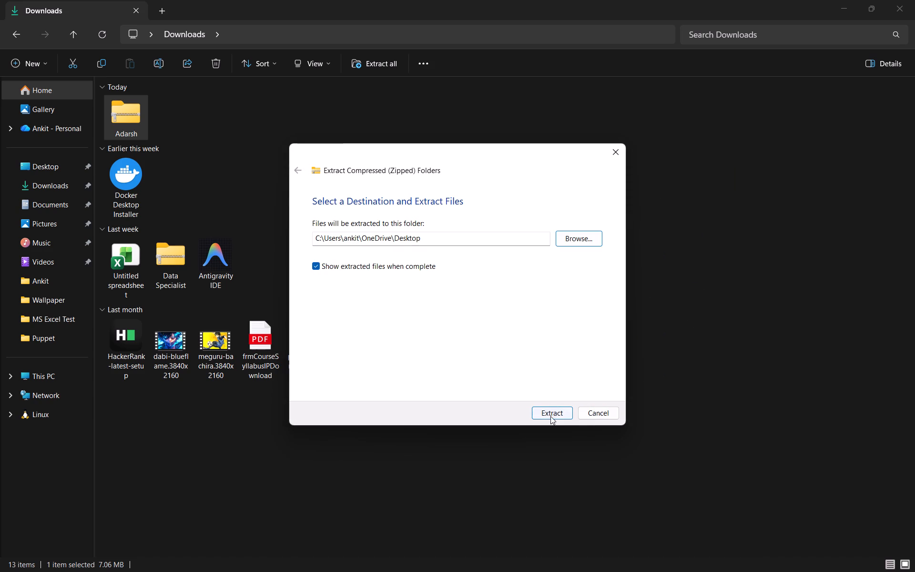
{"action": "left_click", "coordinate": [550, 416]}
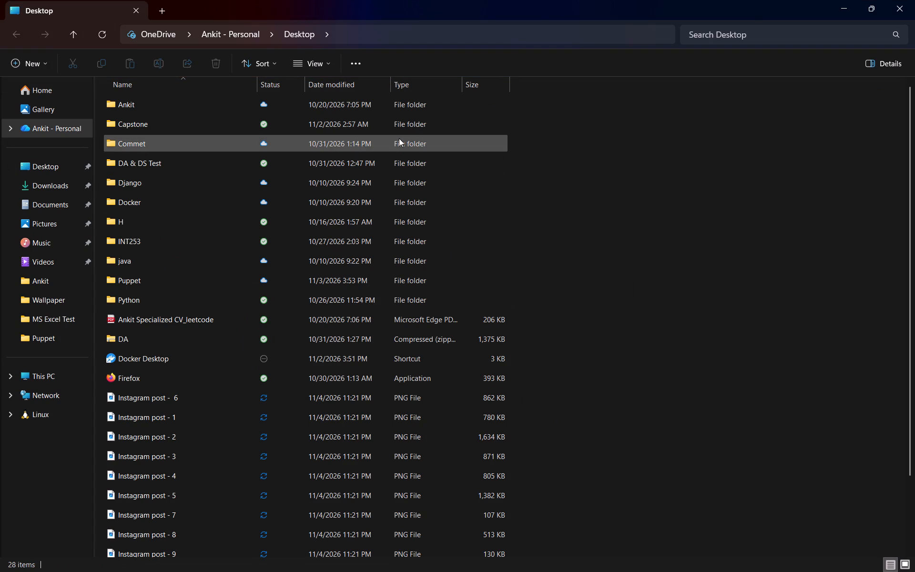
Look in the Desktop folder for an item starting with "ad" and check the extracted Instagram post files.
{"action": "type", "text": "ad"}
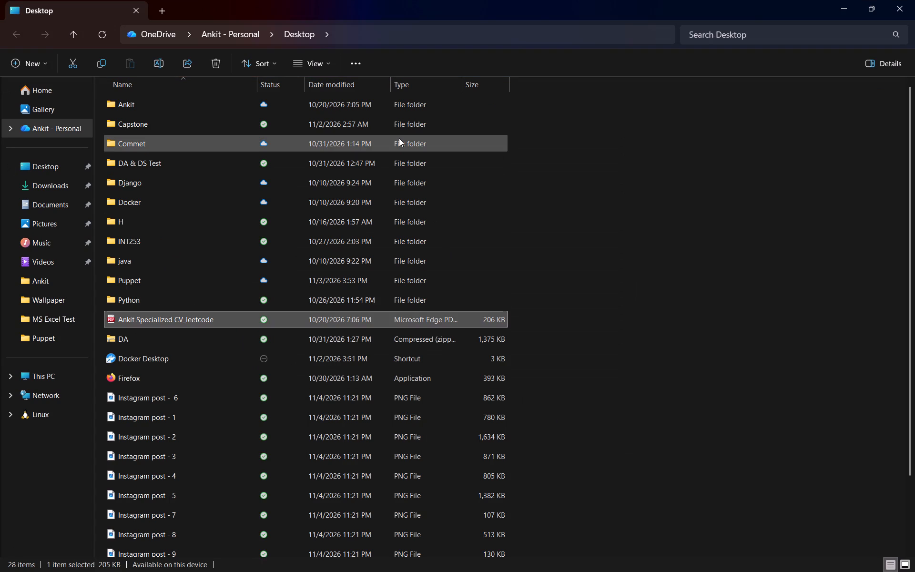
{"action": "left_click", "coordinate": [602, 328]}
{"action": "scroll", "coordinate": [454, 271], "scroll_direction": "down", "scroll_amount": 3}
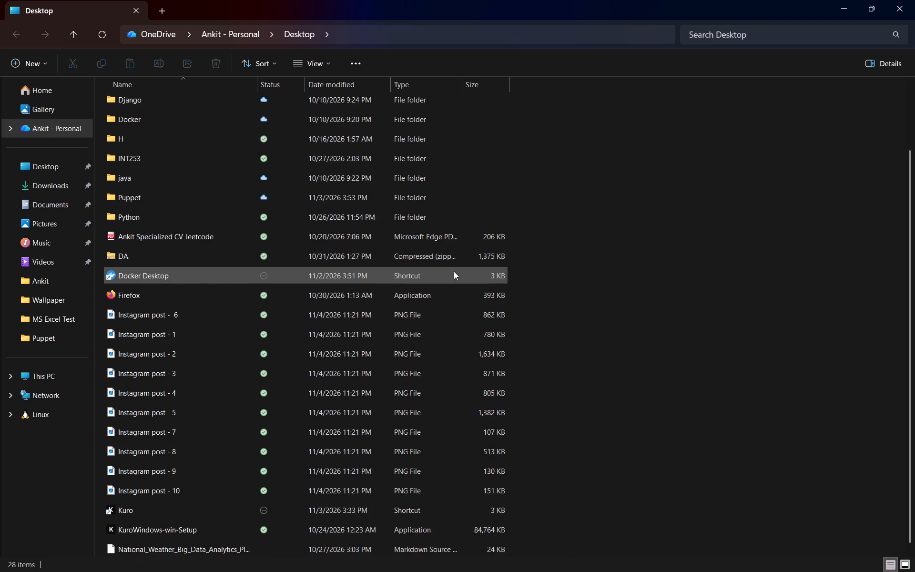
{"action": "scroll", "coordinate": [454, 271], "scroll_direction": "down", "scroll_amount": 1}
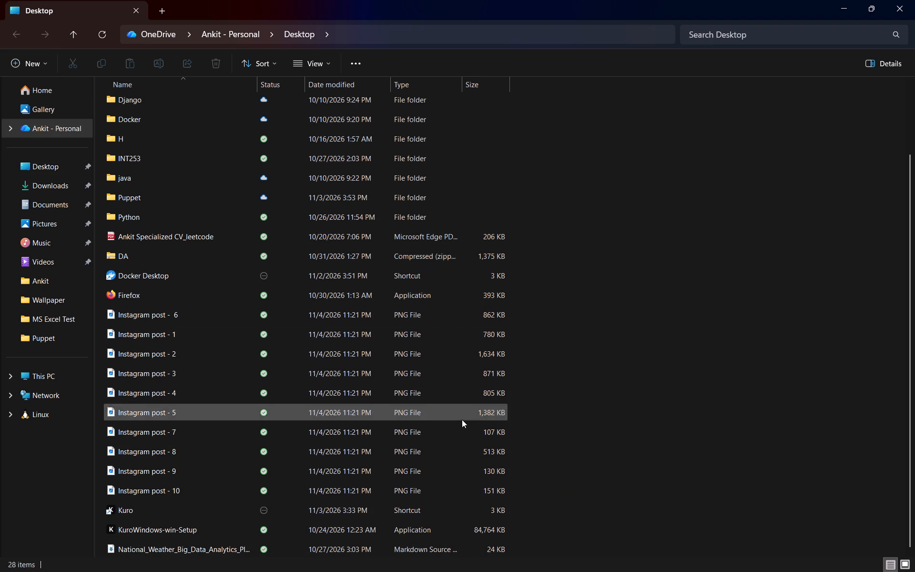
{"action": "key", "text": "BackSpace"}
Create a new folder on the desktop.
{"action": "left_click", "coordinate": [395, 263]}
{"action": "right_click", "coordinate": [395, 263]}
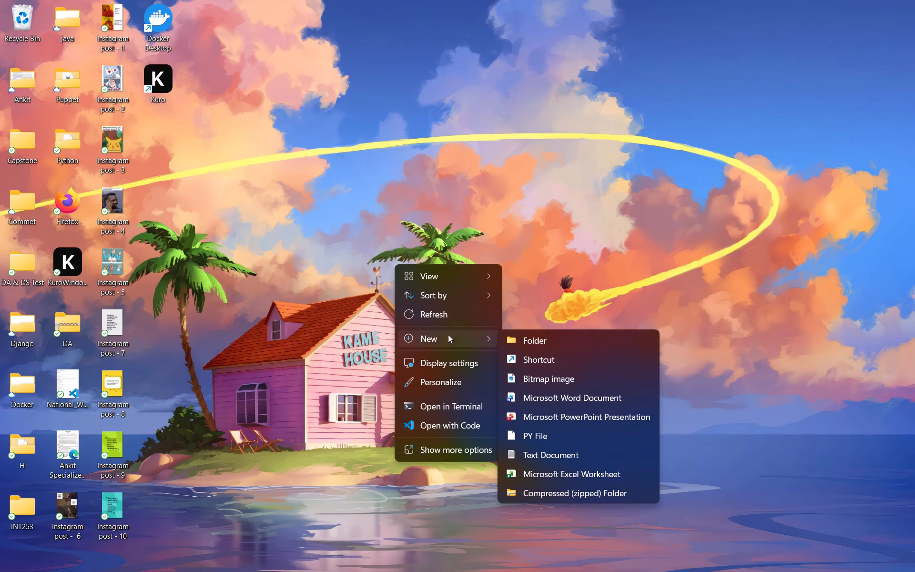
{"action": "left_click", "coordinate": [520, 341]}
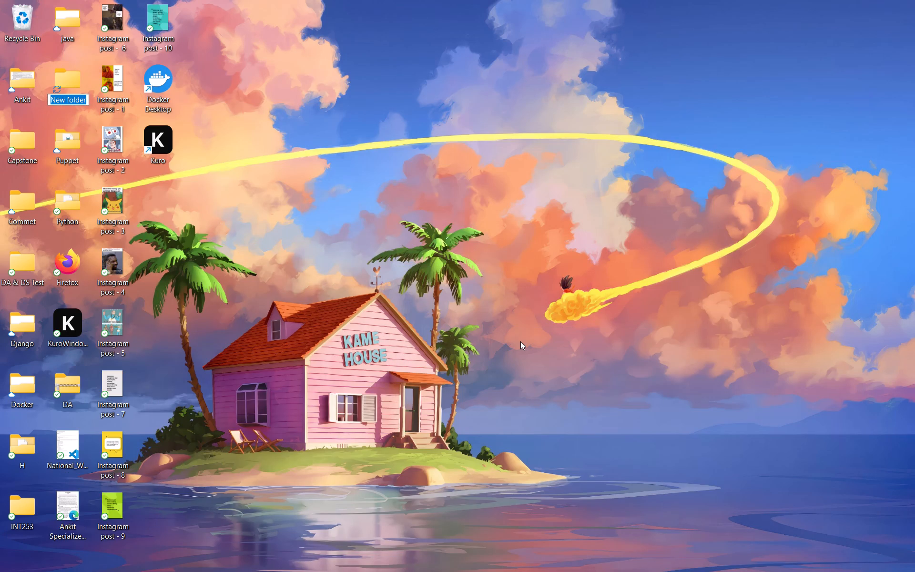
Name the new desktop folder "Adarsh".
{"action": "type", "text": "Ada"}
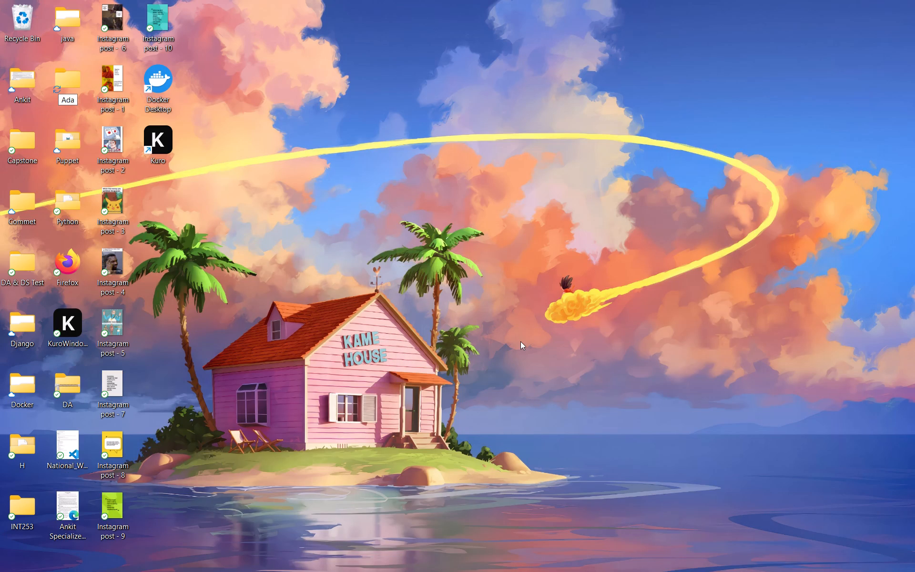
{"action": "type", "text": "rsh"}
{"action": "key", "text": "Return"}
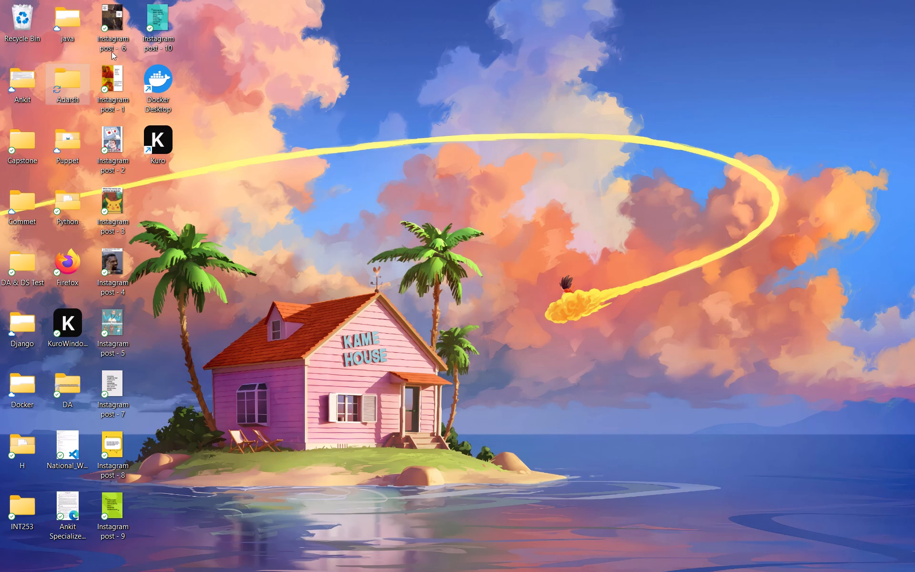
Select all ten Instagram post images on the desktop, leaving the Adarsh folder out of the selection, and cut them.
{"action": "left_click", "coordinate": [125, 26], "text": "ctrl"}
{"action": "left_click", "coordinate": [169, 29], "text": "ctrl"}
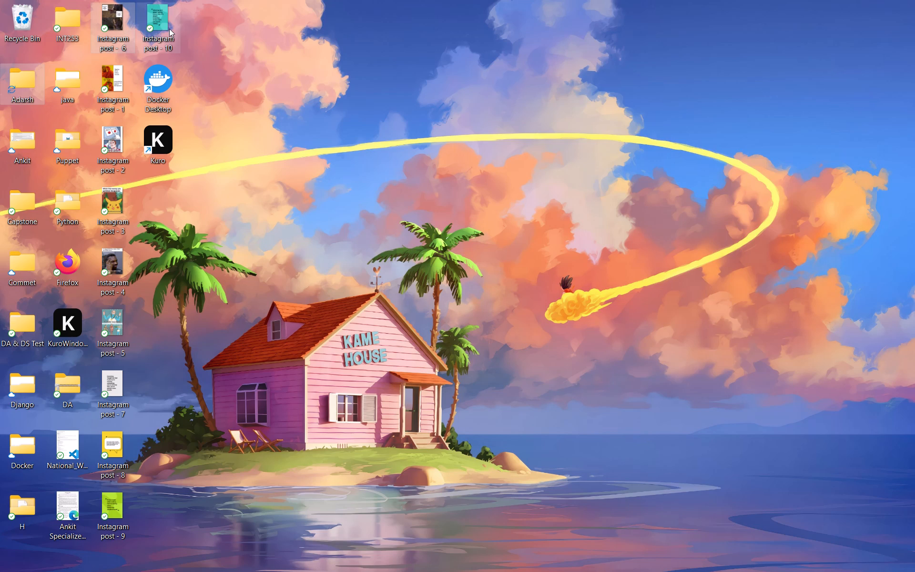
{"action": "left_click", "coordinate": [112, 79], "text": "ctrl"}
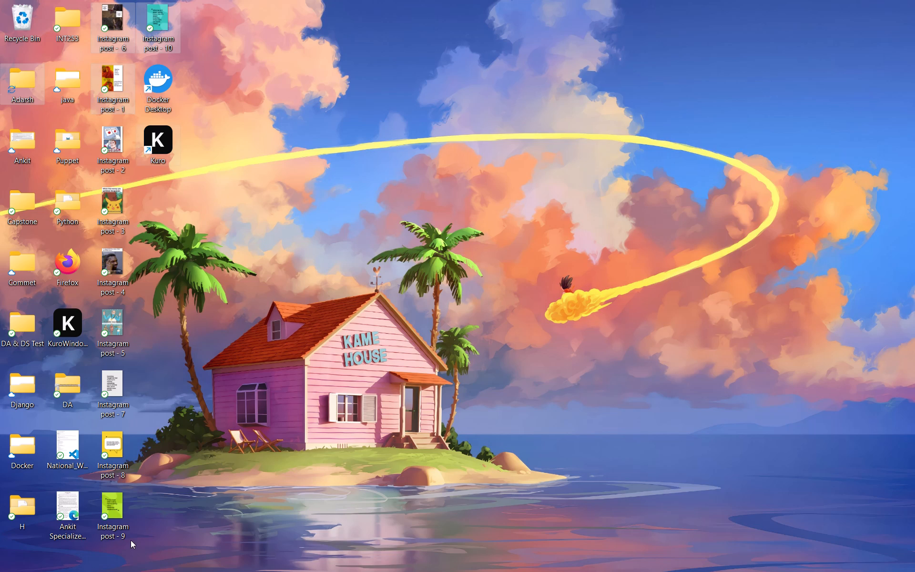
{"action": "left_click_drag", "start_coordinate": [131, 540], "coordinate": [108, 49], "text": "ctrl"}
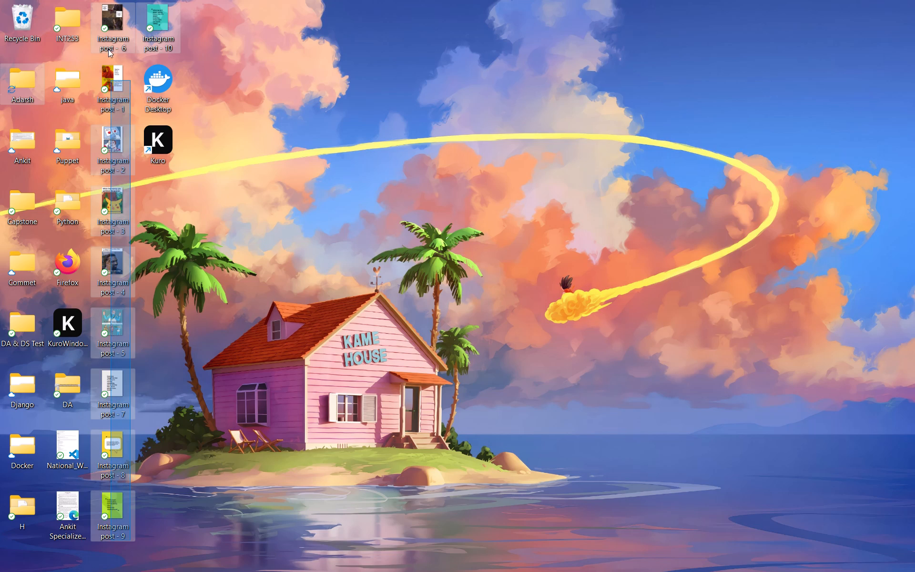
{"action": "left_click_drag", "start_coordinate": [108, 49], "coordinate": [106, 8], "text": "ctrl"}
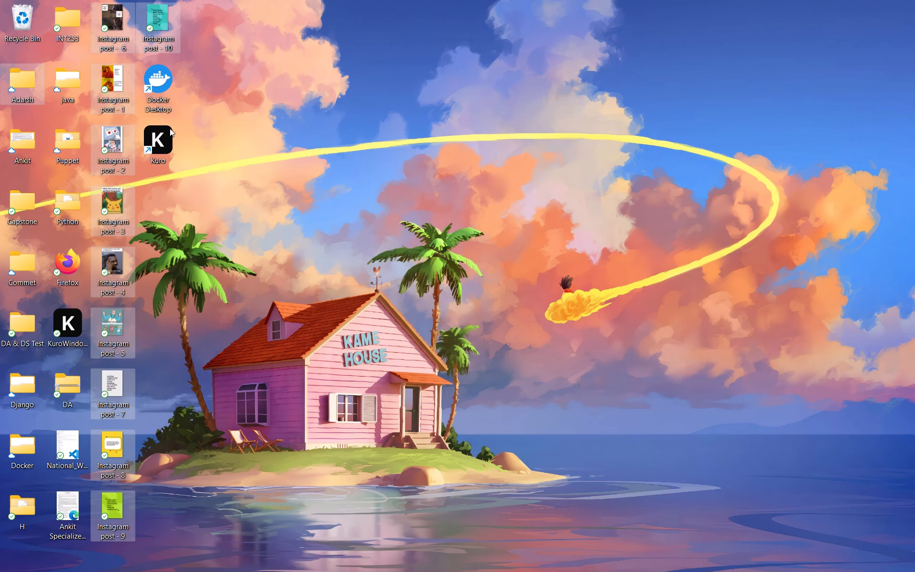
{"action": "left_click", "coordinate": [26, 92], "text": "ctrl"}
{"action": "key", "text": "ctrl+x"}
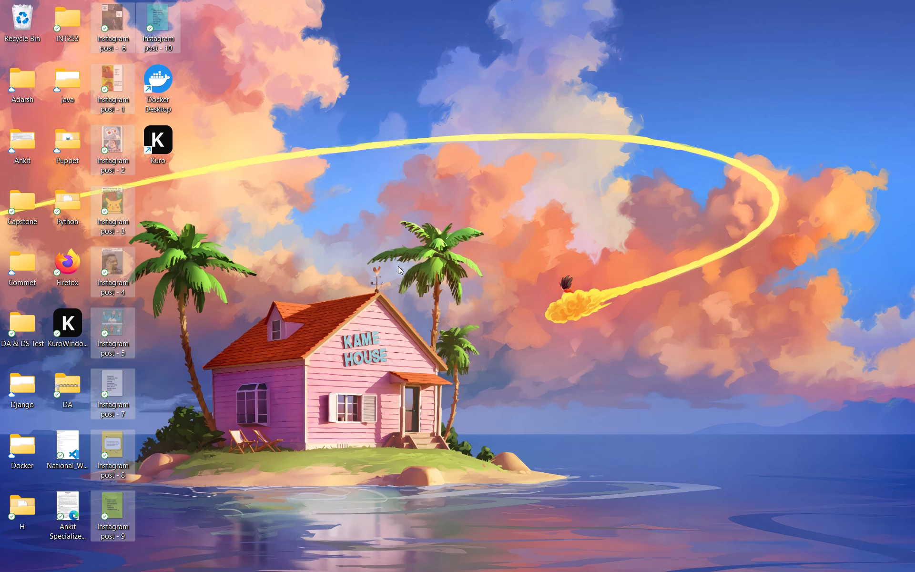
Open the selected Instagram post images in the Photos viewer.
{"action": "key", "text": "Return"}
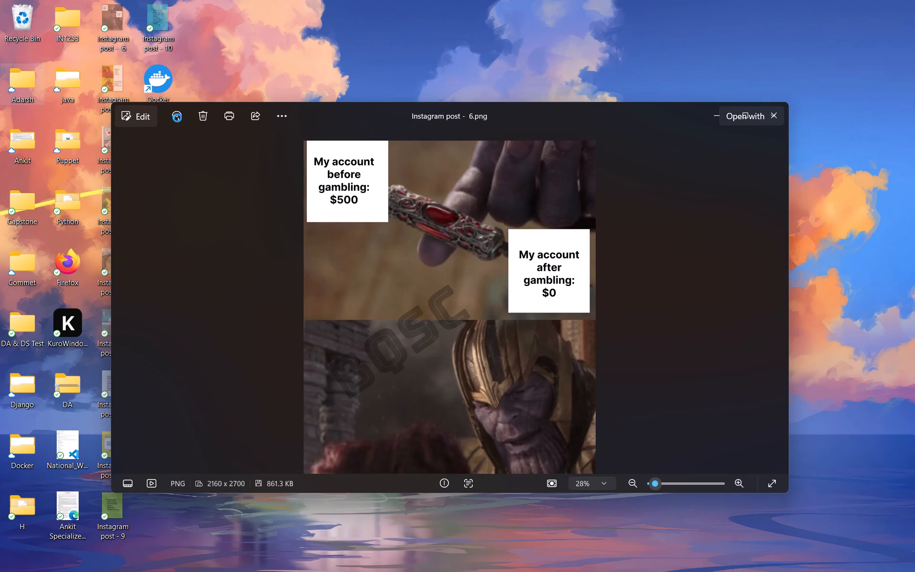
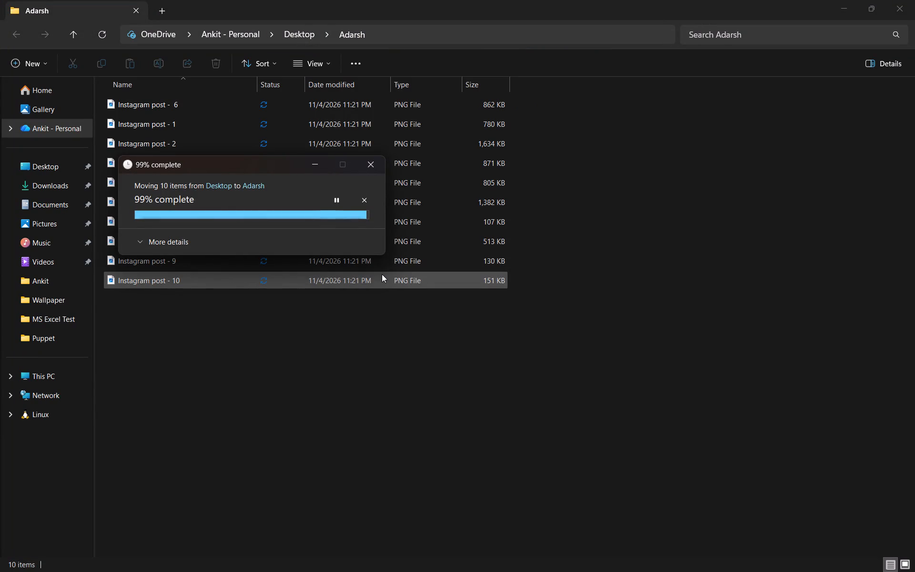
Display the ten PNG files in the Adarsh folder as thumbnail icons.
{"action": "scroll", "coordinate": [475, 392], "scroll_direction": "up", "scroll_amount": 18, "text": "ctrl"}
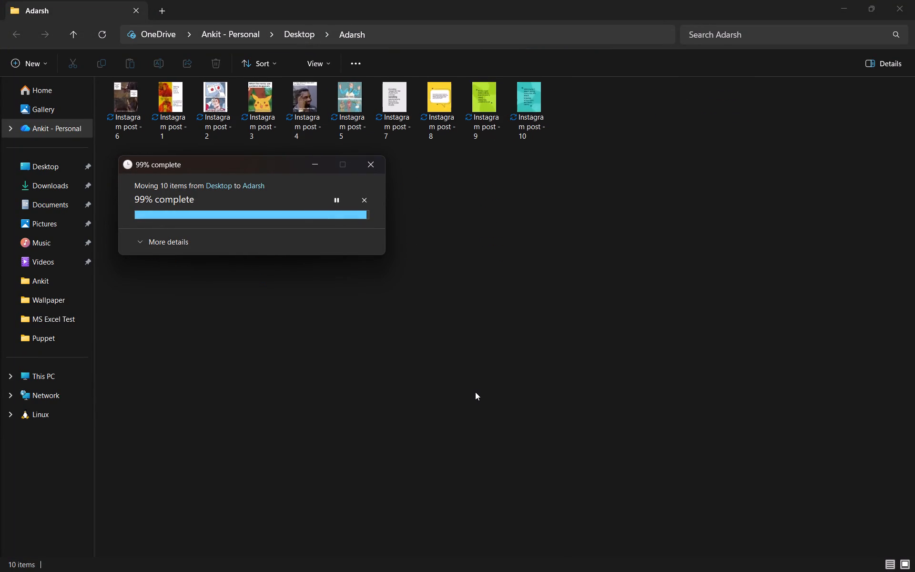
{"action": "scroll", "coordinate": [475, 392], "scroll_direction": "up", "scroll_amount": 2, "text": "ctrl"}
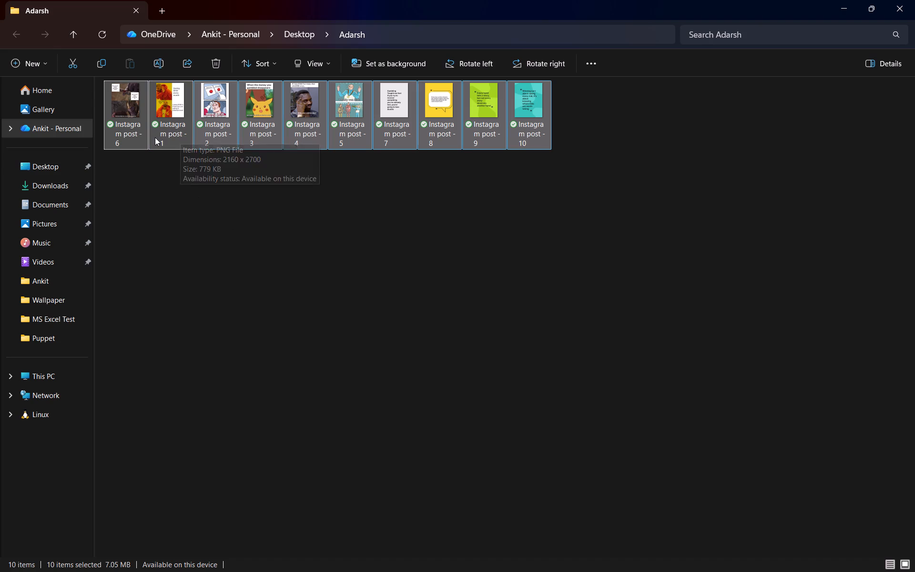
Open the Instagram post - 1 image for a preview and close it again.
{"action": "left_click", "coordinate": [168, 133]}
{"action": "left_click", "coordinate": [168, 133]}
{"action": "left_click", "coordinate": [168, 133]}
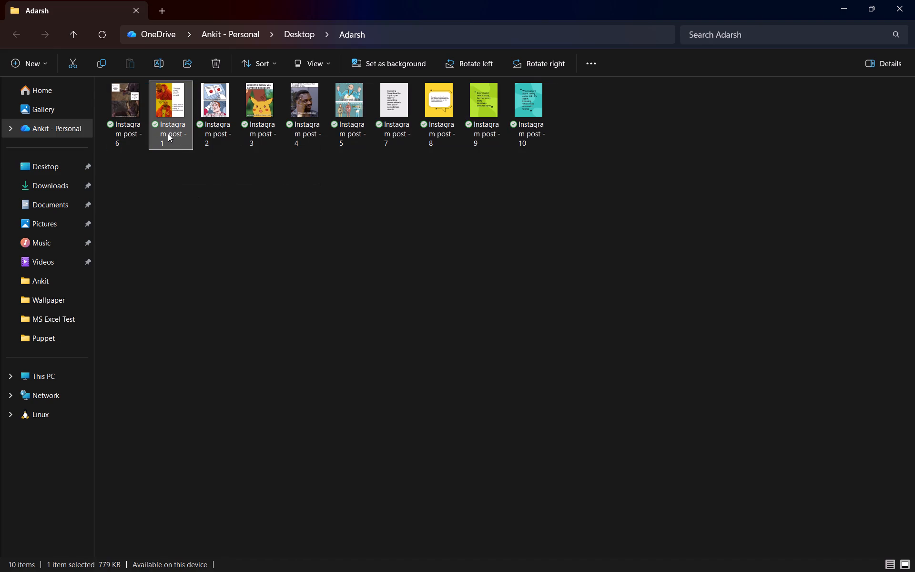
{"action": "double_click", "coordinate": [168, 133]}
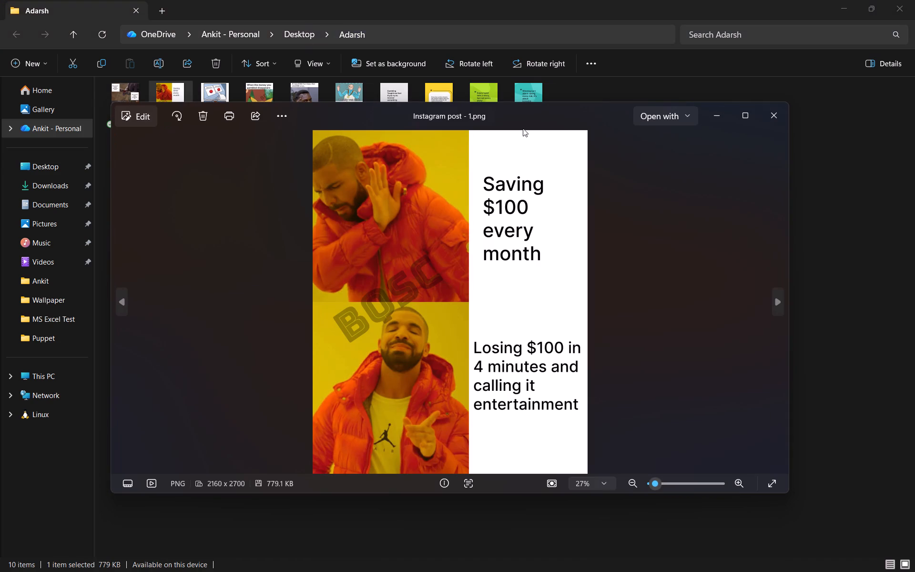
{"action": "left_click", "coordinate": [780, 116]}
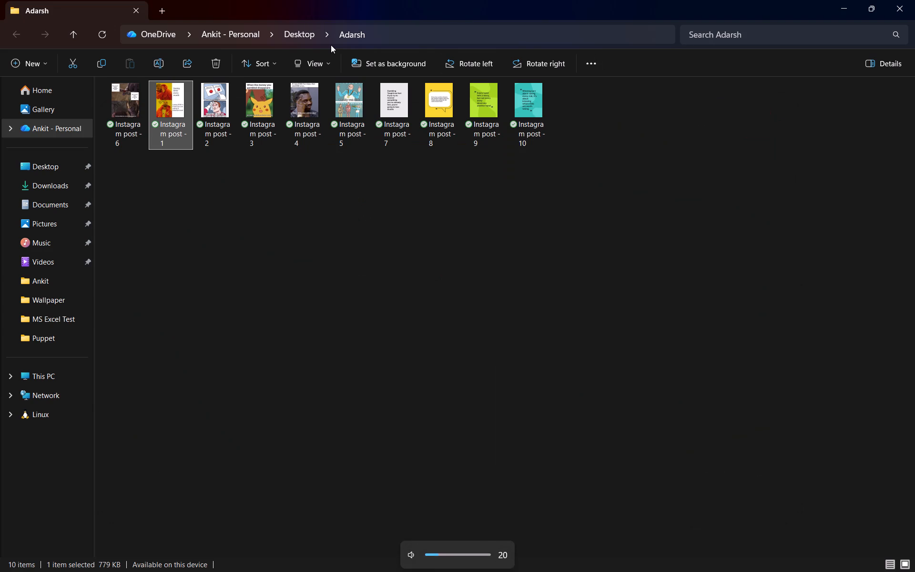
Rename the sixth post's image as "Instagram post - 6", reusing the name copied from Instagram post - 1, and clear the selection.
{"action": "key", "text": "F2"}
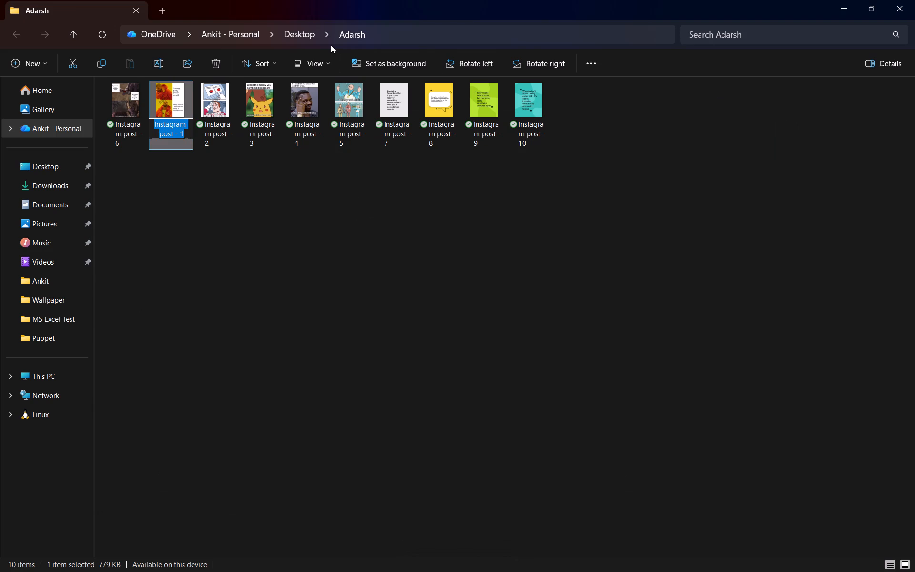
{"action": "key", "text": "ctrl+c"}
{"action": "left_click", "coordinate": [137, 111]}
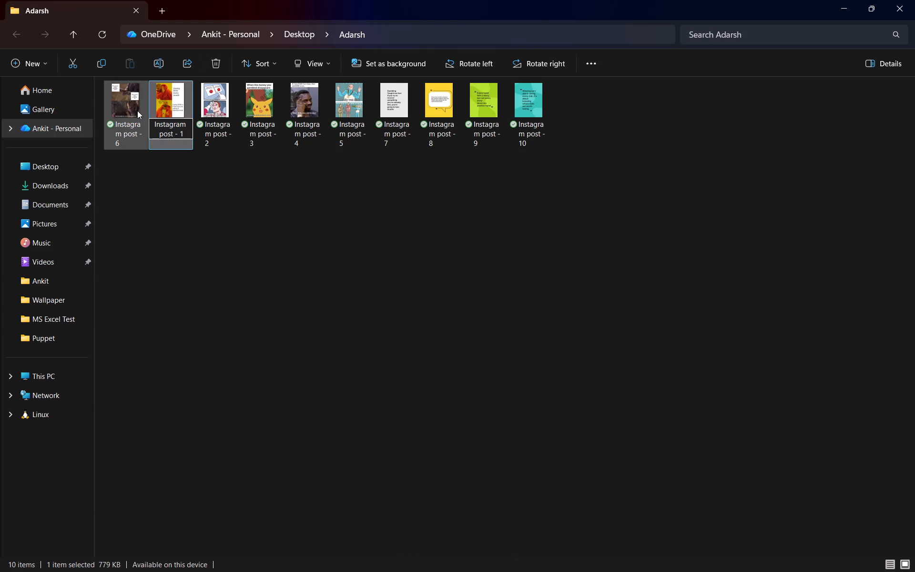
{"action": "left_click", "coordinate": [137, 111]}
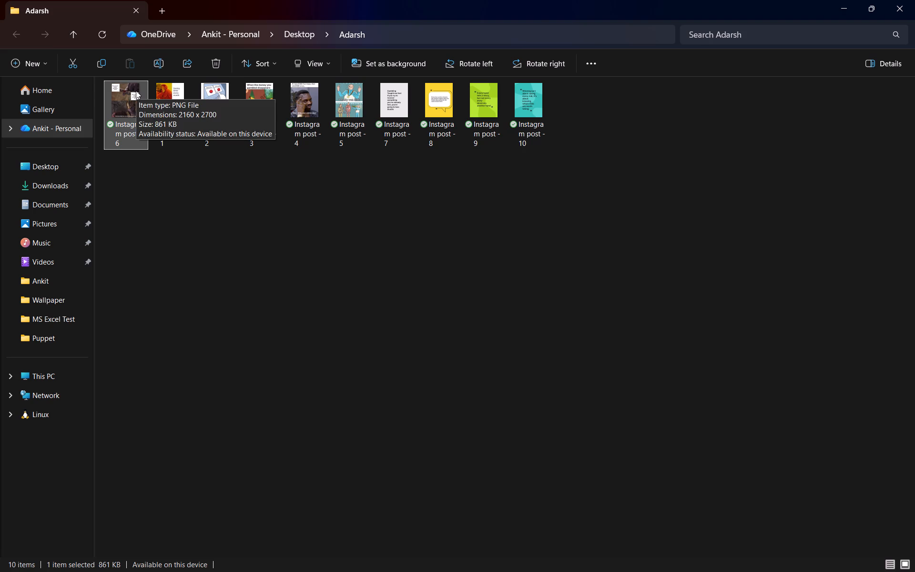
{"action": "key", "text": "F2"}
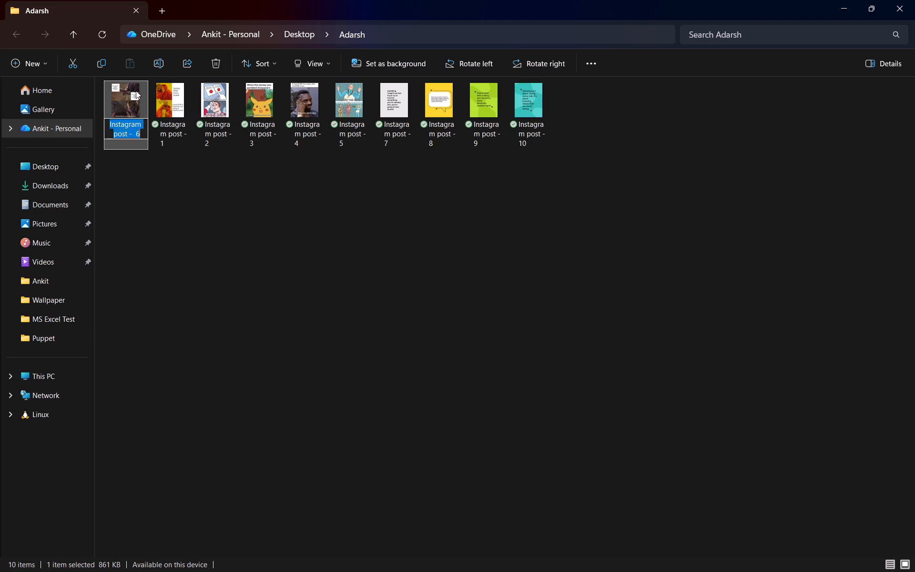
{"action": "key", "text": "ctrl+v"}
{"action": "key", "text": "BackSpace"}
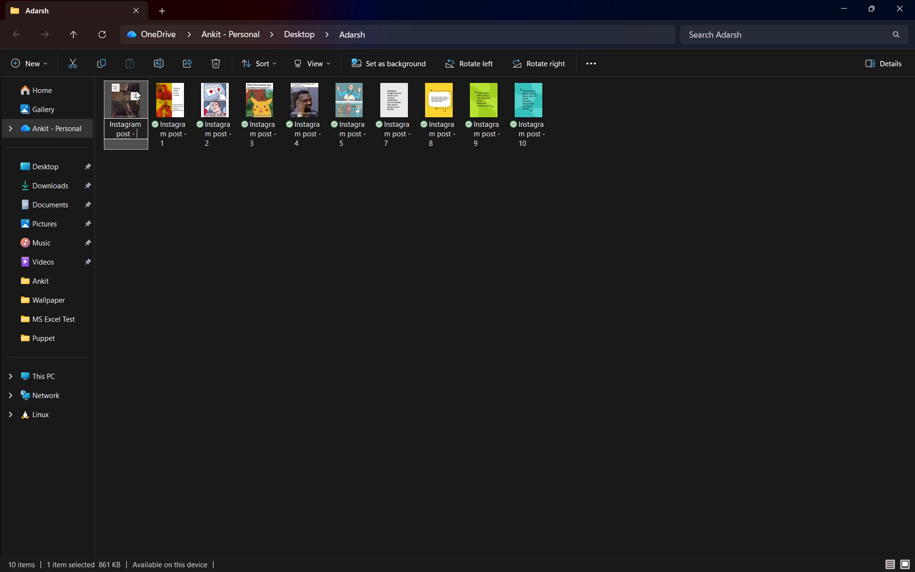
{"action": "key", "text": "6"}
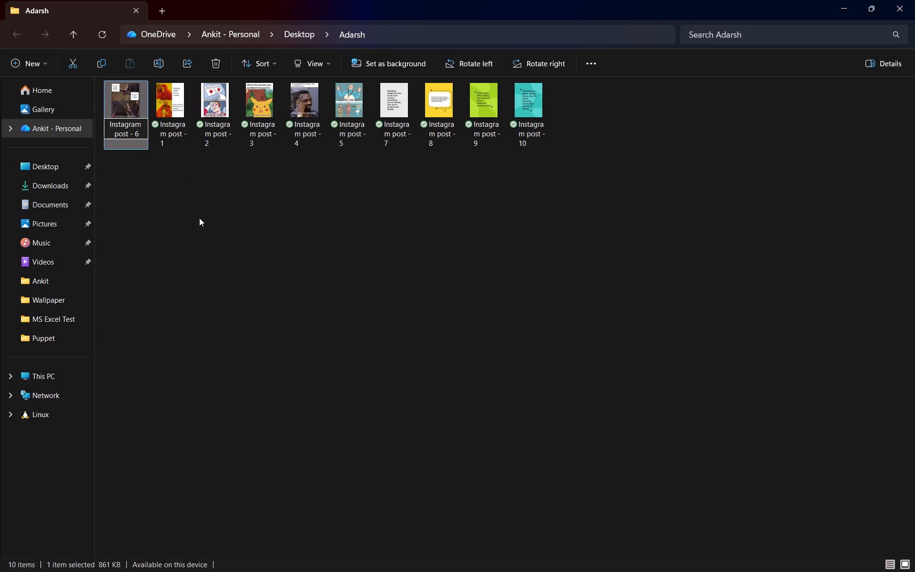
{"action": "left_click", "coordinate": [205, 246]}
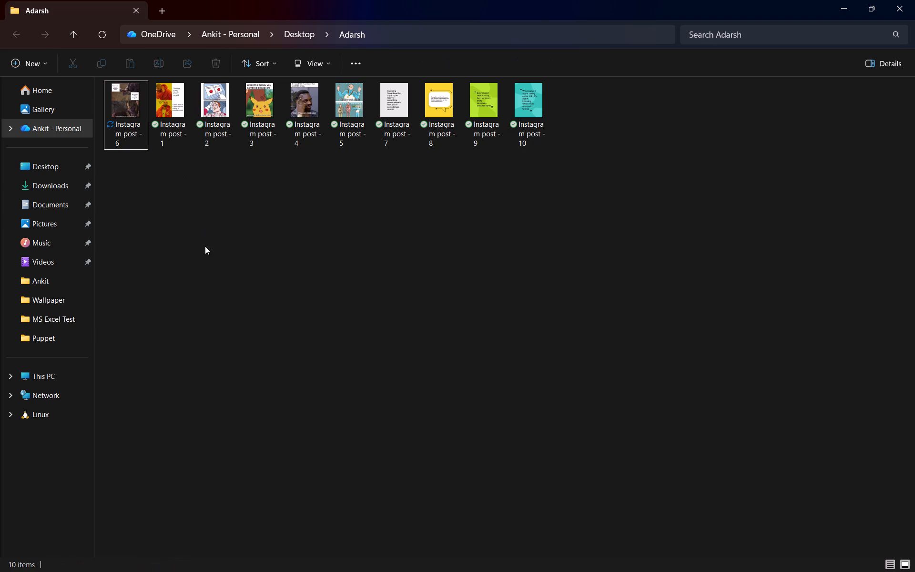
{"action": "left_click", "coordinate": [260, 259]}
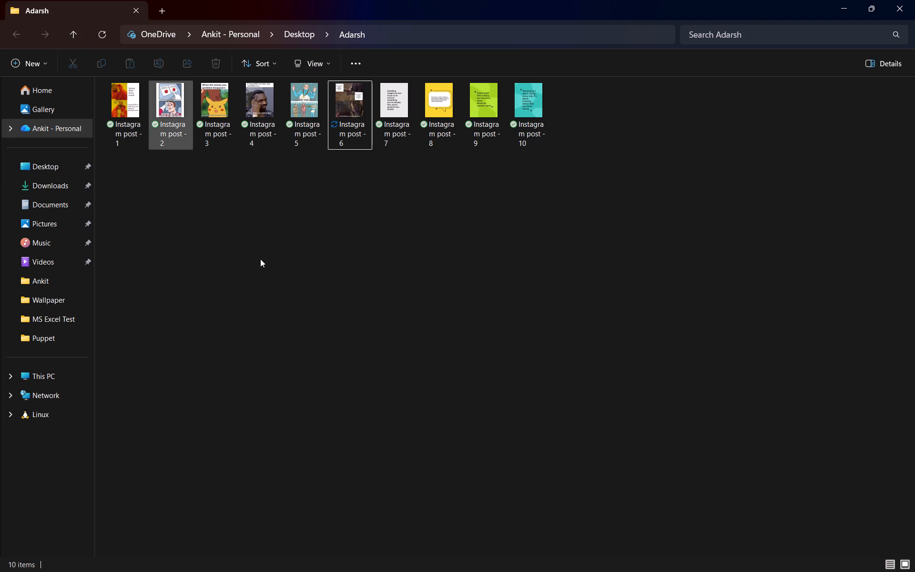
Select all ten Instagram post images in the Adarsh folder and switch to another open window.
{"action": "left_click_drag", "start_coordinate": [591, 184], "coordinate": [118, 106]}
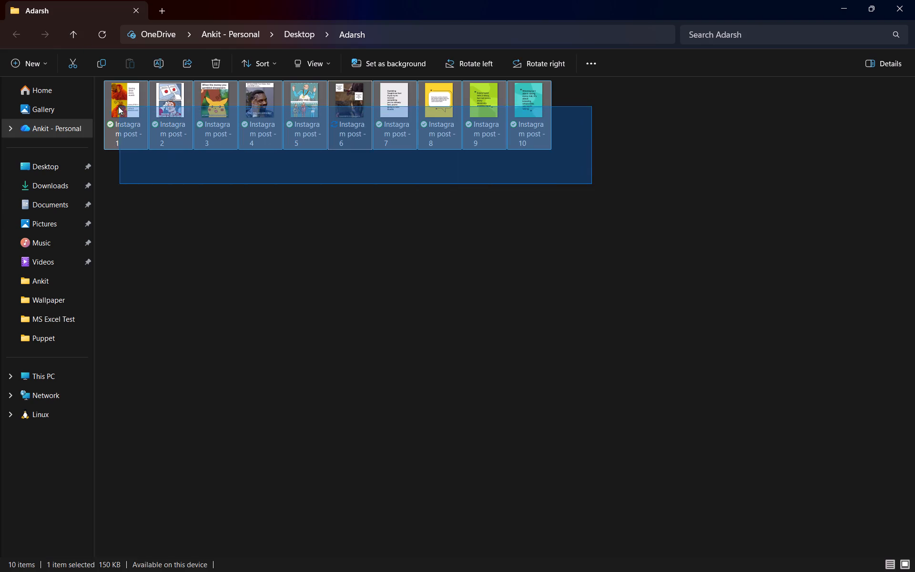
{"action": "left_click_drag", "start_coordinate": [118, 106], "coordinate": [113, 105]}
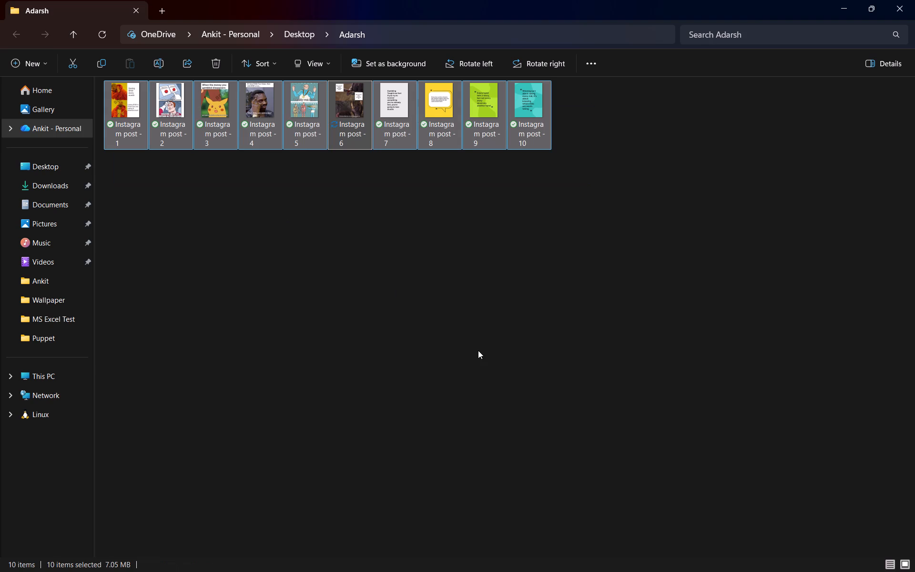
{"action": "key", "text": "alt+Tab"}
{"action": "key", "text": "alt+Tab"}
{"action": "key", "text": "alt+Tab"}
{"action": "key", "text": "alt+Tab"}
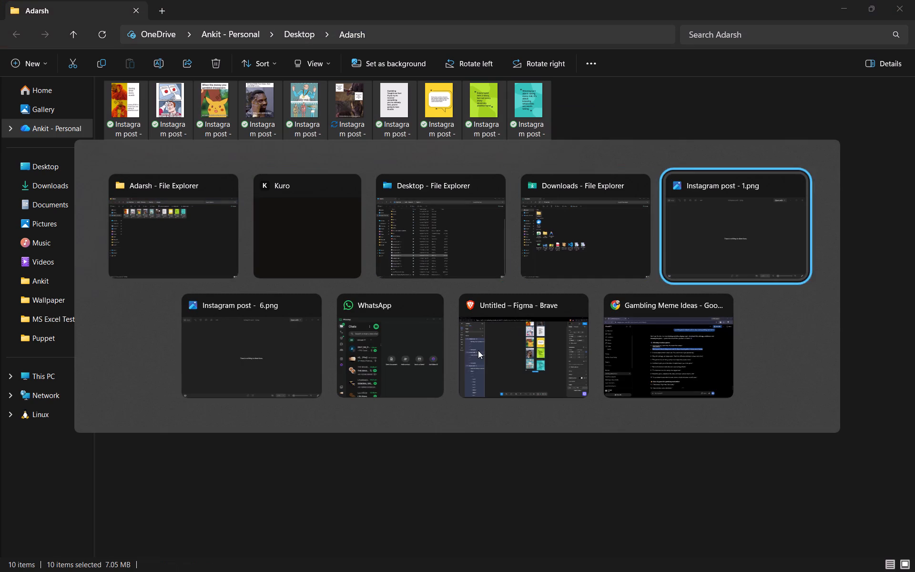
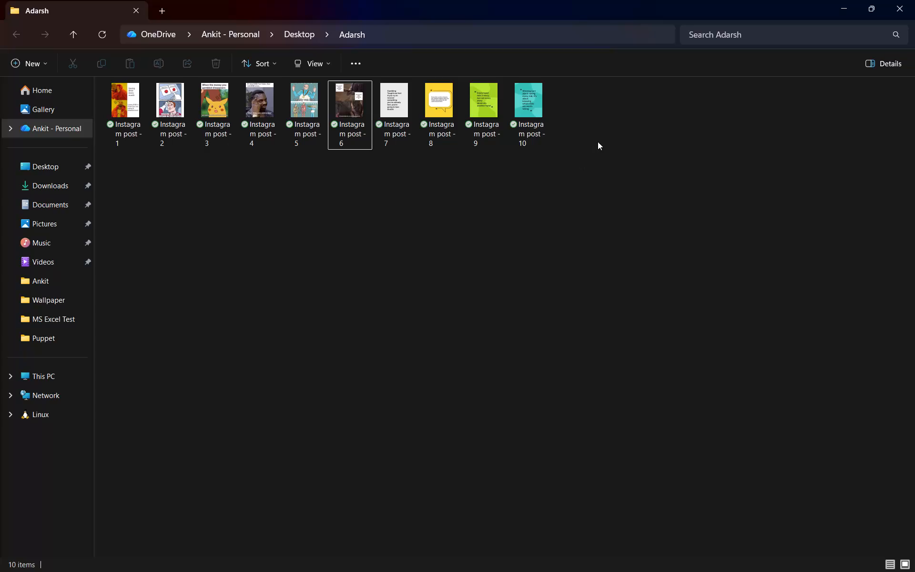
Restore the maximised Adarsh folder window to its smaller floating size over the desktop.
{"action": "left_click", "coordinate": [879, 9]}
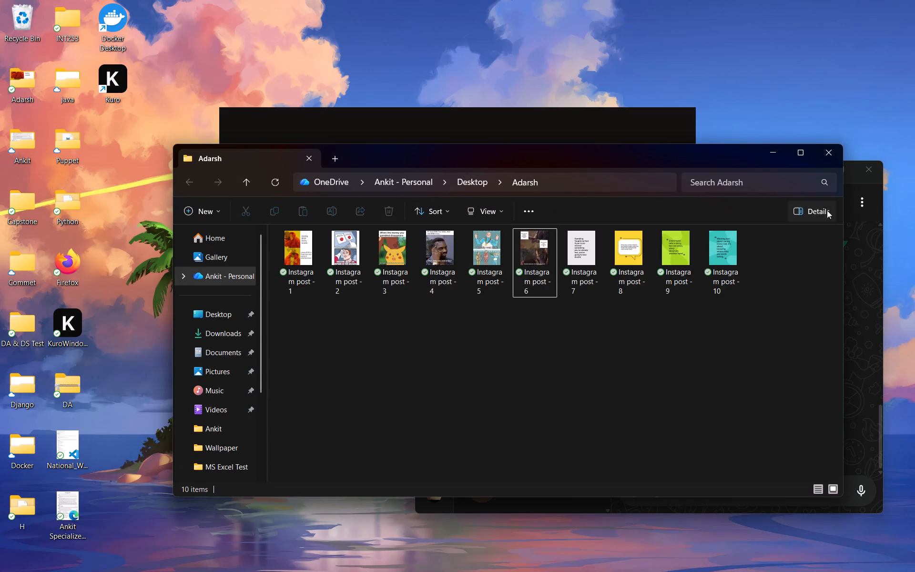
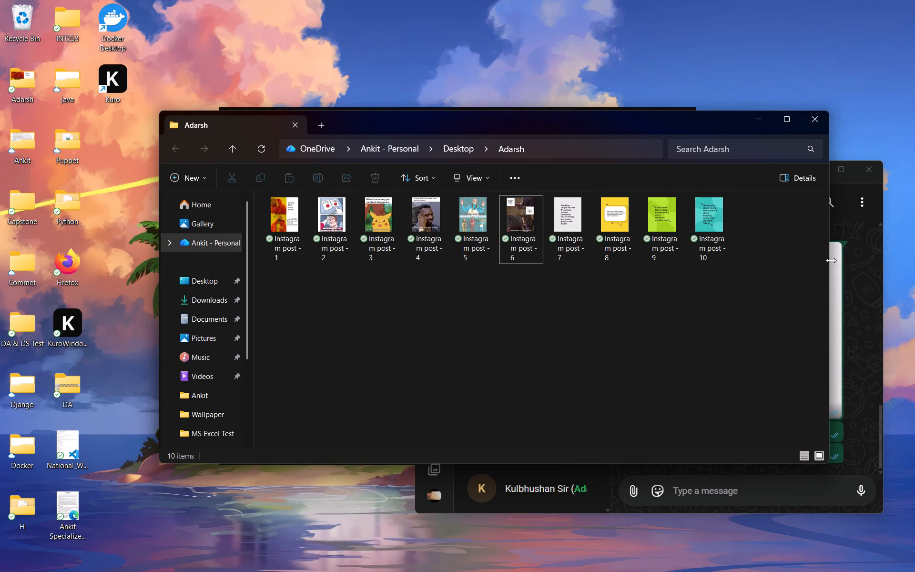
Place the Adarsh folder window beside WhatsApp and attach all ten Instagram post images to the open Adarsh chat.
{"action": "left_click_drag", "start_coordinate": [831, 260], "coordinate": [525, 258]}
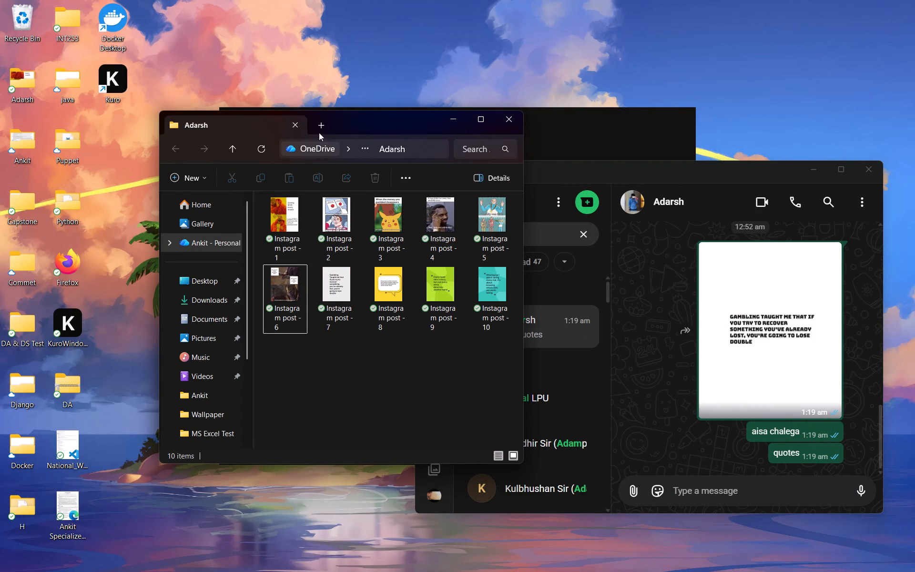
{"action": "left_click_drag", "start_coordinate": [364, 120], "coordinate": [251, 53]}
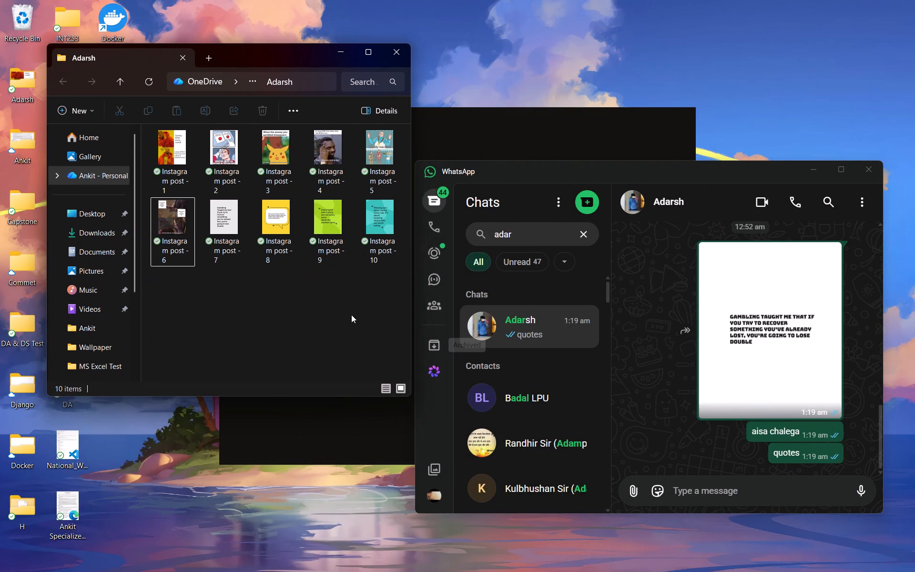
{"action": "left_click_drag", "start_coordinate": [385, 290], "coordinate": [163, 148], "text": "ctrl"}
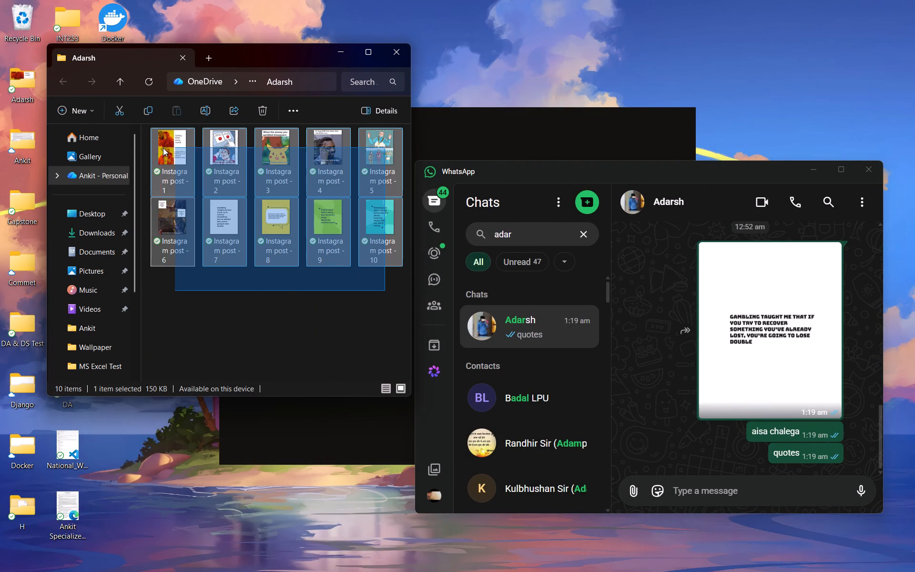
{"action": "left_click_drag", "start_coordinate": [163, 148], "coordinate": [157, 149], "text": "ctrl"}
{"action": "left_click_drag", "start_coordinate": [170, 152], "coordinate": [790, 537], "text": "ctrl"}
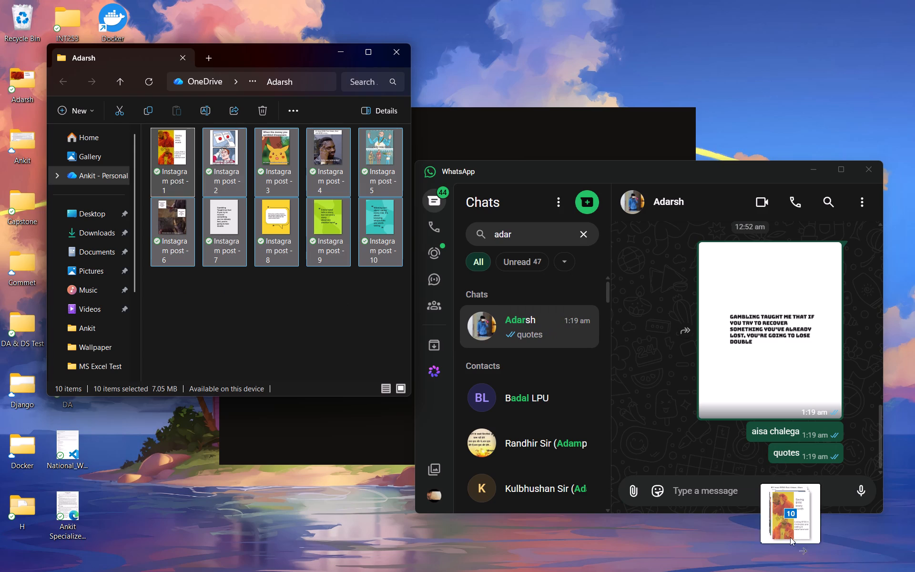
{"action": "left_click_drag", "start_coordinate": [790, 537], "coordinate": [739, 493], "text": "ctrl"}
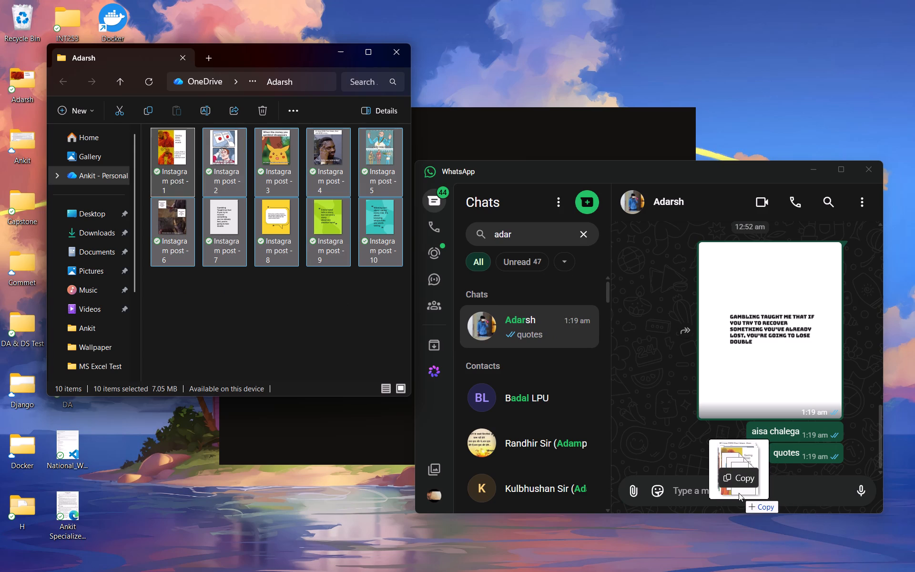
{"action": "left_click_drag", "start_coordinate": [739, 493], "coordinate": [739, 490], "text": "ctrl"}
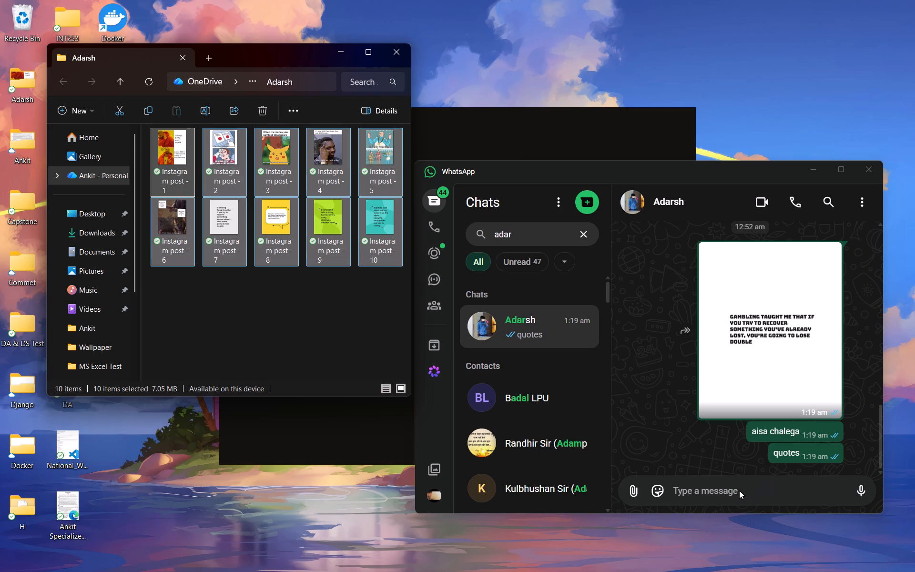